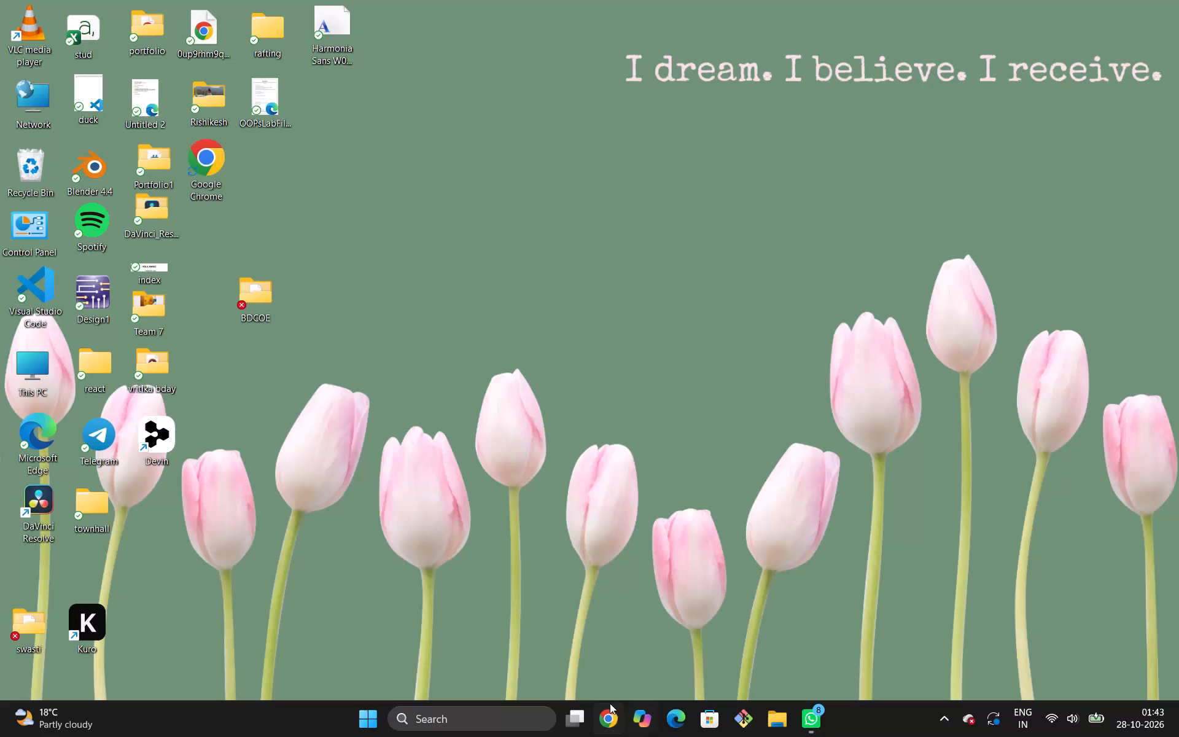
Launch Google Chrome and load the Figma website at figma.com, keeping it as the only open tab.
left_click(605, 717)
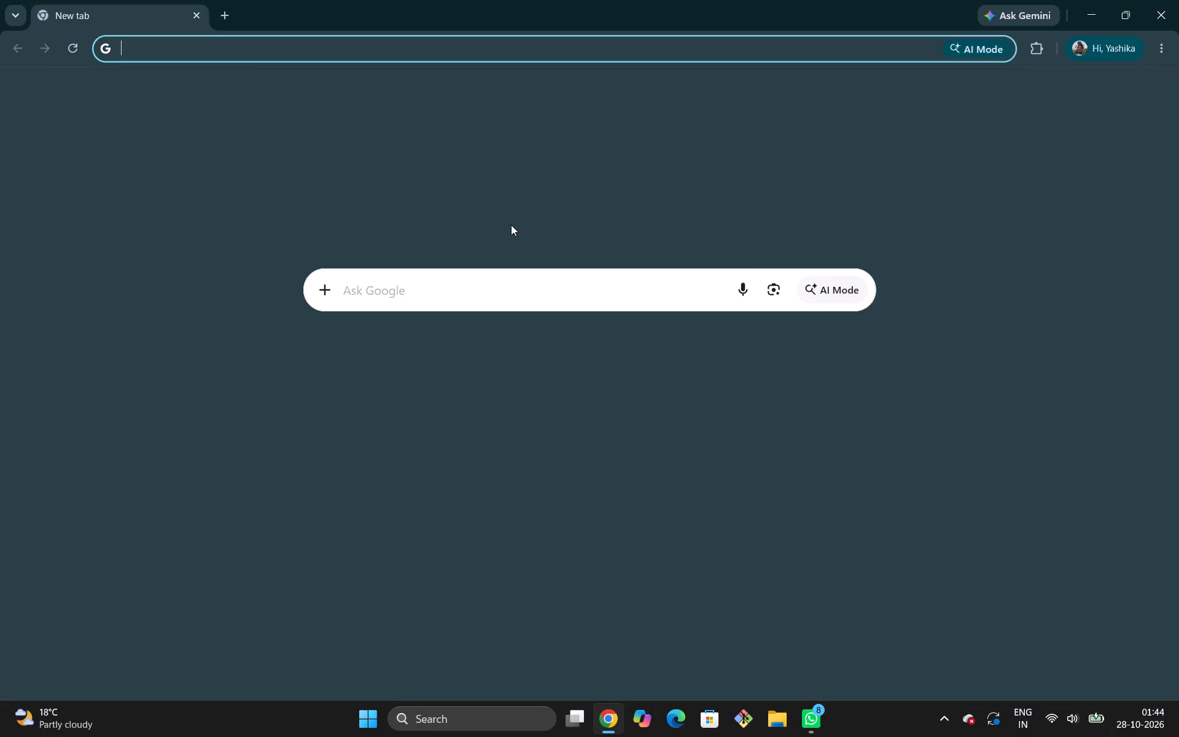
type("figma")
key("Return")
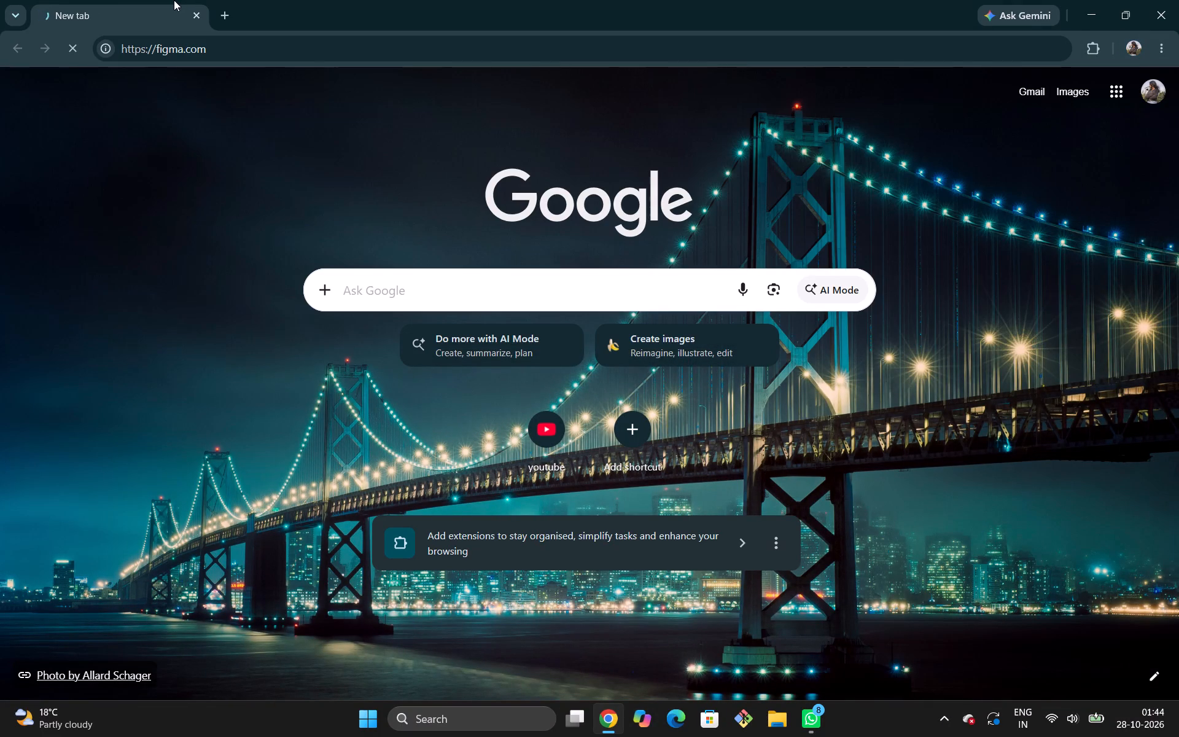
left_click(227, 23)
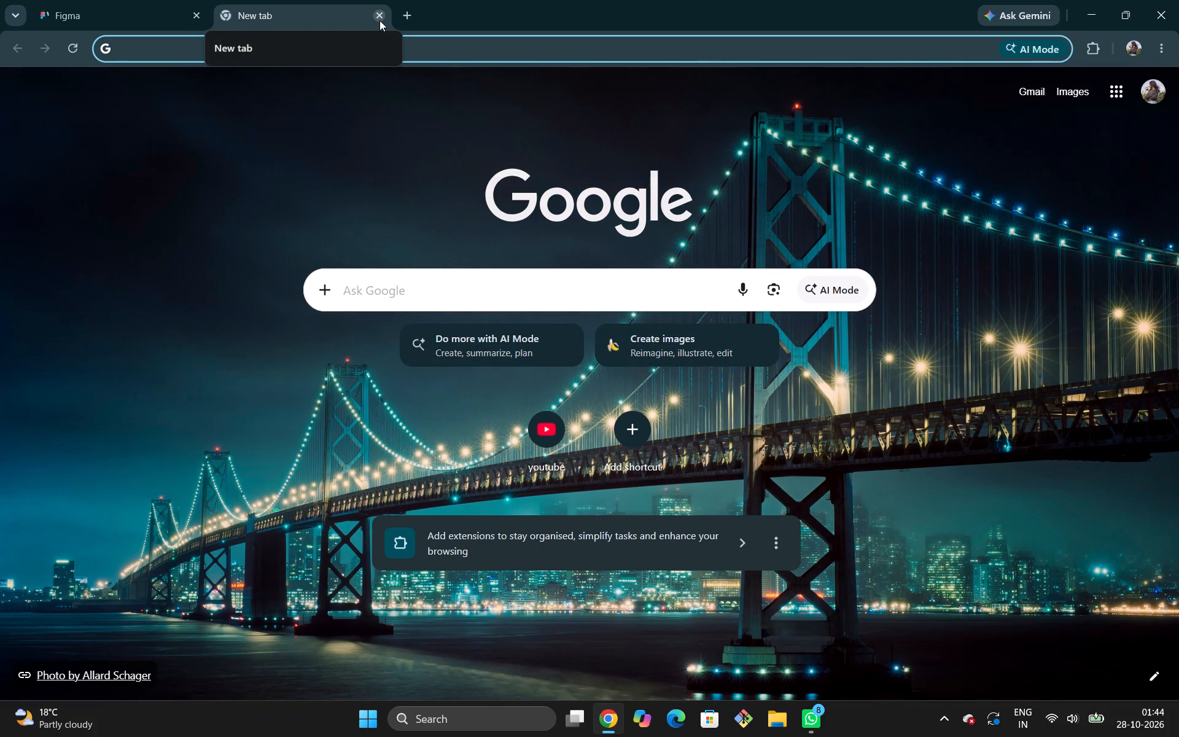
left_click(379, 20)
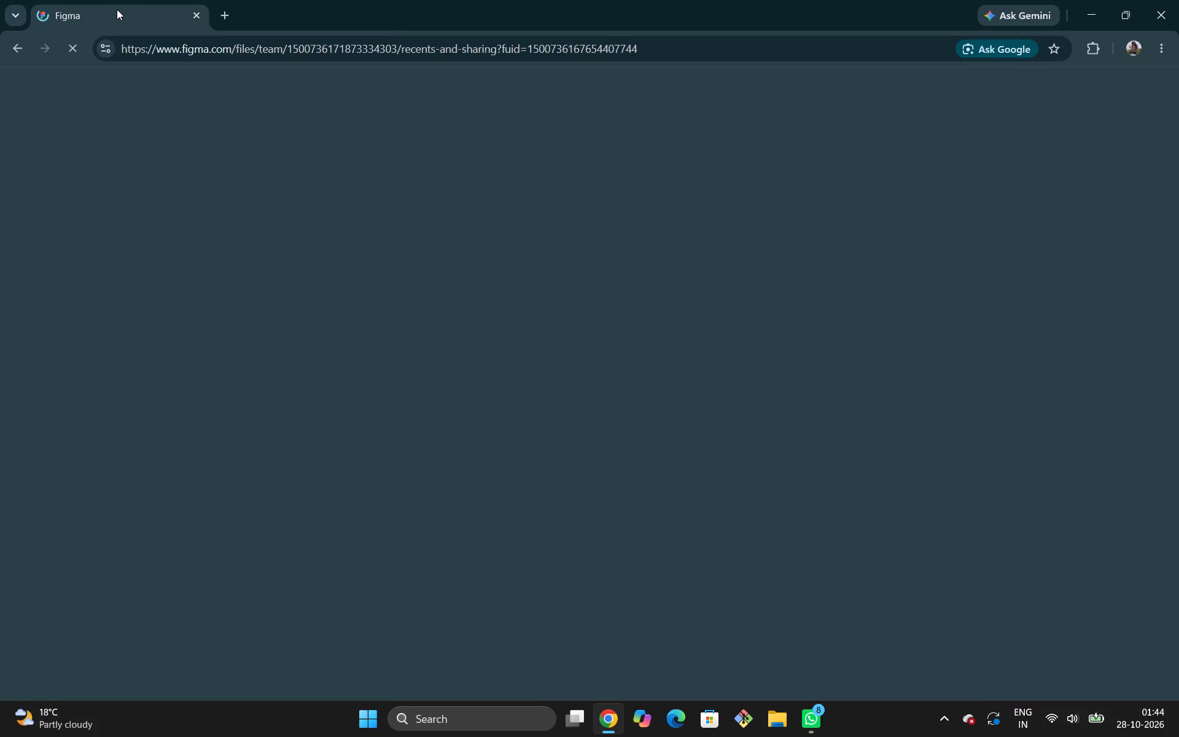
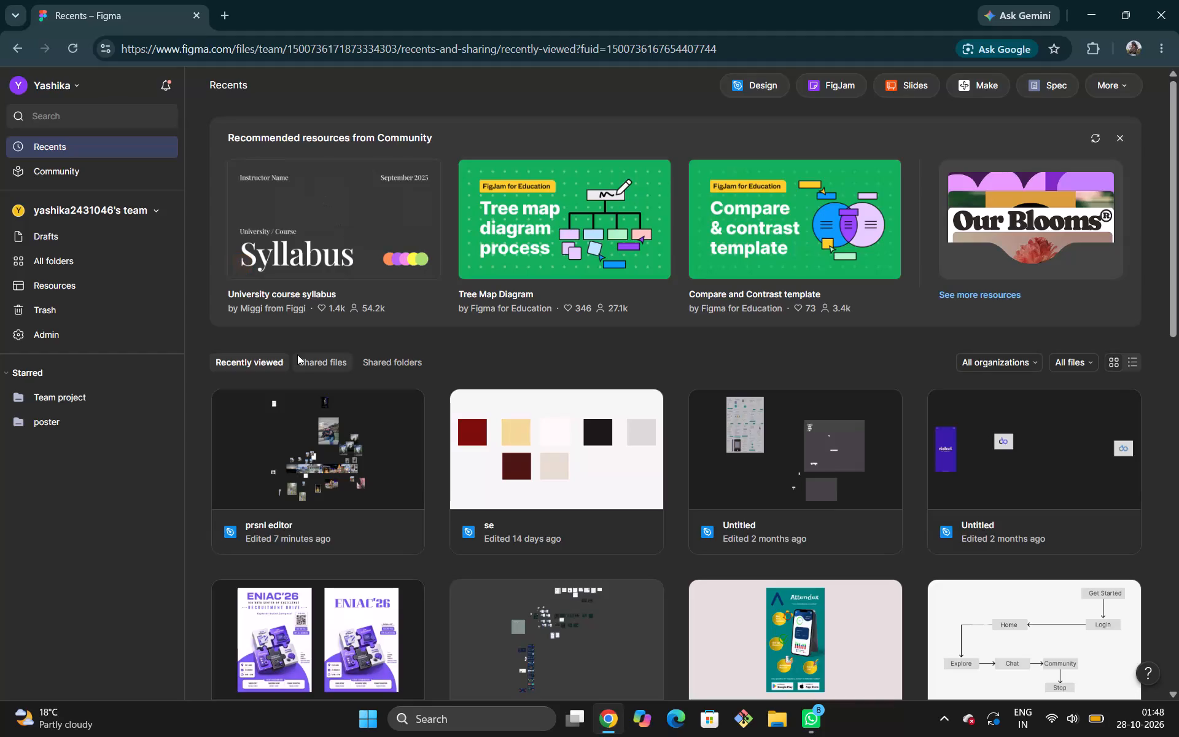
Open the "prsnl editor" design file from the recently viewed files.
double_click(383, 446)
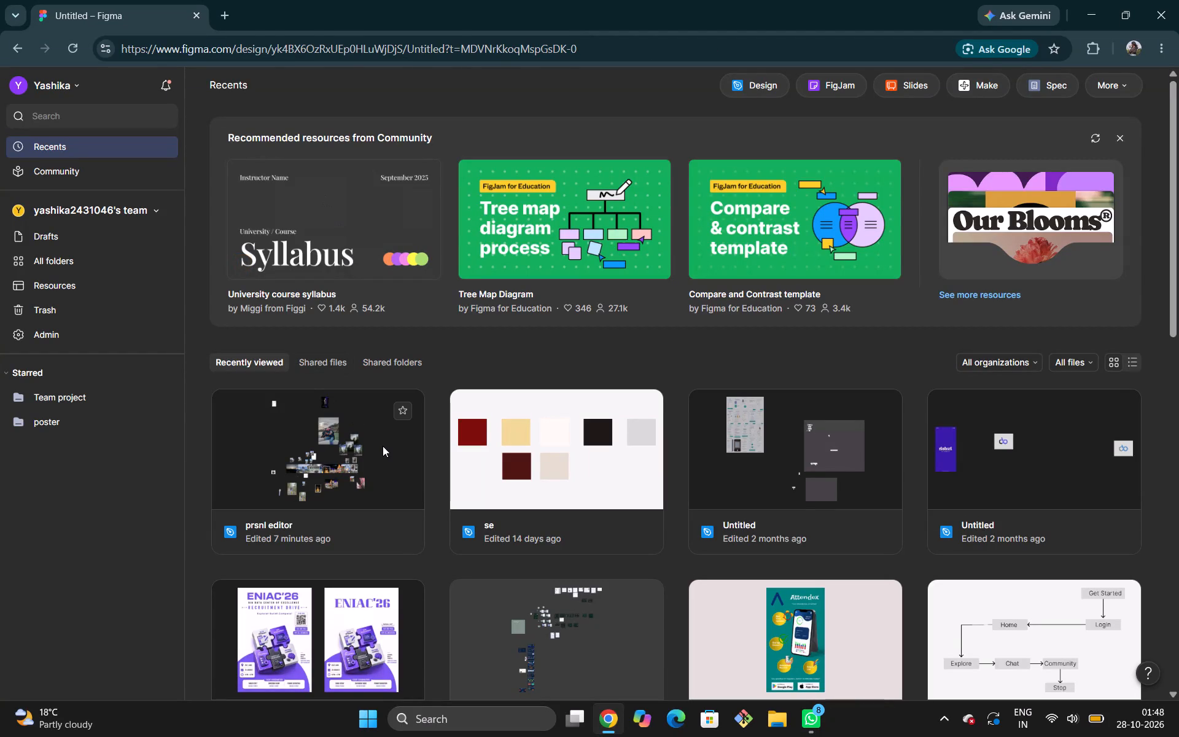
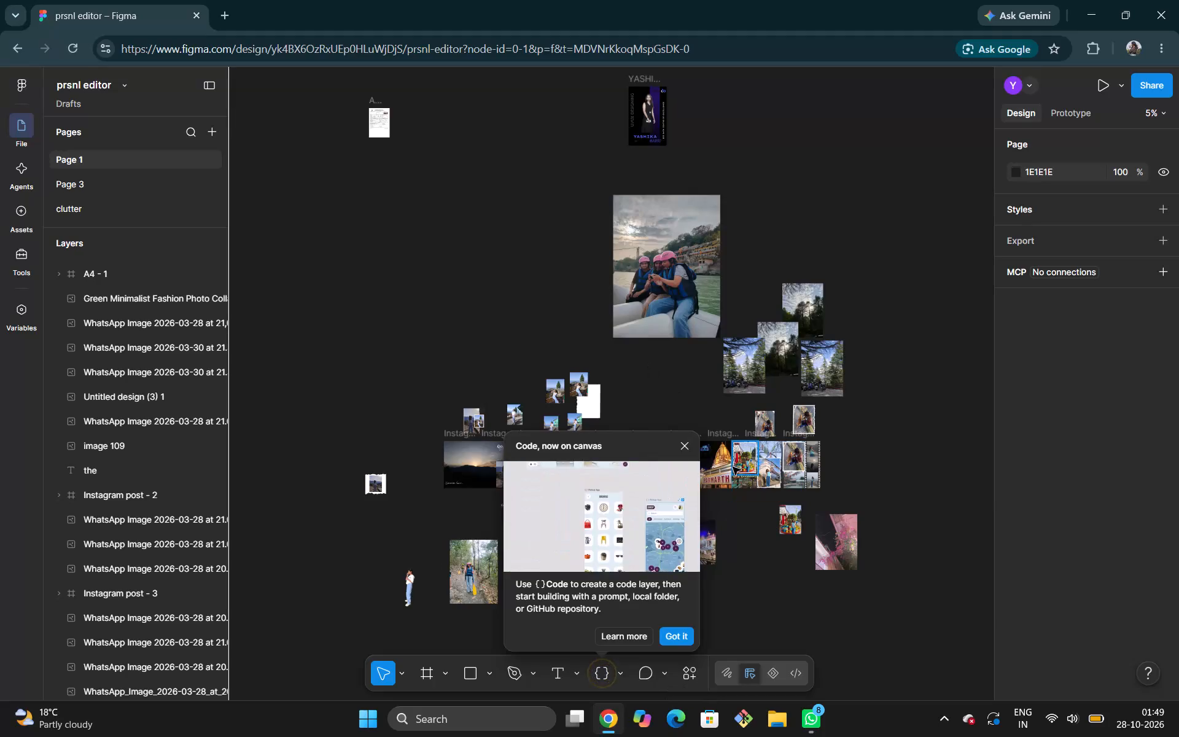
Dismiss the "Code, now on canvas" announcement.
left_click(683, 443)
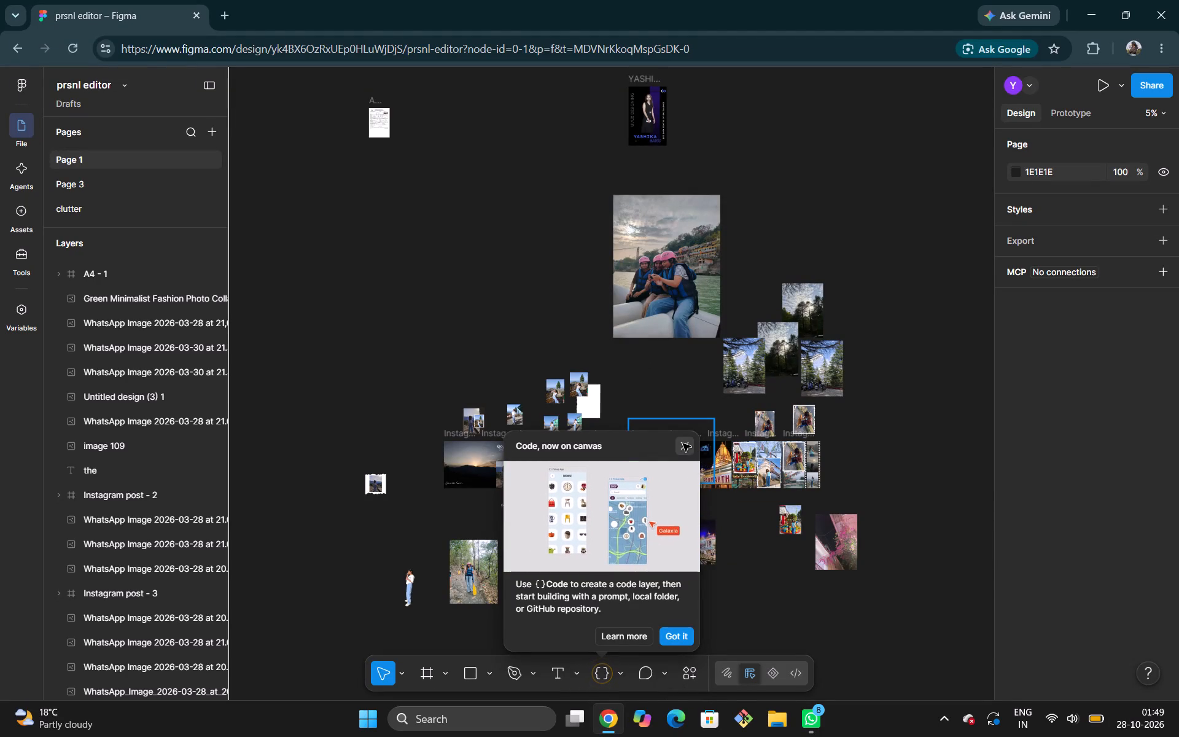
scroll(655, 320, "left", 1)
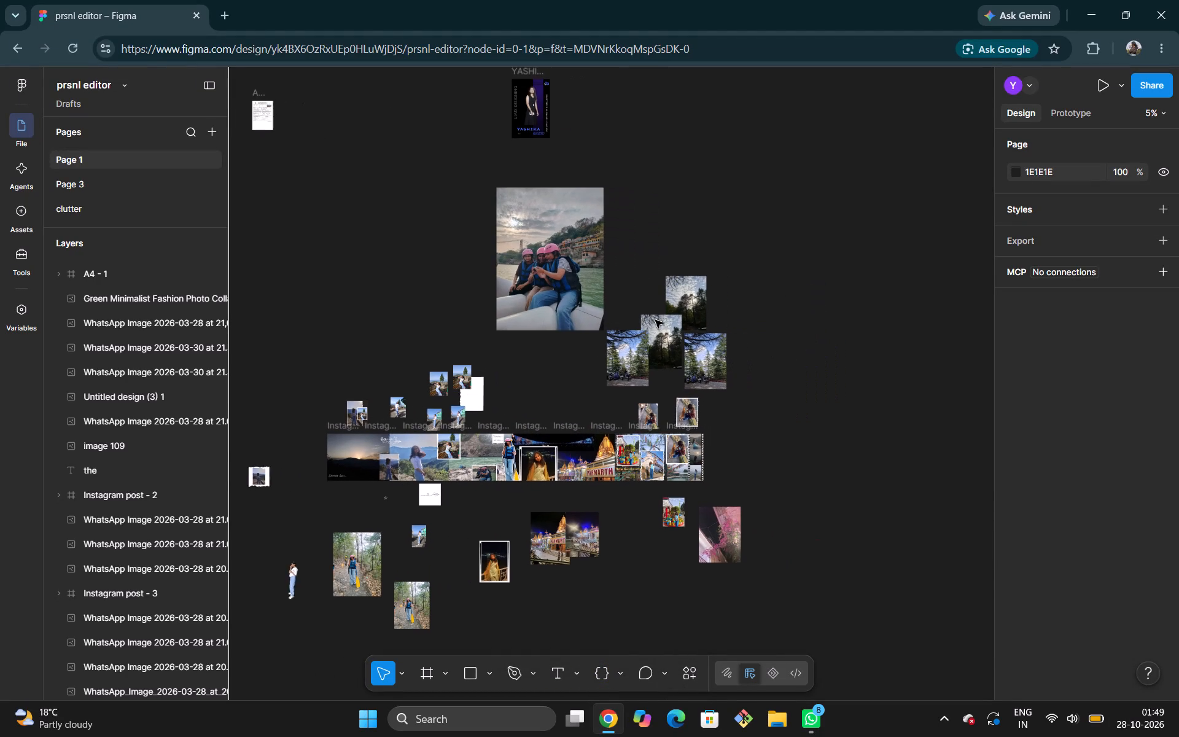
scroll(655, 320, "left", 1)
scroll(655, 358, "right", 1)
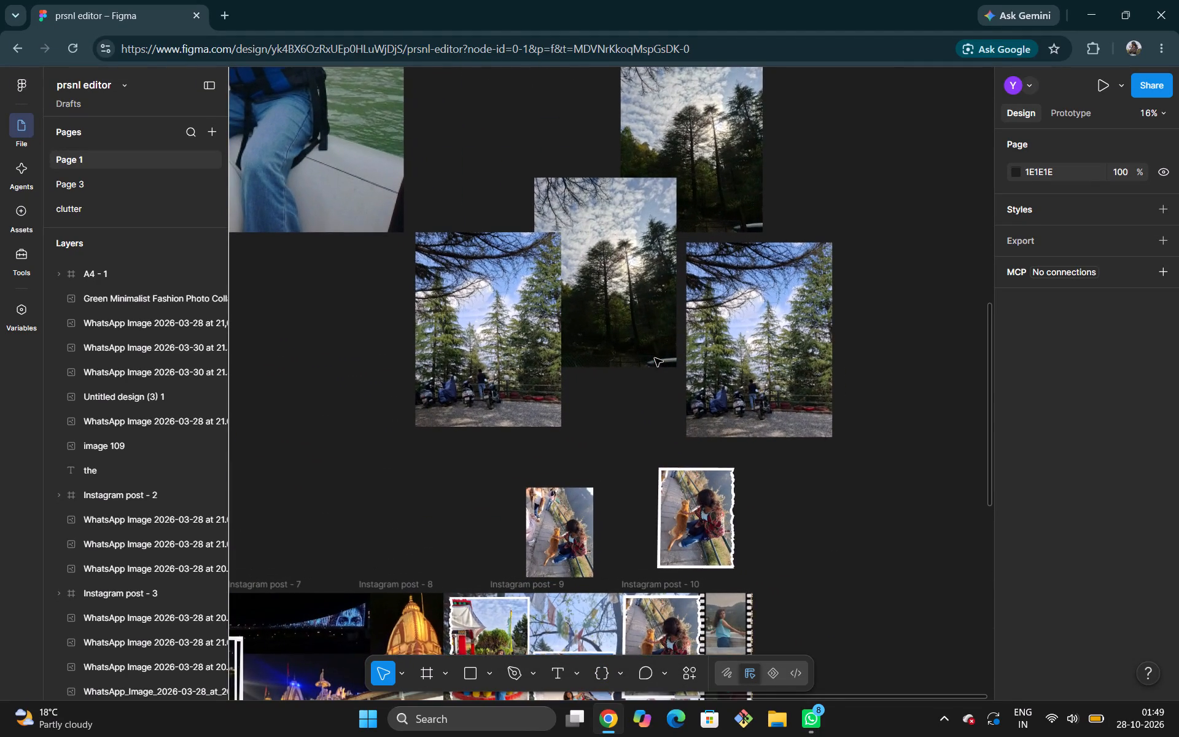
scroll(655, 358, "right", 1)
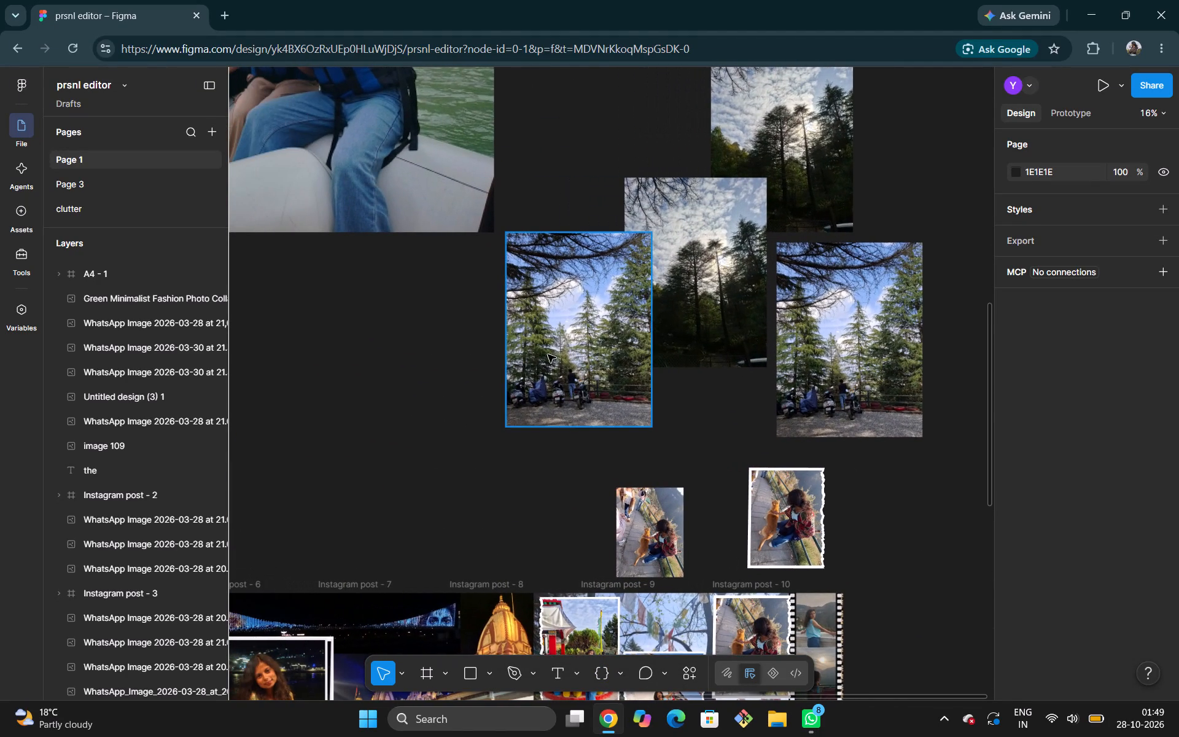
scroll(548, 354, "down", 1)
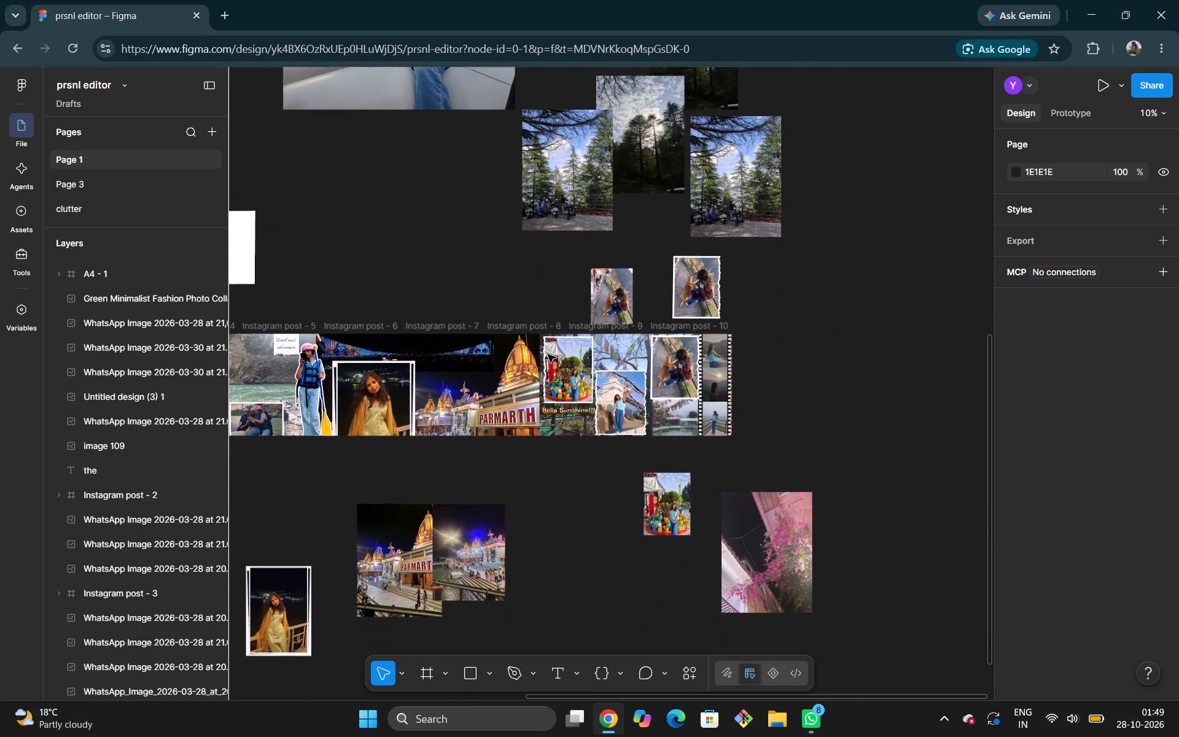
scroll(548, 354, "down", 1)
scroll(482, 363, "right", 1)
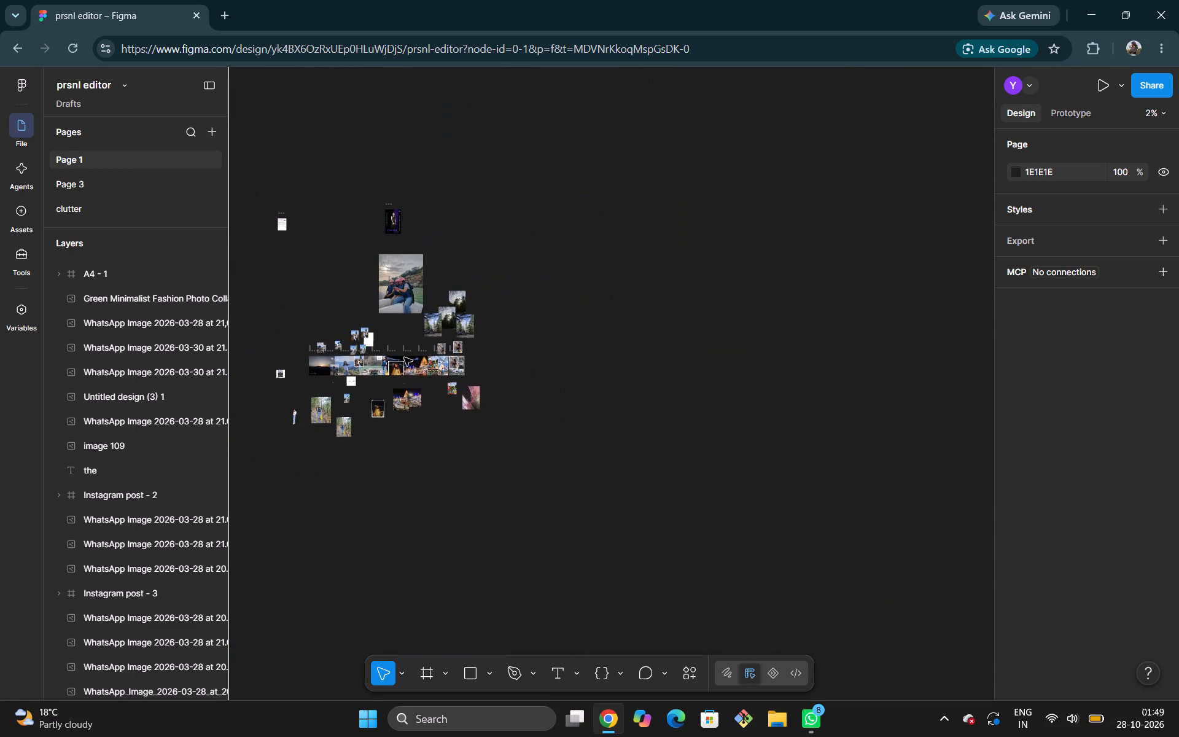
scroll(618, 343, "left", 1)
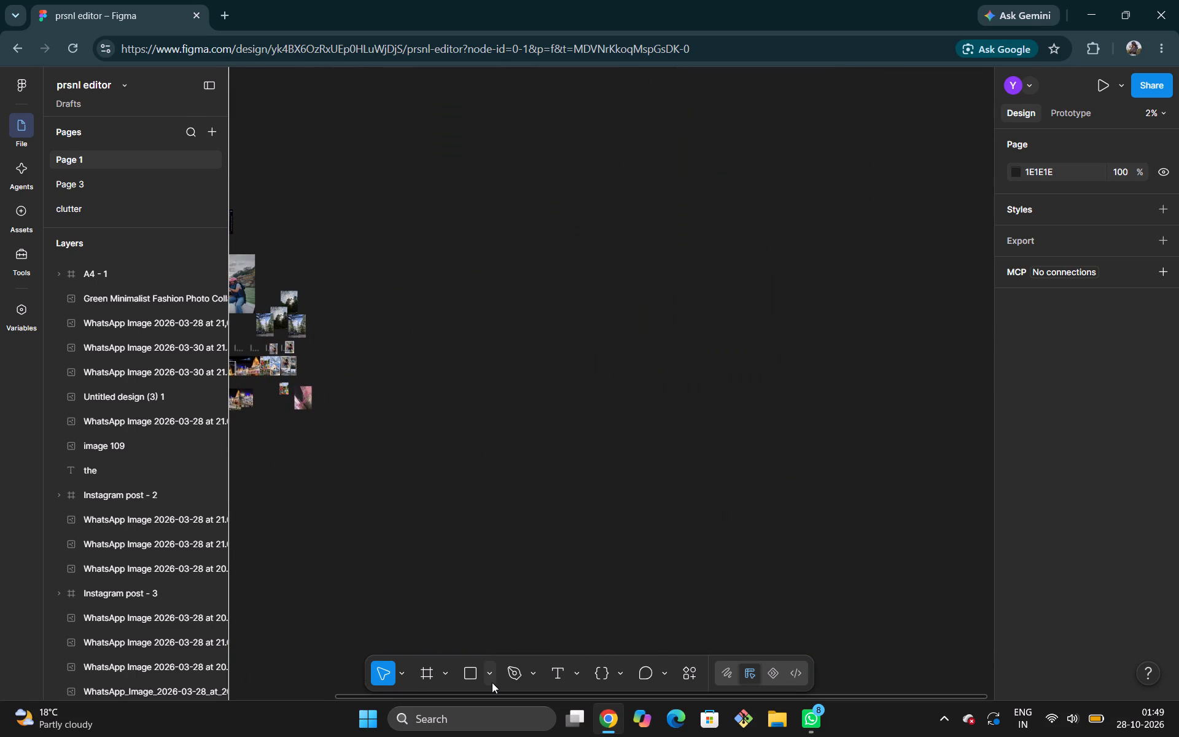
left_click(492, 682)
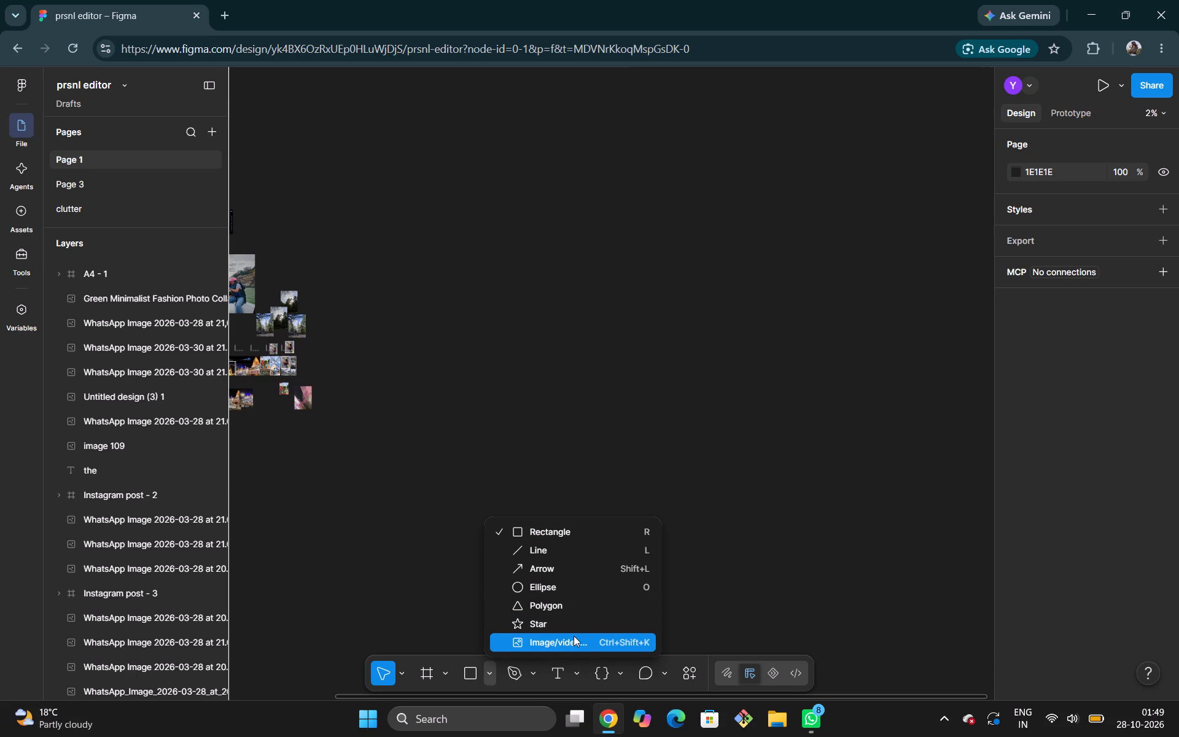
left_click(575, 640)
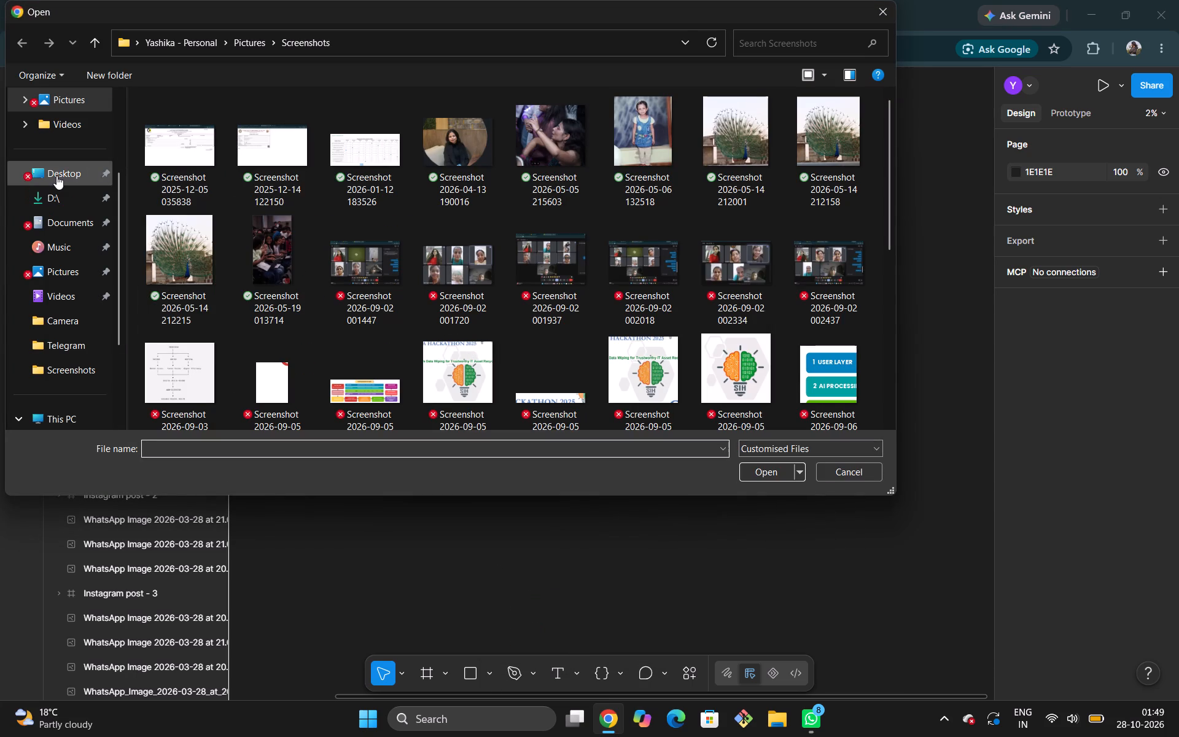
scroll(56, 176, "up", 1)
left_click(77, 127)
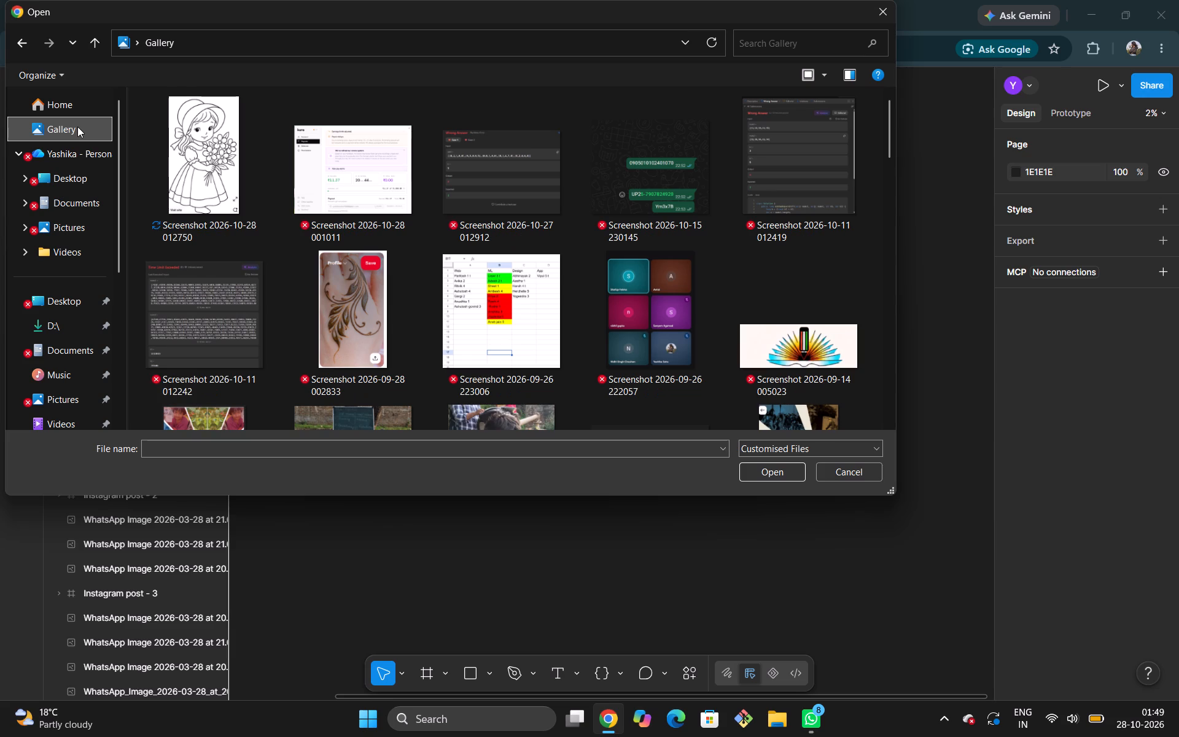
left_click(174, 142)
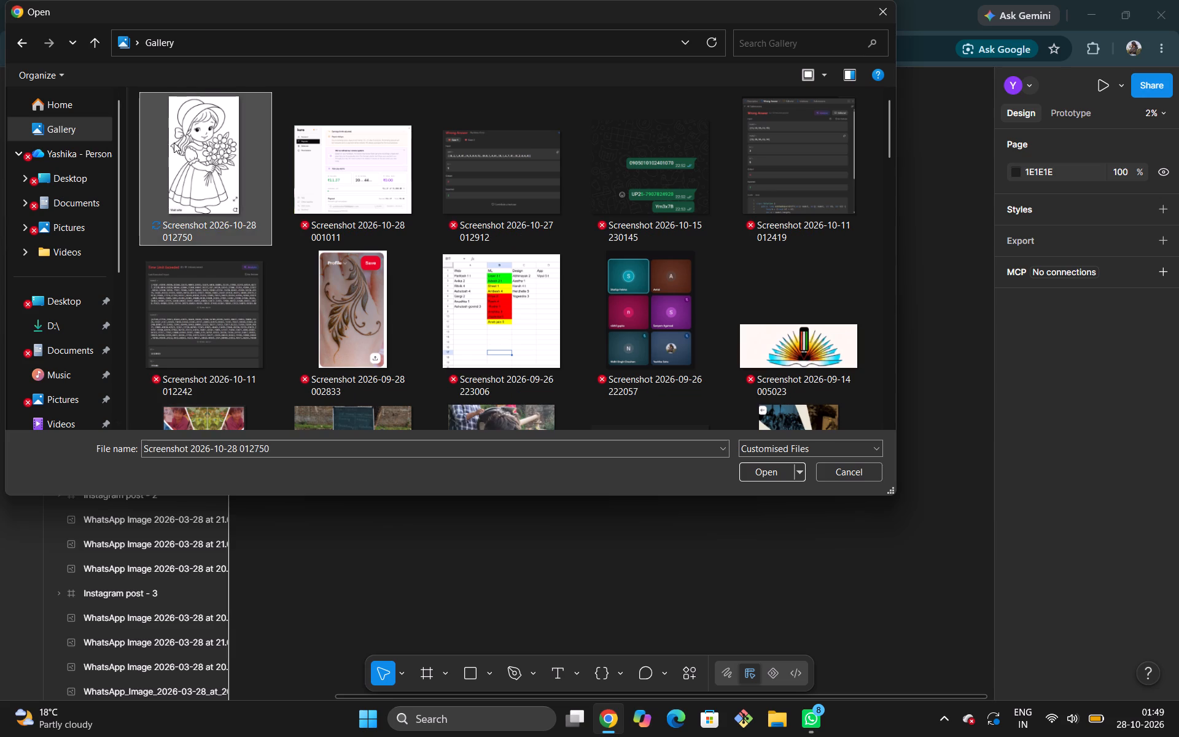
left_click(771, 472)
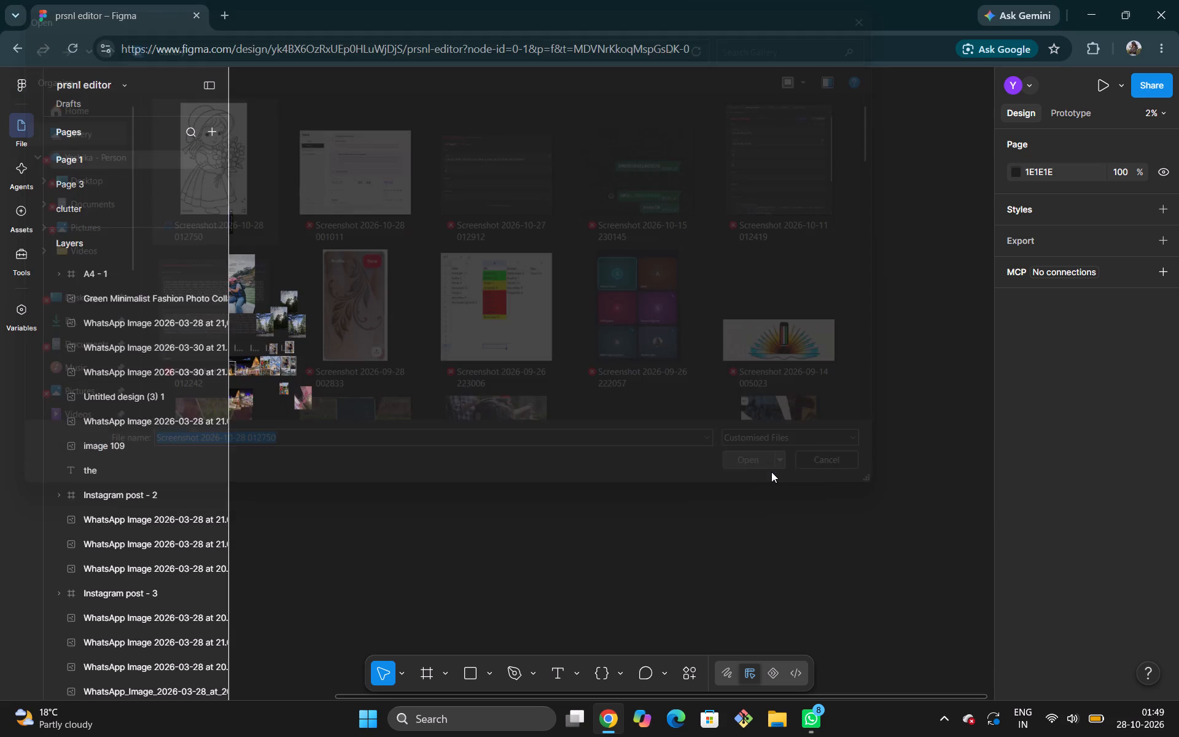
left_click(521, 173)
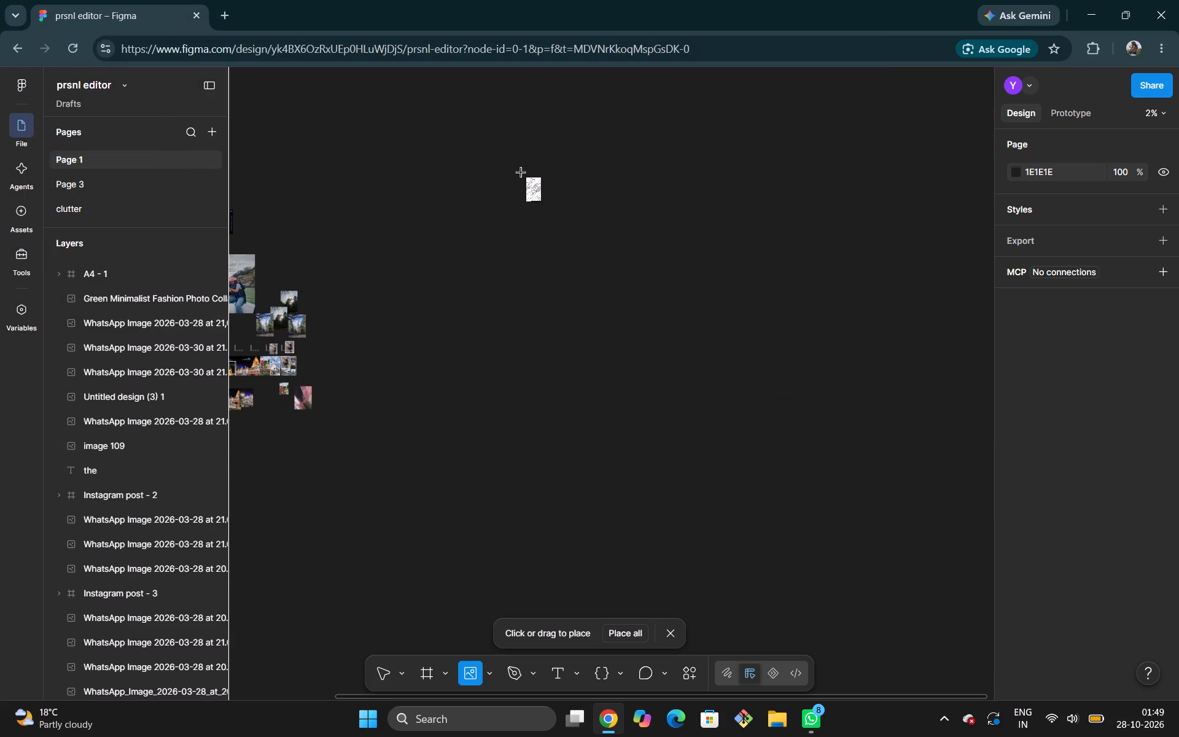
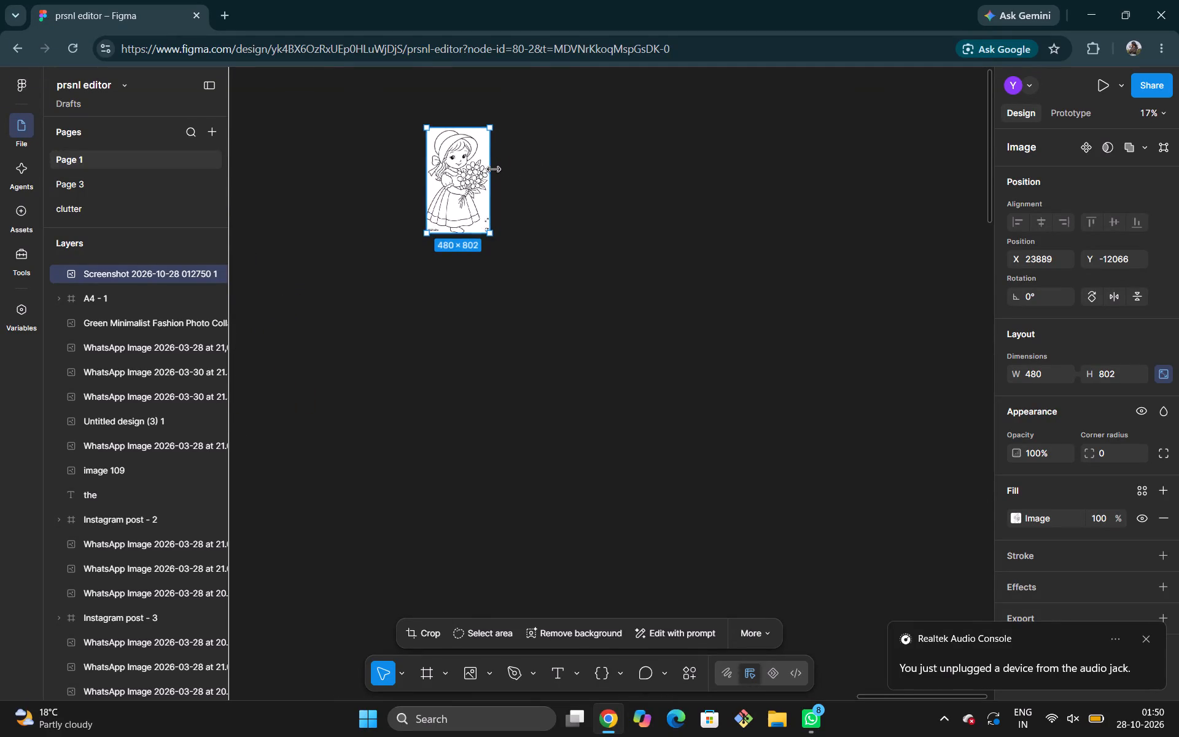
Start a Pen path at the hat brim's lower tip beside the bow, tracing its inner edge up past the first hair strand.
scroll(494, 170, "right", 1)
scroll(494, 170, "up", 1)
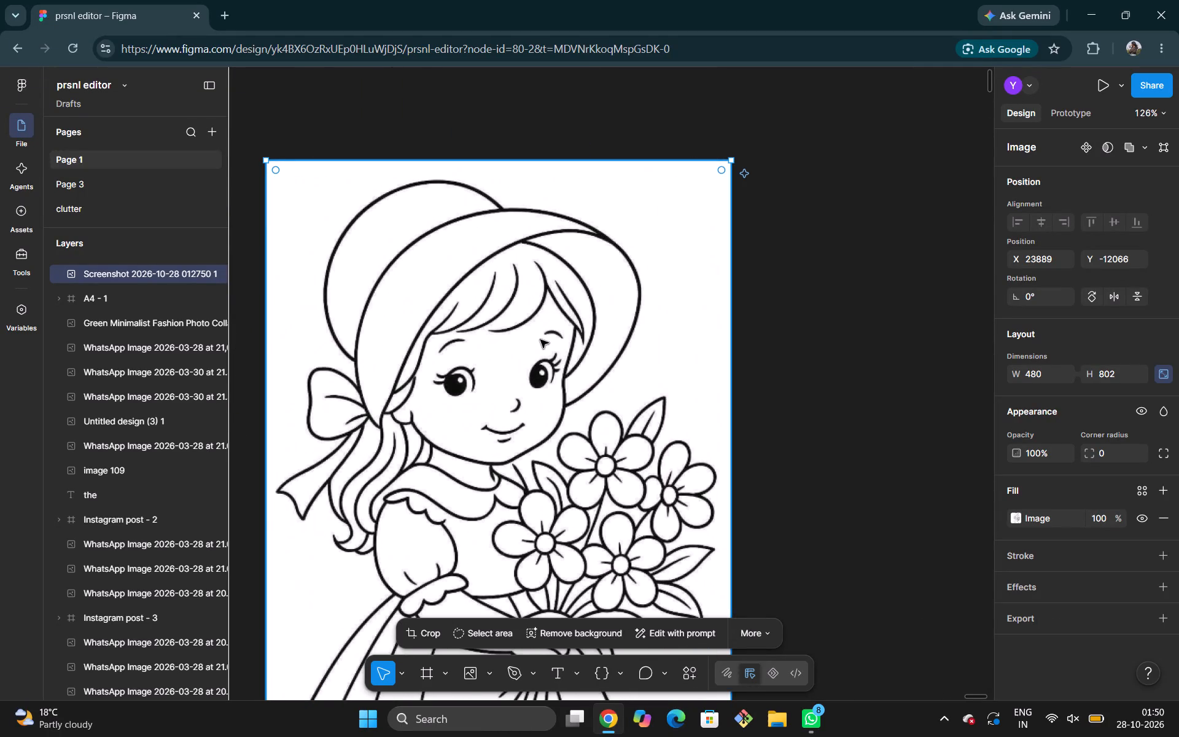
left_click(515, 671)
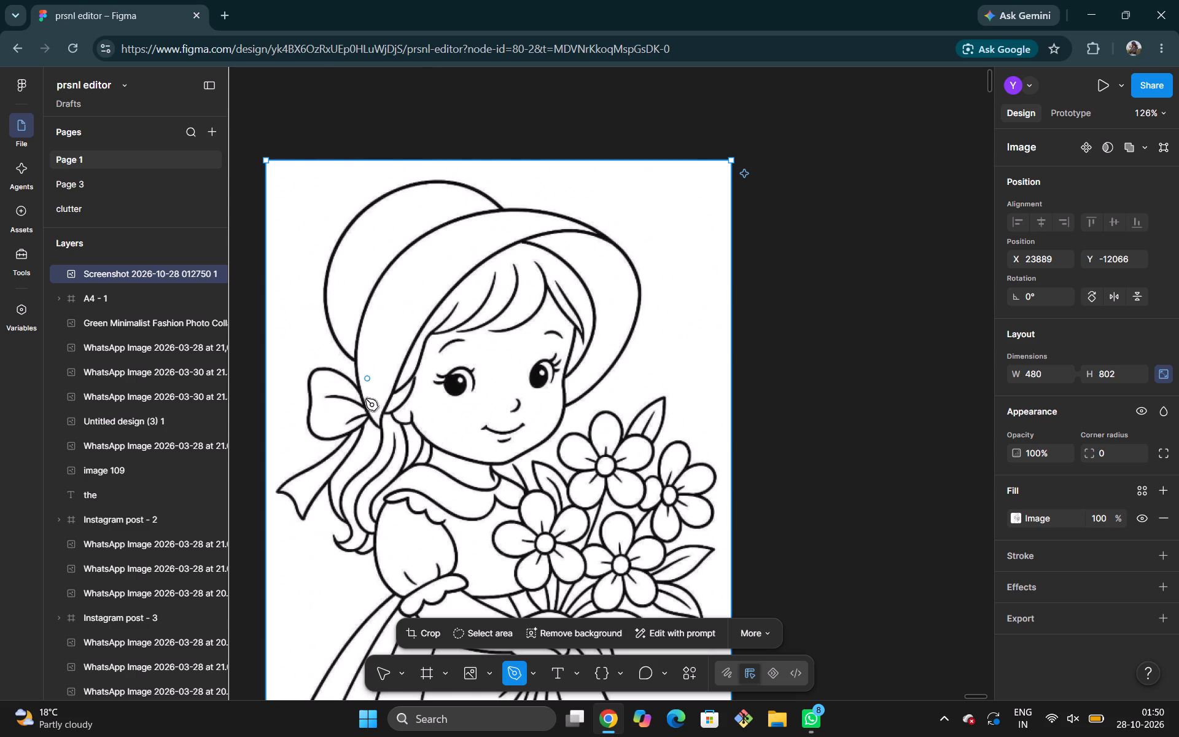
scroll(375, 421, "up", 1)
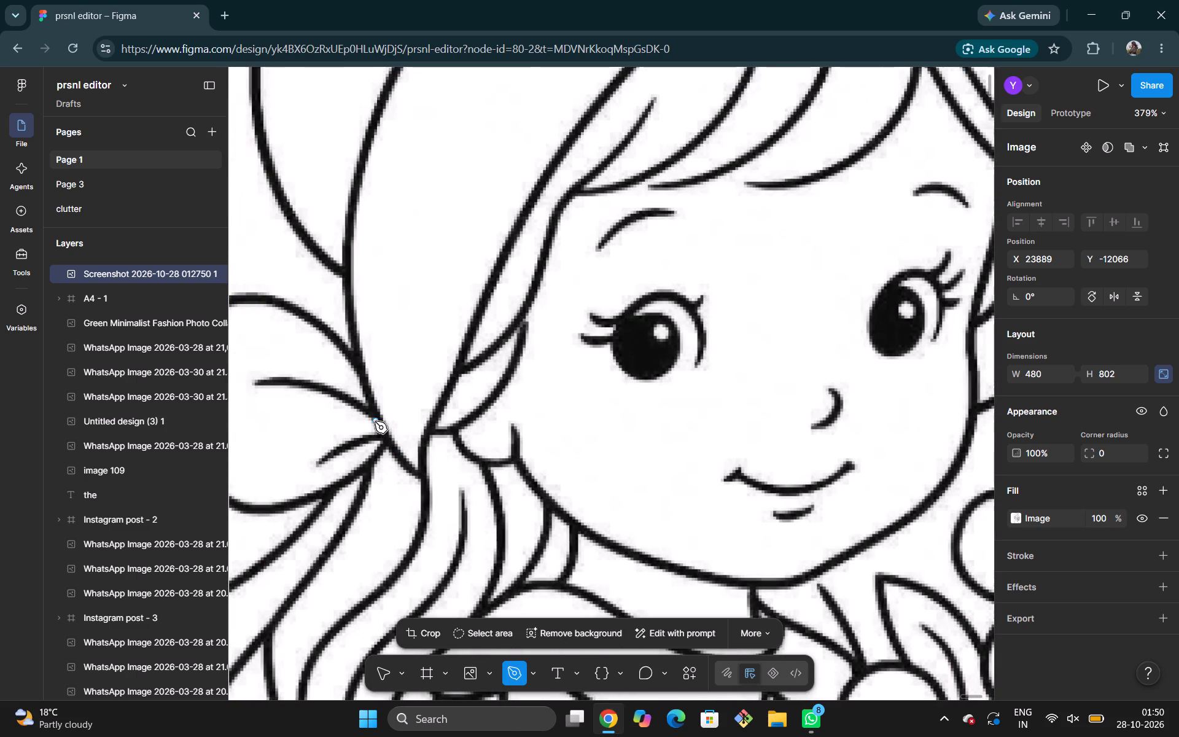
left_click(423, 479)
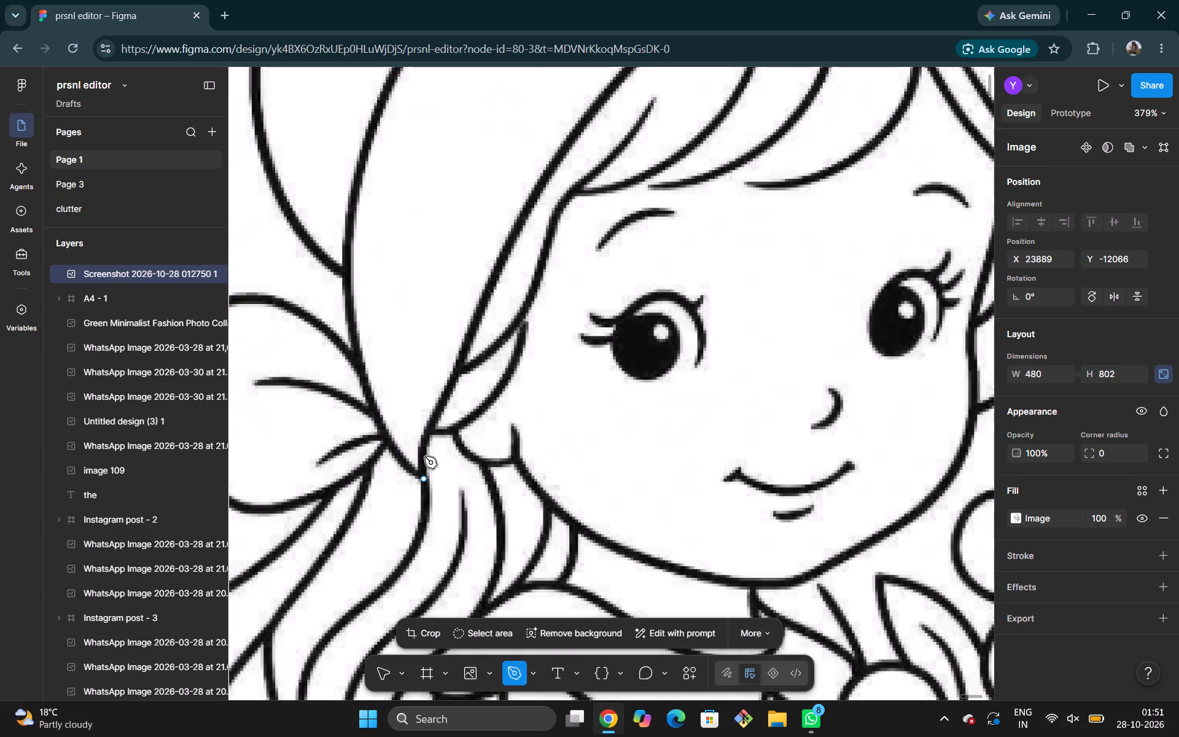
left_click(423, 448)
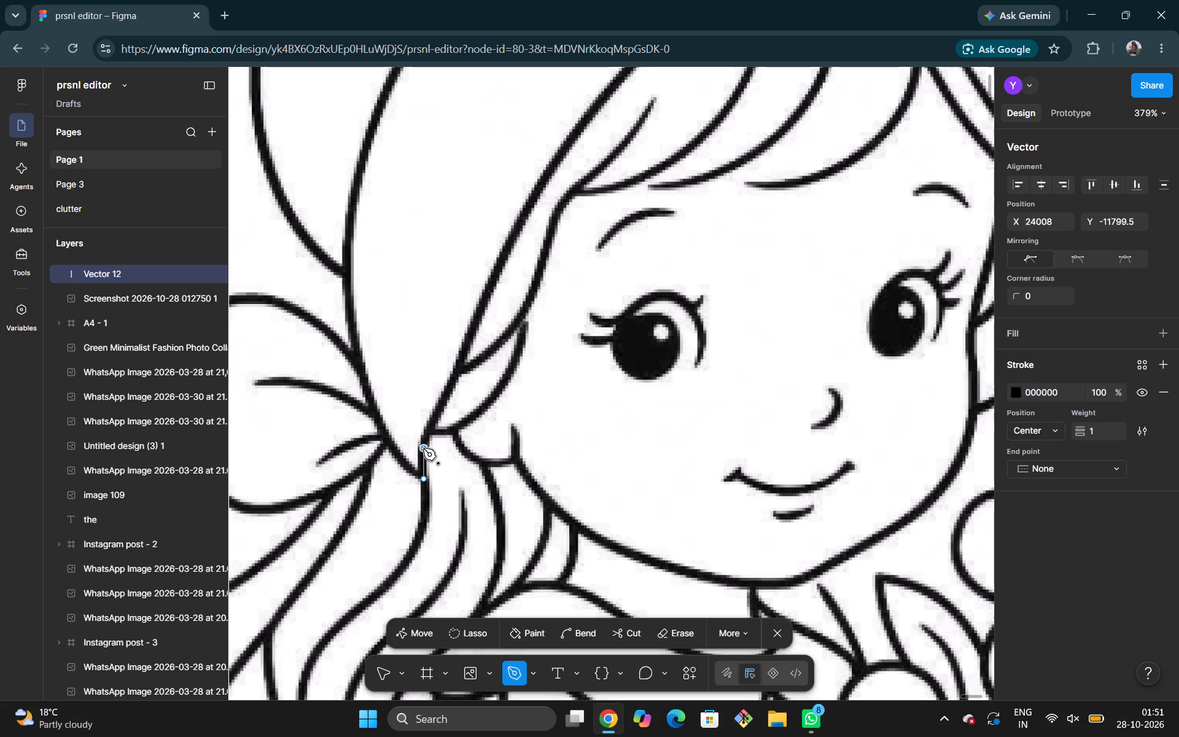
left_click(434, 418)
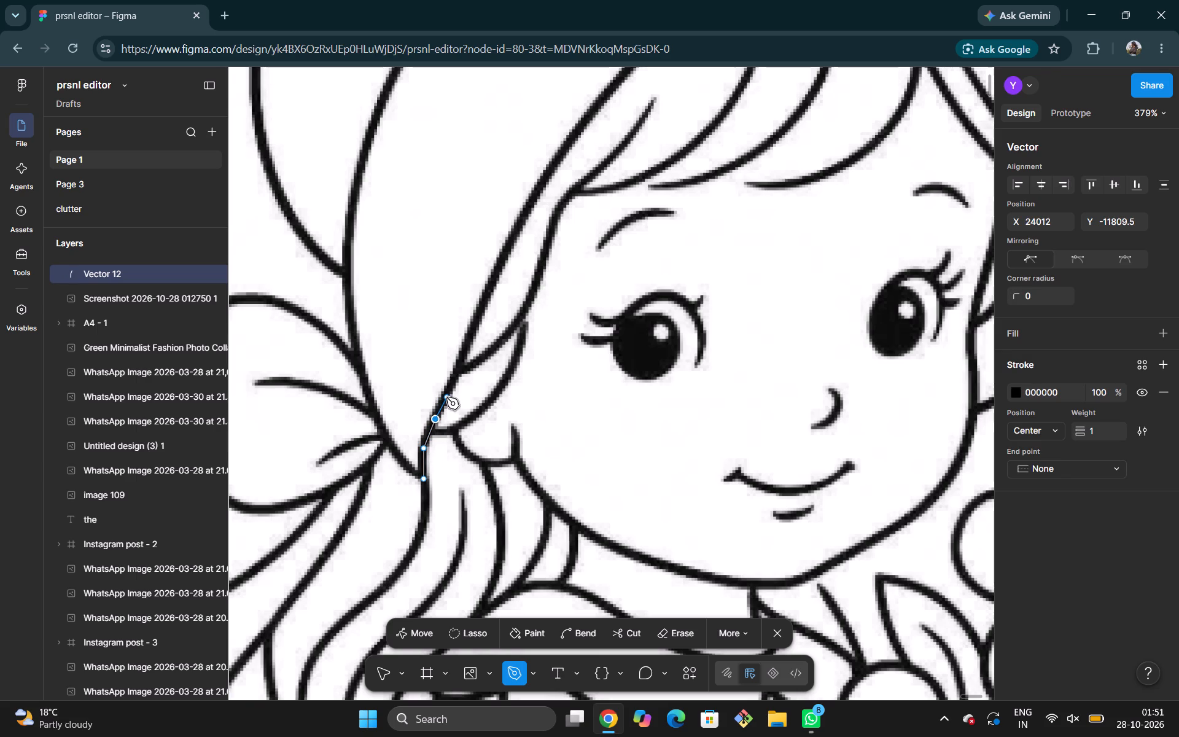
left_click(446, 397)
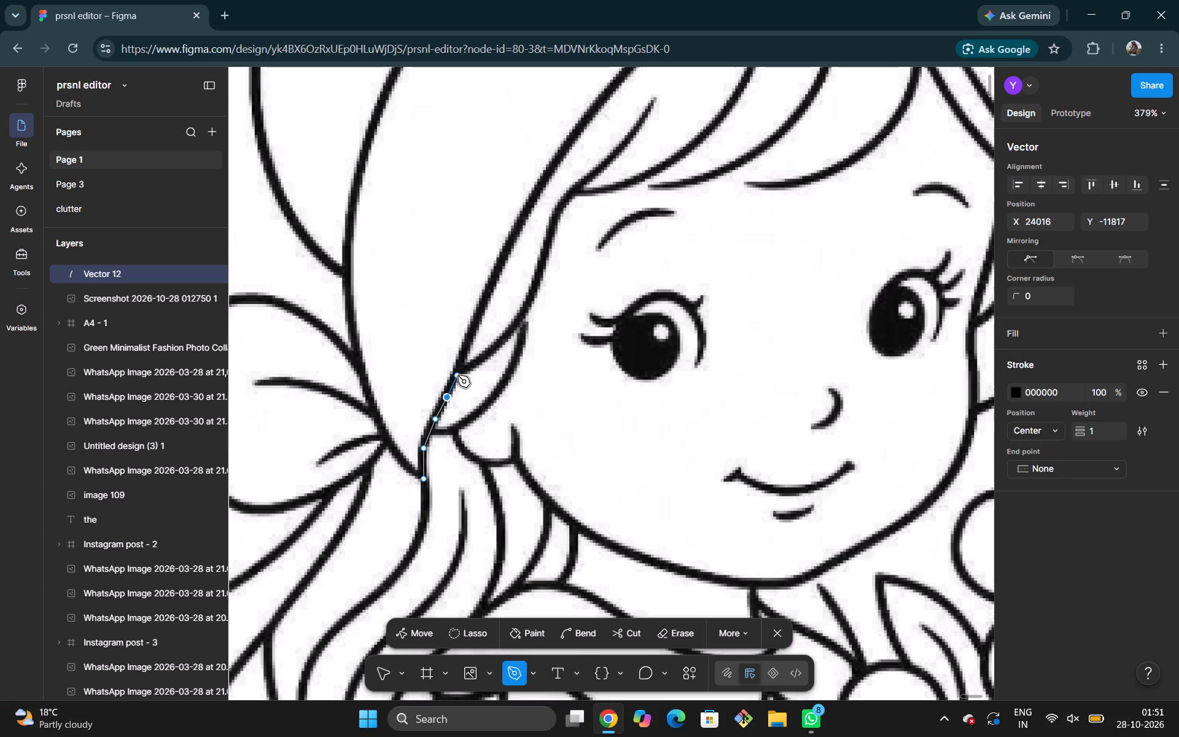
left_click(457, 375)
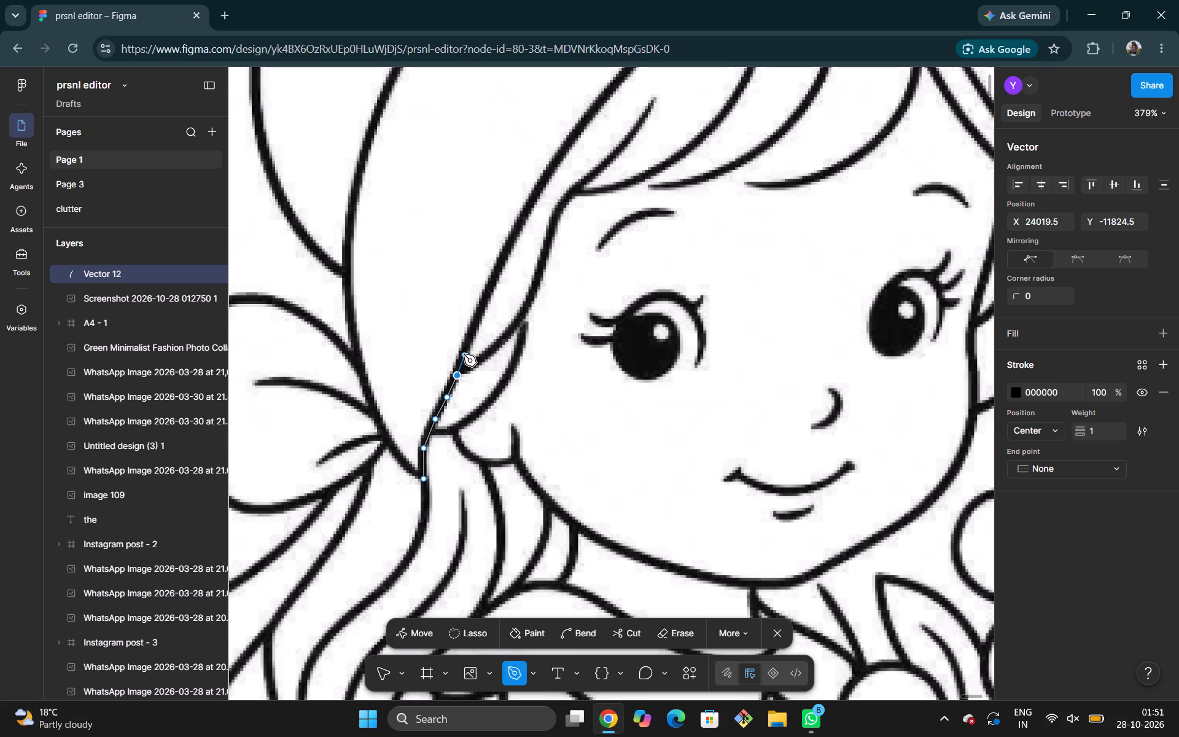
left_click(464, 354)
Continue the Pen path with short straight segments up the brim's inner edge, past the side hair to beside the fringe.
scroll(464, 354, "up", 1)
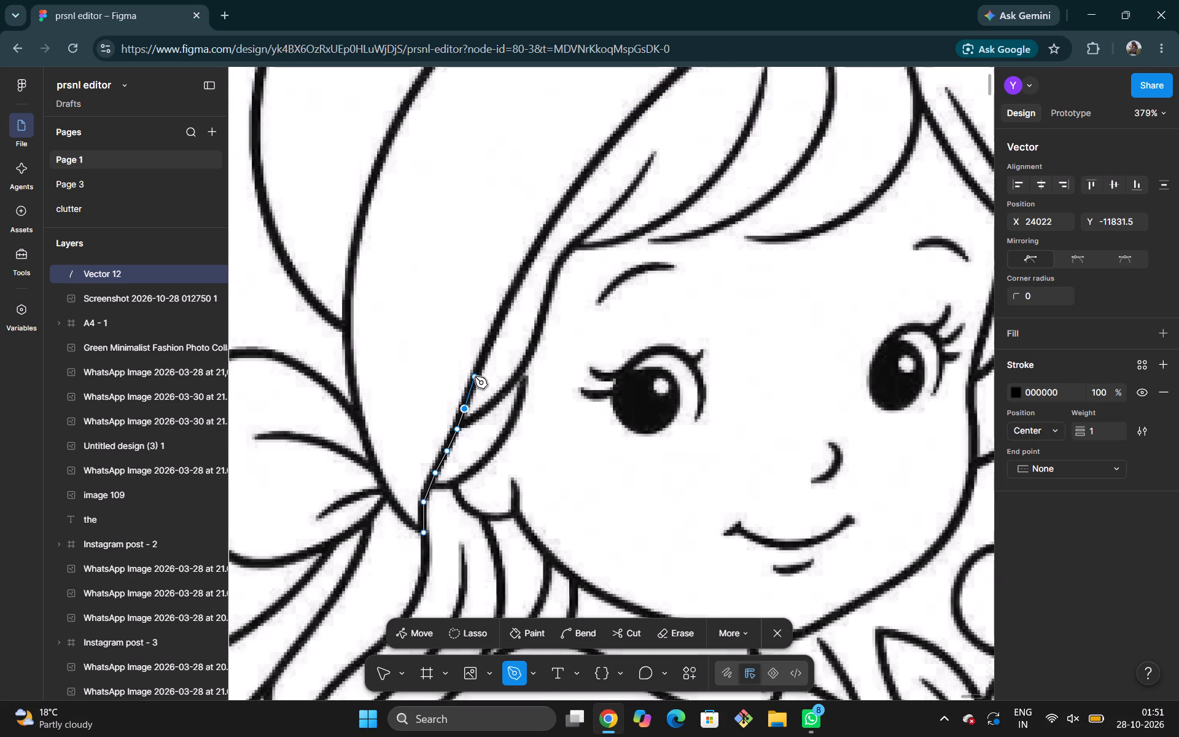
left_click(473, 380)
scroll(473, 380, "up", 1)
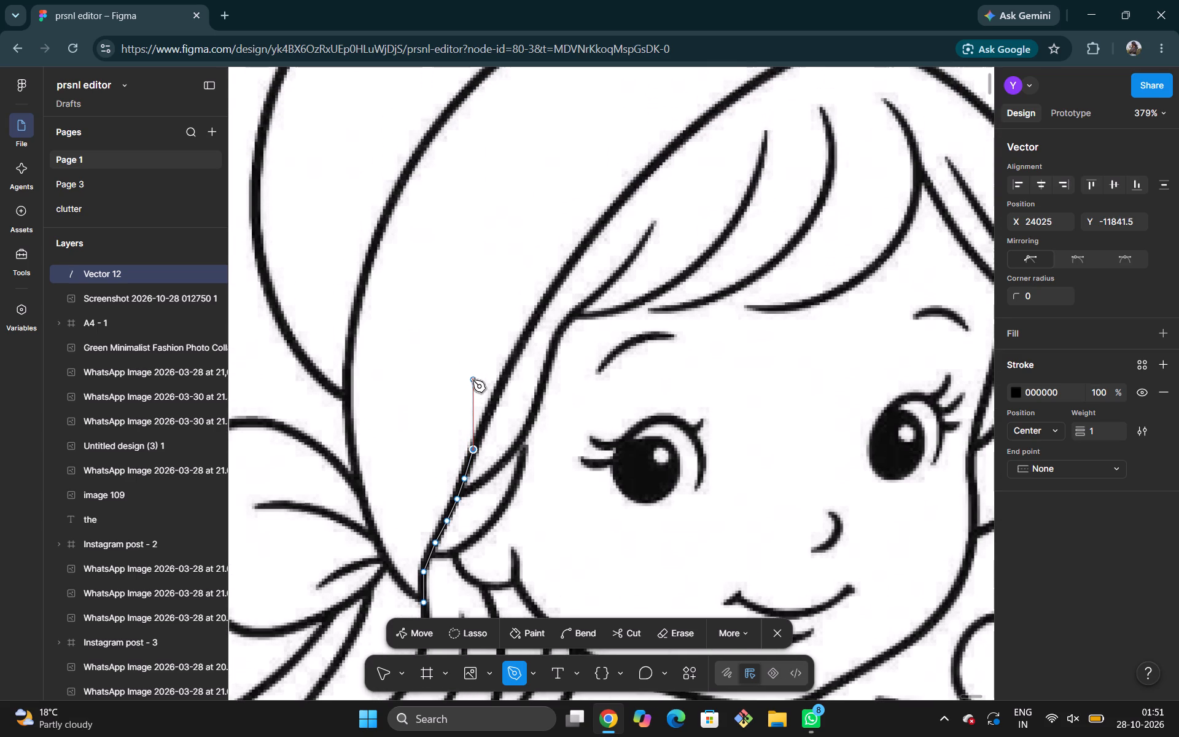
left_click(486, 419)
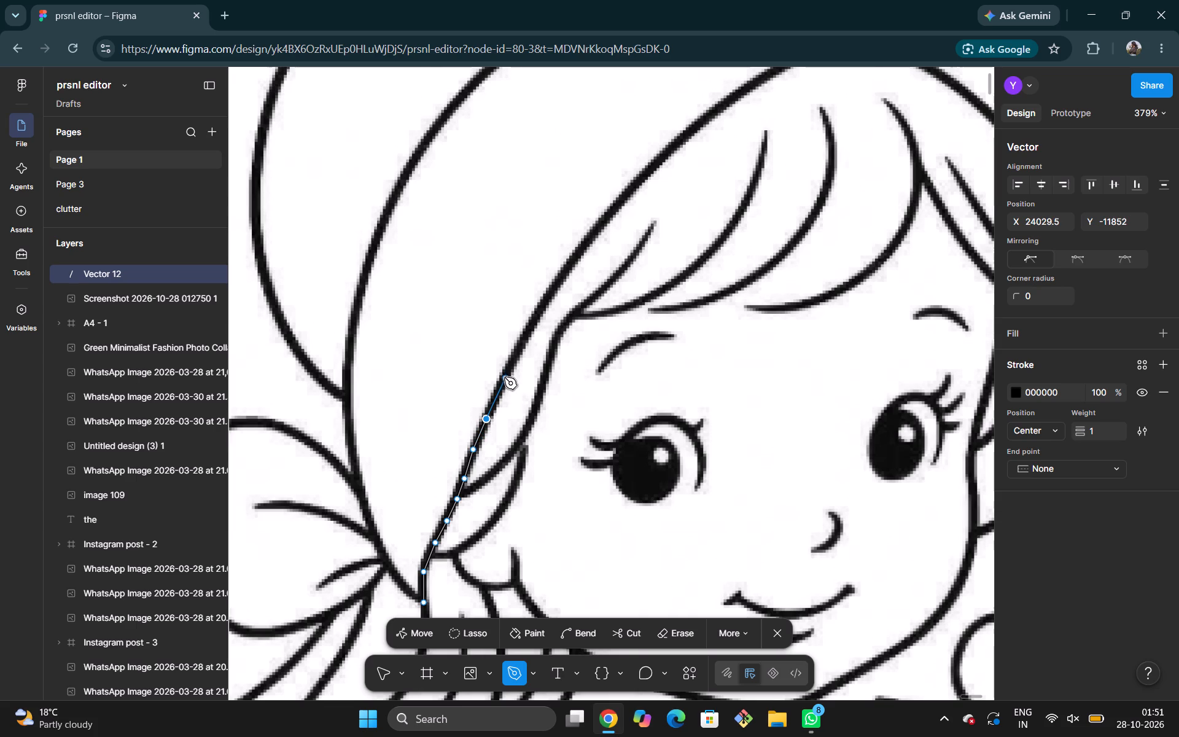
left_click(504, 376)
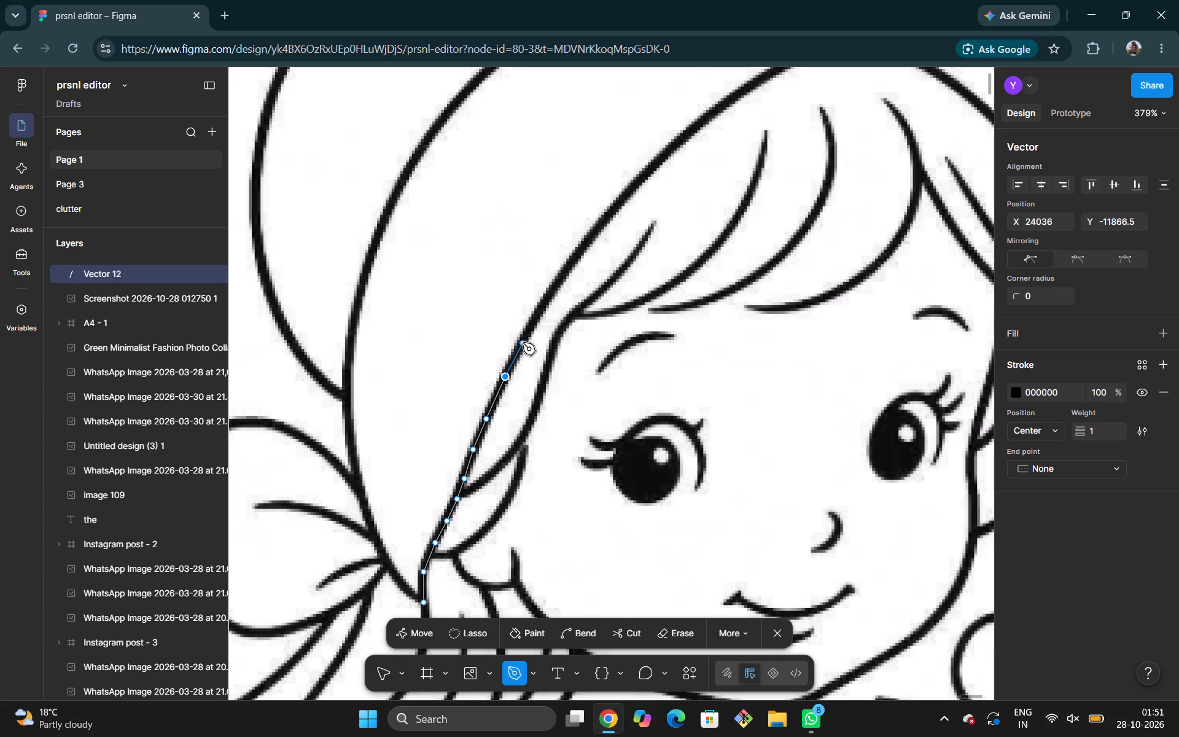
left_click(524, 340)
scroll(524, 340, "up", 1)
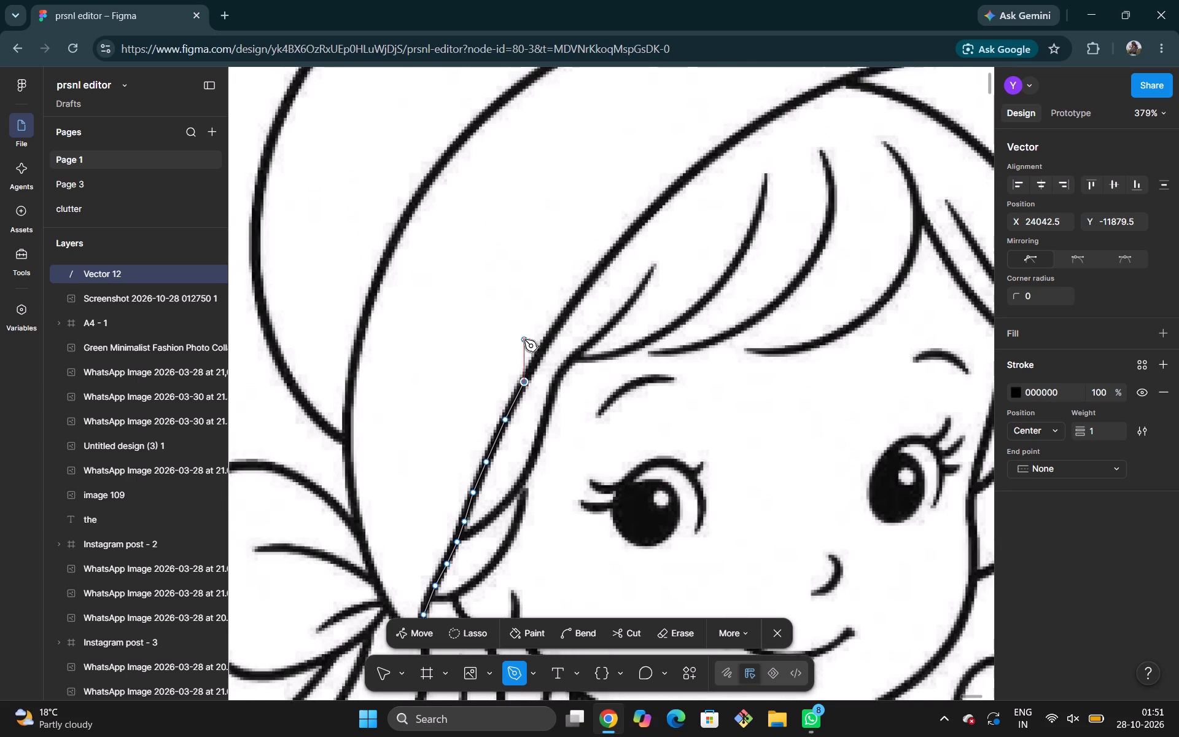
scroll(524, 340, "up", 1)
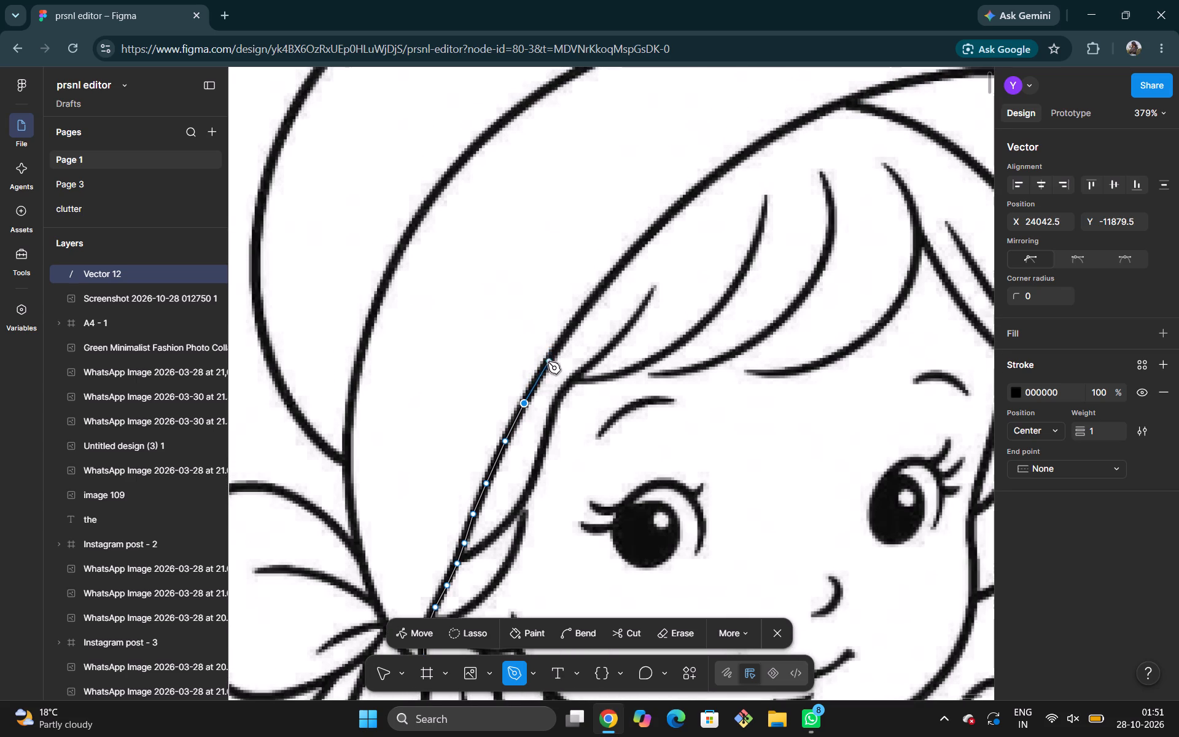
left_click(545, 362)
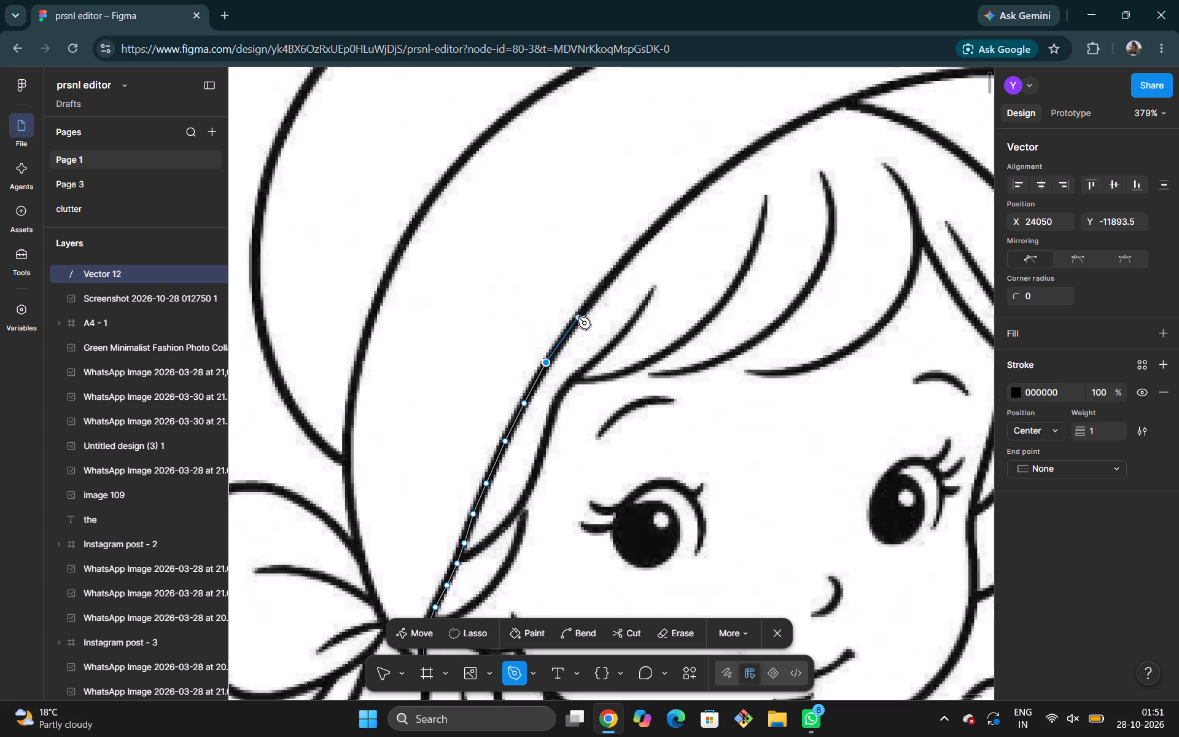
left_click(578, 317)
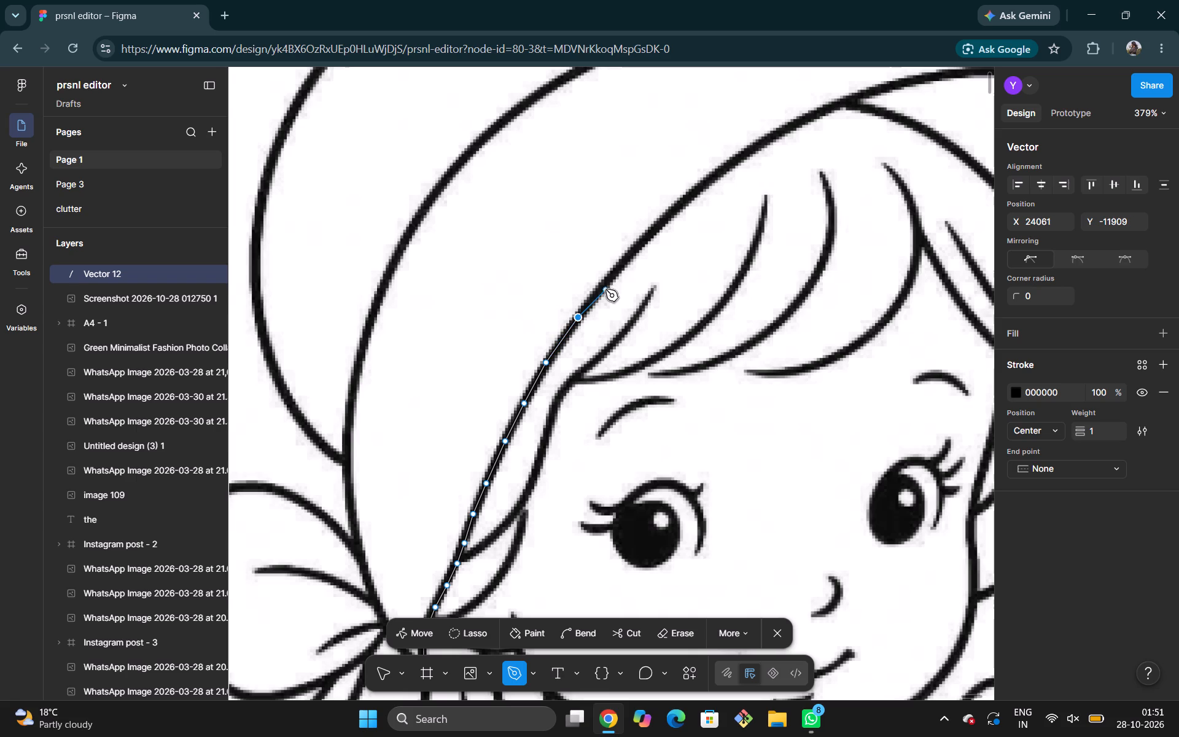
left_click(610, 276)
Extend the Pen path along the brim's inner edge above the fringe to the junction with the line curving down behind the hair.
scroll(610, 276, "up", 1)
scroll(610, 276, "left", 2)
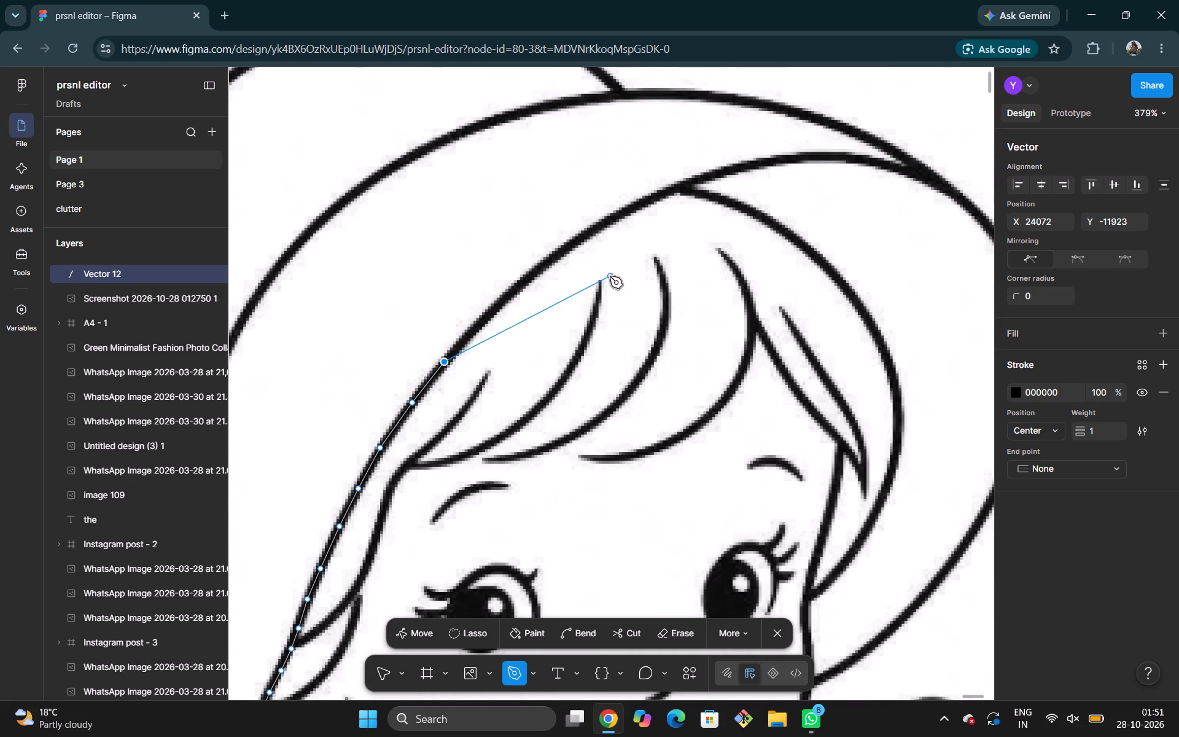
left_click(475, 327)
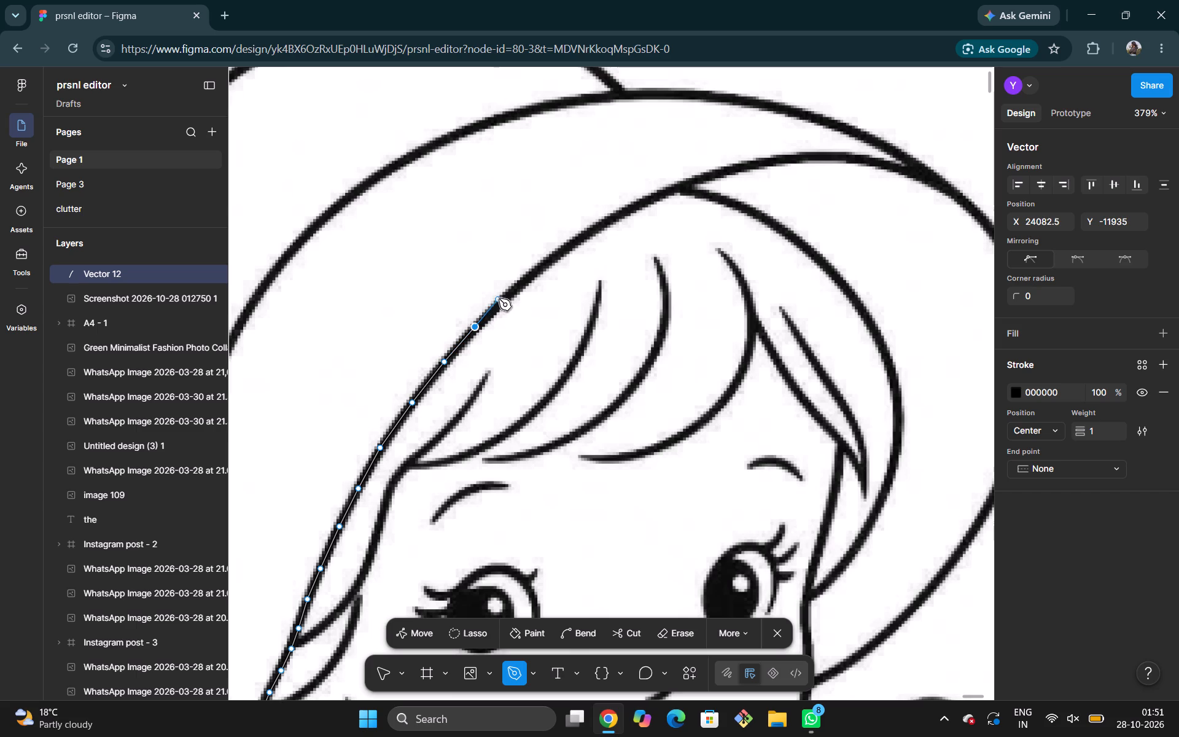
left_click(508, 294)
left_click(540, 267)
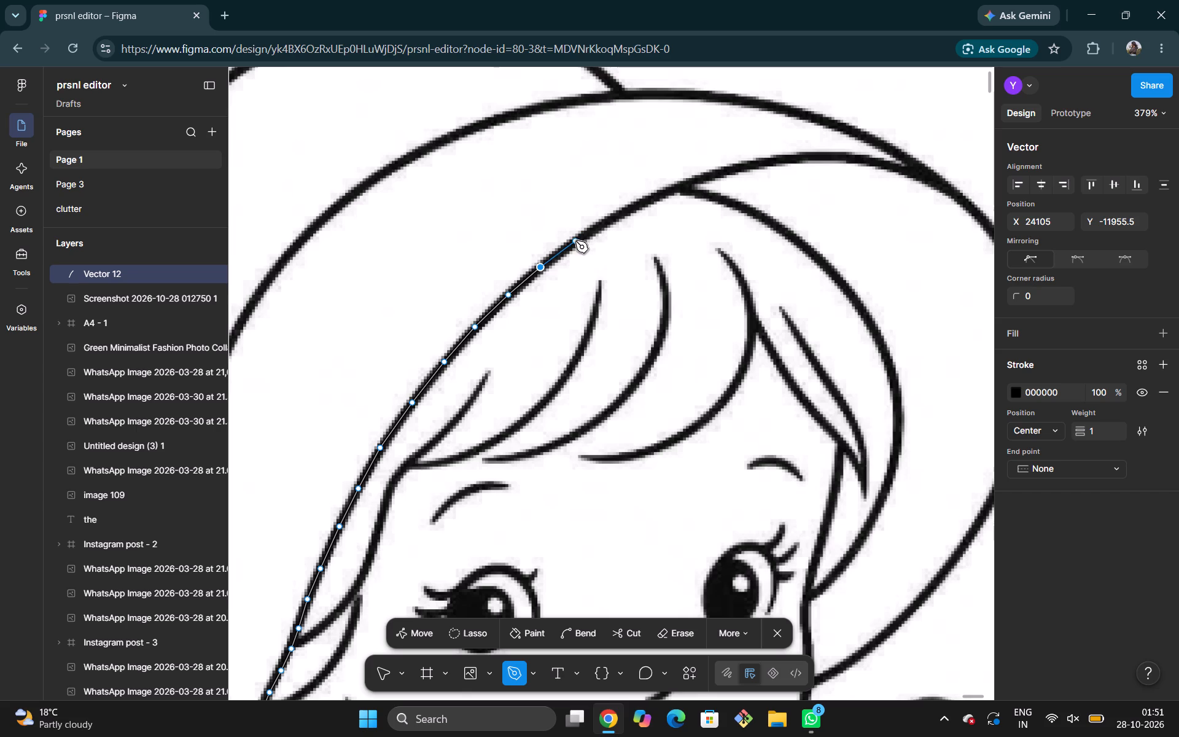
left_click(576, 240)
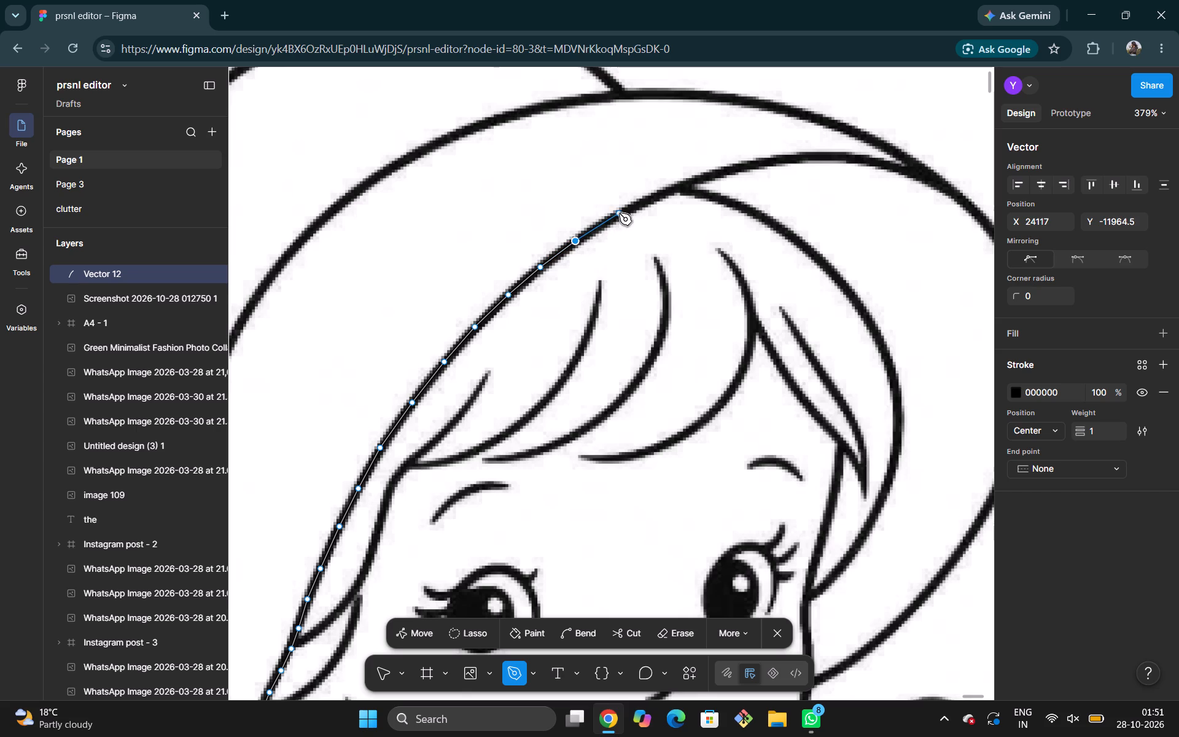
left_click(619, 213)
left_click(652, 199)
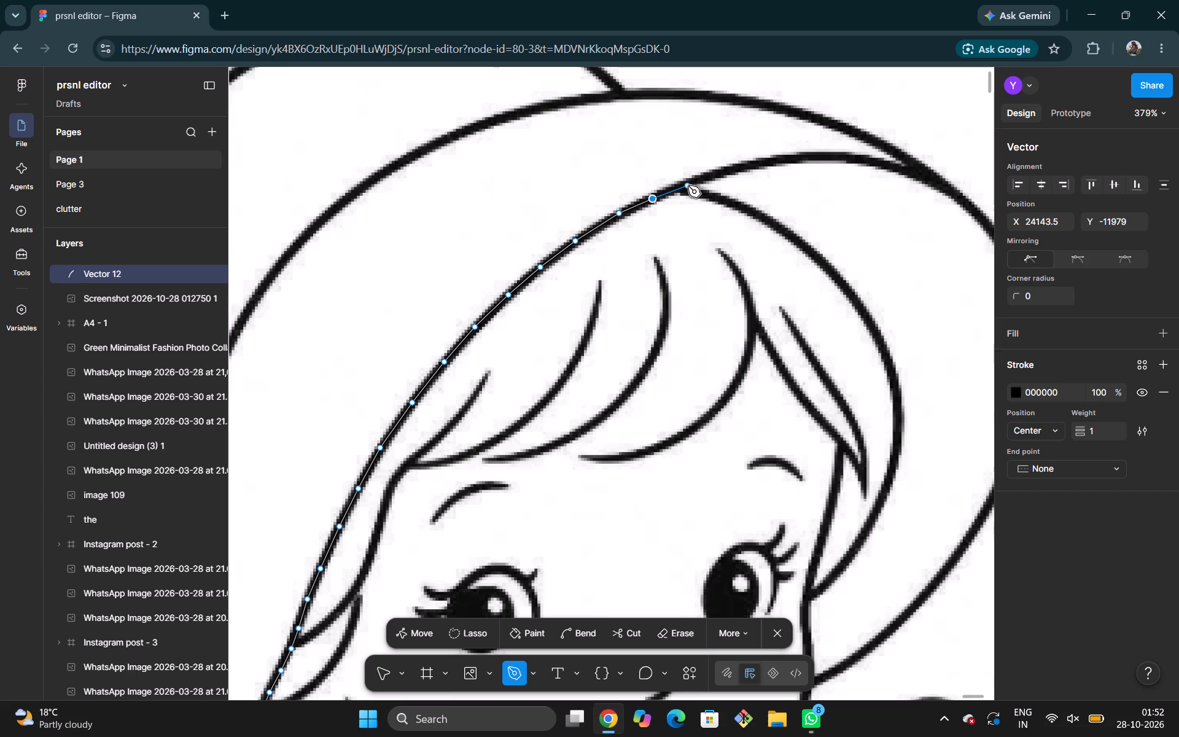
left_click(688, 184)
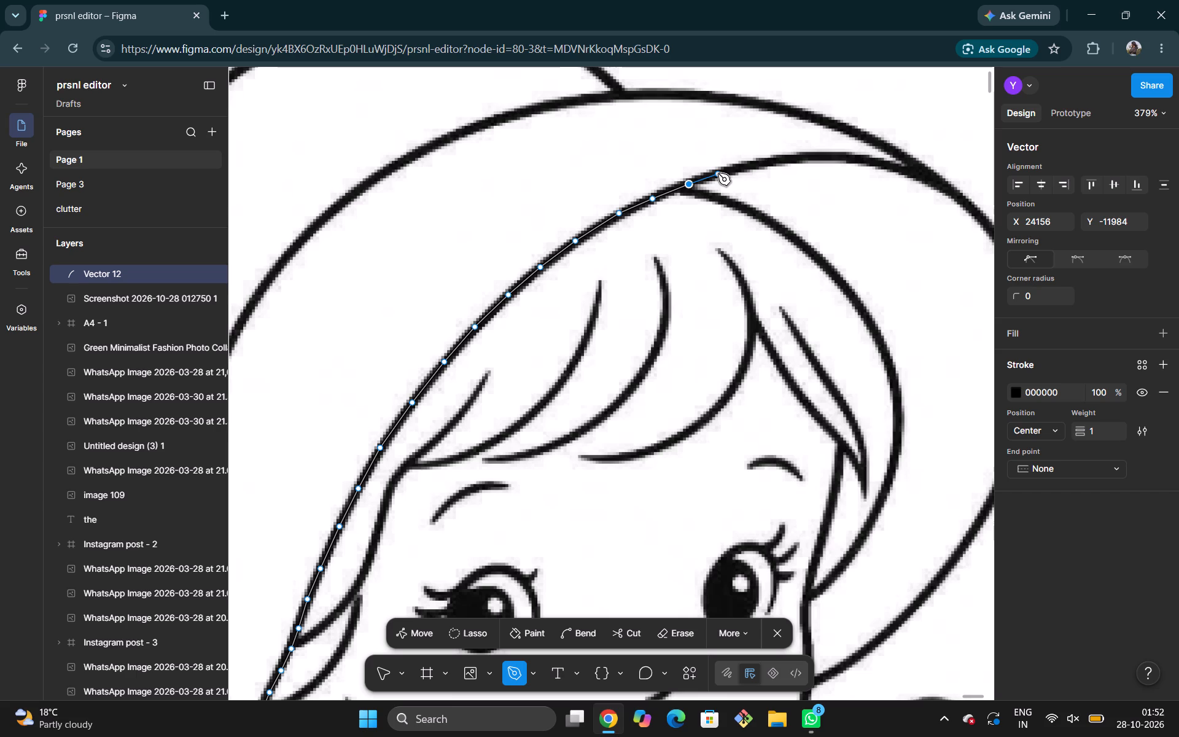
Trace the brim's inner edge from that junction over the top of the curve to the point where it meets the outer brim line.
left_click(718, 173)
left_click(758, 164)
left_click(796, 158)
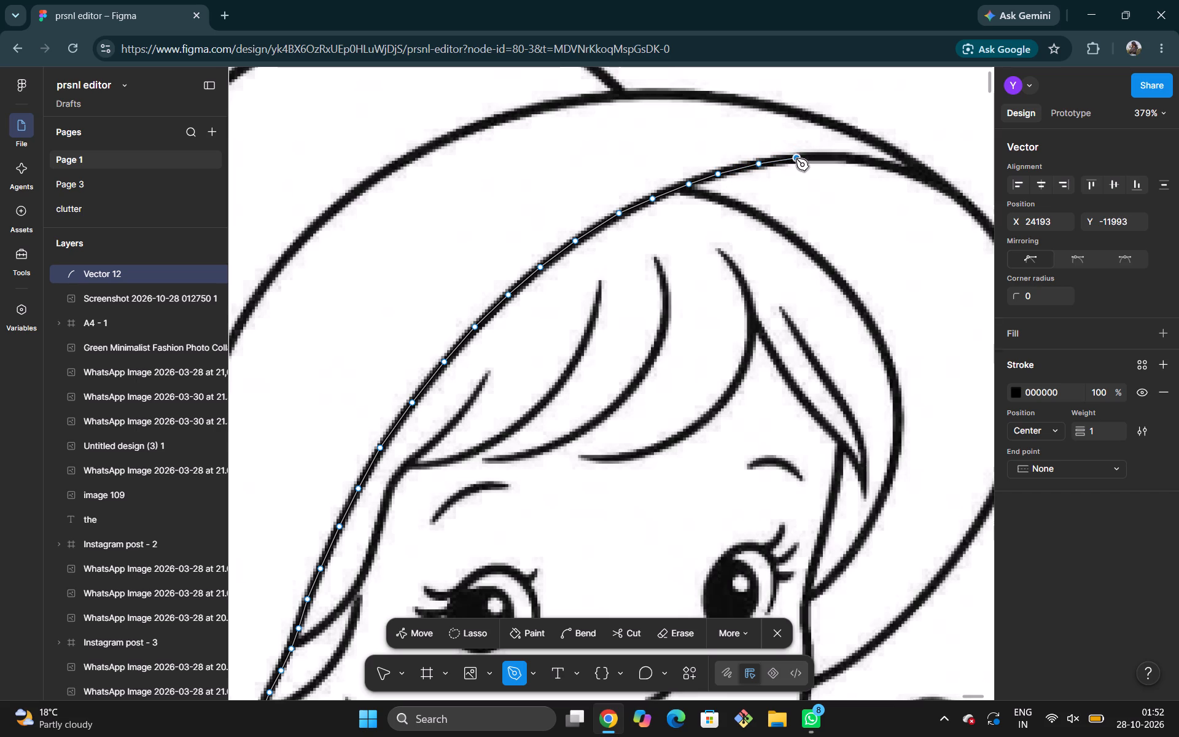
left_click(841, 155)
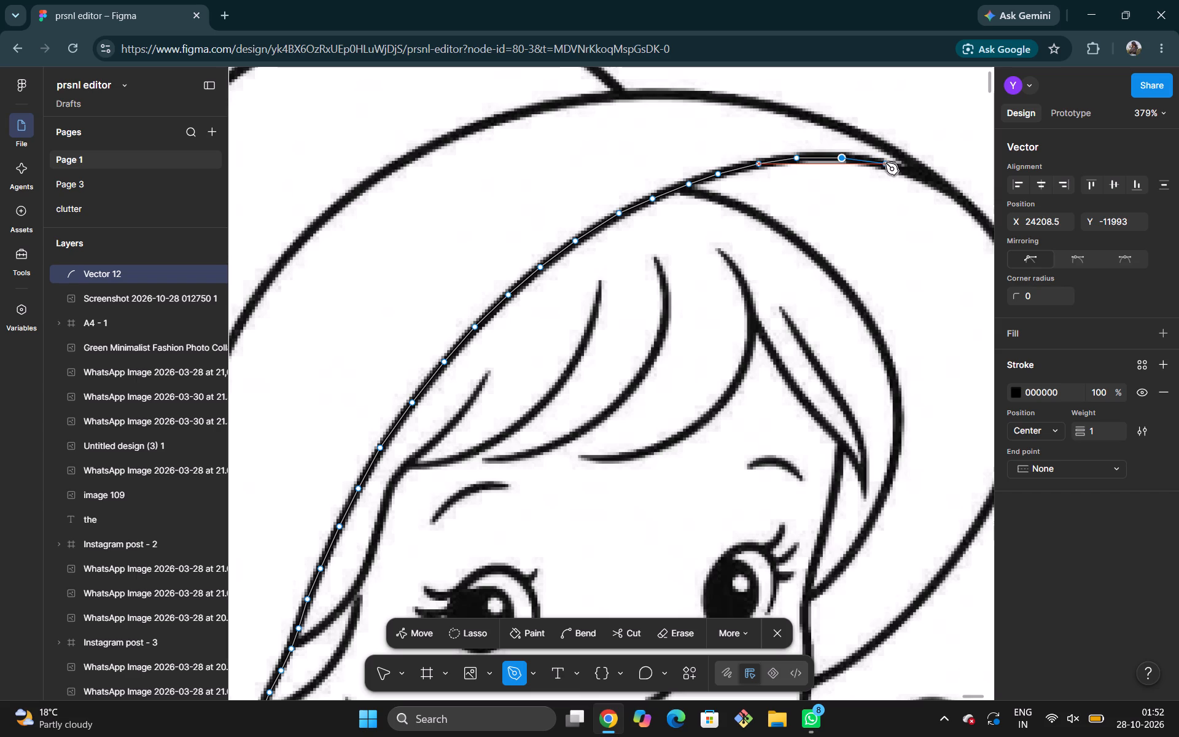
left_click(879, 162)
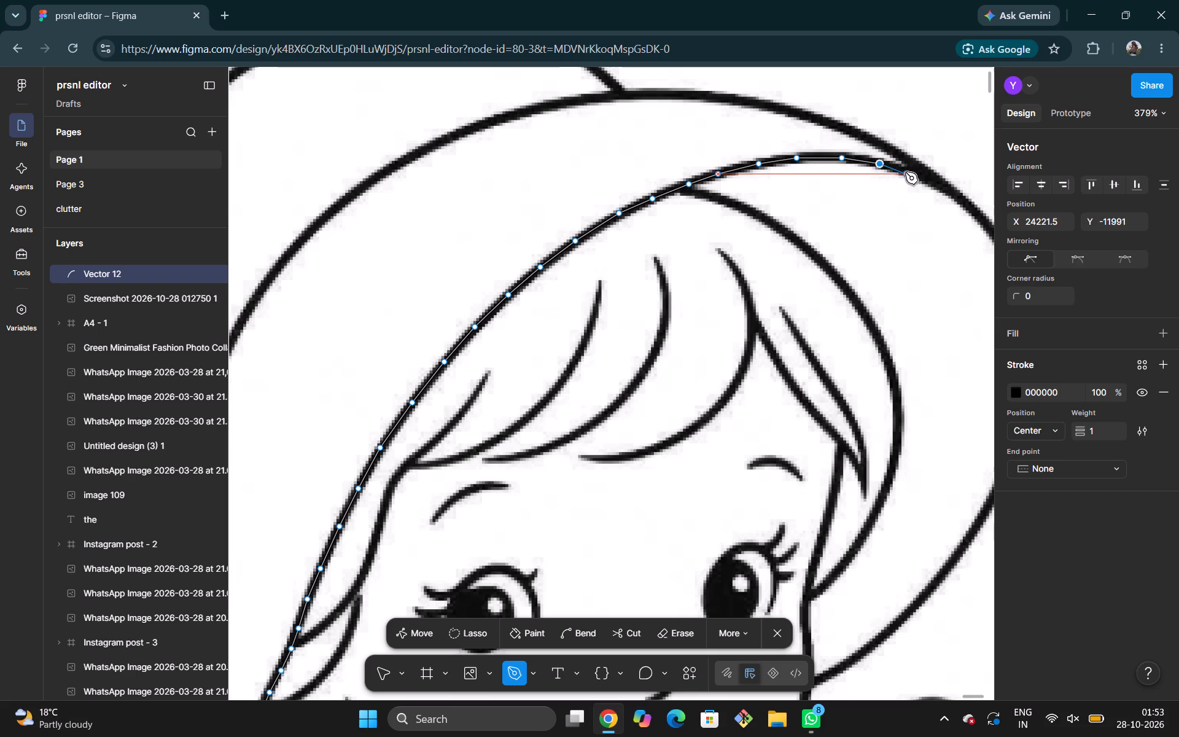
left_click(907, 170)
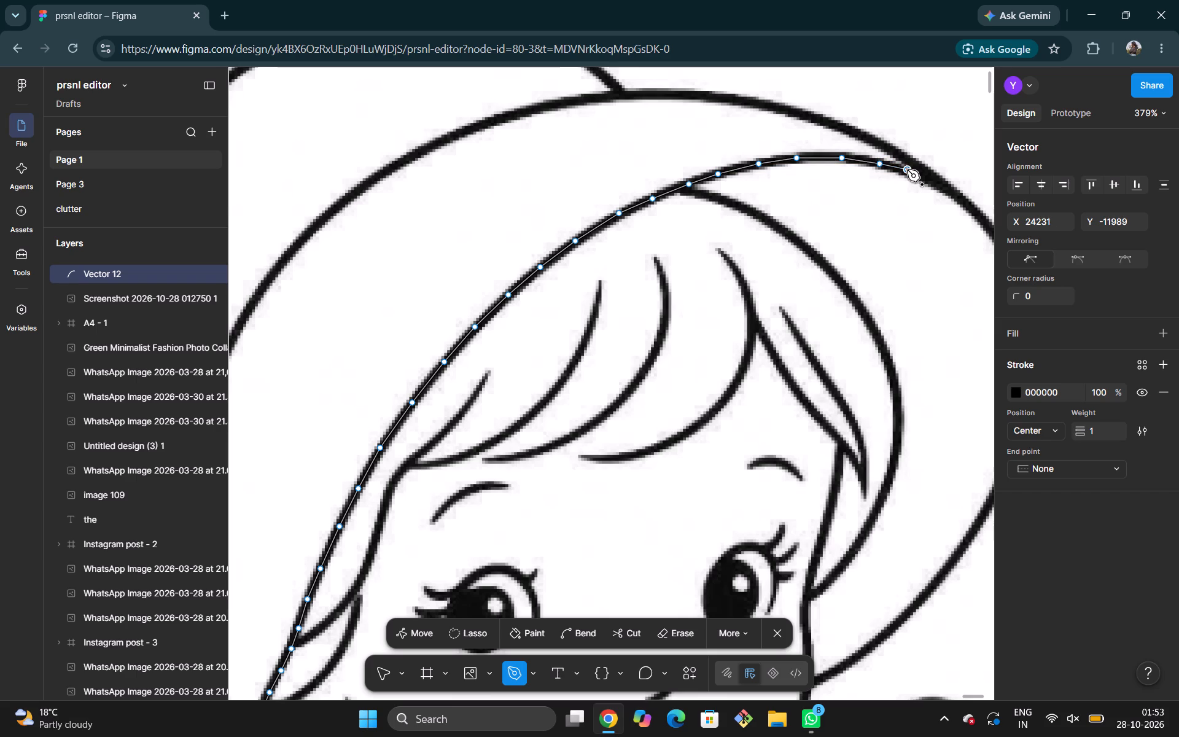
scroll(907, 170, "left", 2)
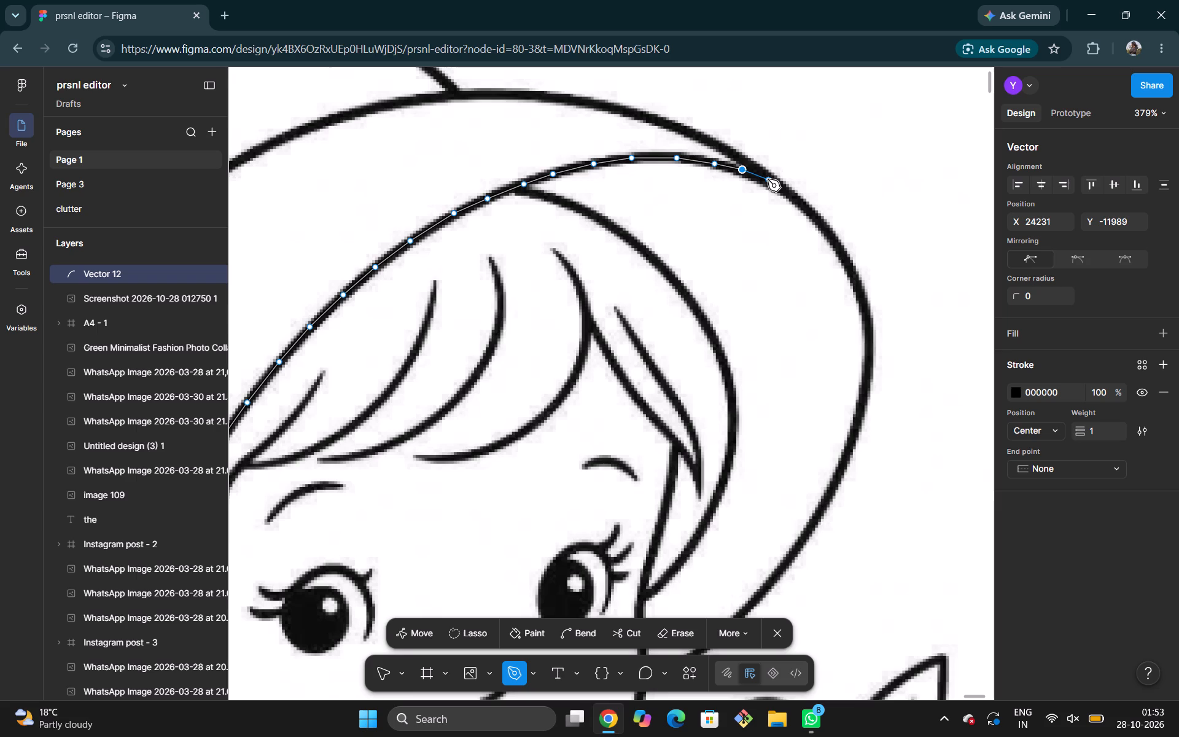
left_click(768, 179)
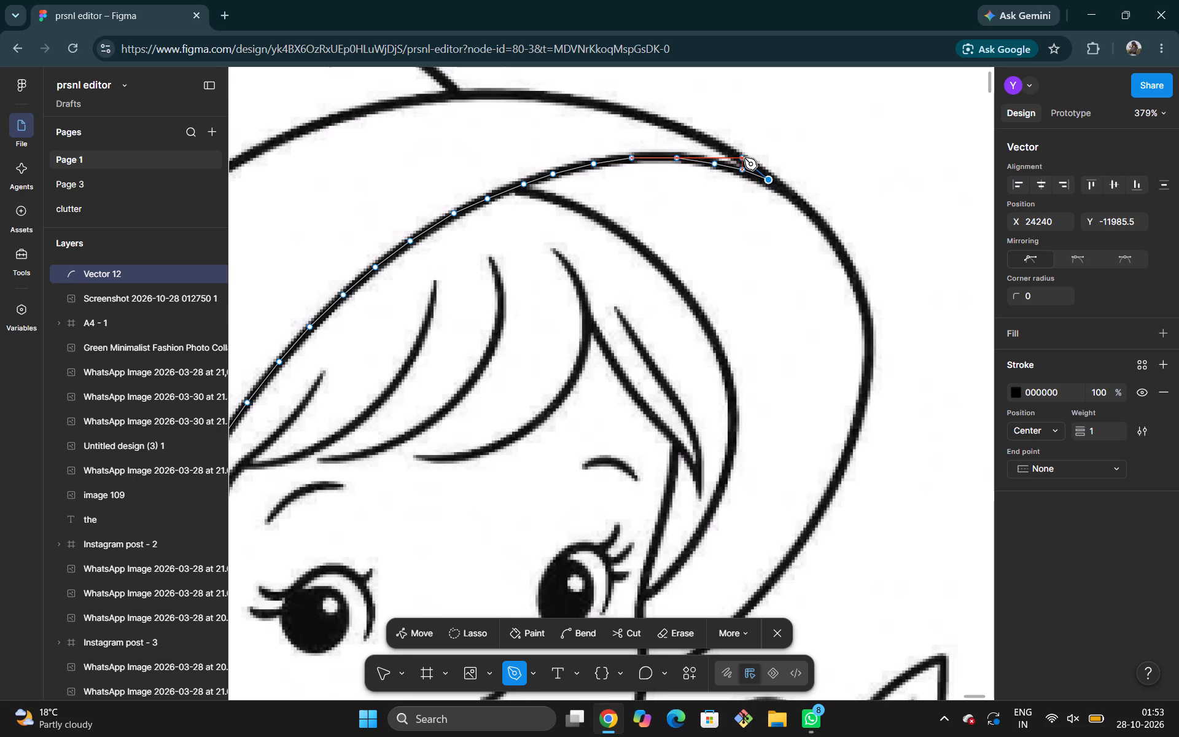
Turn the Pen path back from the brim tip, tracing the outer brim line with short straight segments to above the inner edge's peak.
left_click(744, 158)
scroll(744, 158, "right", 2)
scroll(744, 158, "up", 1)
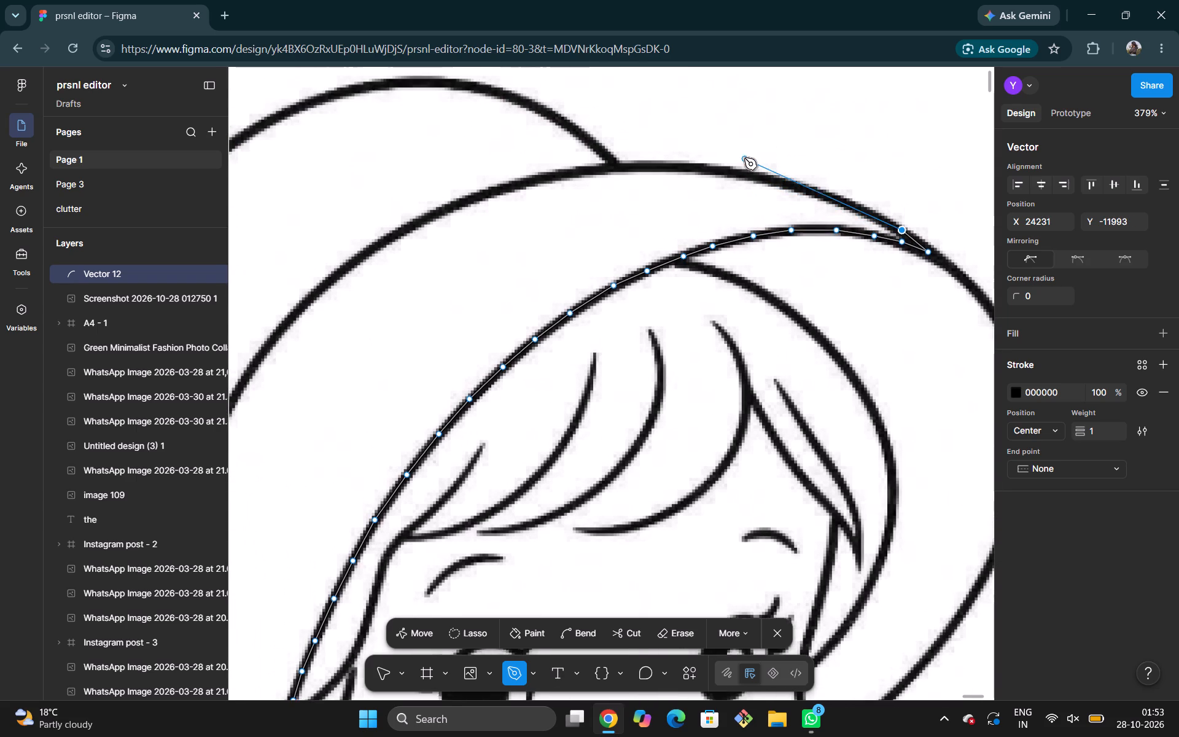
scroll(744, 158, "up", 1)
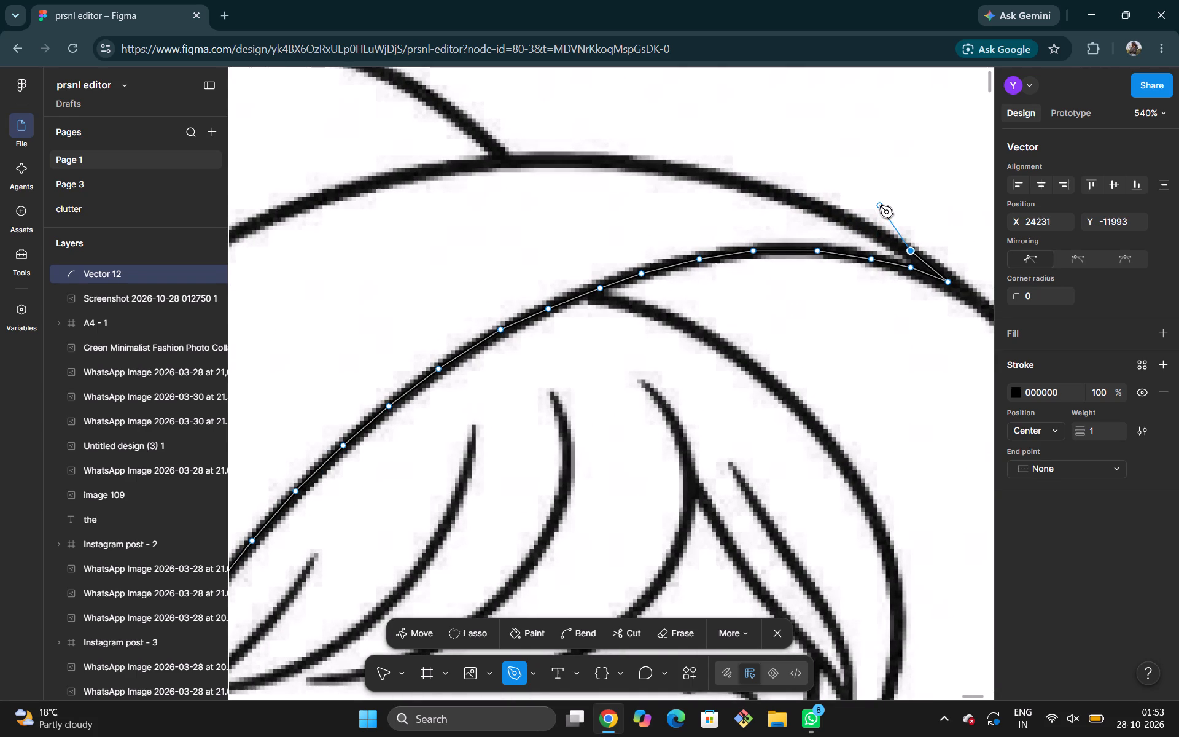
scroll(861, 206, "left", 1)
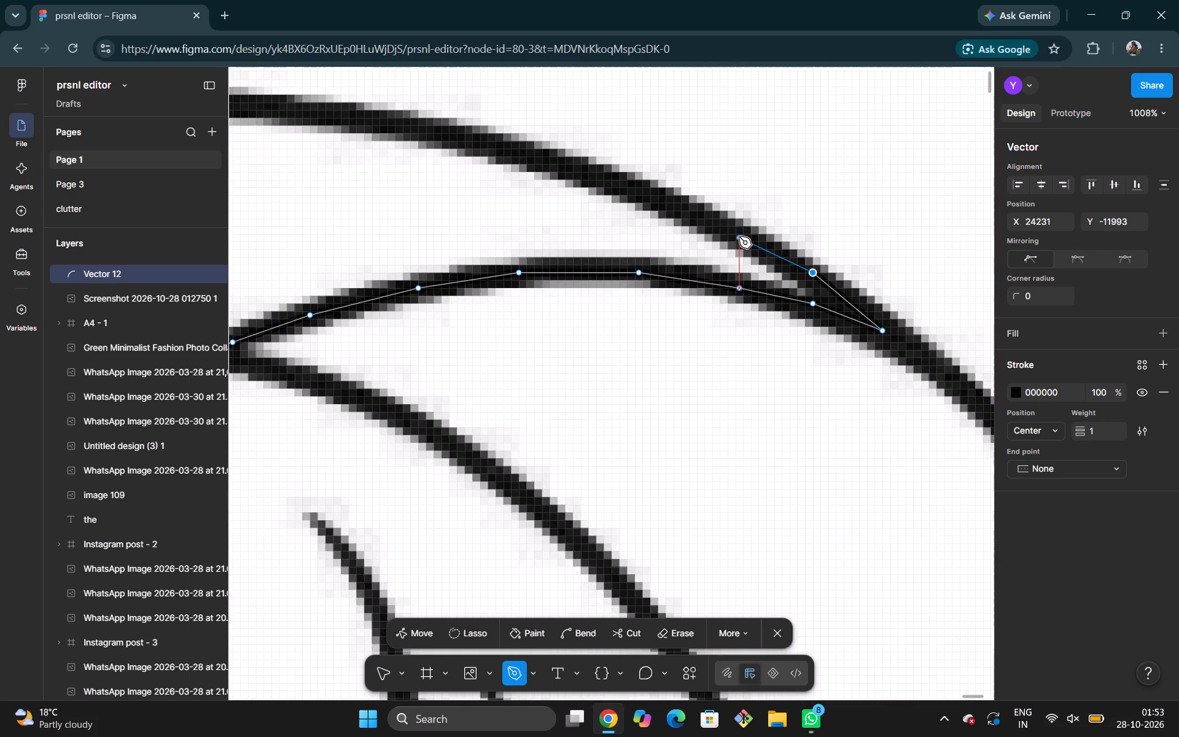
left_click(739, 236)
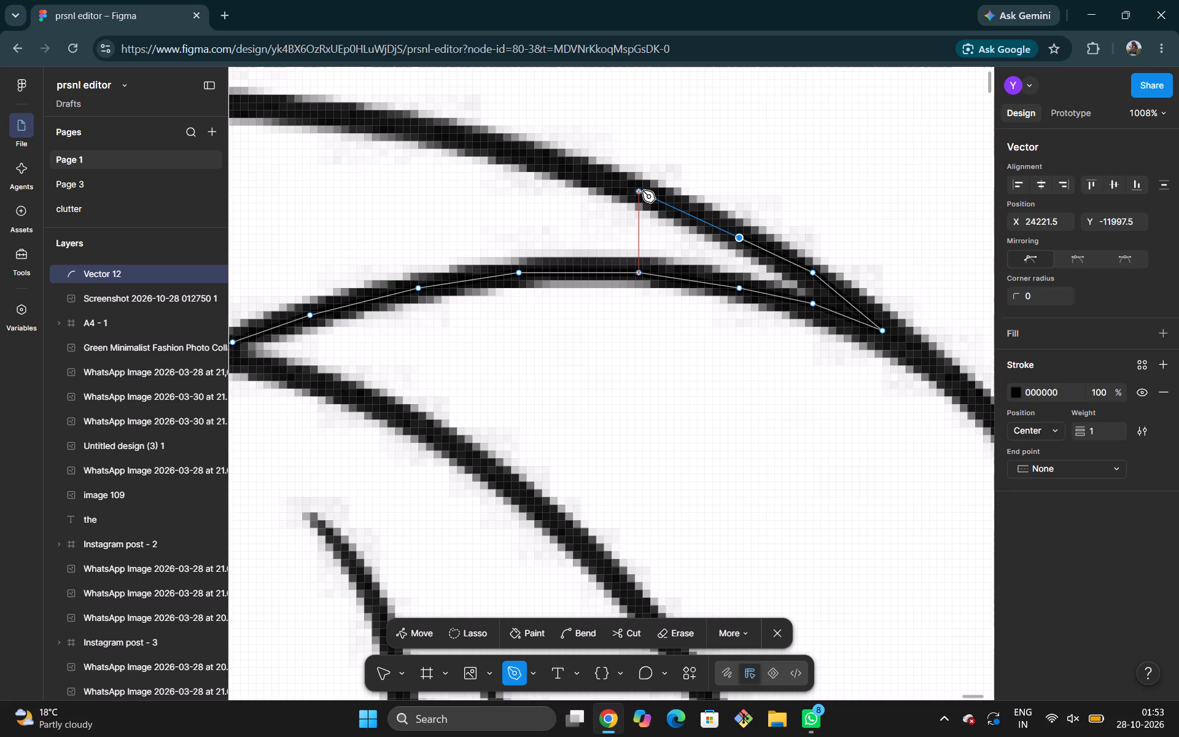
left_click(642, 190)
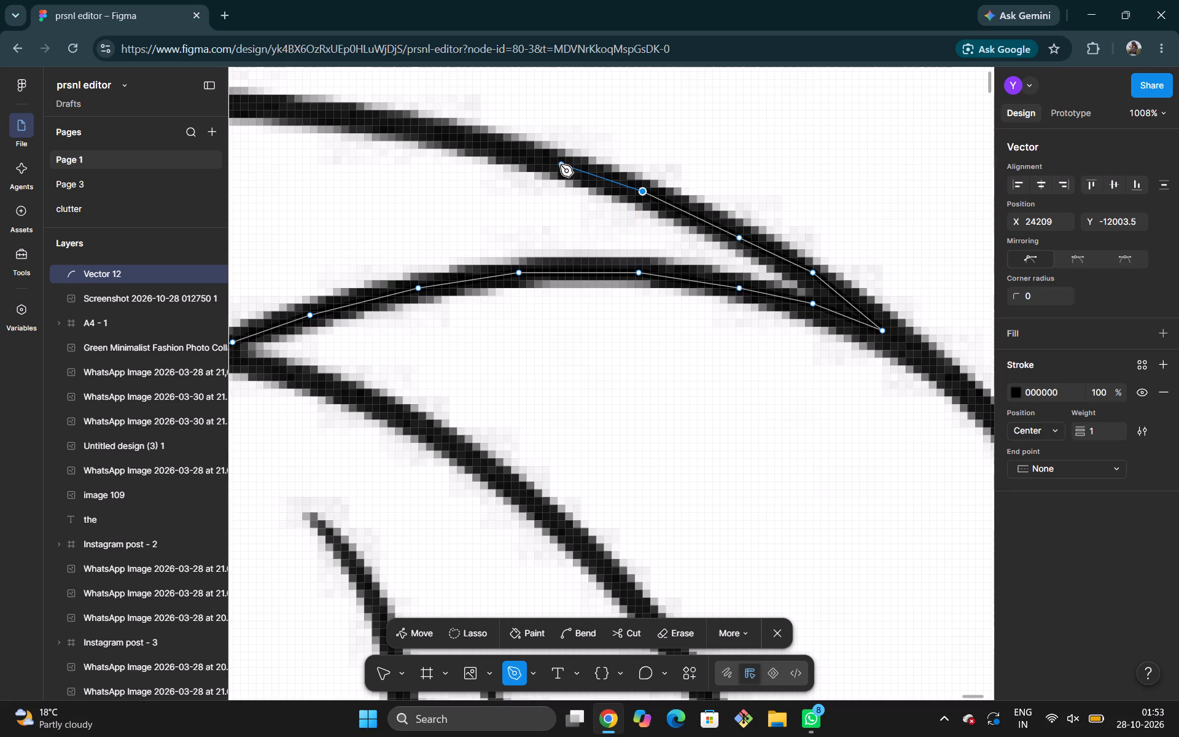
left_click(516, 151)
Continue the Pen path along the nearly flat top of the outer brim line to the junction with the hat's crown line.
scroll(516, 151, "right", 2)
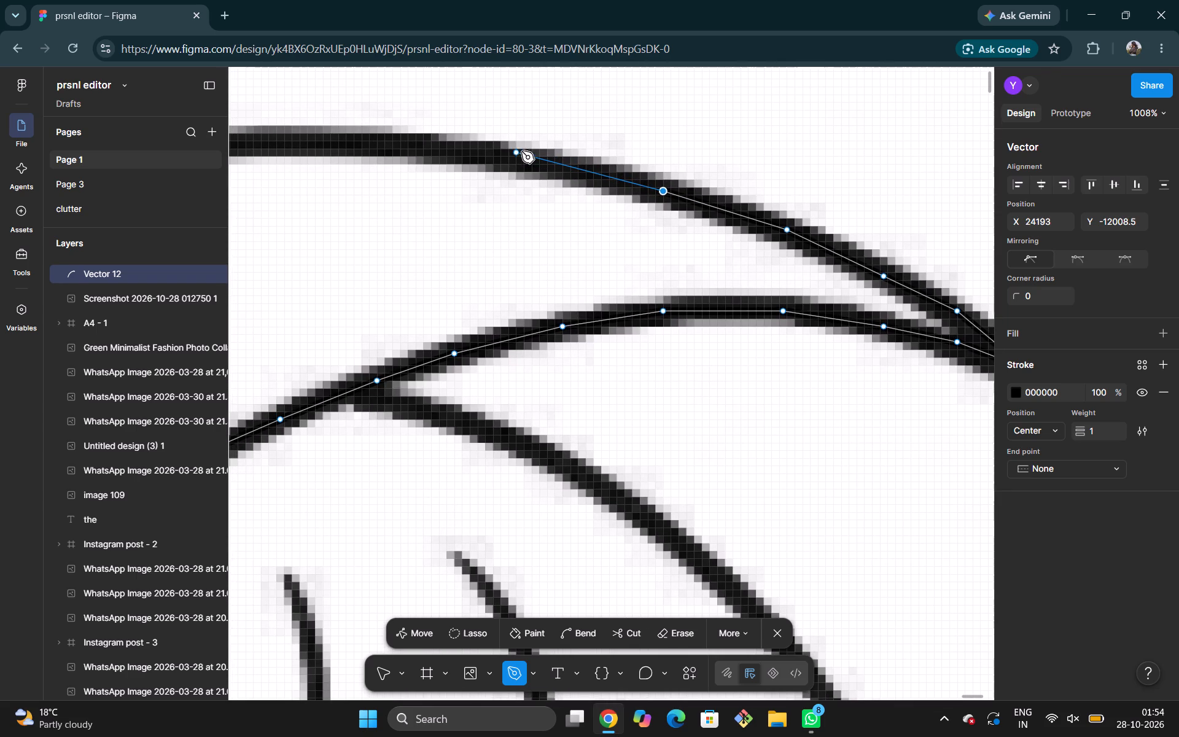
left_click(562, 166)
scroll(562, 166, "right", 2)
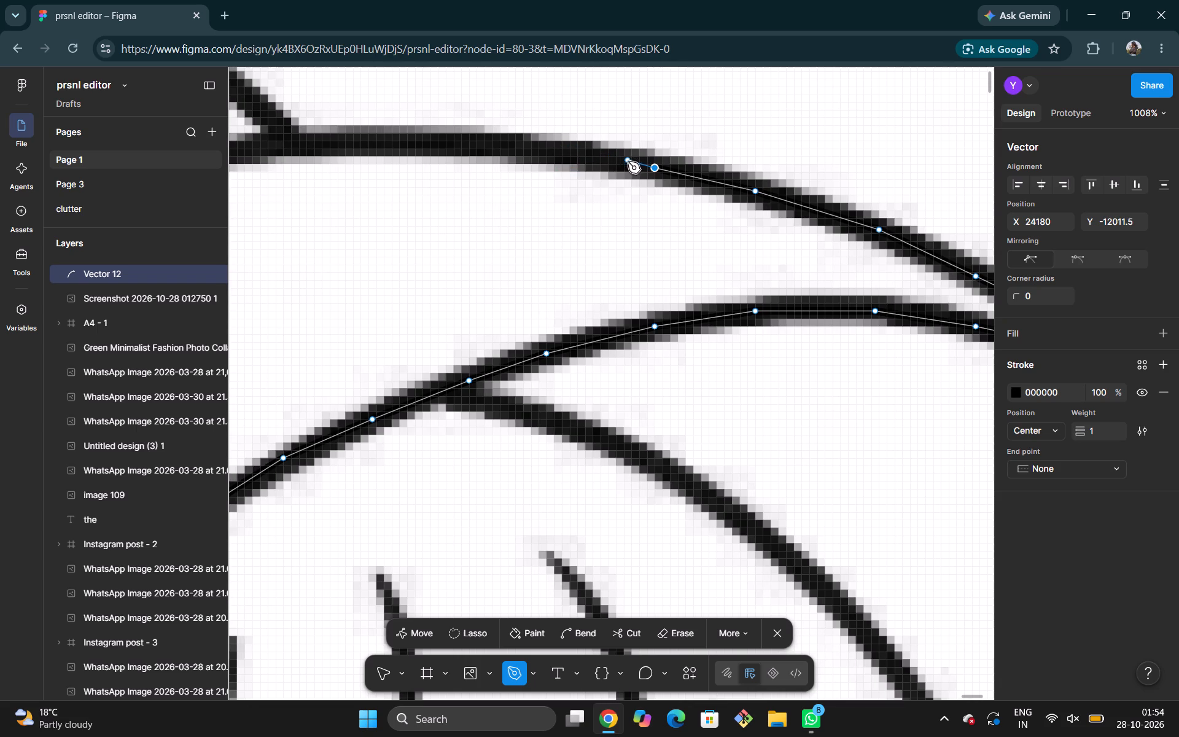
left_click(544, 147)
left_click(467, 141)
scroll(467, 141, "right", 2)
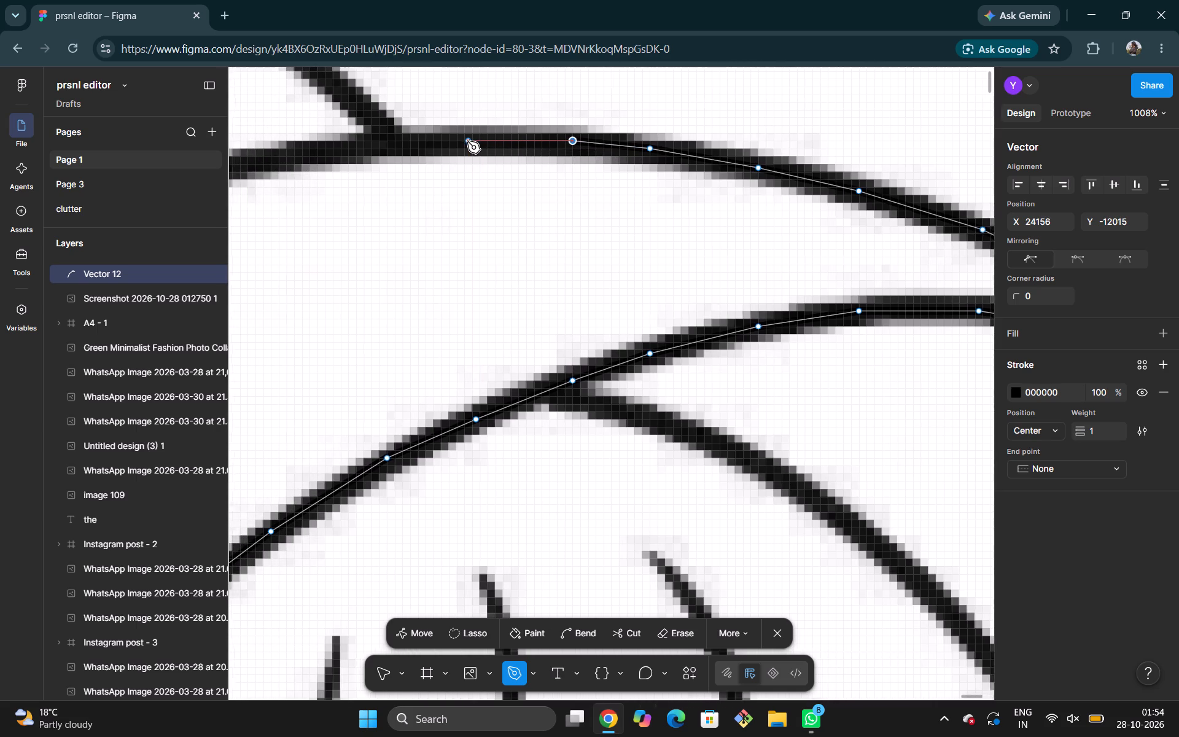
scroll(467, 141, "right", 1)
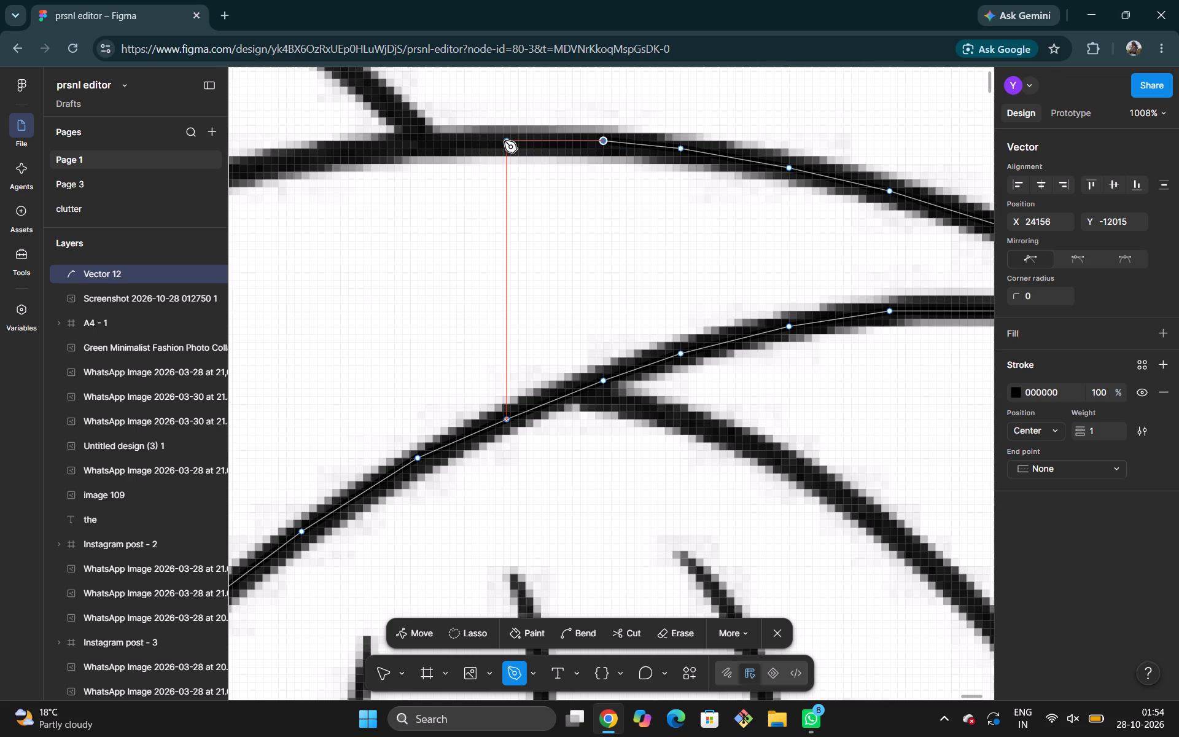
left_click(504, 141)
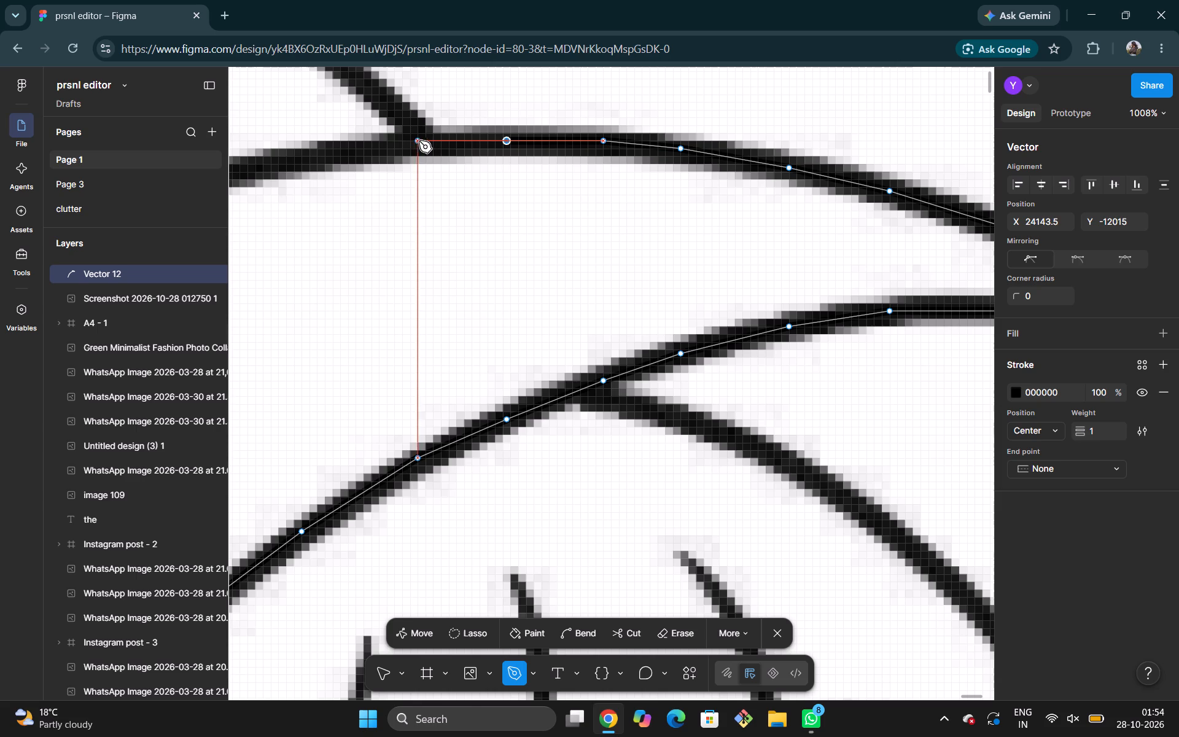
left_click(418, 141)
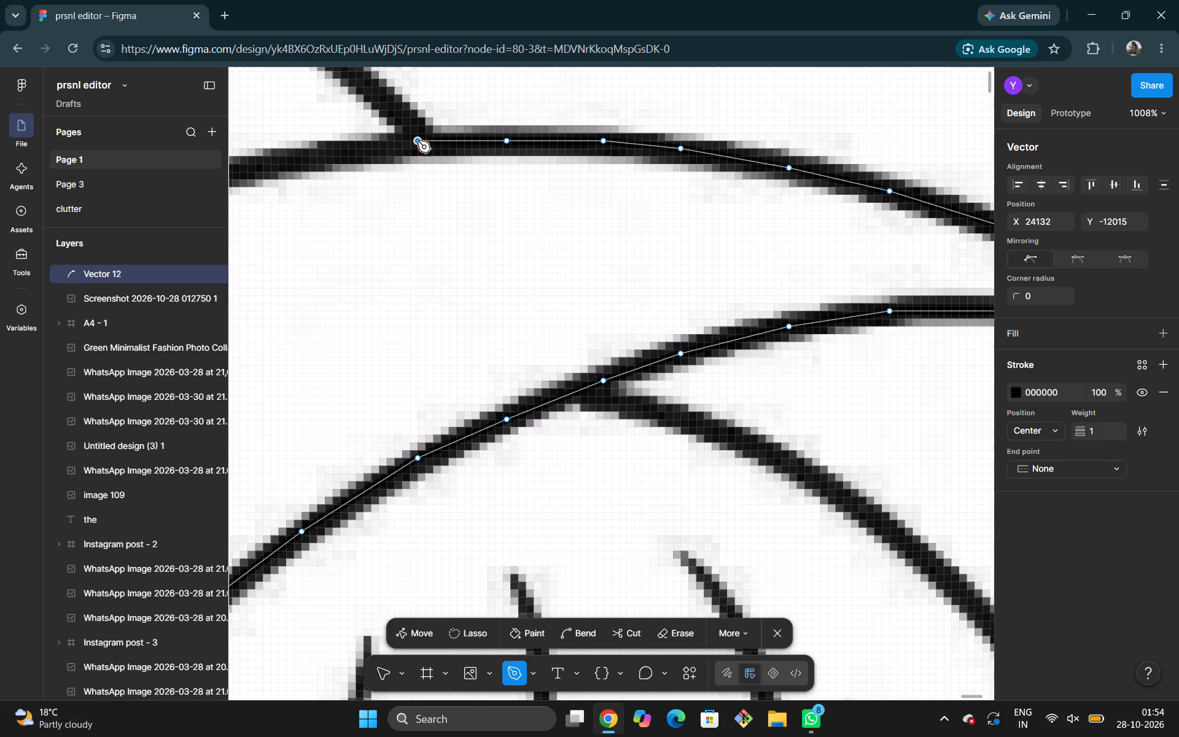
Extend the Pen path from the crown junction down the outer brim's shallow upper arc to about X 24055, Y -11991.
scroll(418, 141, "right", 2)
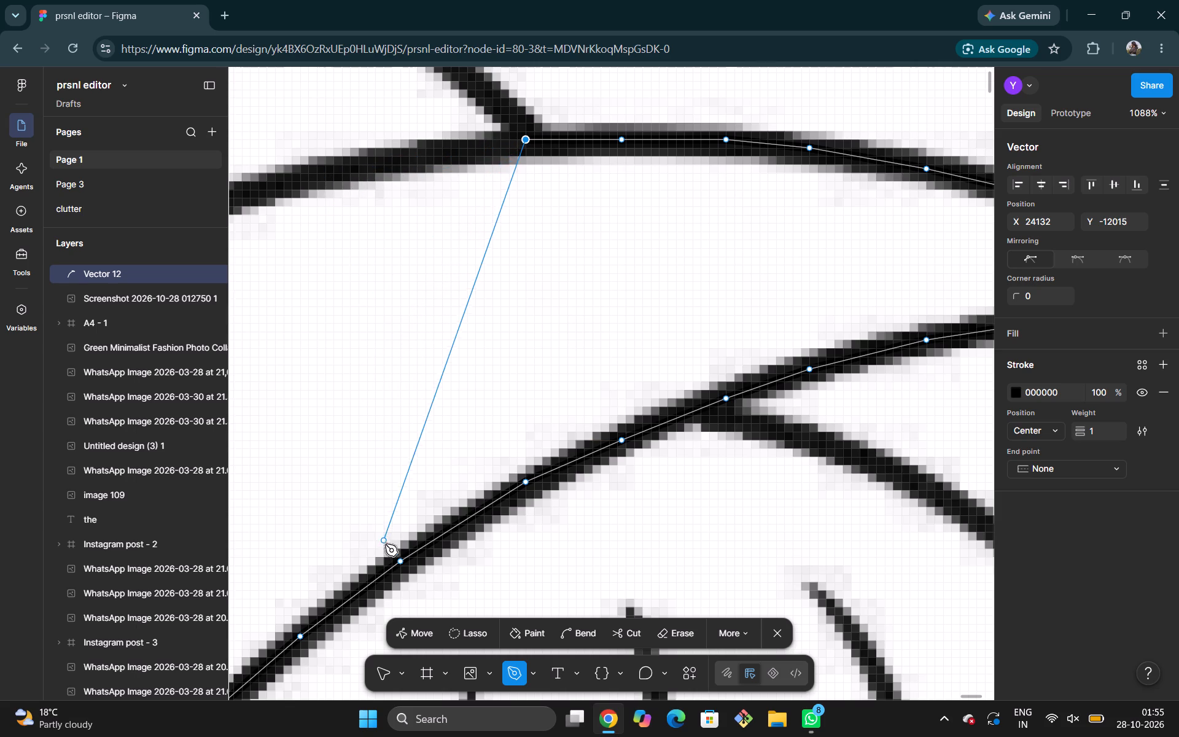
left_click(367, 164)
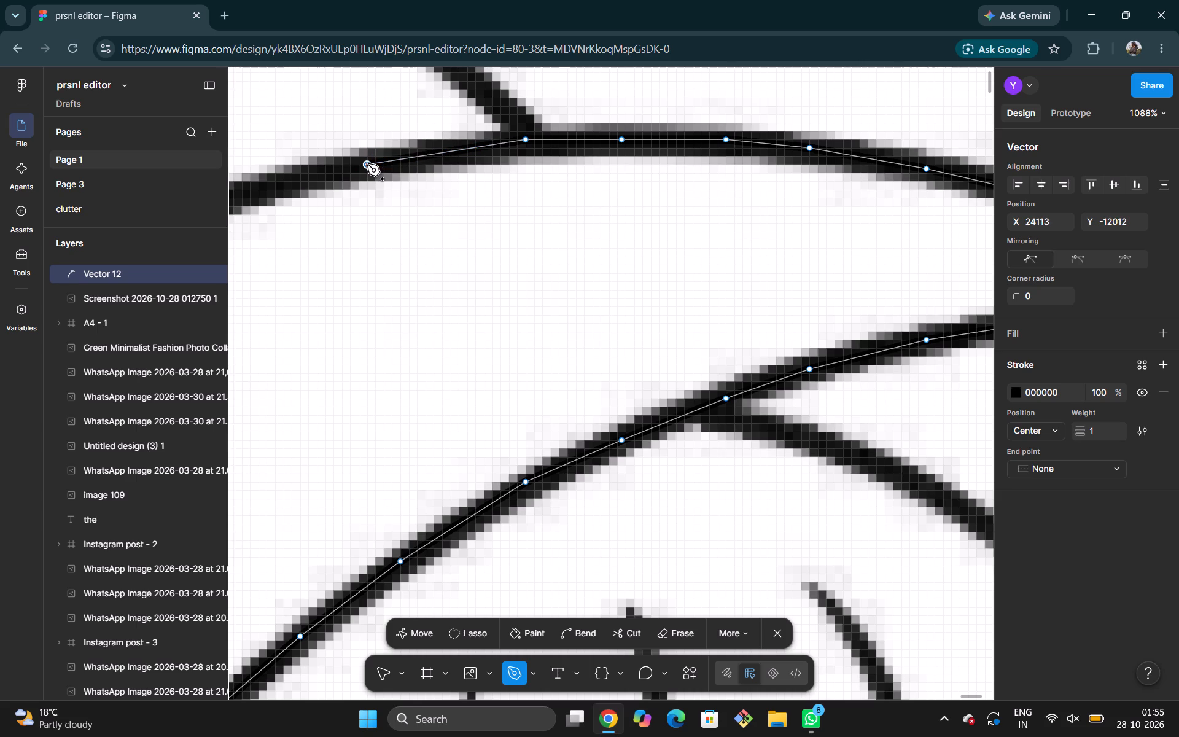
scroll(399, 163, "right", 3)
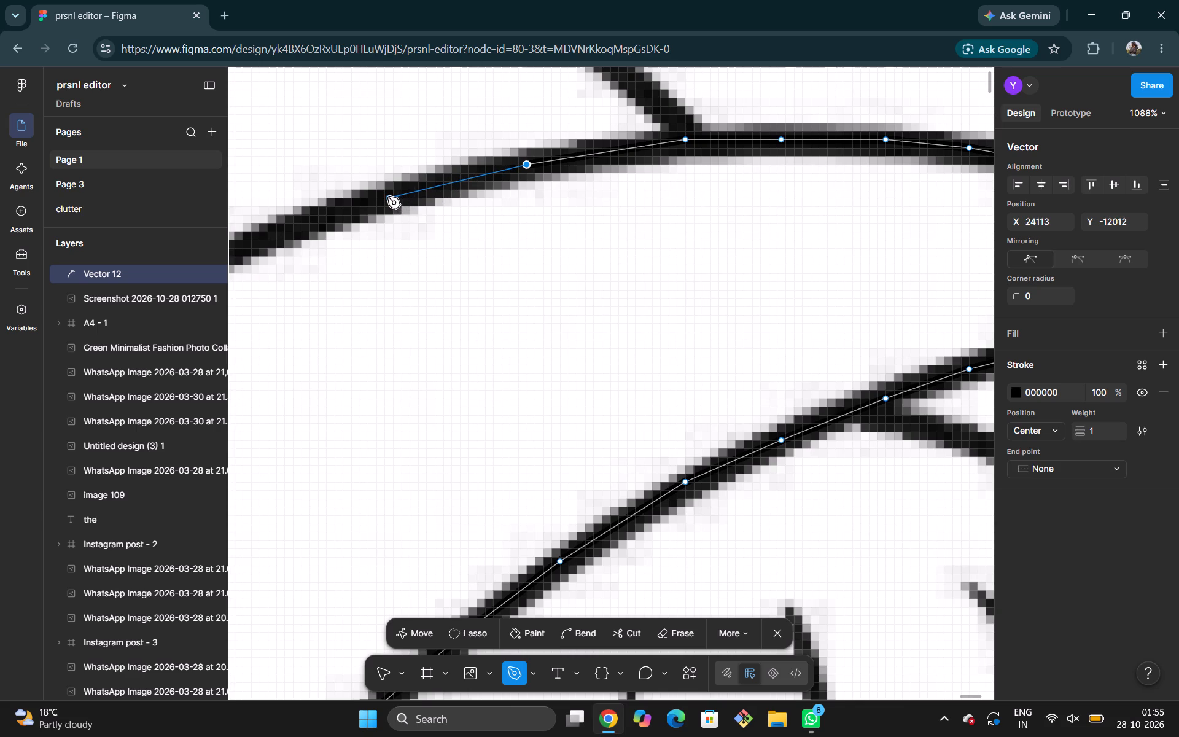
scroll(387, 197, "right", 2)
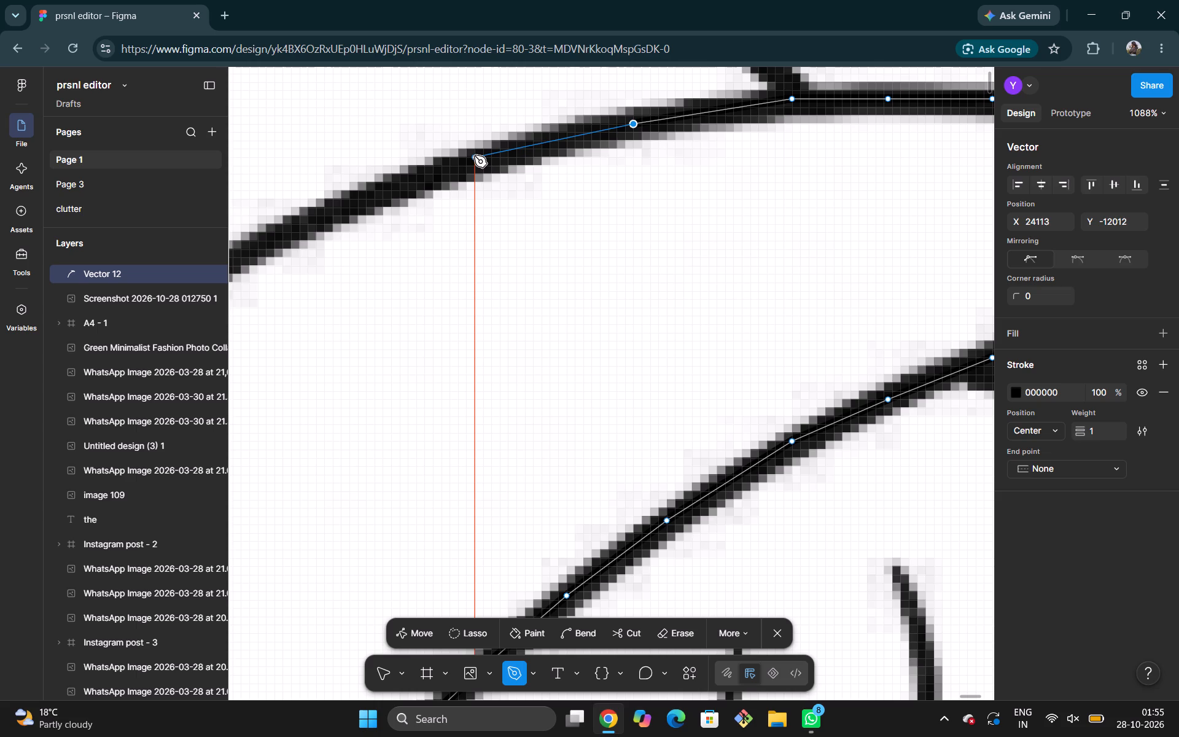
left_click(474, 155)
scroll(474, 155, "right", 1)
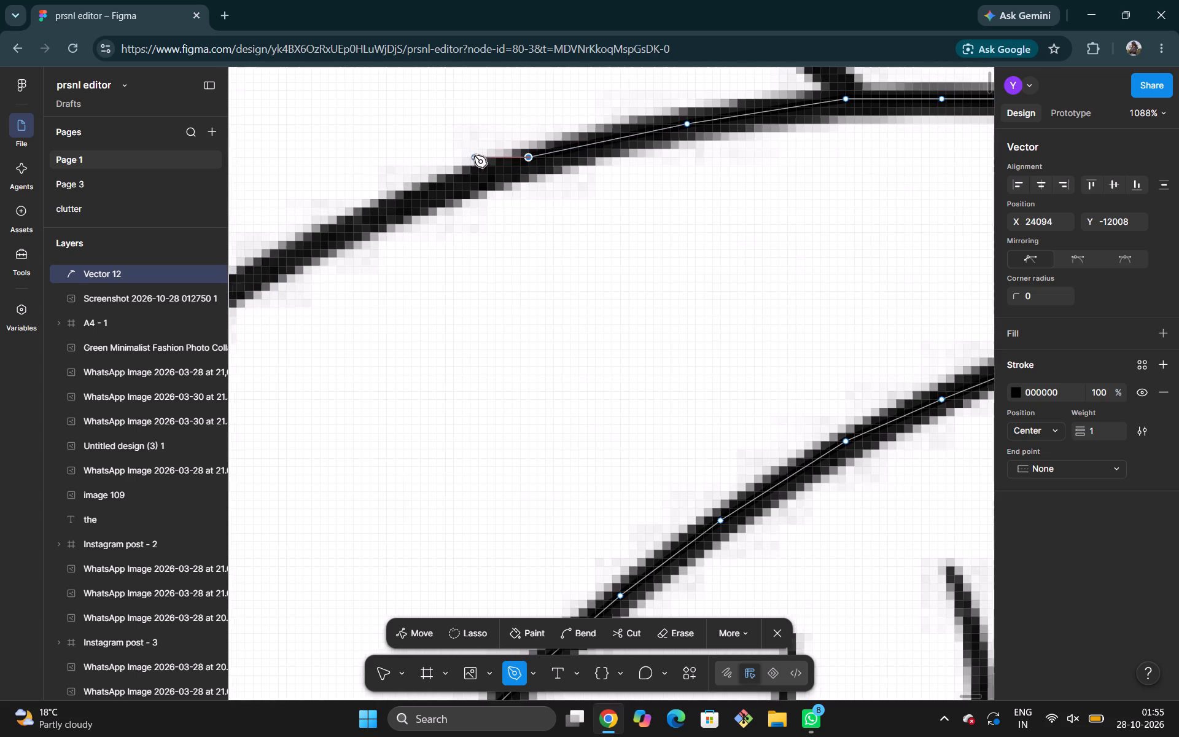
scroll(474, 155, "right", 1)
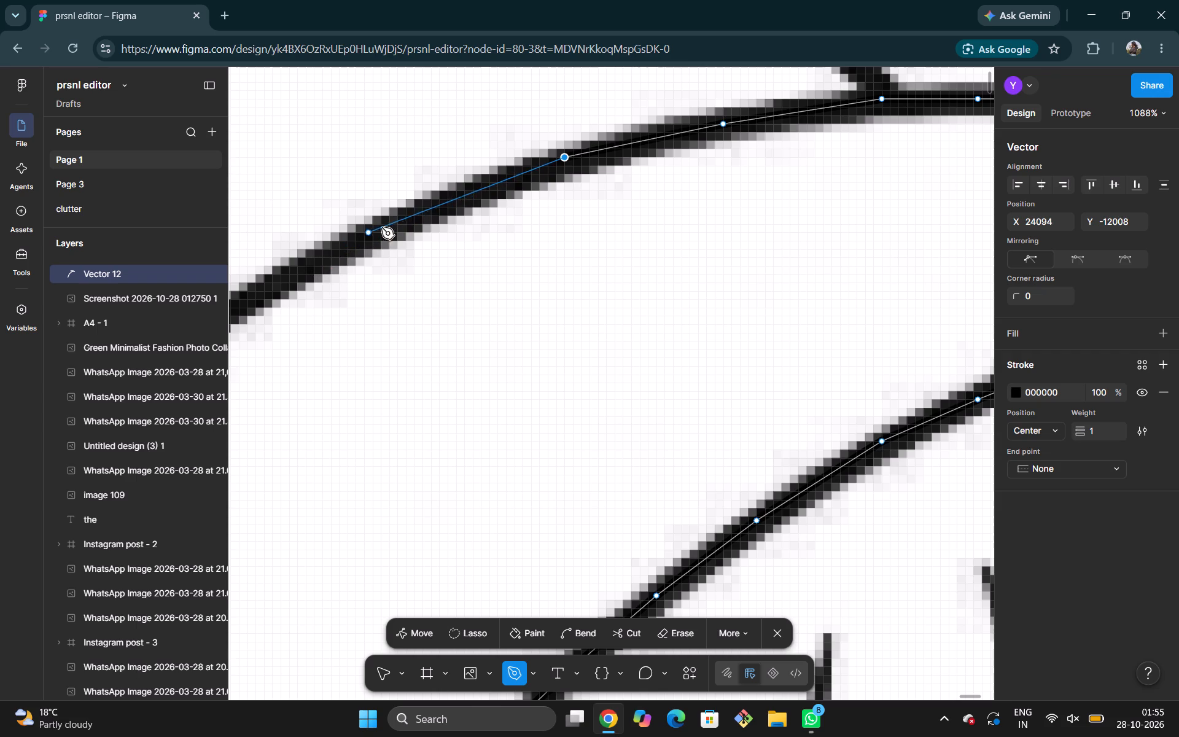
left_click(464, 197)
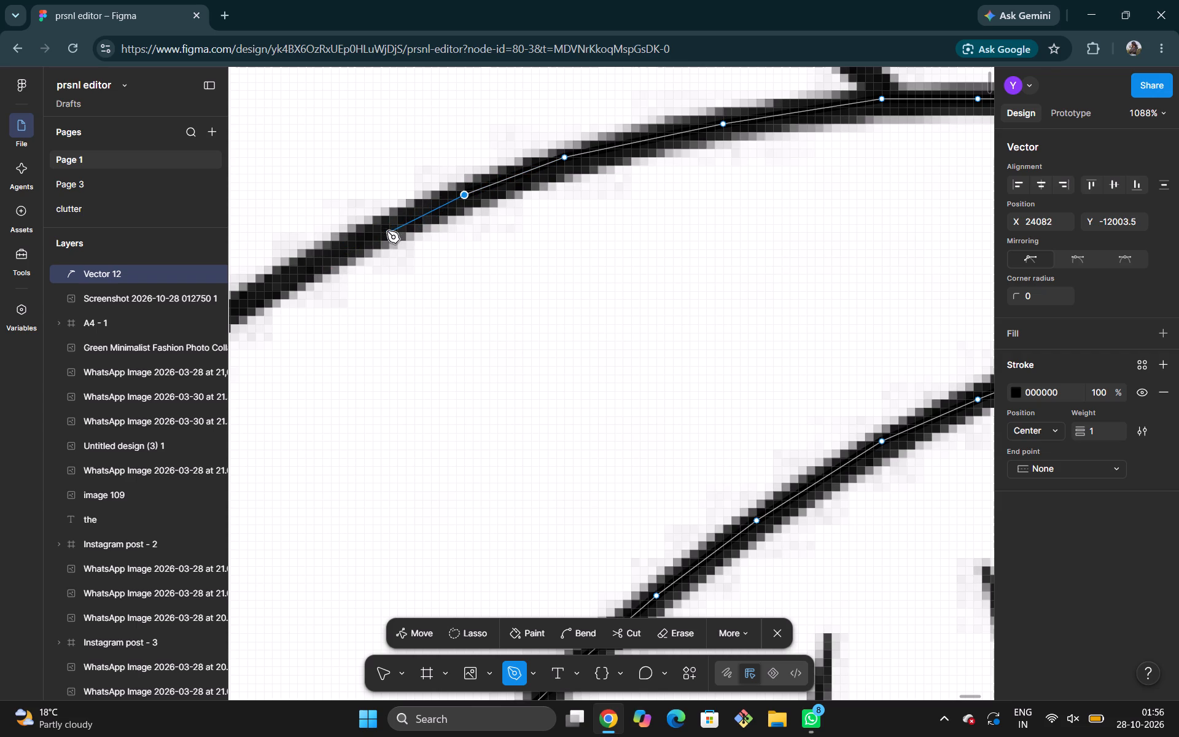
left_click(376, 232)
scroll(376, 232, "right", 1)
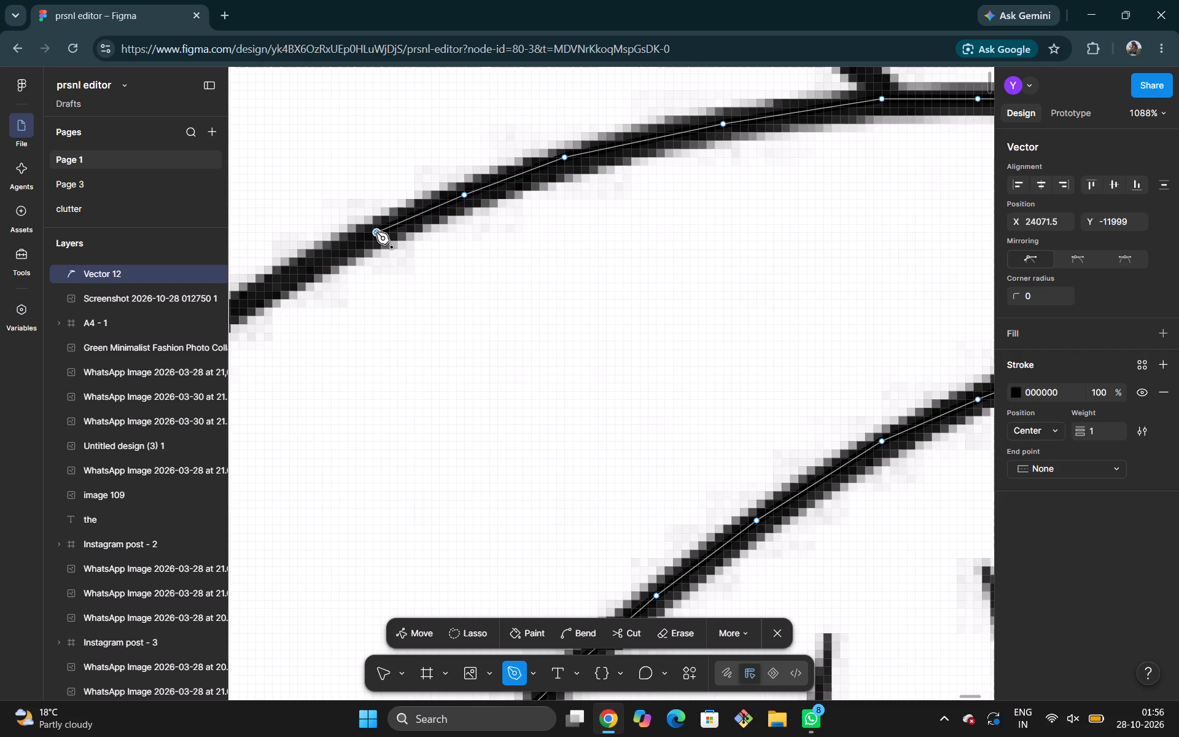
scroll(376, 232, "right", 1)
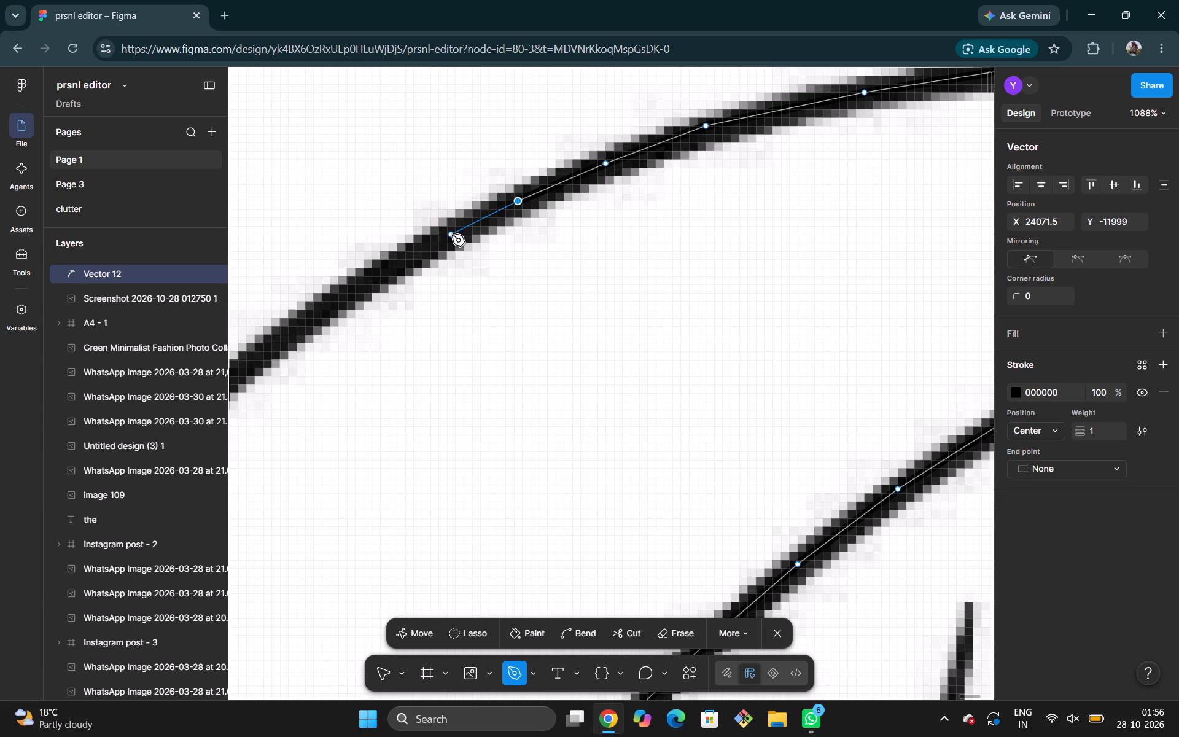
left_click(452, 234)
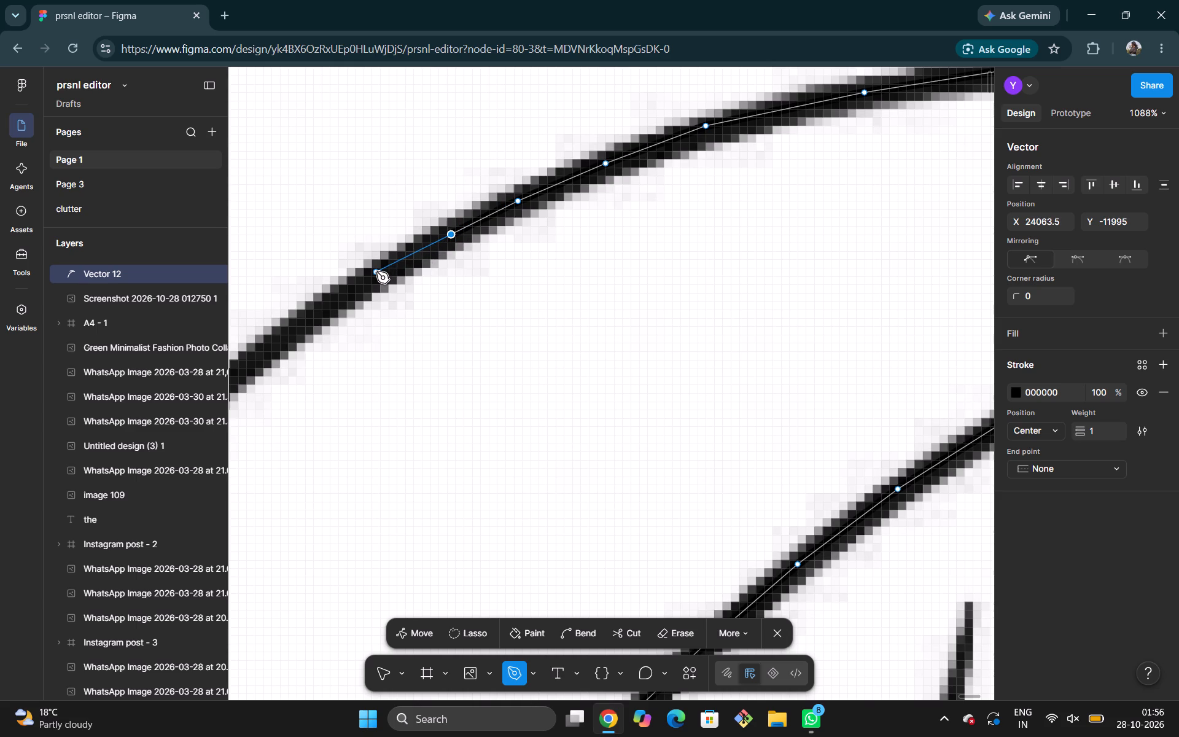
left_click(376, 271)
Trace the outer brim line's steepening bend with short straight segments, ending at about X 24012, Y -11952.
scroll(376, 271, "right", 3)
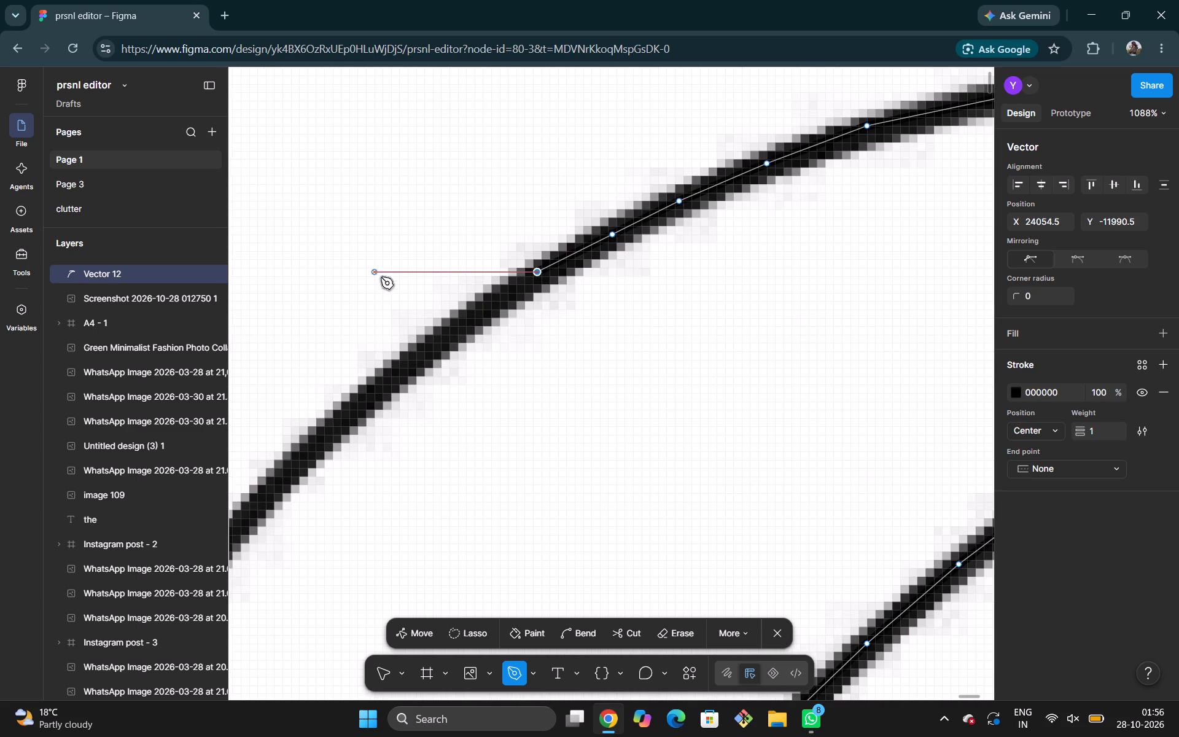
left_click(476, 318)
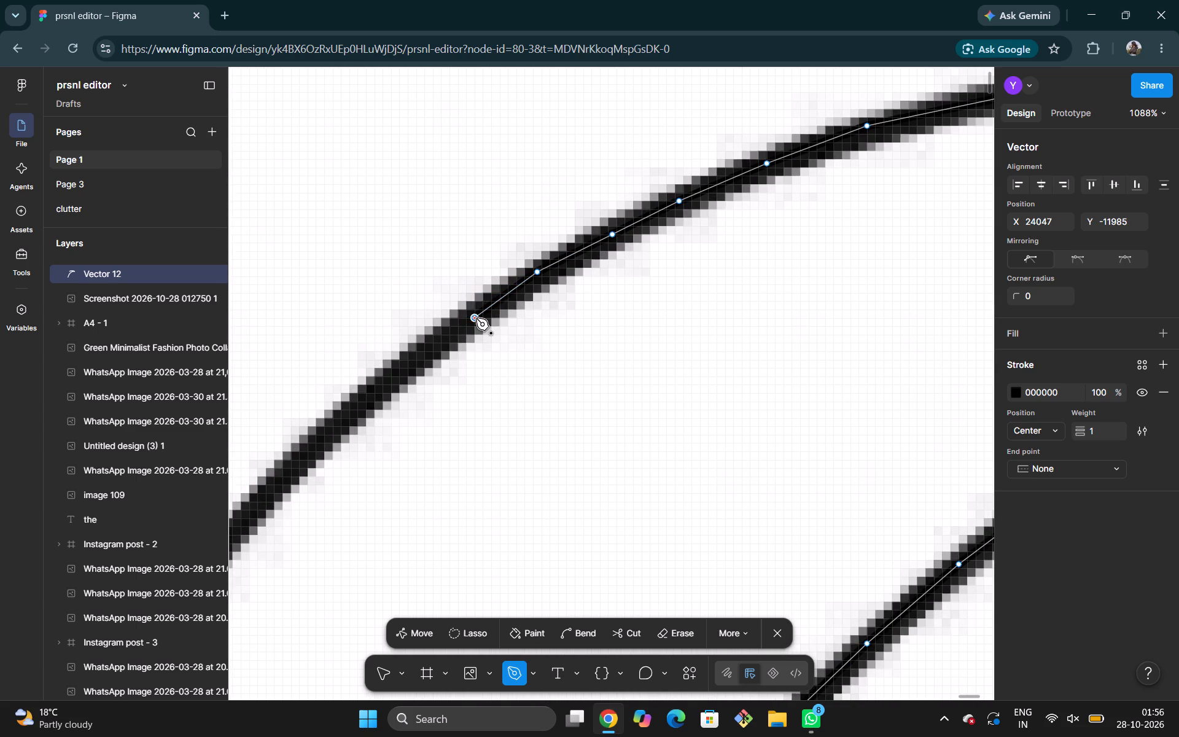
scroll(476, 318, "right", 1)
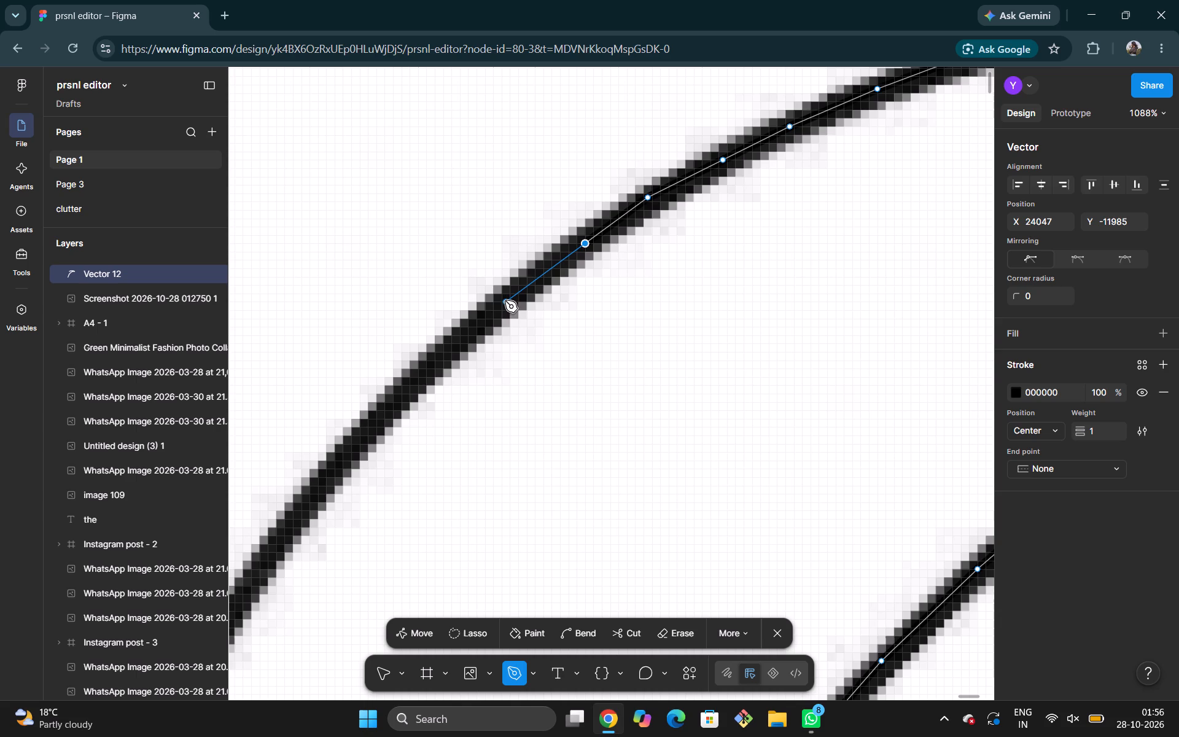
left_click(505, 300)
scroll(505, 300, "down", 1)
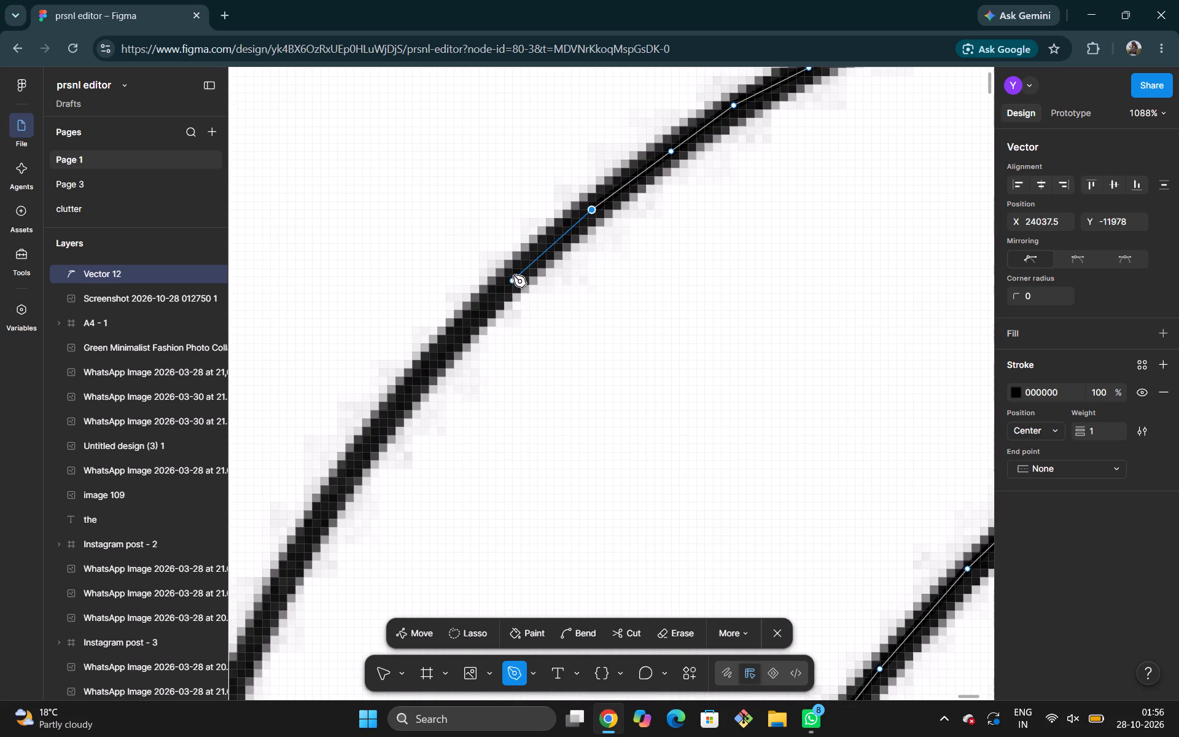
left_click(514, 273)
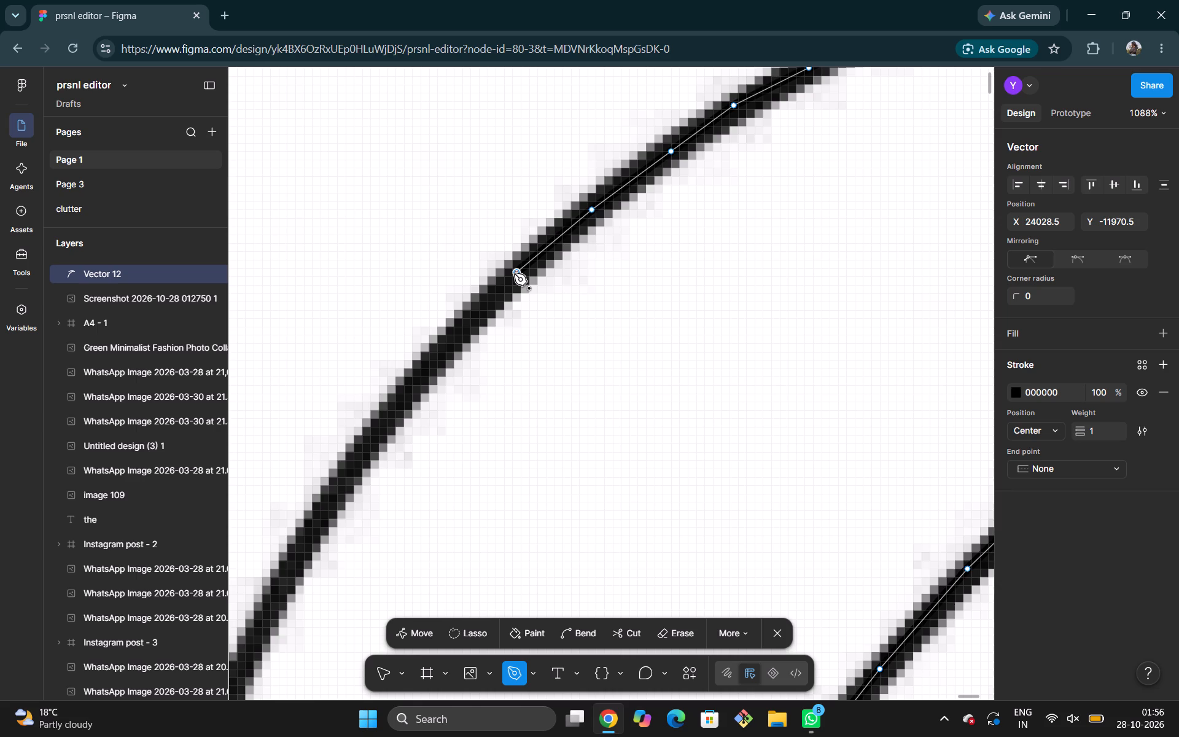
left_click(469, 318)
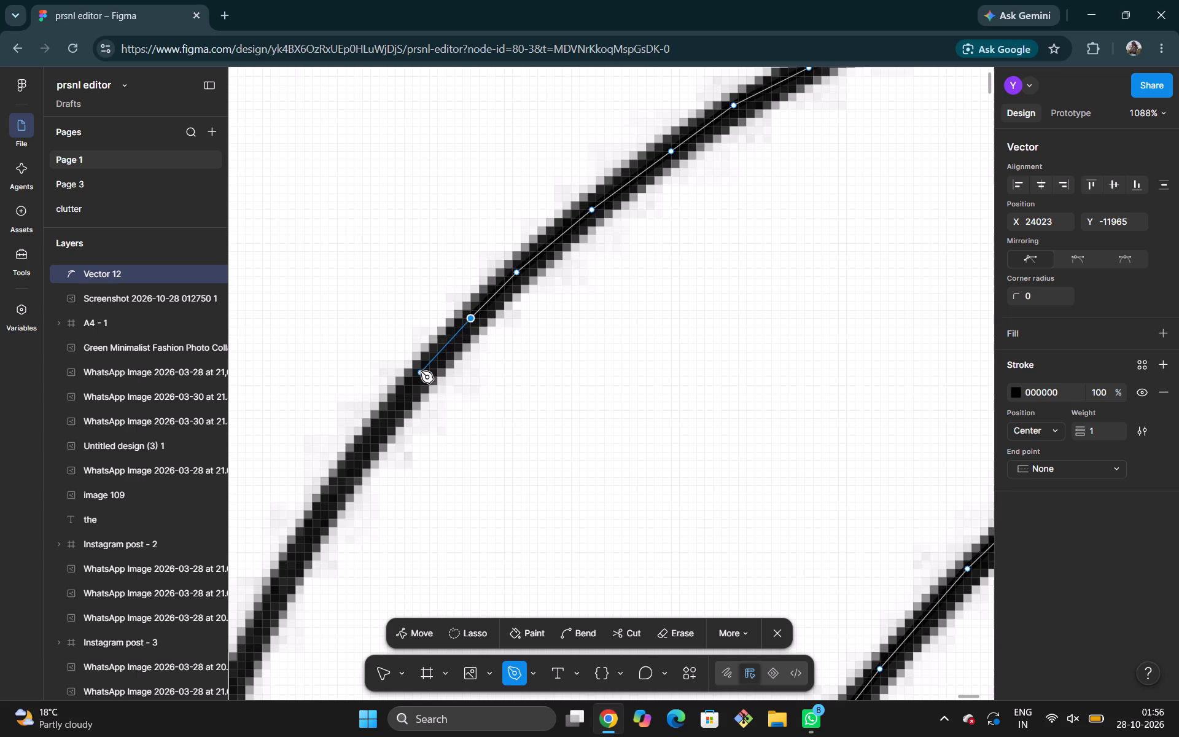
left_click(421, 371)
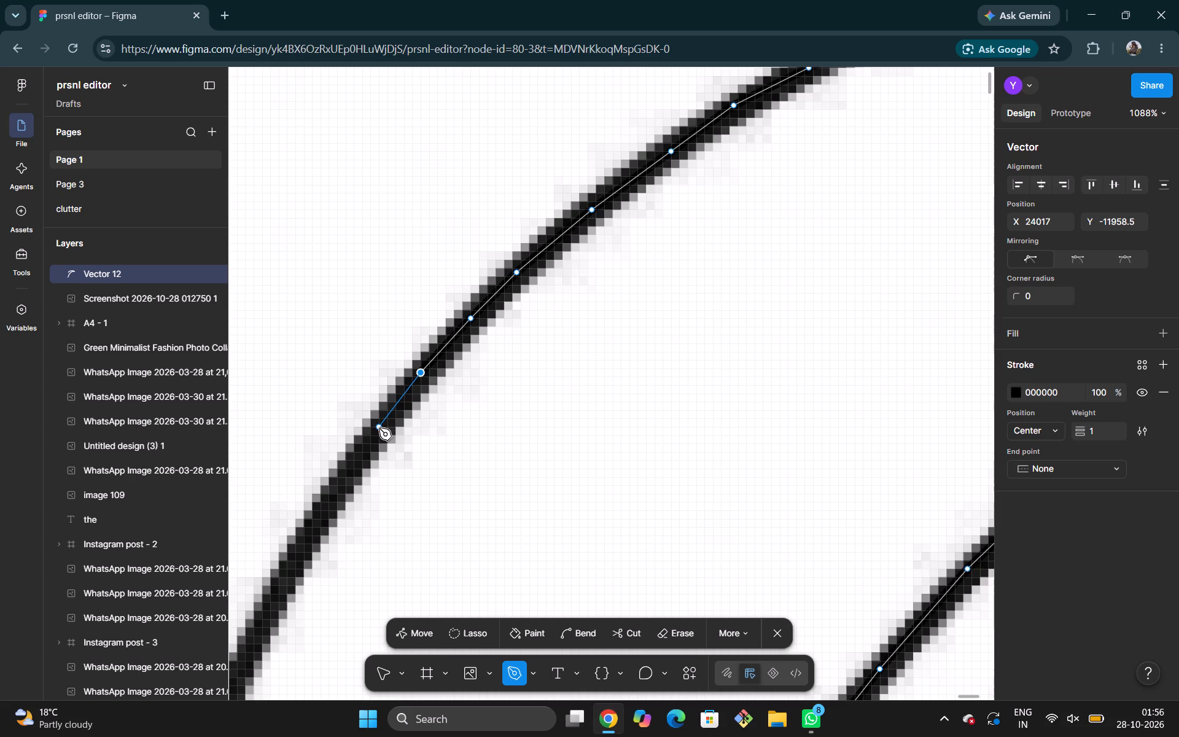
left_click(379, 428)
Continue the Pen path down the outer brim line's steep side with short straight segments to about X 23992, Y -11914.5.
scroll(379, 428, "down", 2)
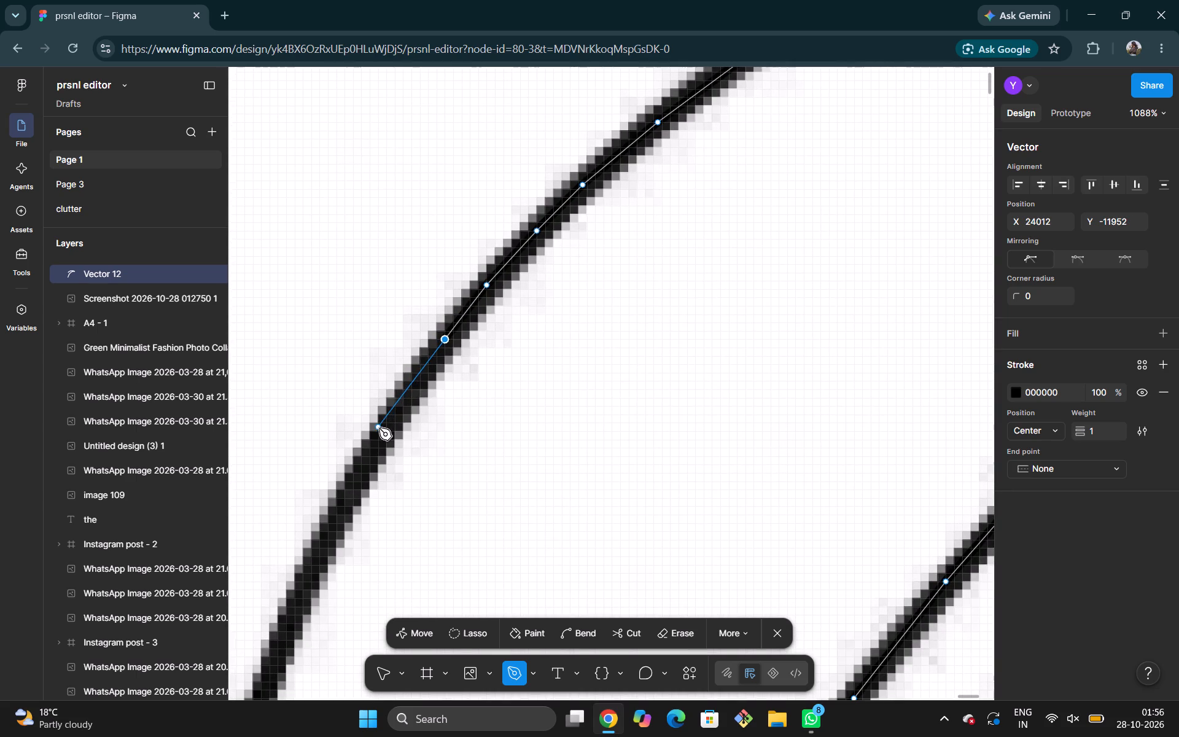
left_click(394, 415)
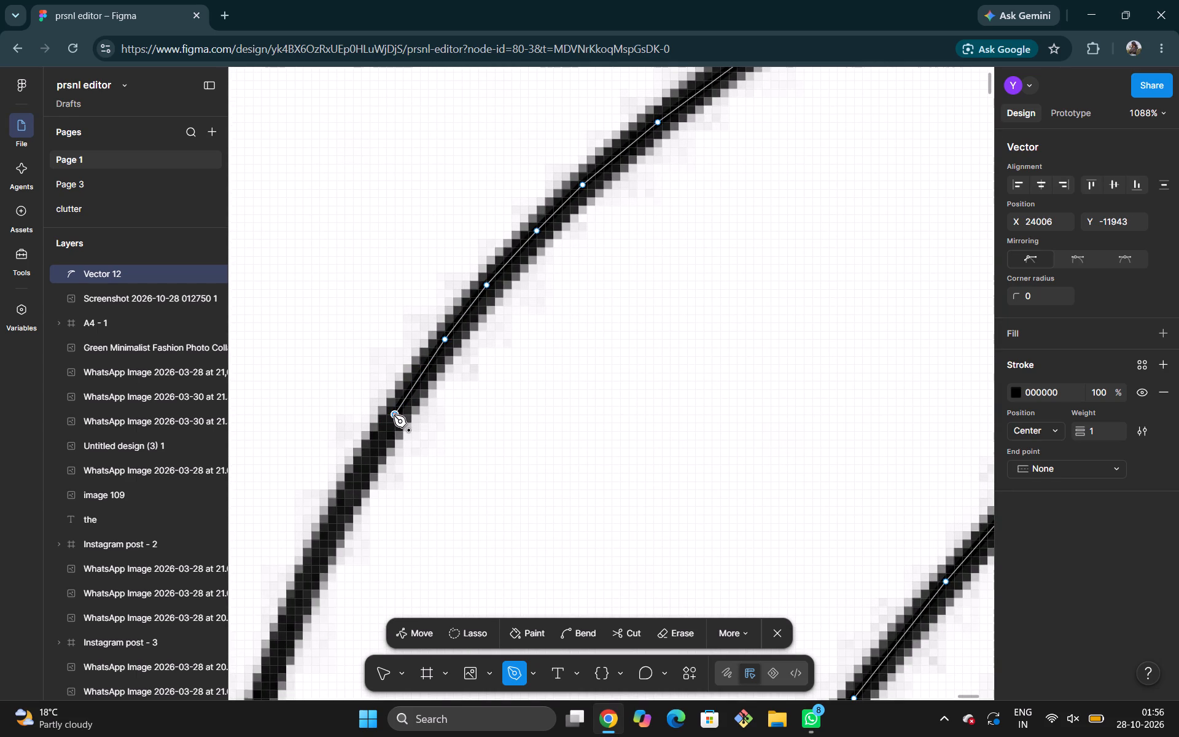
left_click(364, 462)
scroll(364, 462, "down", 1)
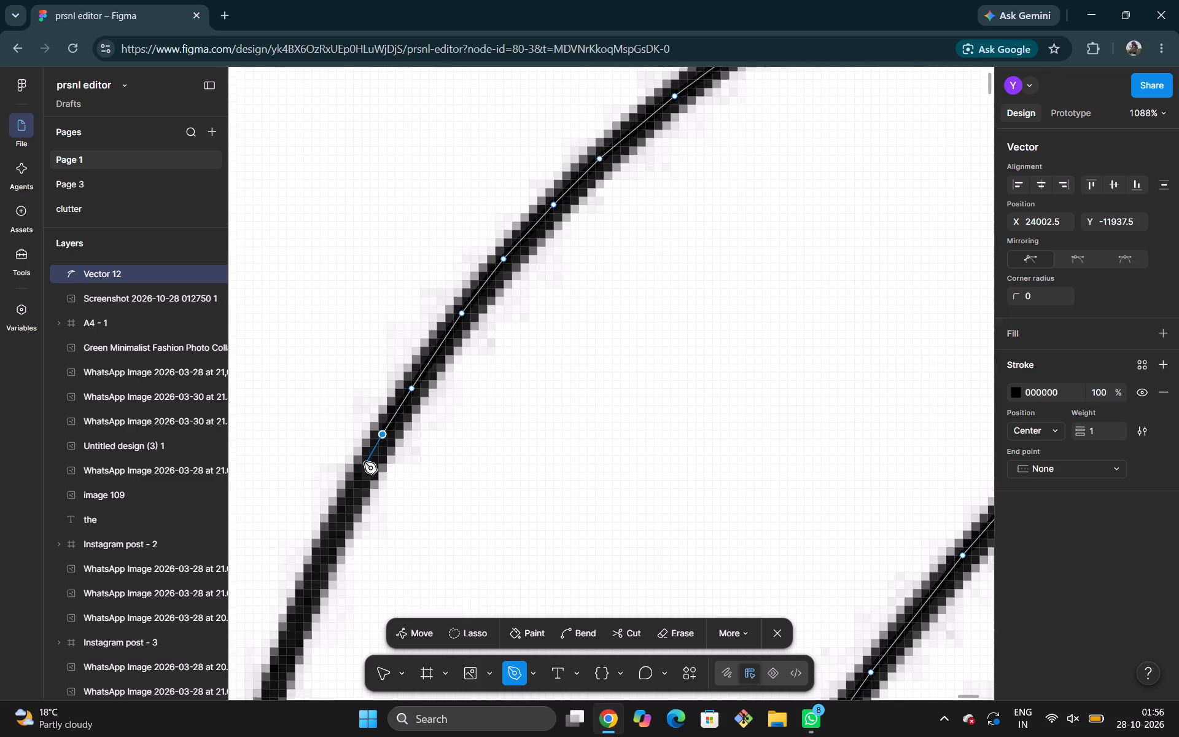
scroll(364, 462, "down", 1)
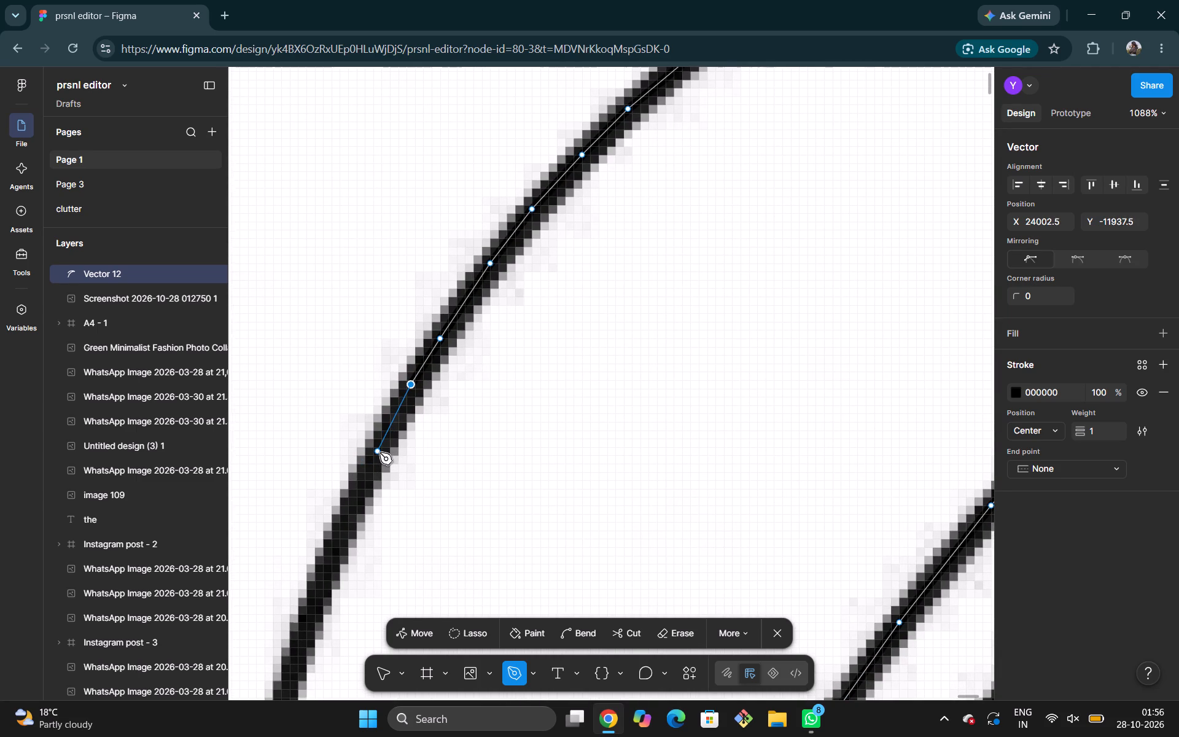
left_click(379, 453)
scroll(379, 453, "down", 1)
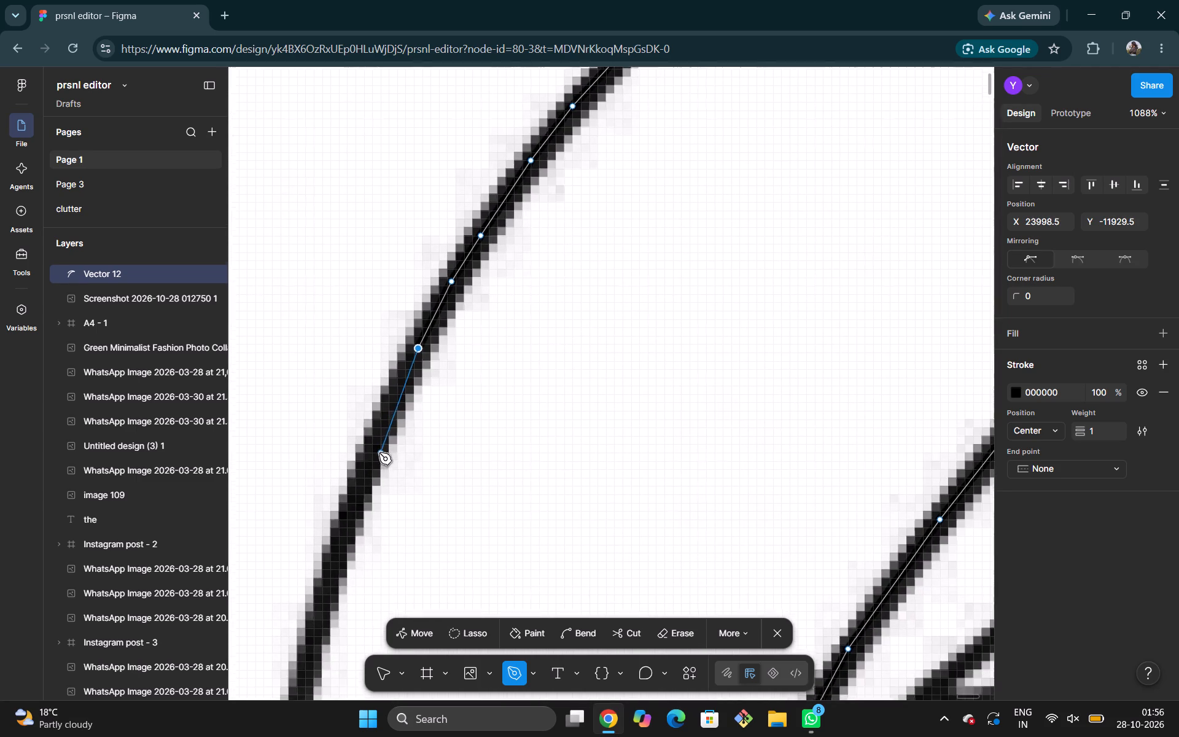
scroll(379, 453, "down", 1)
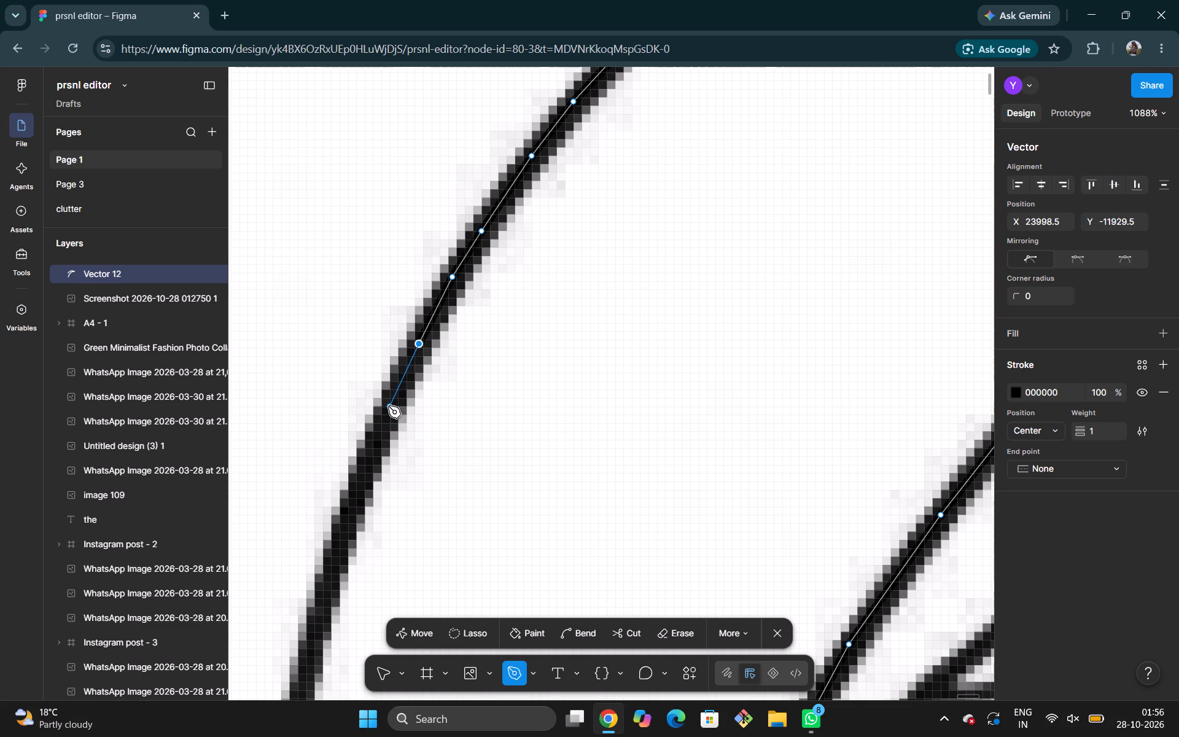
left_click(389, 407)
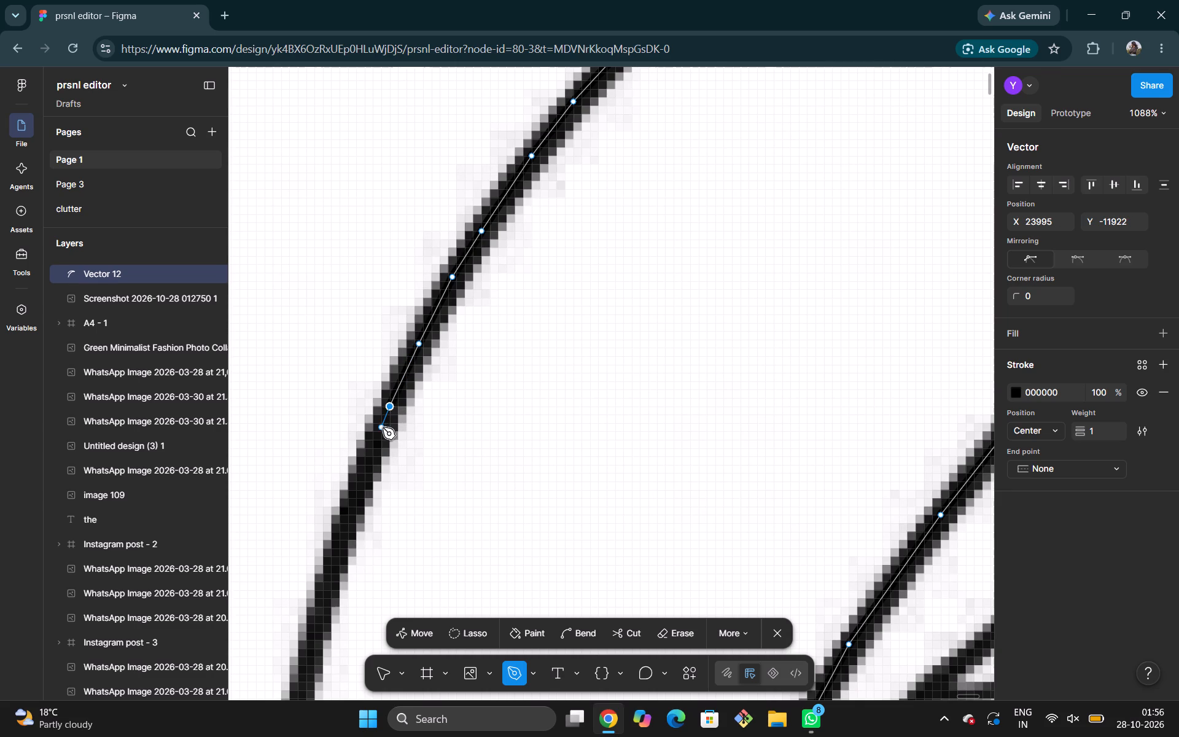
left_click(365, 469)
Extend the Pen path along the near-vertical stretch of the outer brim line to about X 23983.5, Y -11883.
scroll(365, 469, "down", 1)
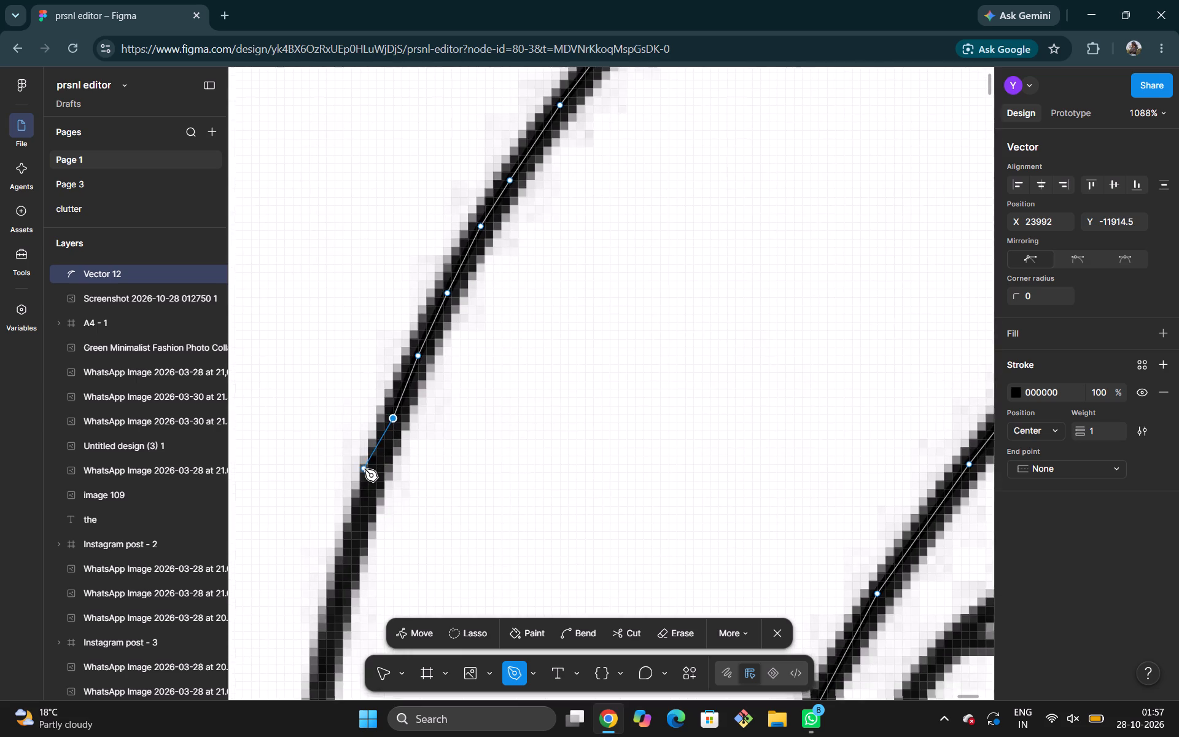
scroll(365, 469, "down", 1)
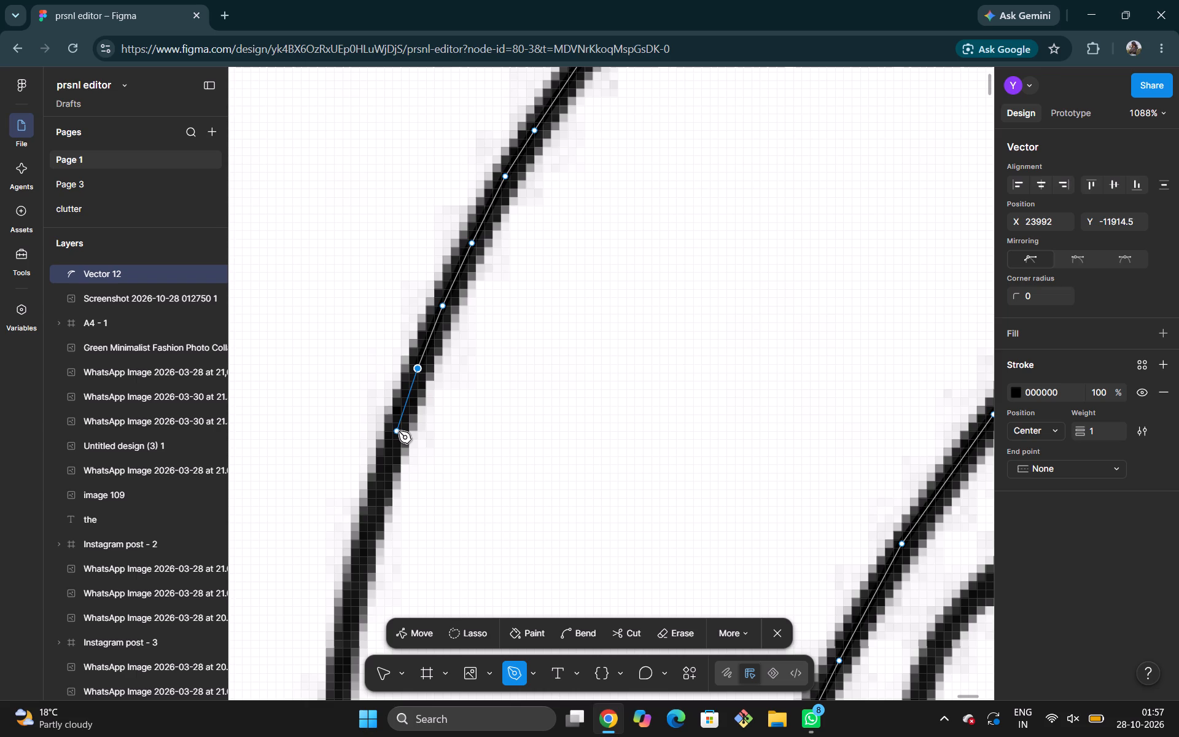
left_click(400, 431)
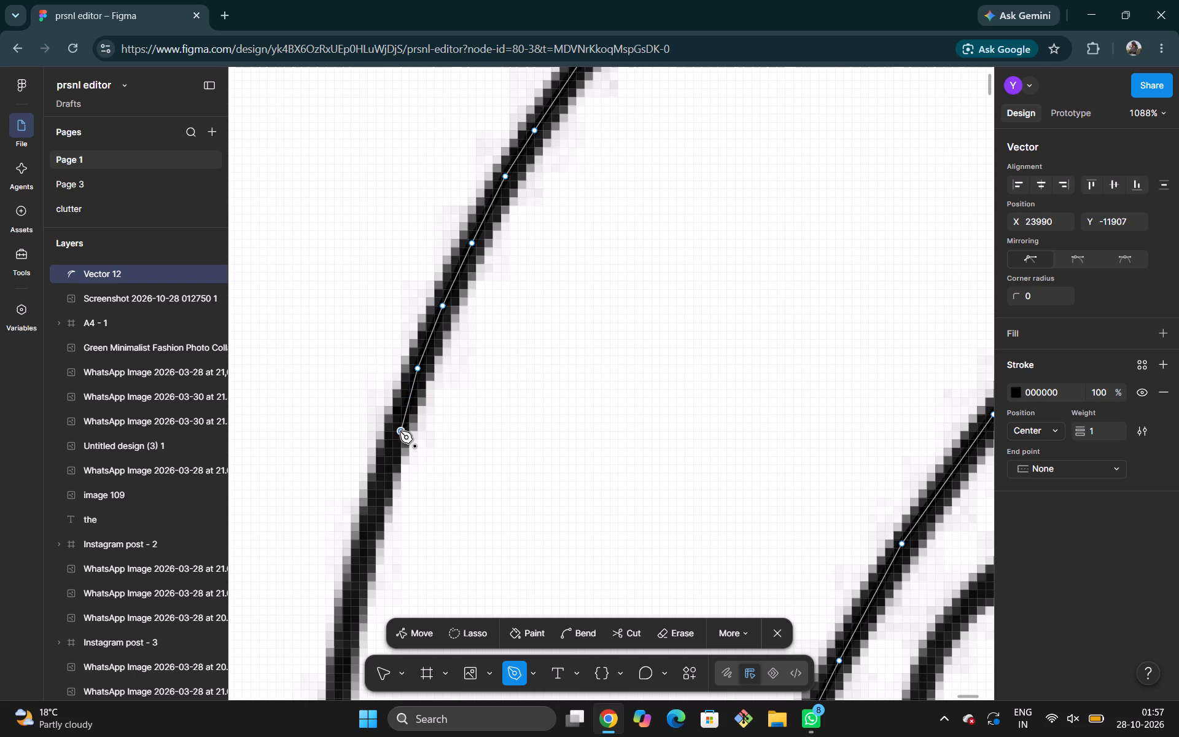
key("ctrl+z")
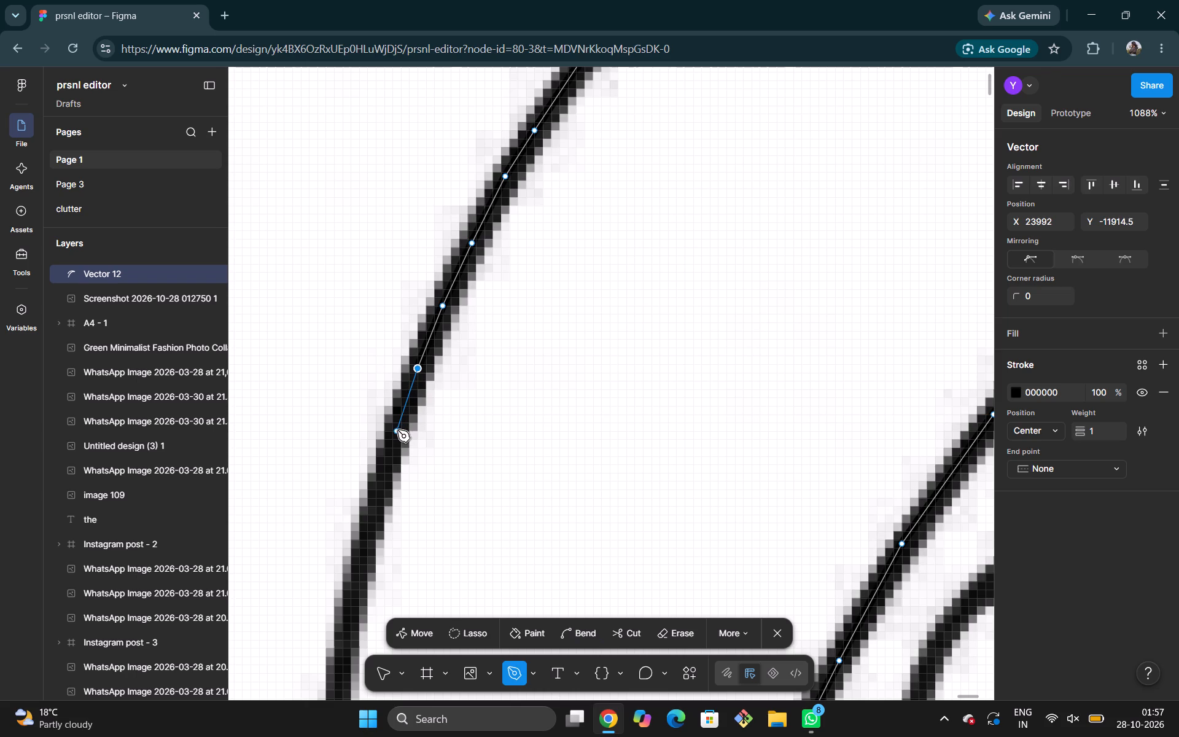
left_click(397, 431)
left_click(374, 501)
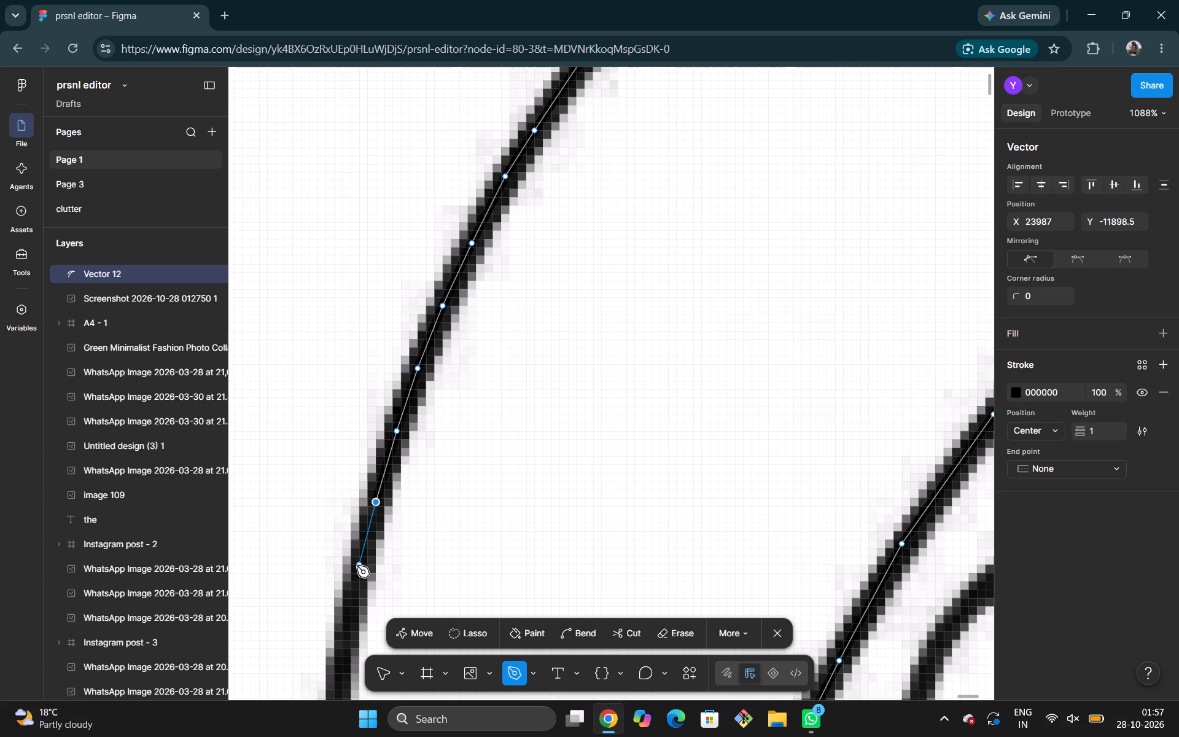
left_click(357, 565)
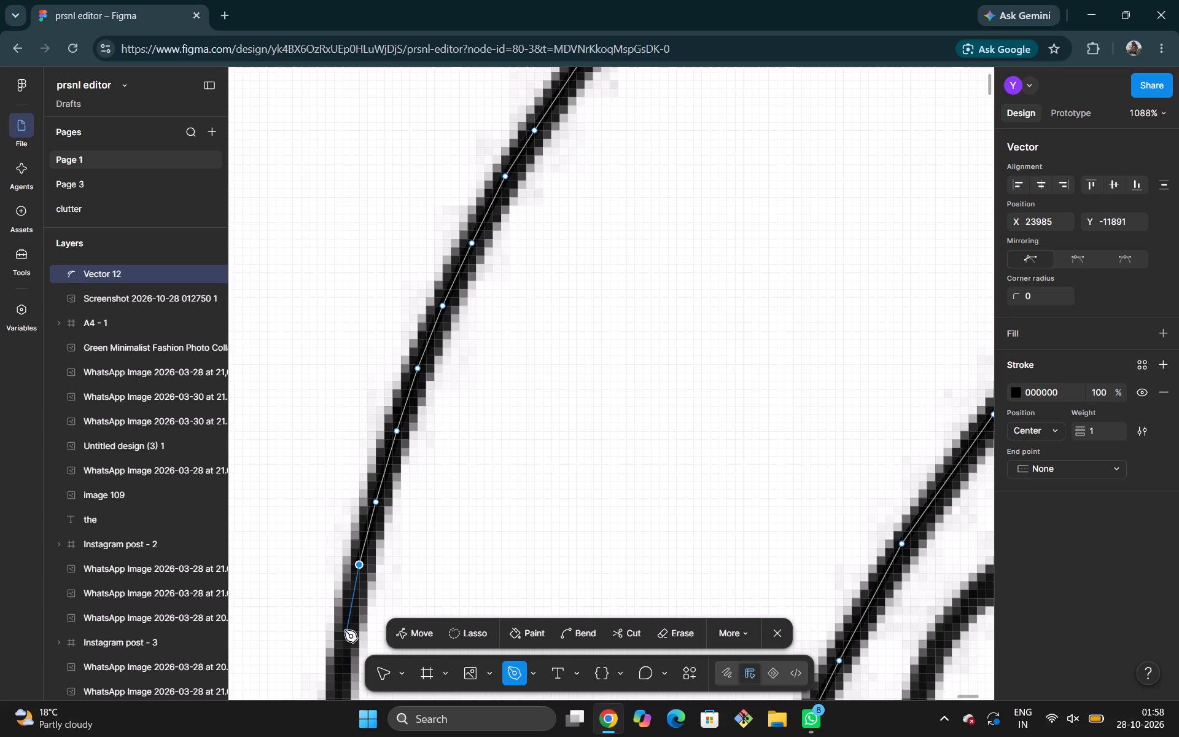
left_click(344, 630)
Trace the outer brim line down to its lower junction with the hat's crown line, at about X 23982, Y -11858.5.
scroll(344, 630, "down", 2)
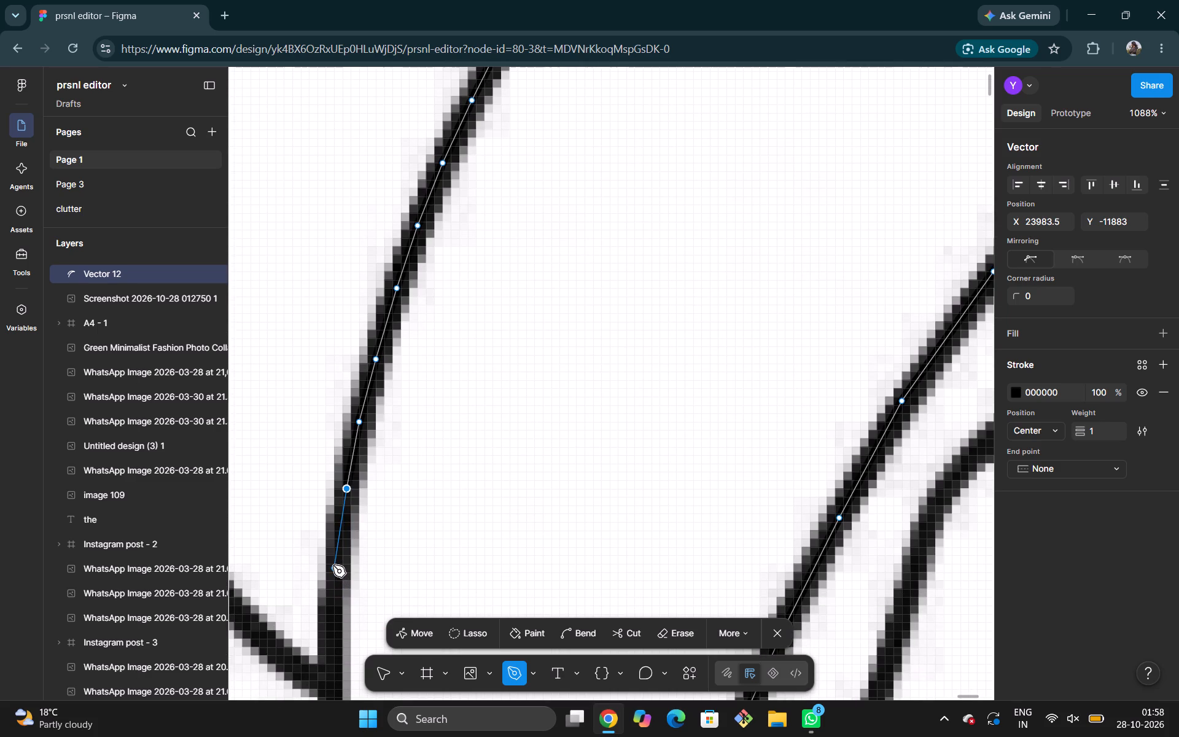
left_click(333, 566)
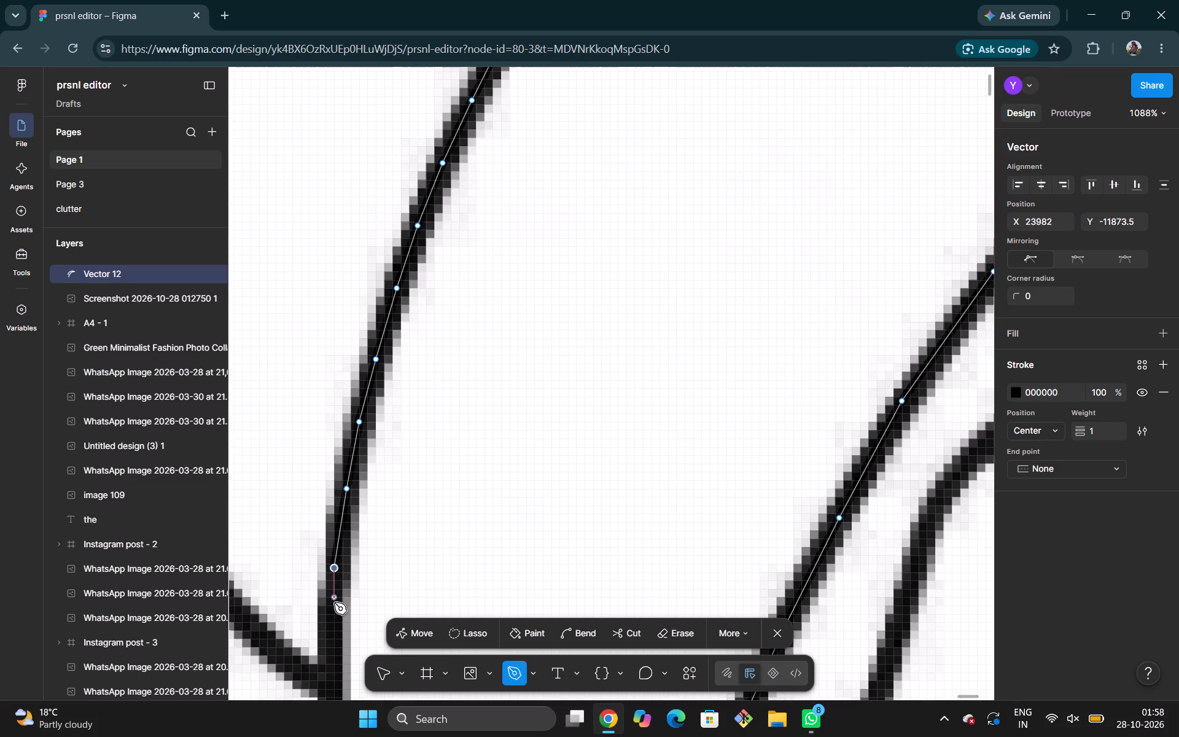
left_click(336, 624)
scroll(341, 661, "down", 1)
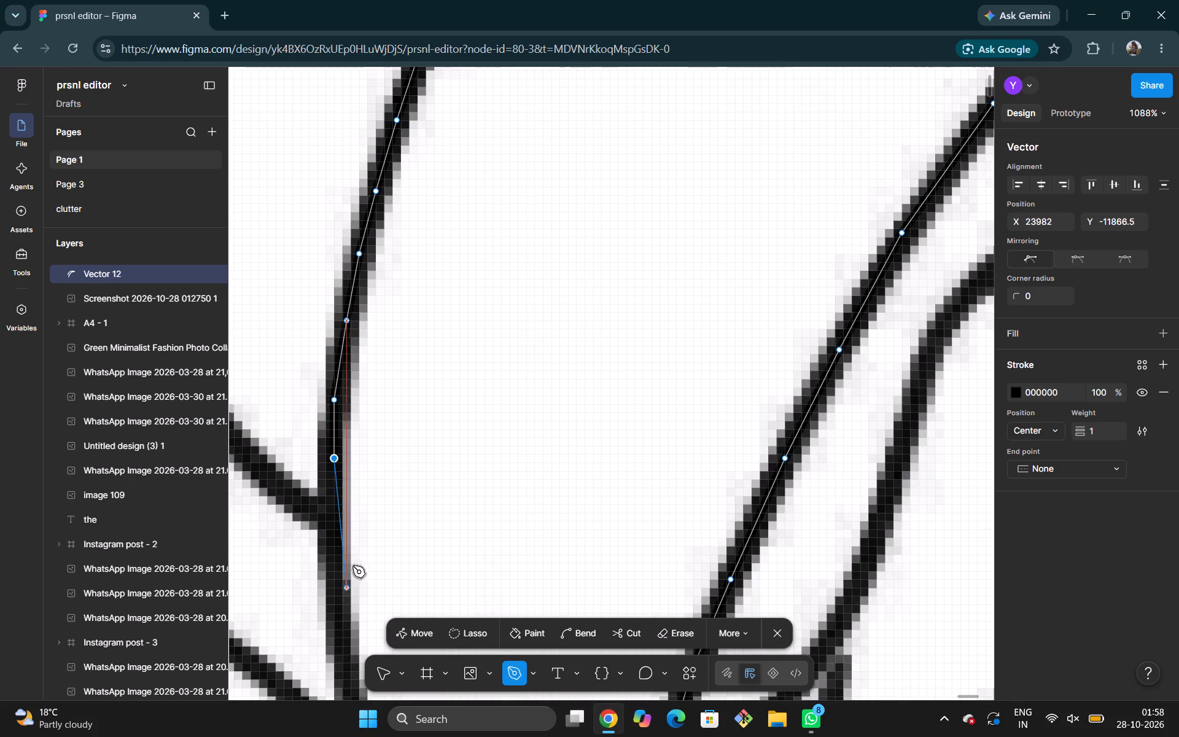
left_click(332, 524)
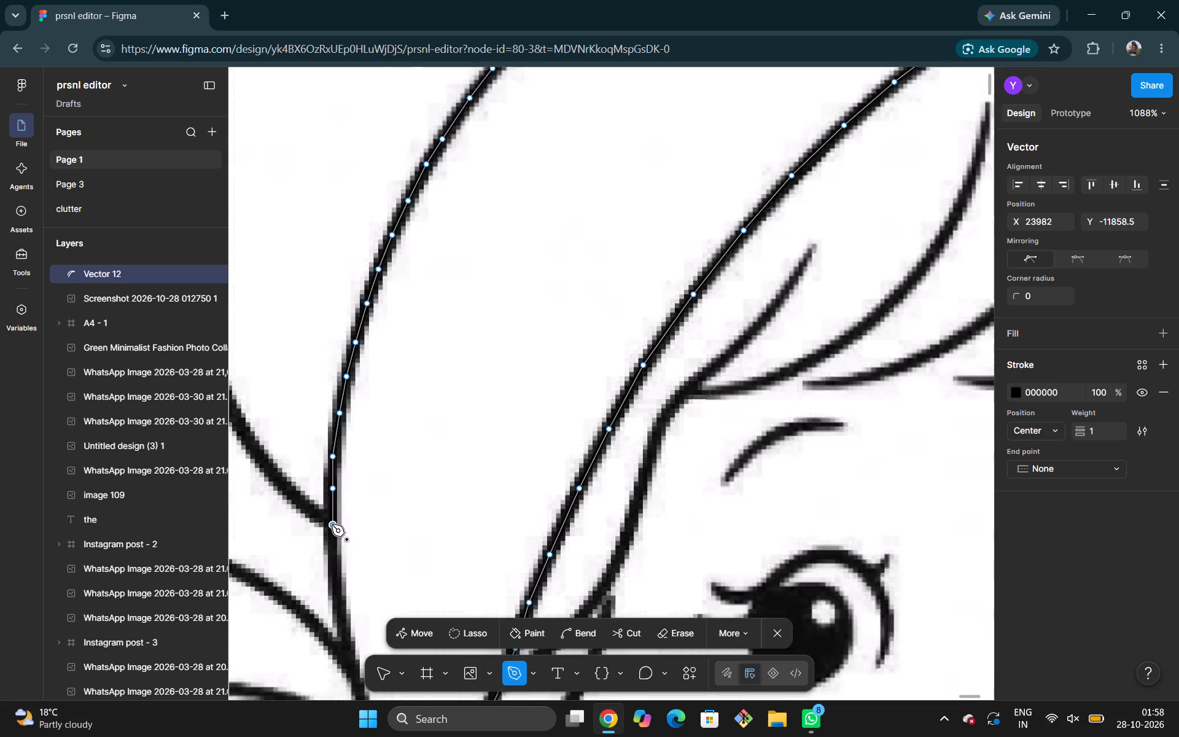
Continue the Pen path below the crown junction, past where the bow's upper edge meets the brim, to about X 23987.5, Y -11823.5.
scroll(332, 524, "down", 1)
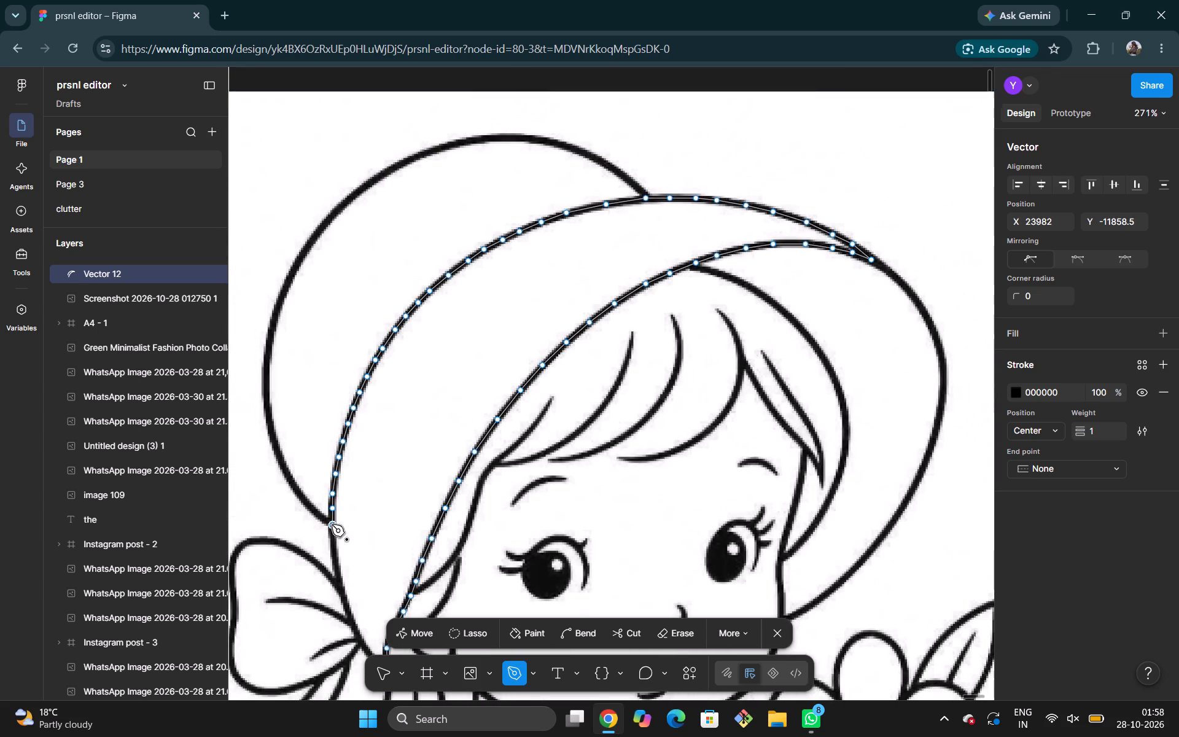
scroll(332, 524, "down", 1)
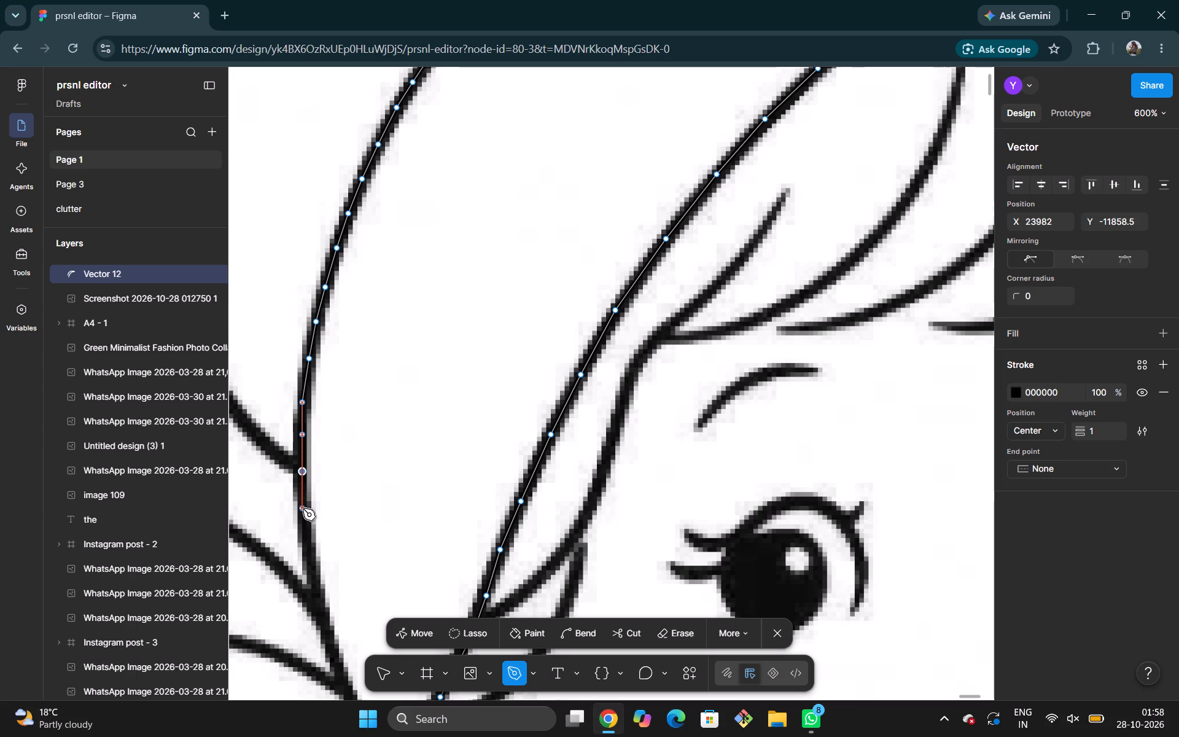
left_click(303, 509)
scroll(303, 509, "down", 1)
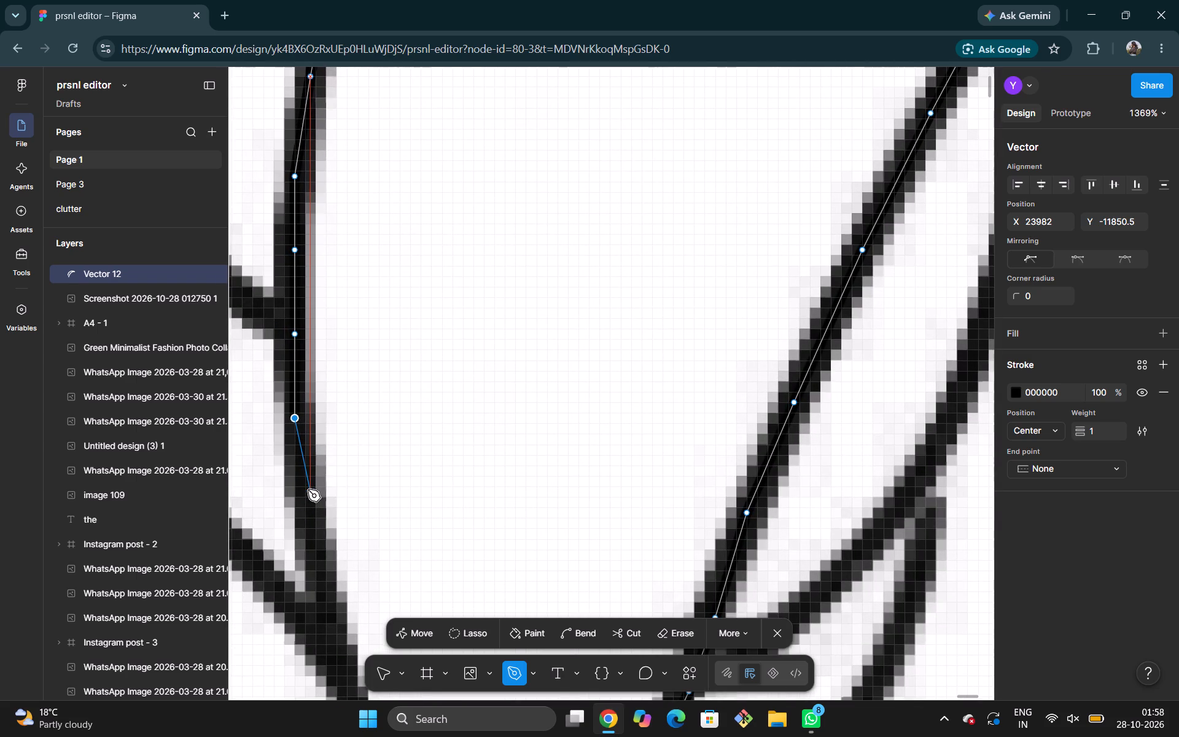
left_click(306, 488)
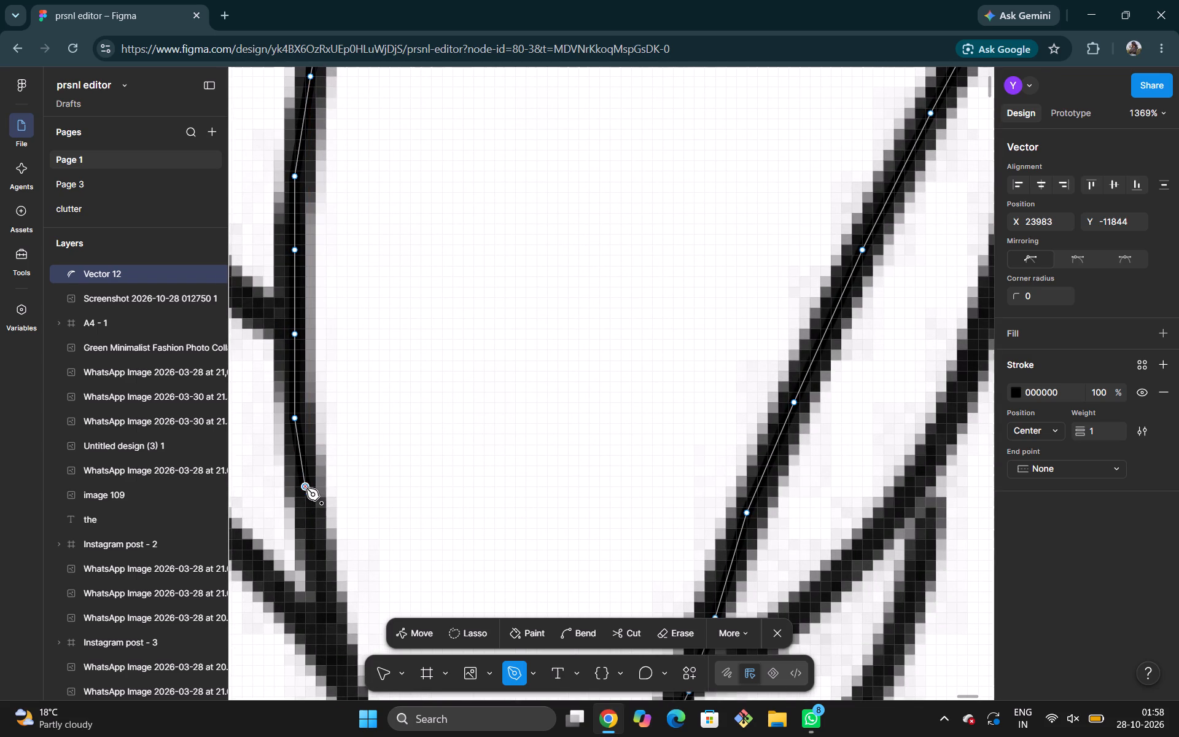
left_click(317, 556)
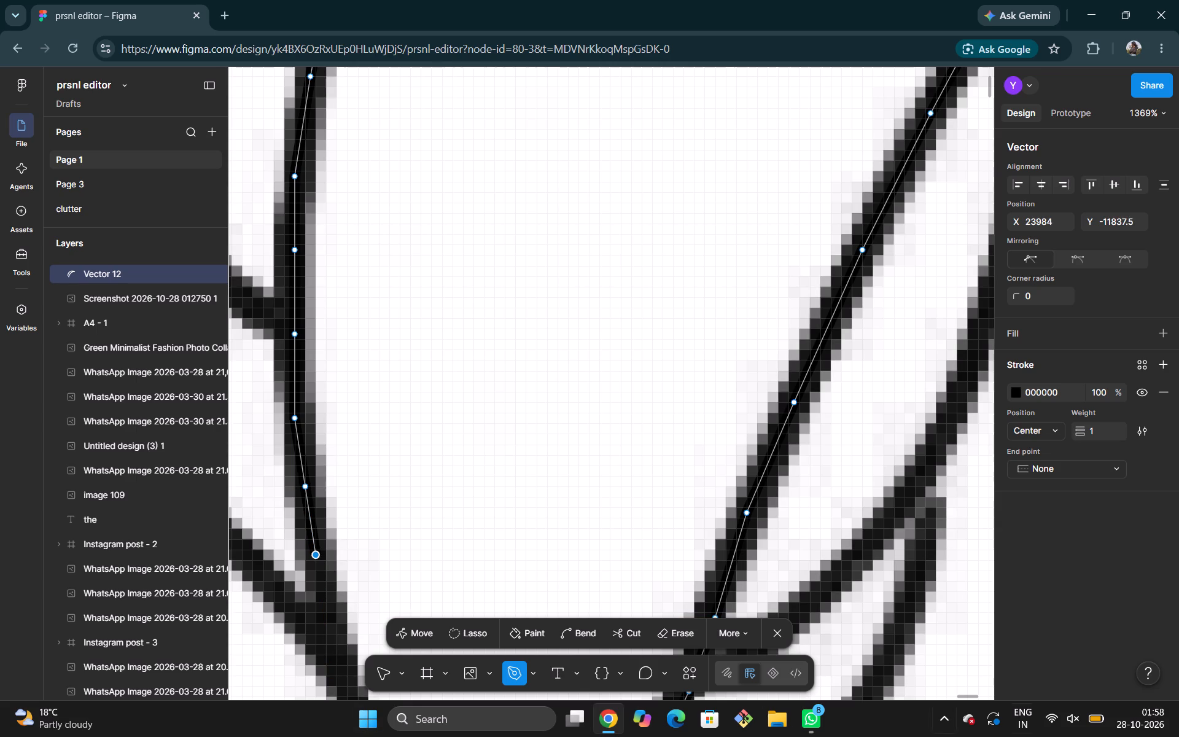
left_click(1178, 730)
left_click(327, 596)
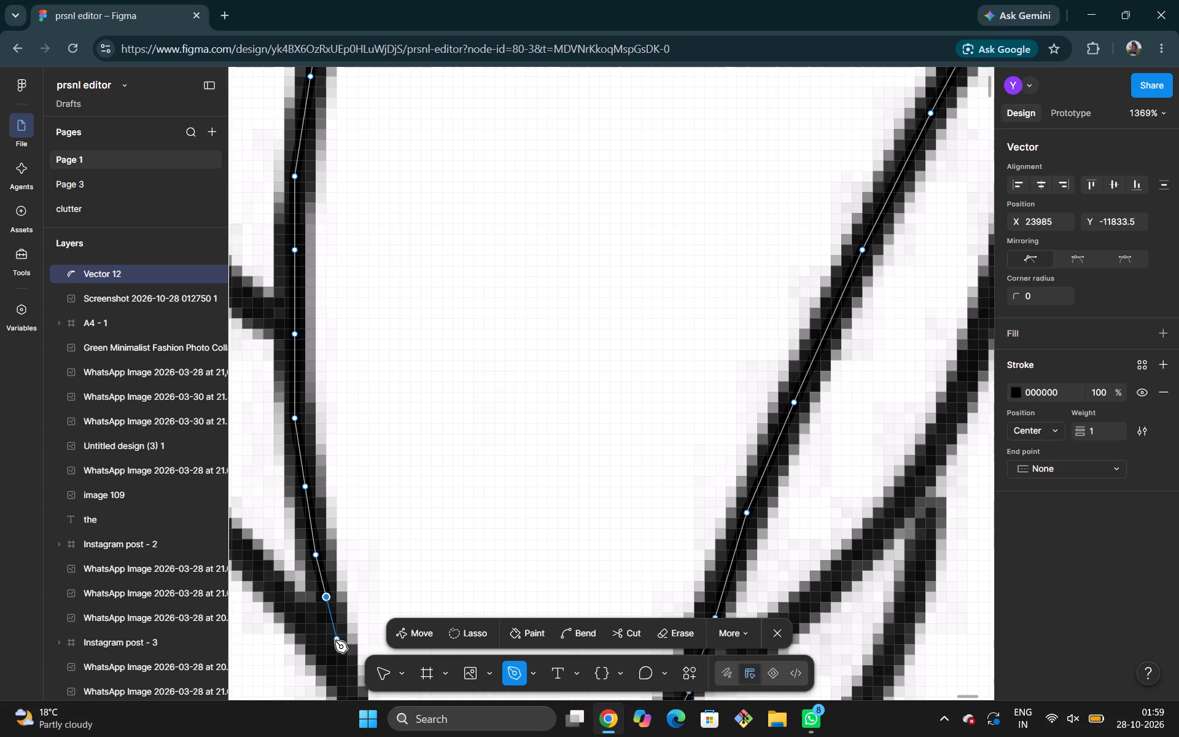
left_click(335, 642)
scroll(335, 642, "down", 3)
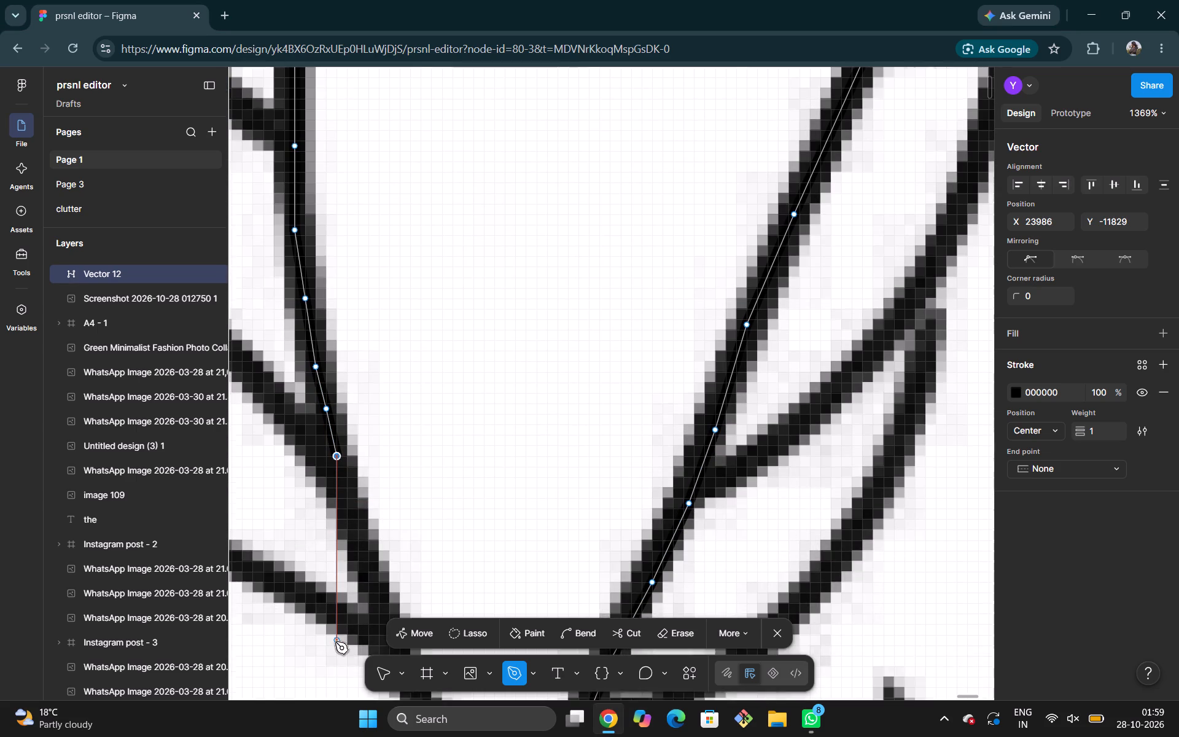
scroll(335, 642, "down", 1)
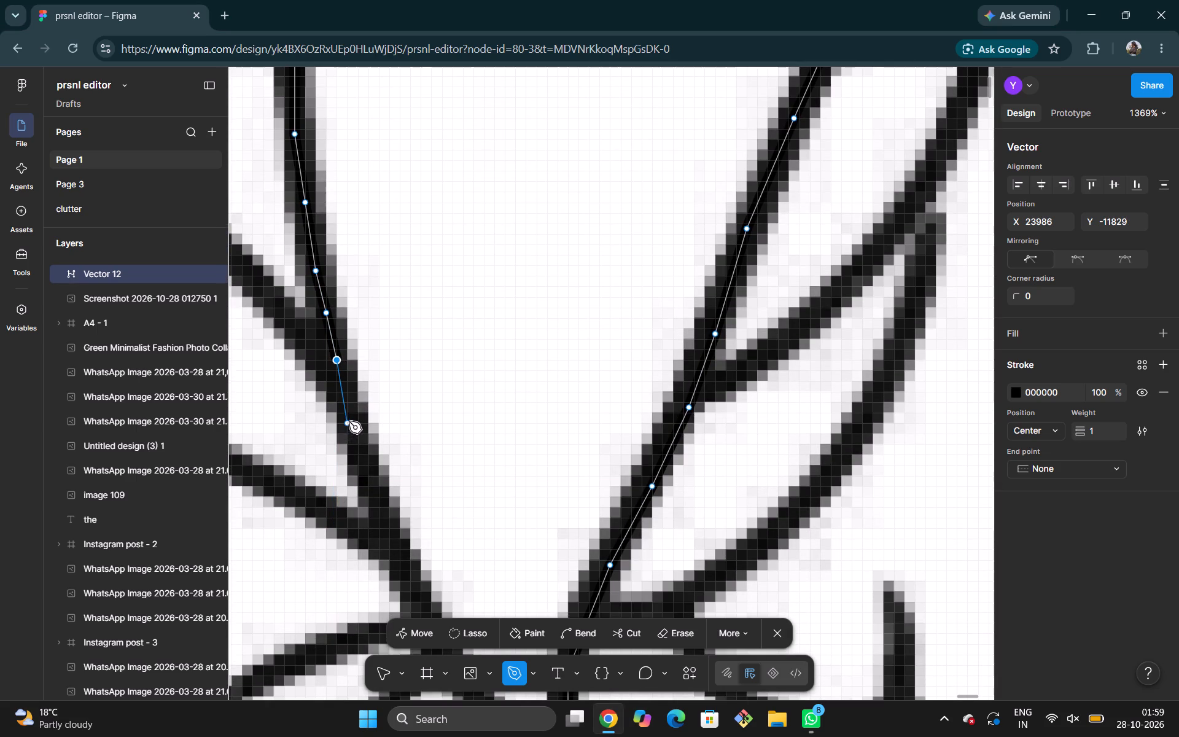
left_click(350, 418)
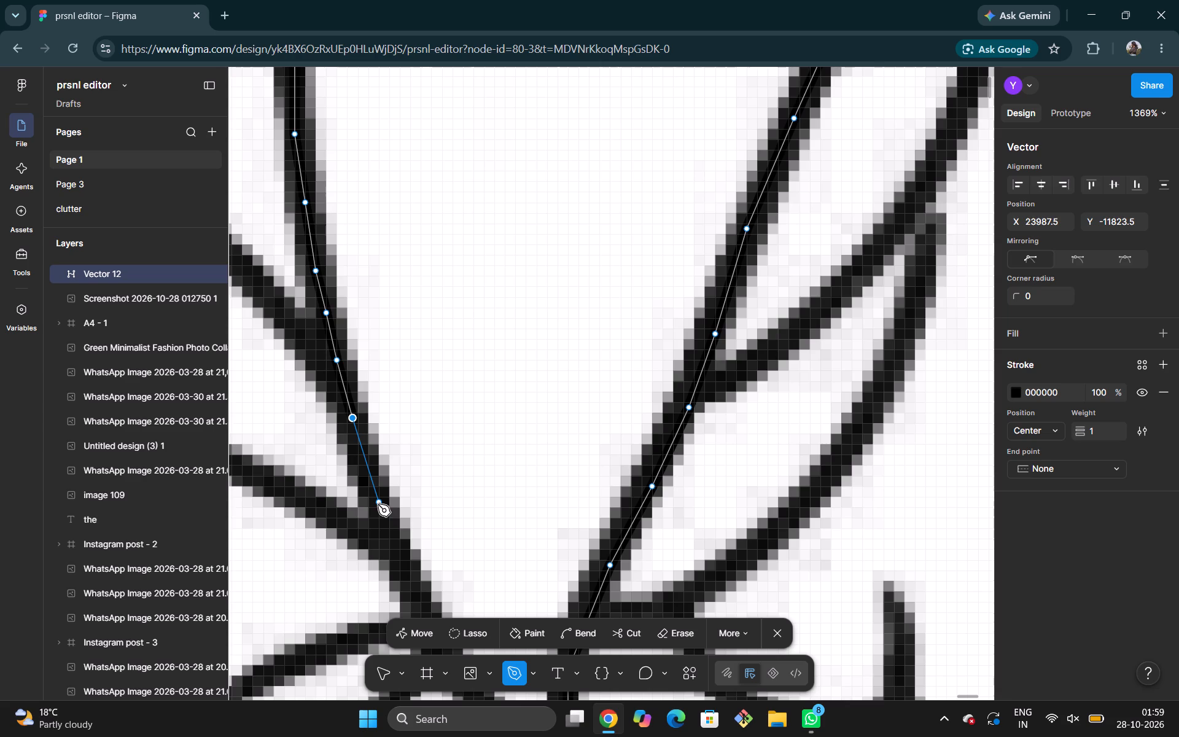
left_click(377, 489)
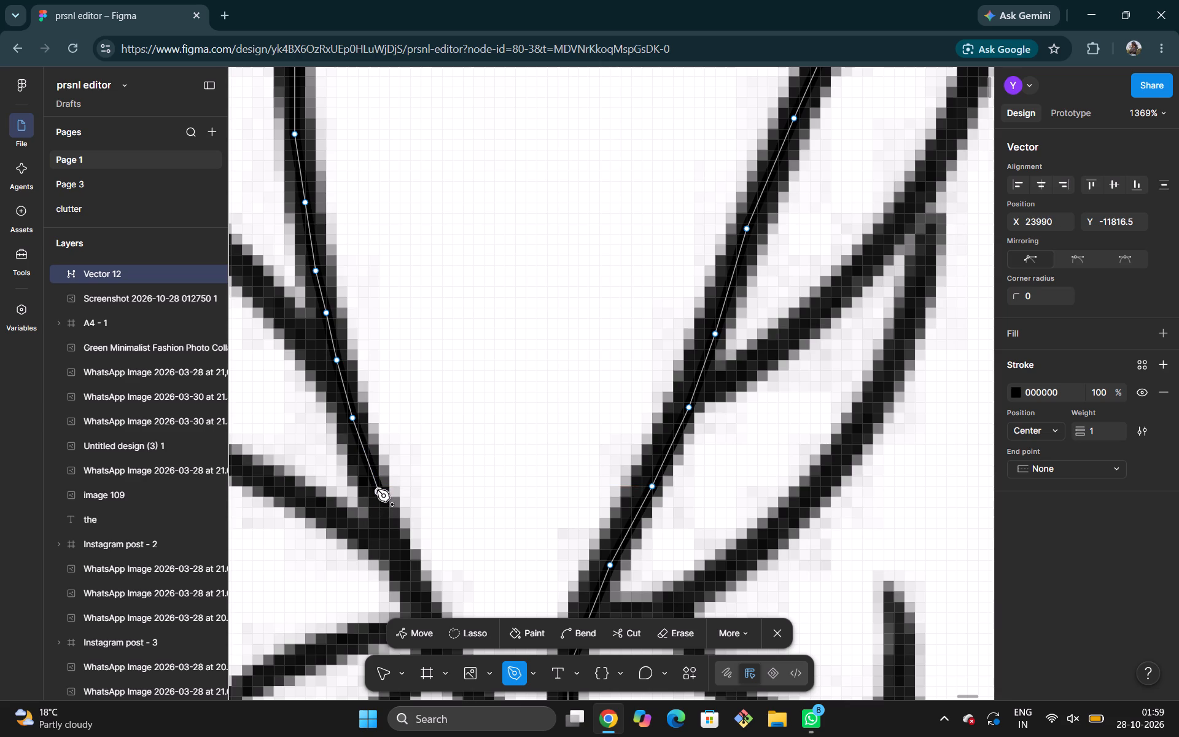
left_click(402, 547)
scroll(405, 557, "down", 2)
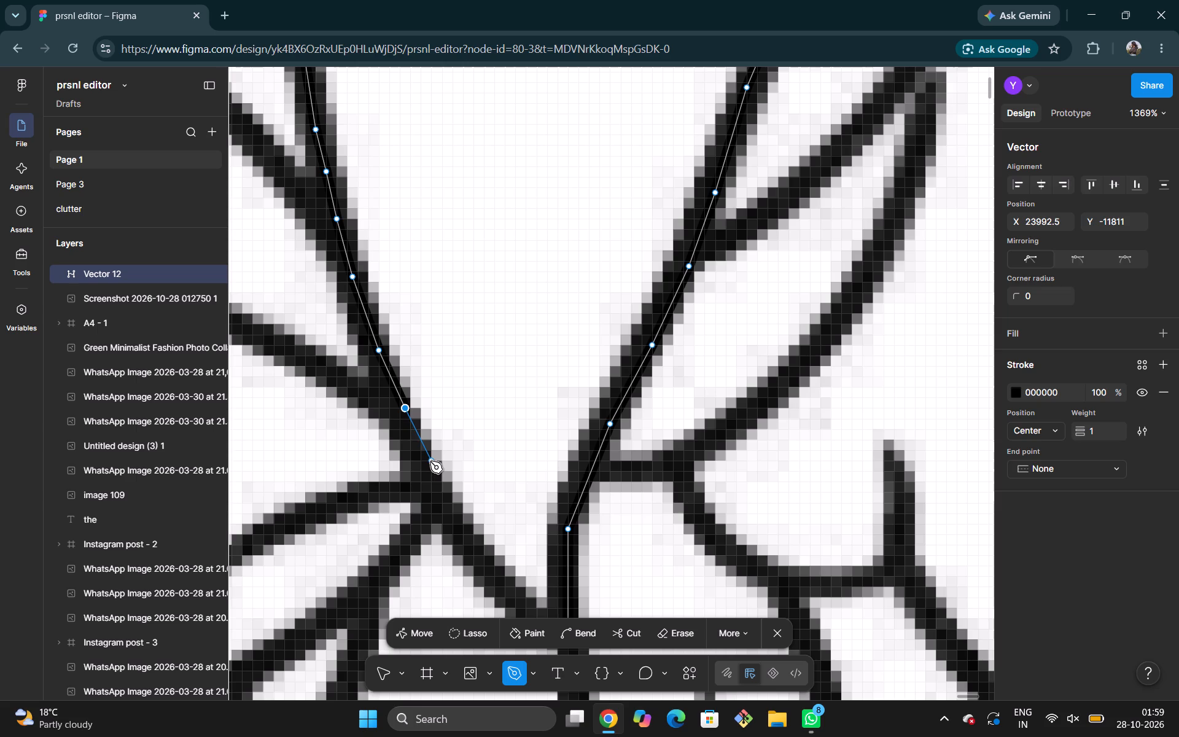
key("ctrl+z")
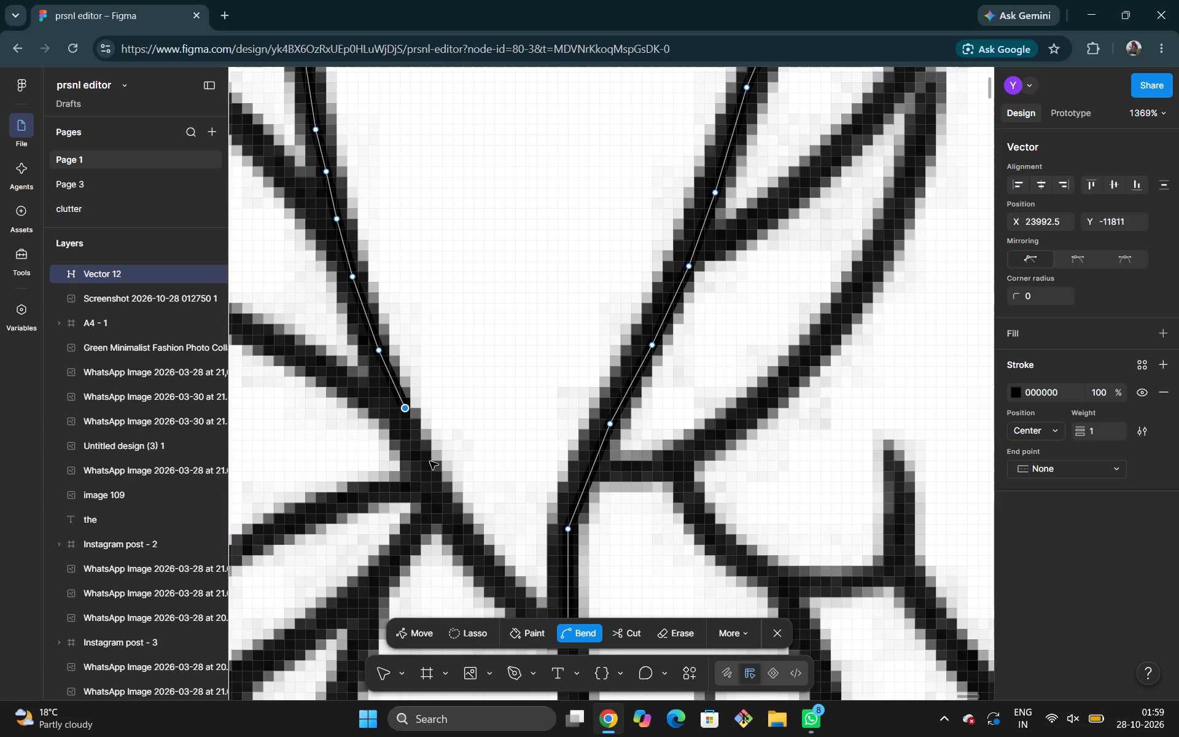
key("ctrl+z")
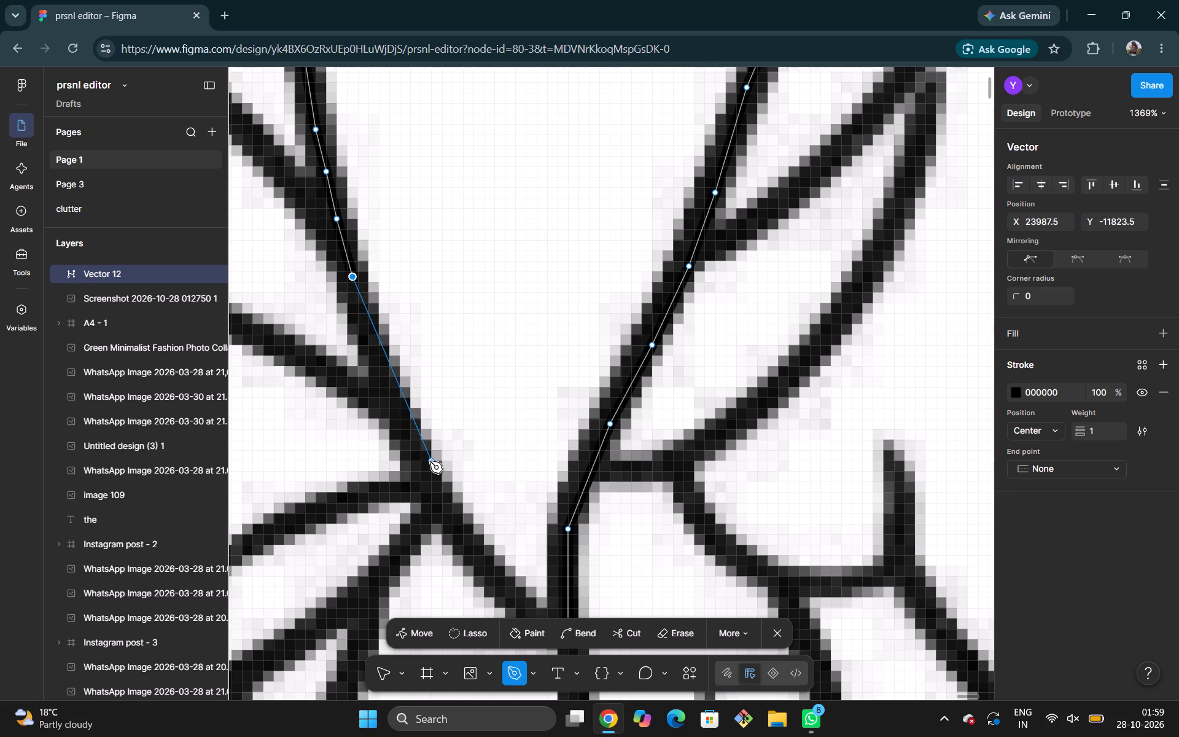
Continue the Pen path down the outer brim line in short straight segments to about X 23999.5, Y -11797.5.
left_click(367, 332)
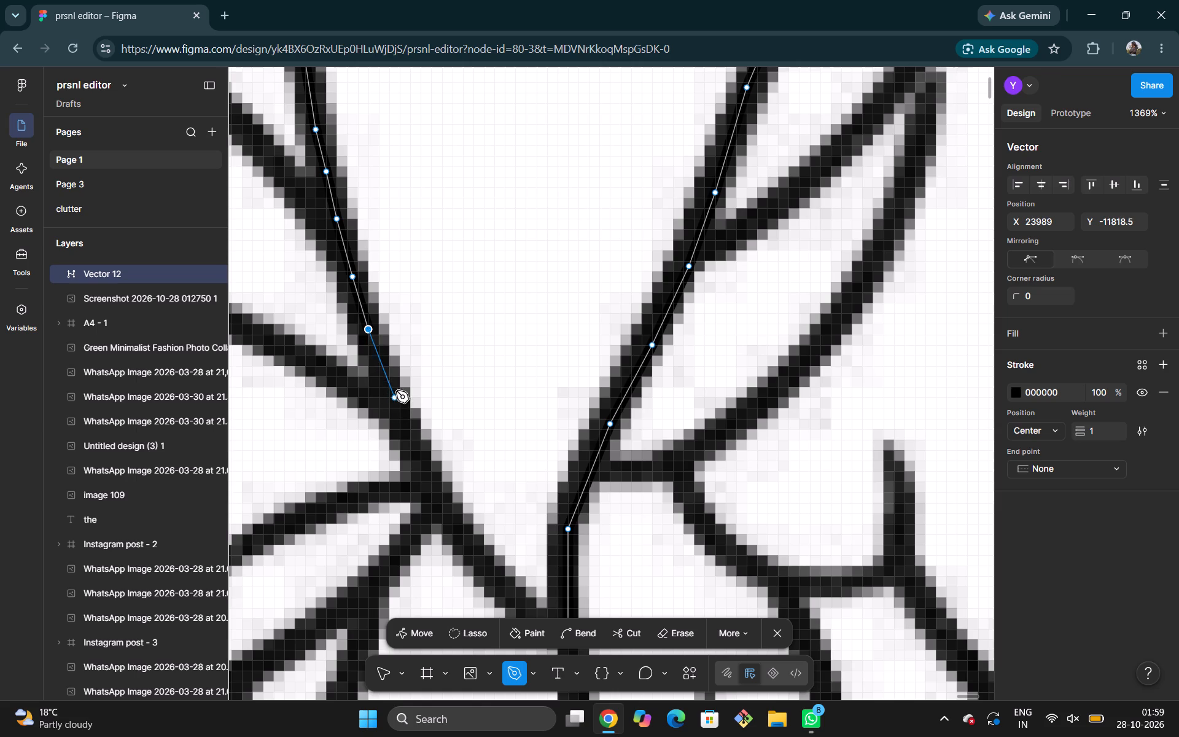
left_click(390, 386)
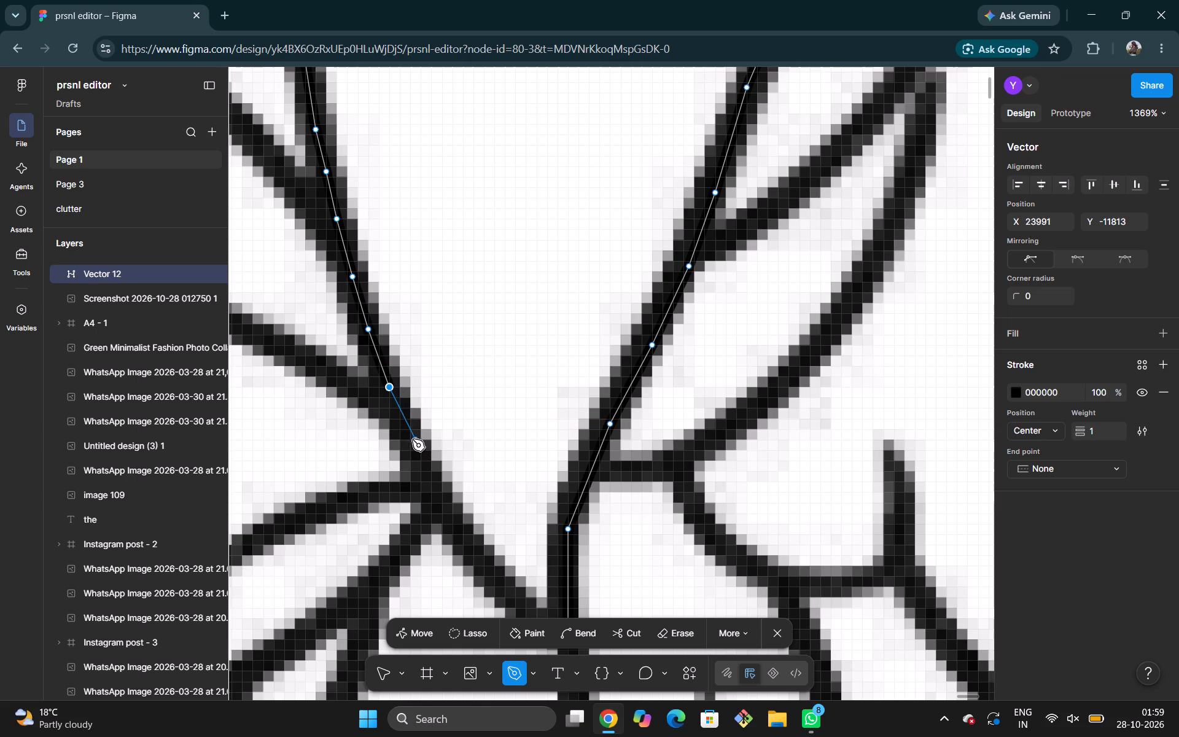
left_click(410, 437)
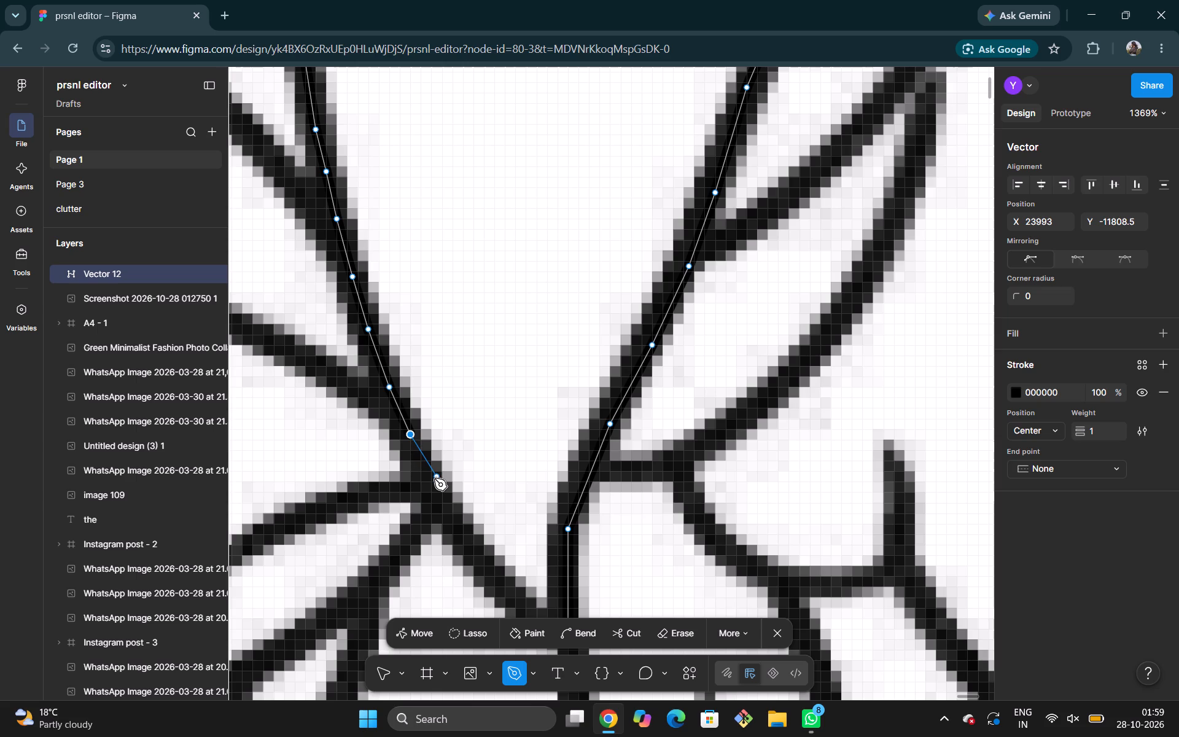
left_click(432, 478)
left_click(454, 517)
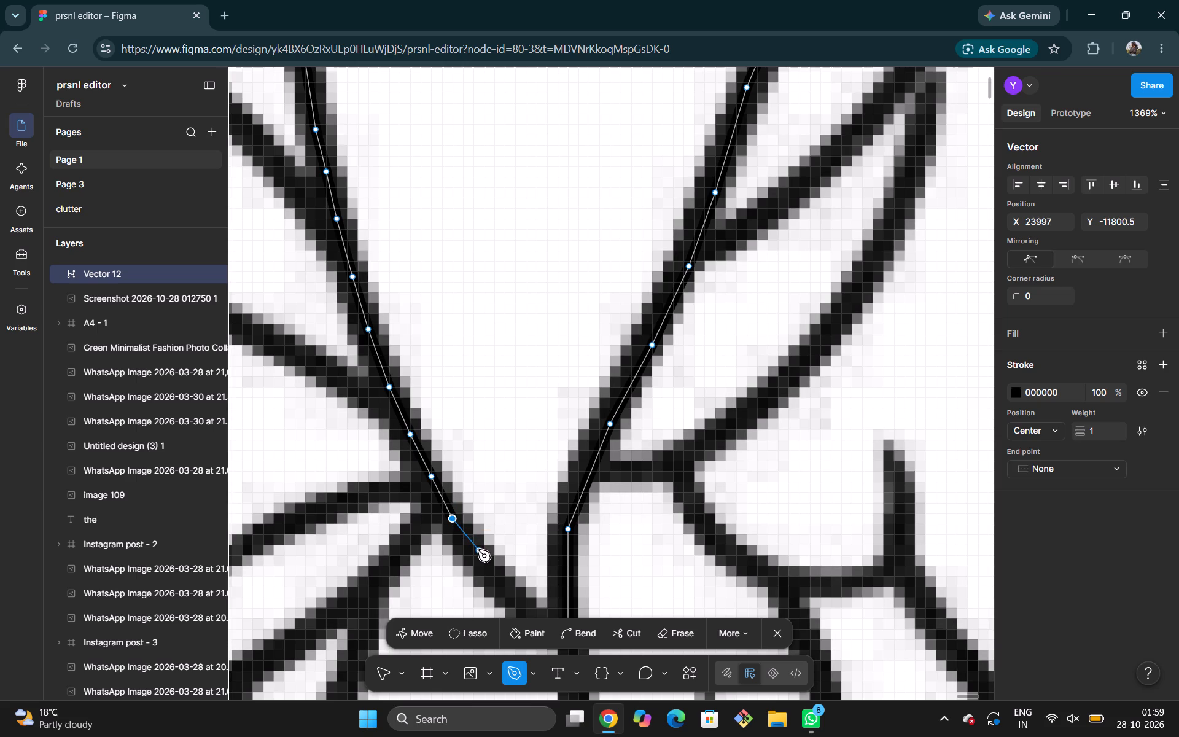
left_click(478, 550)
Trace the rest of the outer brim line through about X 24005, Y -11792 and join it to the path's existing end point at the brim's lower tip.
scroll(478, 550, "down", 1)
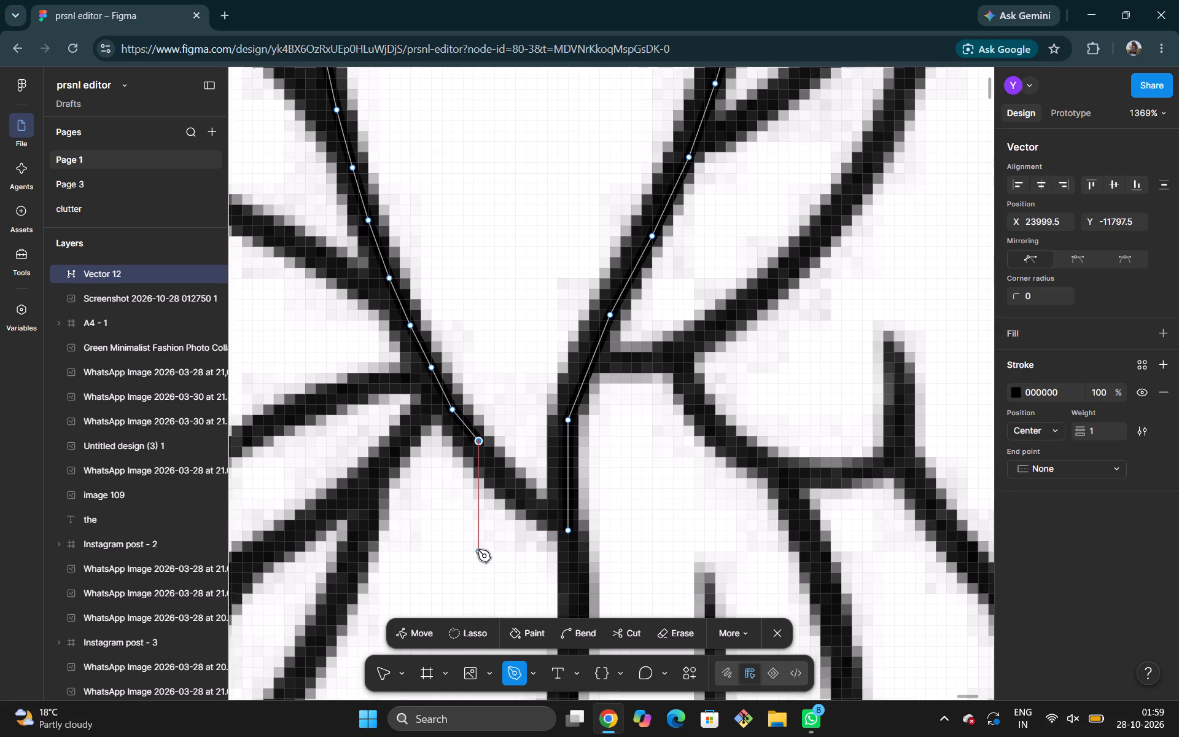
scroll(478, 550, "down", 1)
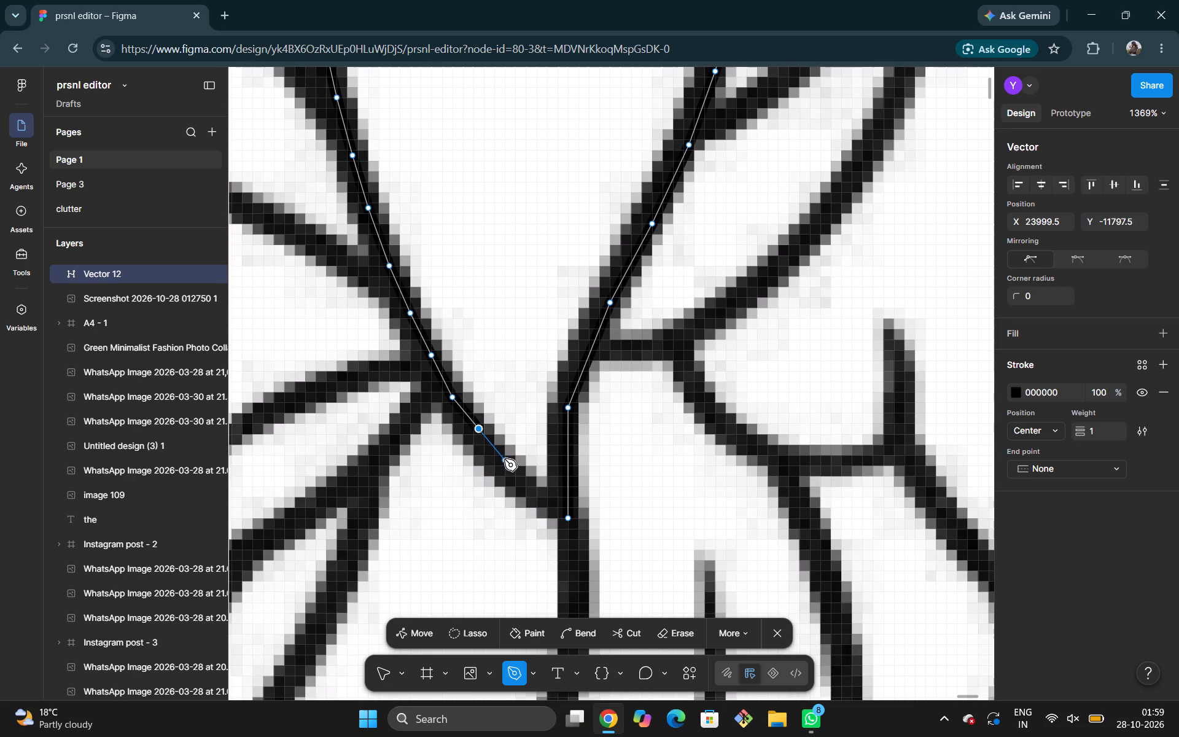
left_click(504, 462)
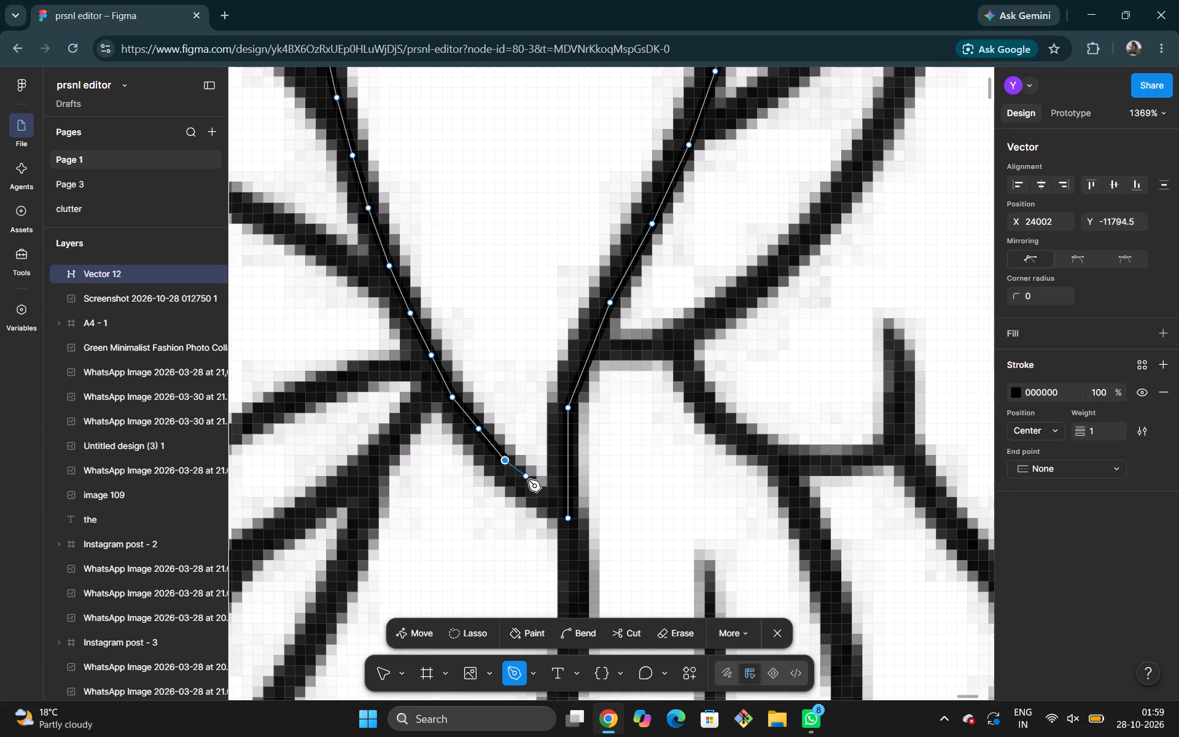
left_click(537, 488)
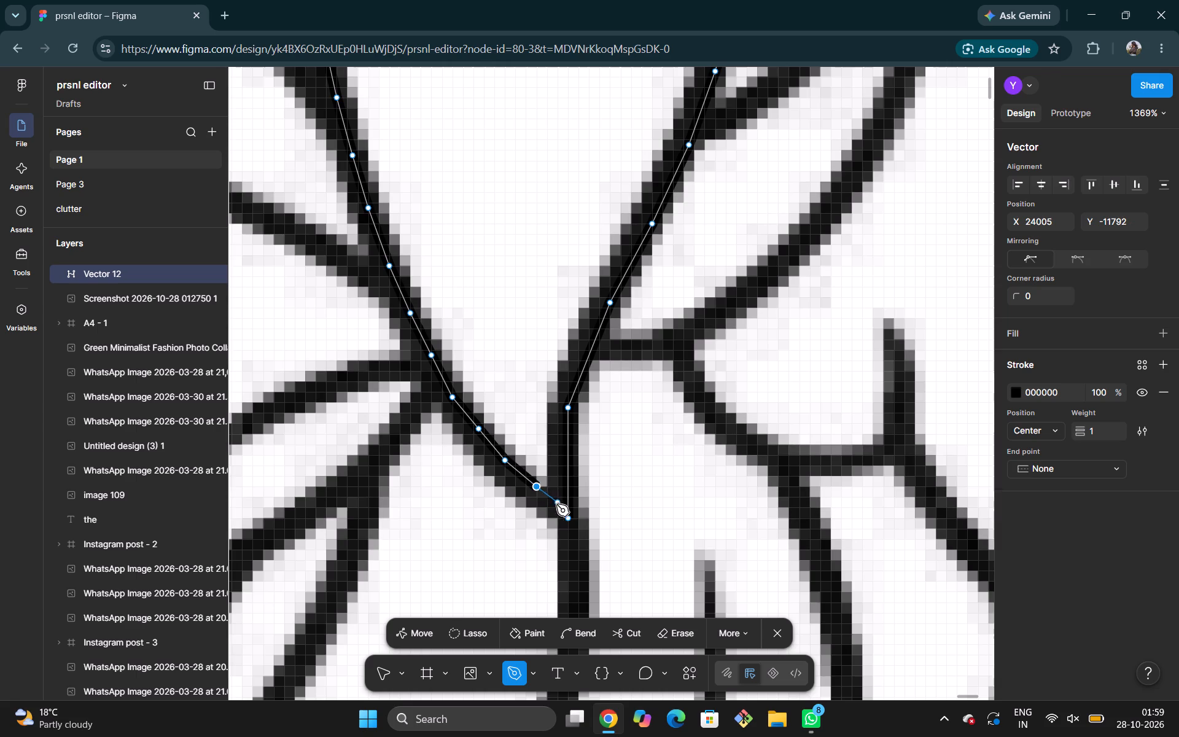
left_click(566, 521)
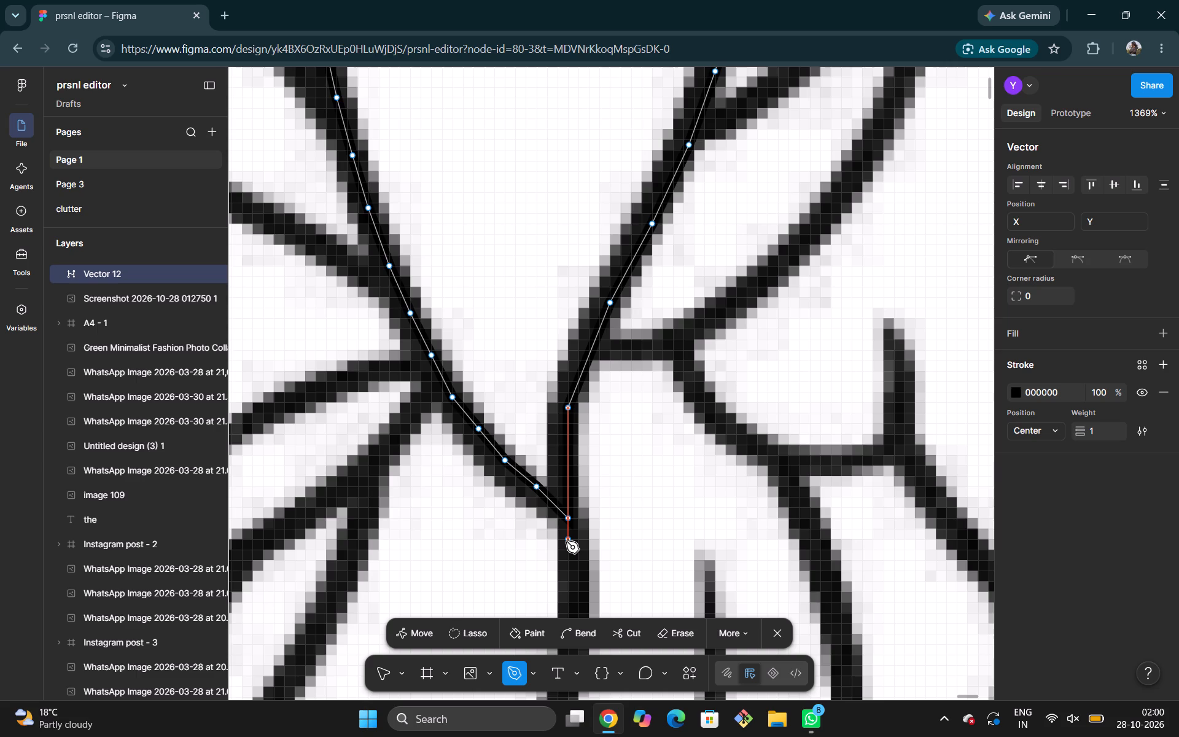
Examine the traced brim outline along the face side, the outer edge and the pointed lower tip.
left_click(569, 628)
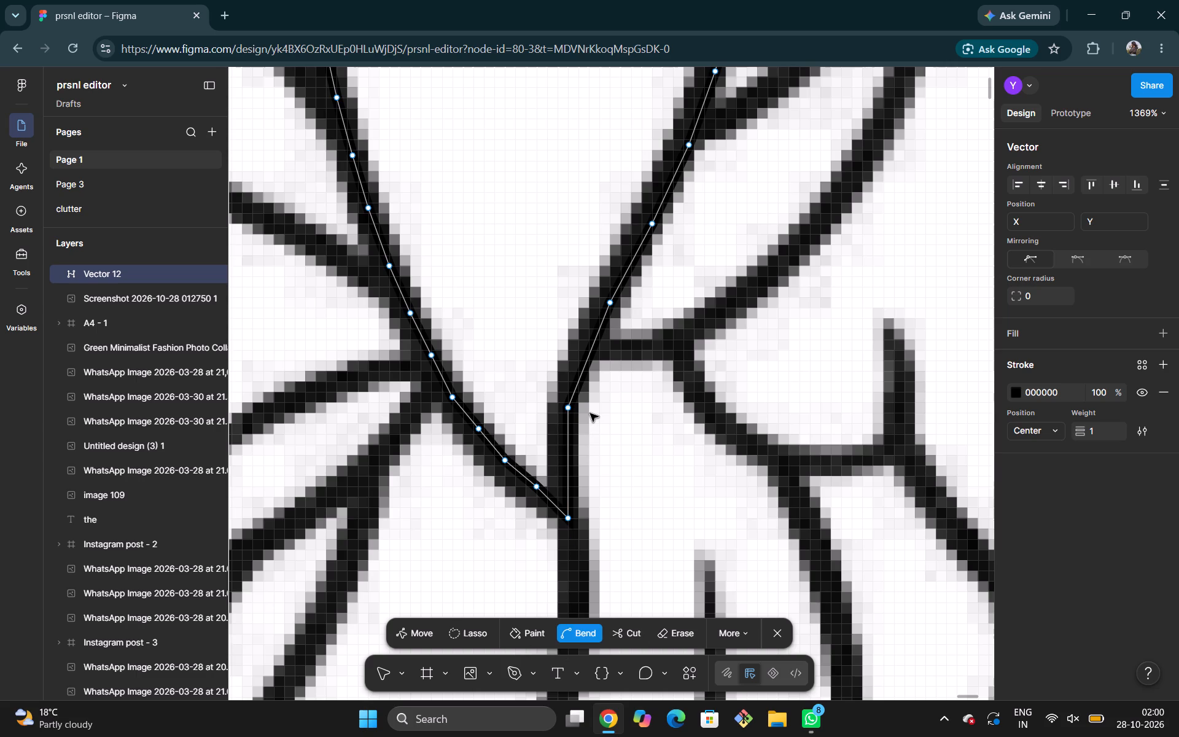
scroll(590, 413, "up", 3)
scroll(590, 413, "left", 2)
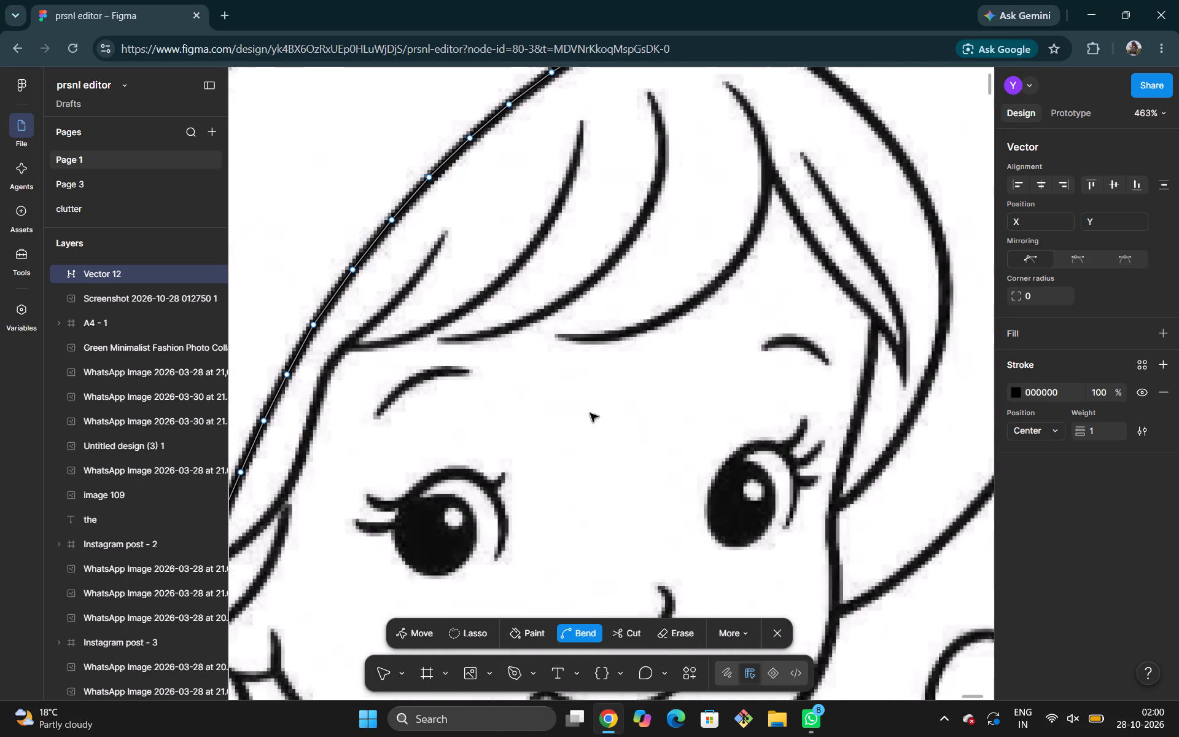
scroll(590, 413, "left", 1)
scroll(590, 413, "down", 1)
scroll(590, 413, "right", 1)
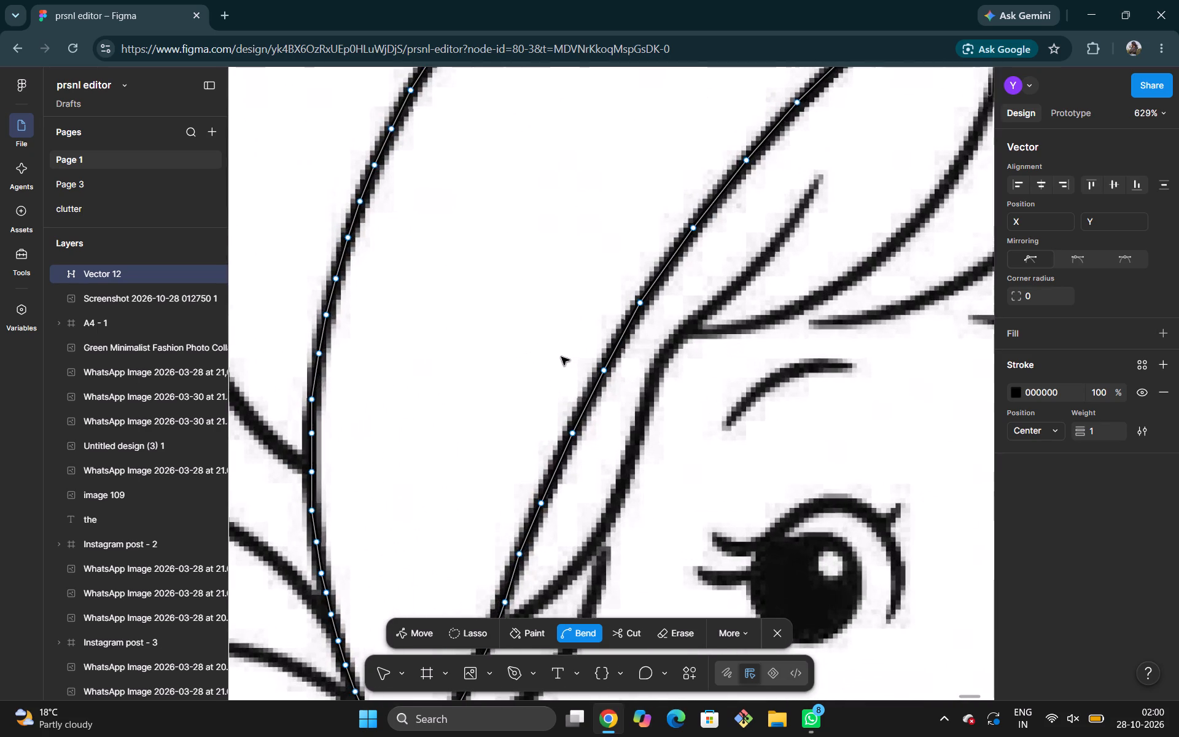
scroll(561, 357, "down", 3)
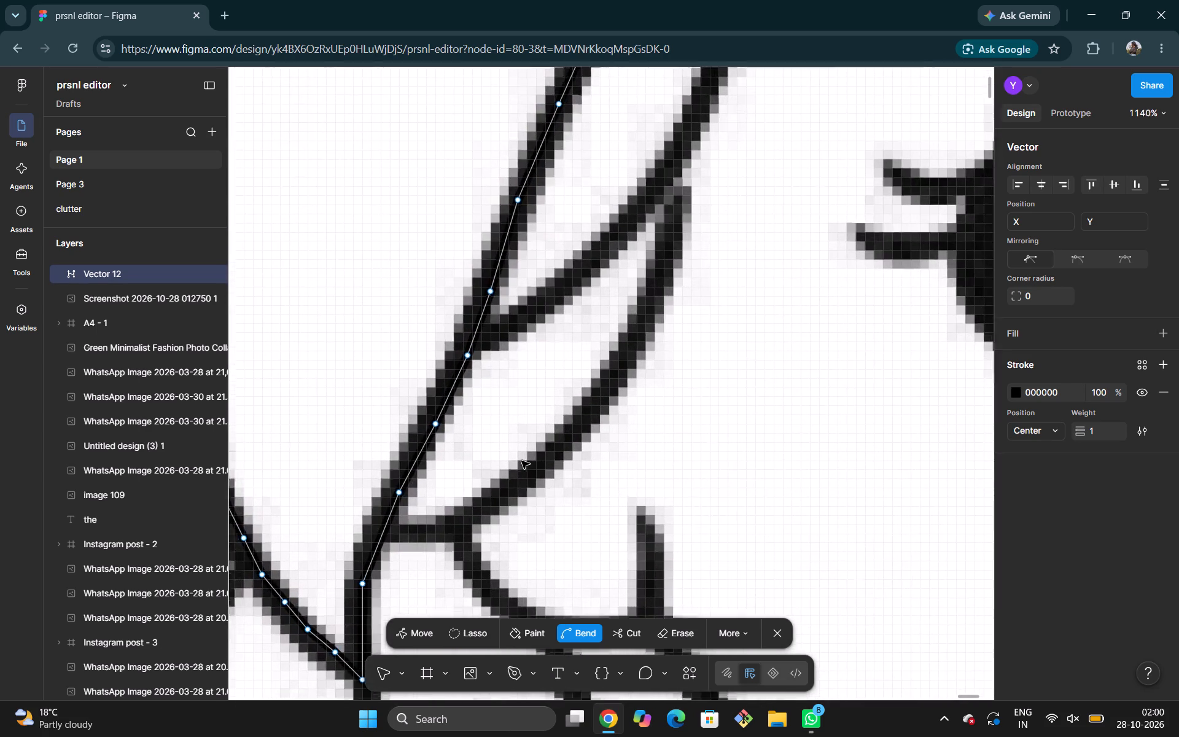
scroll(521, 461, "right", 3)
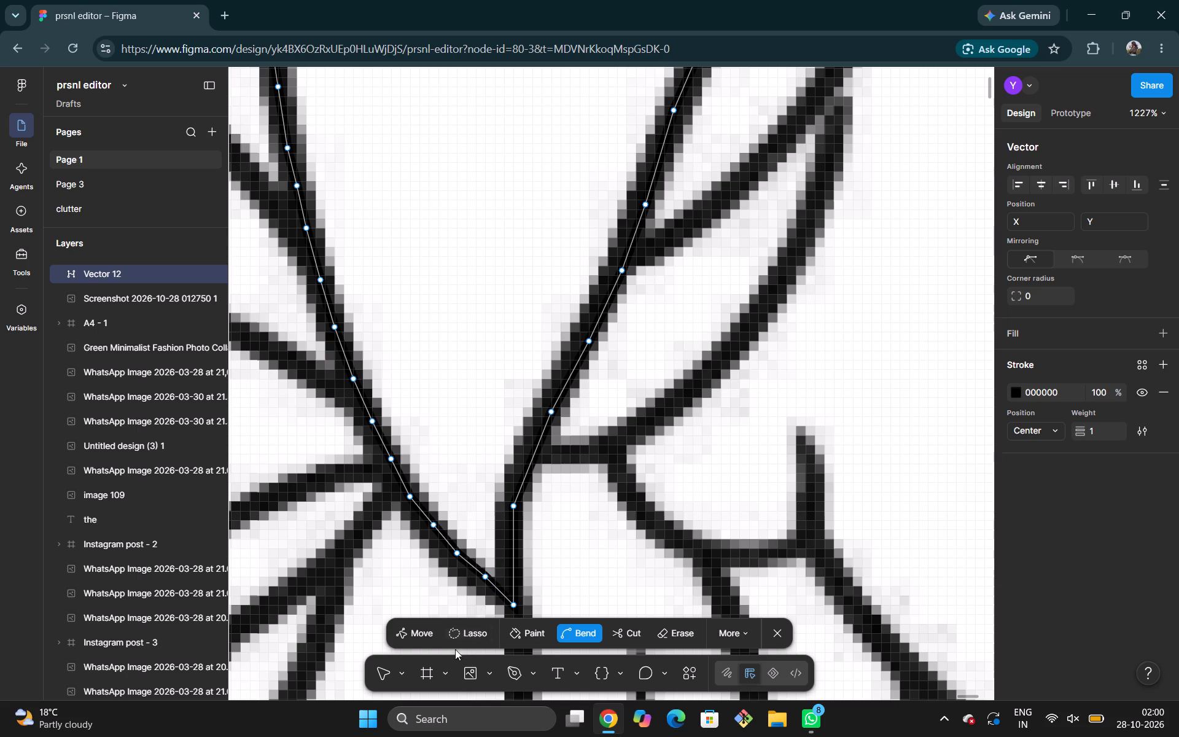
Shift the three anchor points at X 23999.5, 24002 and 24005 near the lower tip to Y -11797, -11794 and -11791.5.
left_click(382, 662)
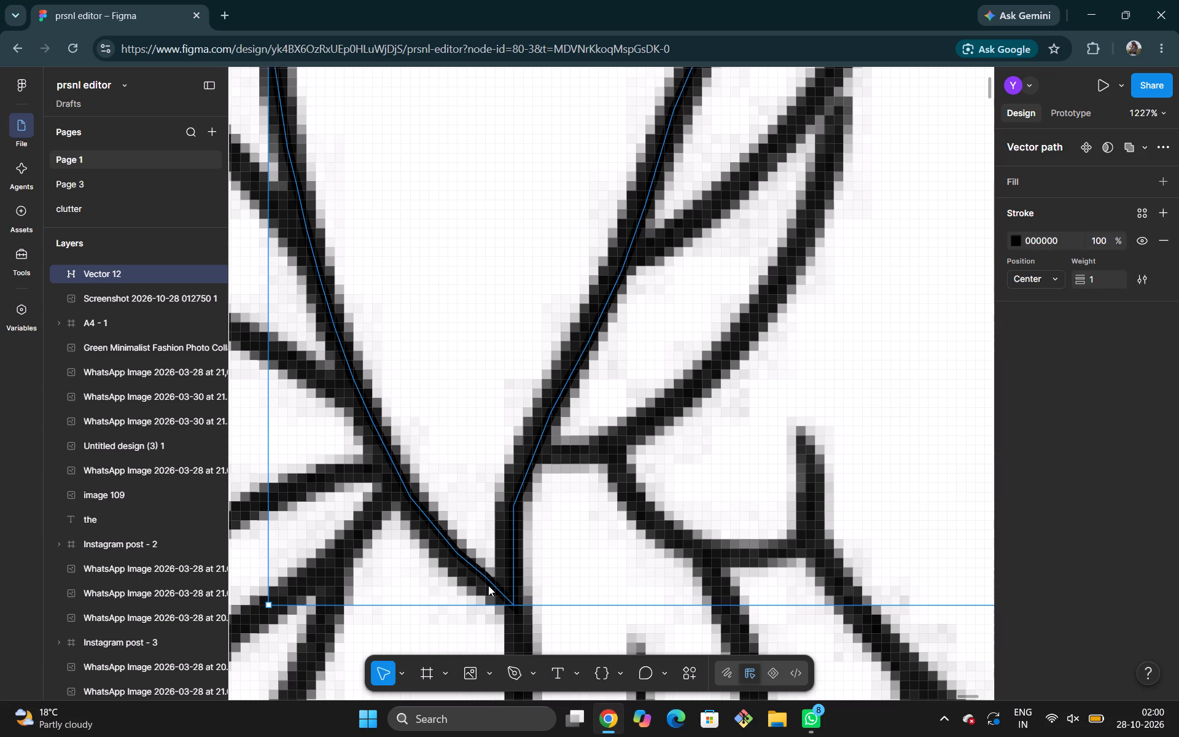
double_click(480, 572)
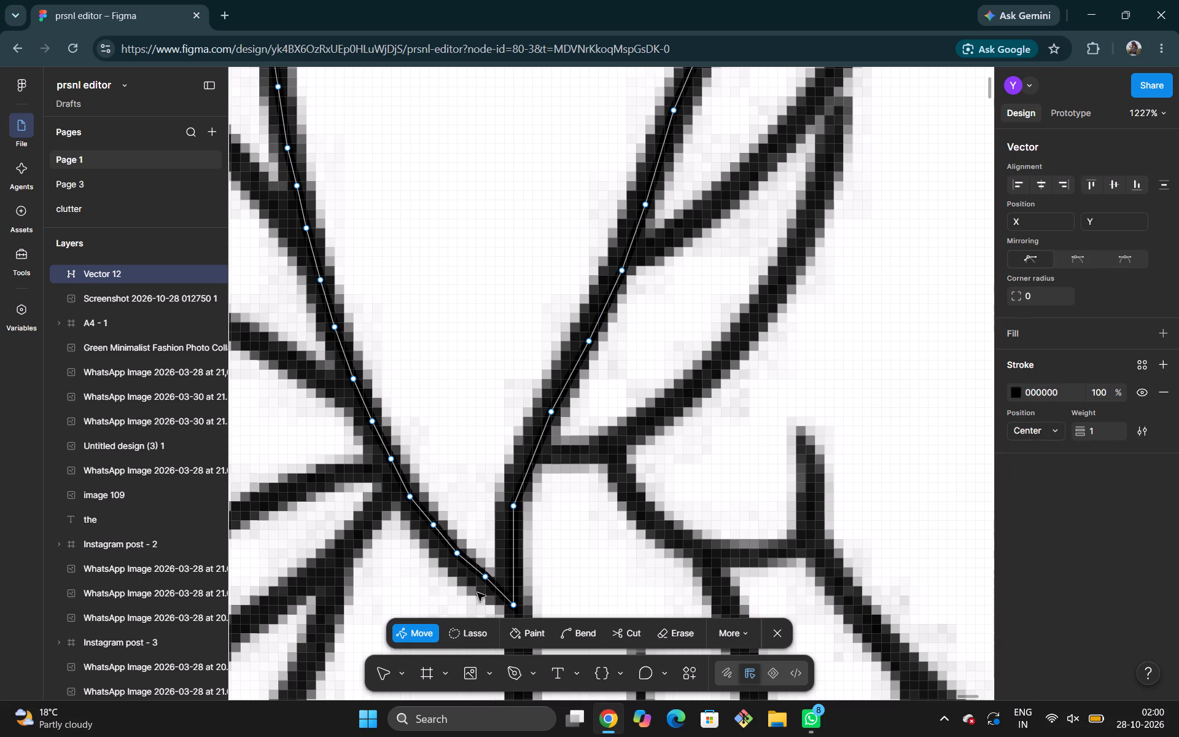
left_click(487, 577)
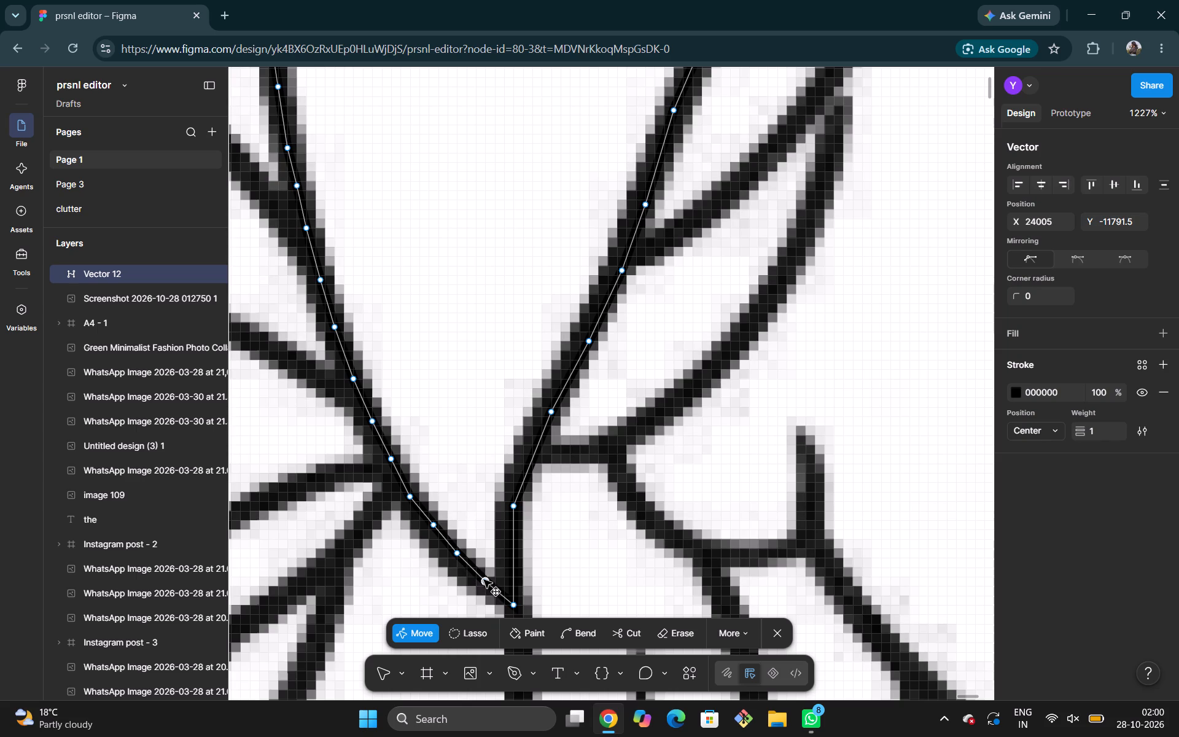
left_click(434, 526)
left_click(457, 553)
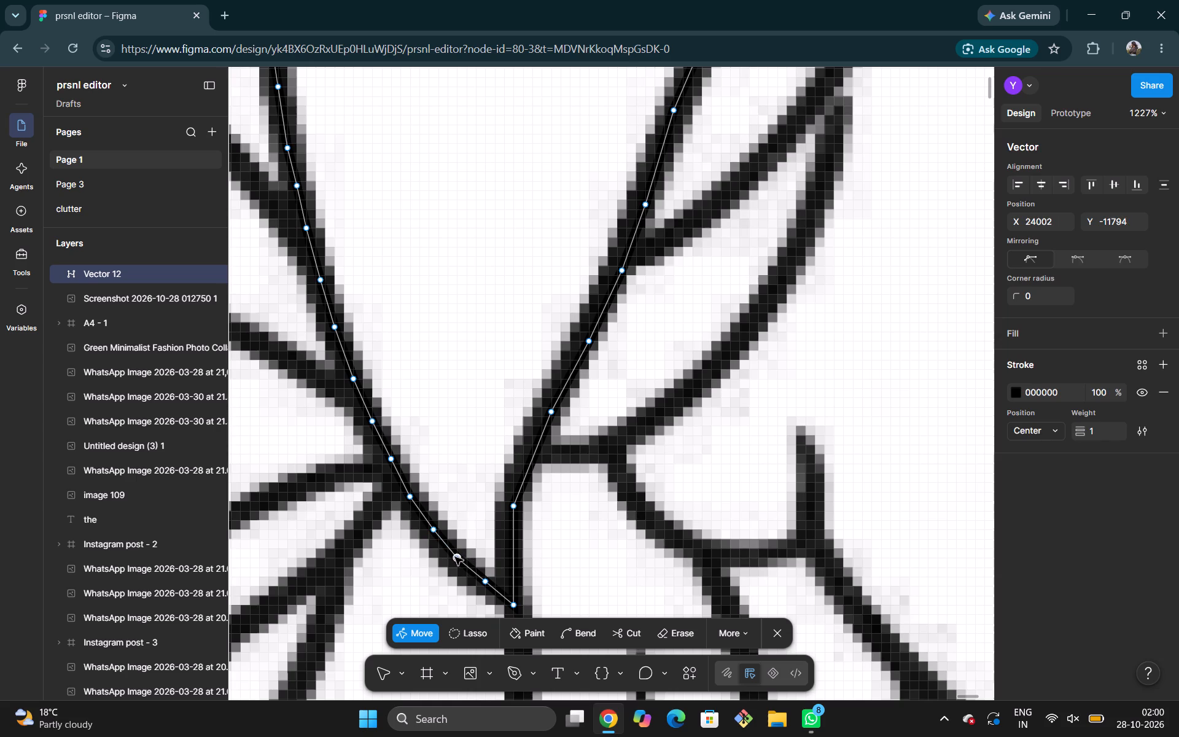
left_click(467, 501)
Bend the three outer brim segments between X 23997 and X 24005, near the lower tip, into slight curves following the drawn line.
left_click(569, 628)
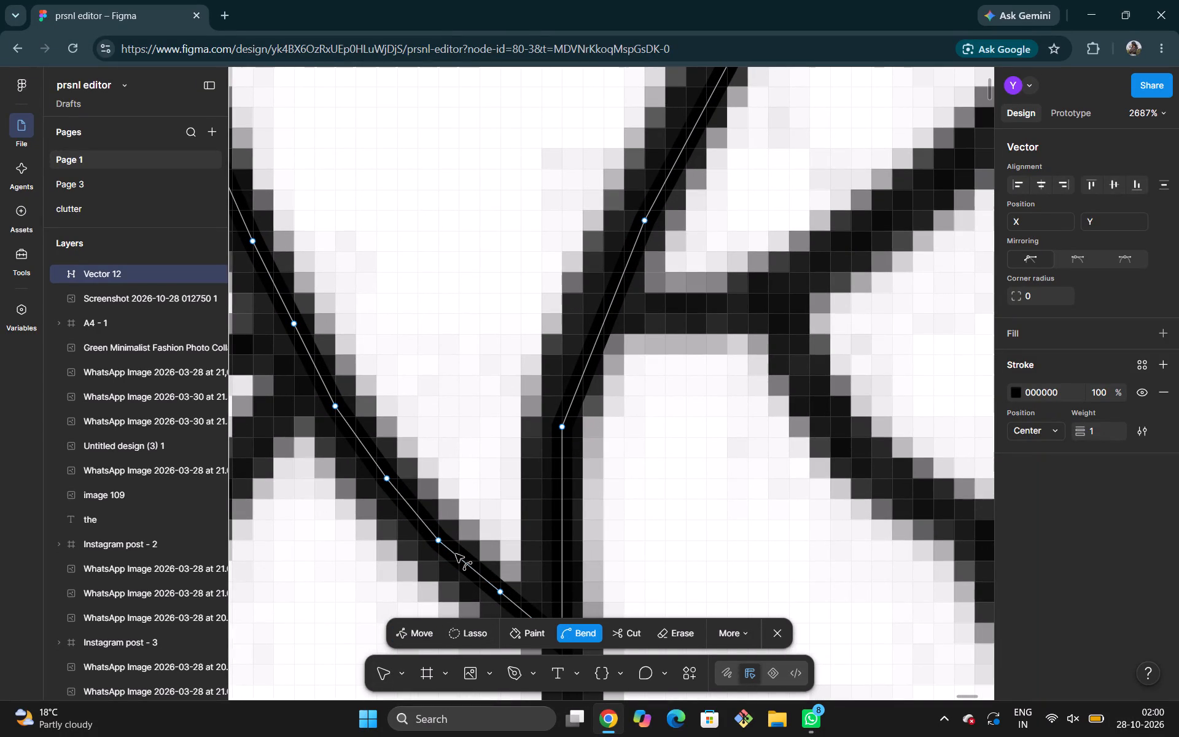
scroll(456, 554, "down", 1)
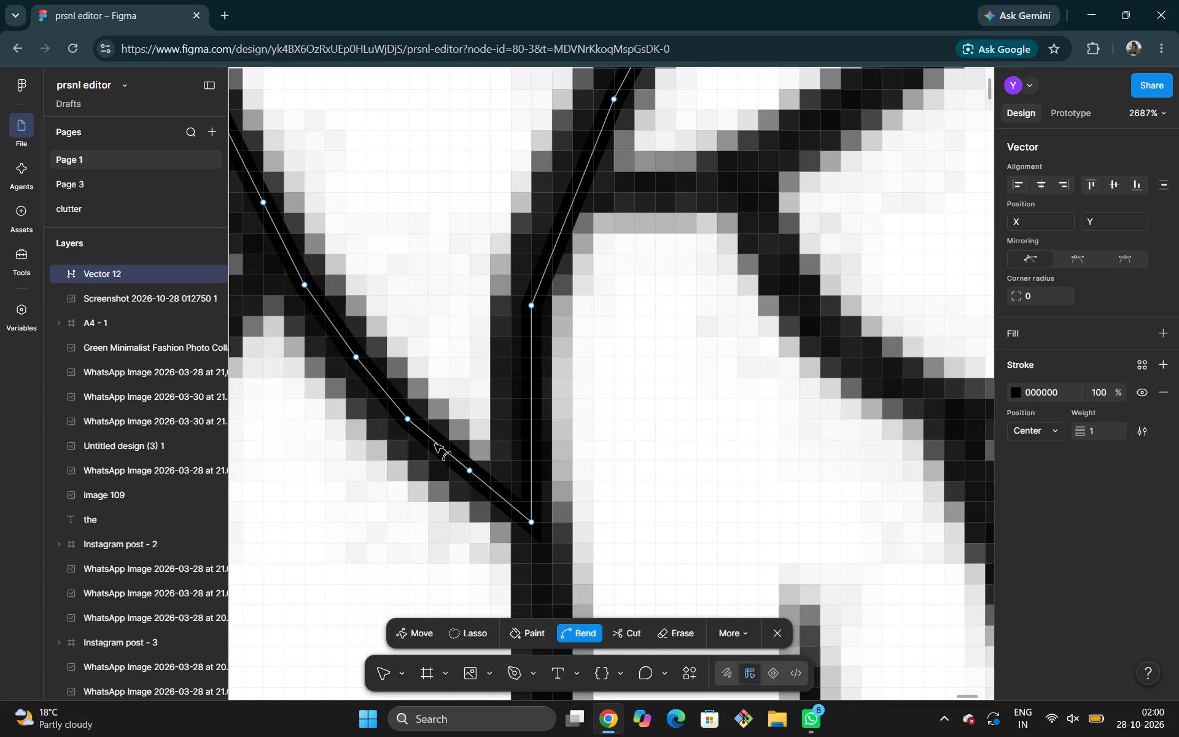
left_click(435, 444)
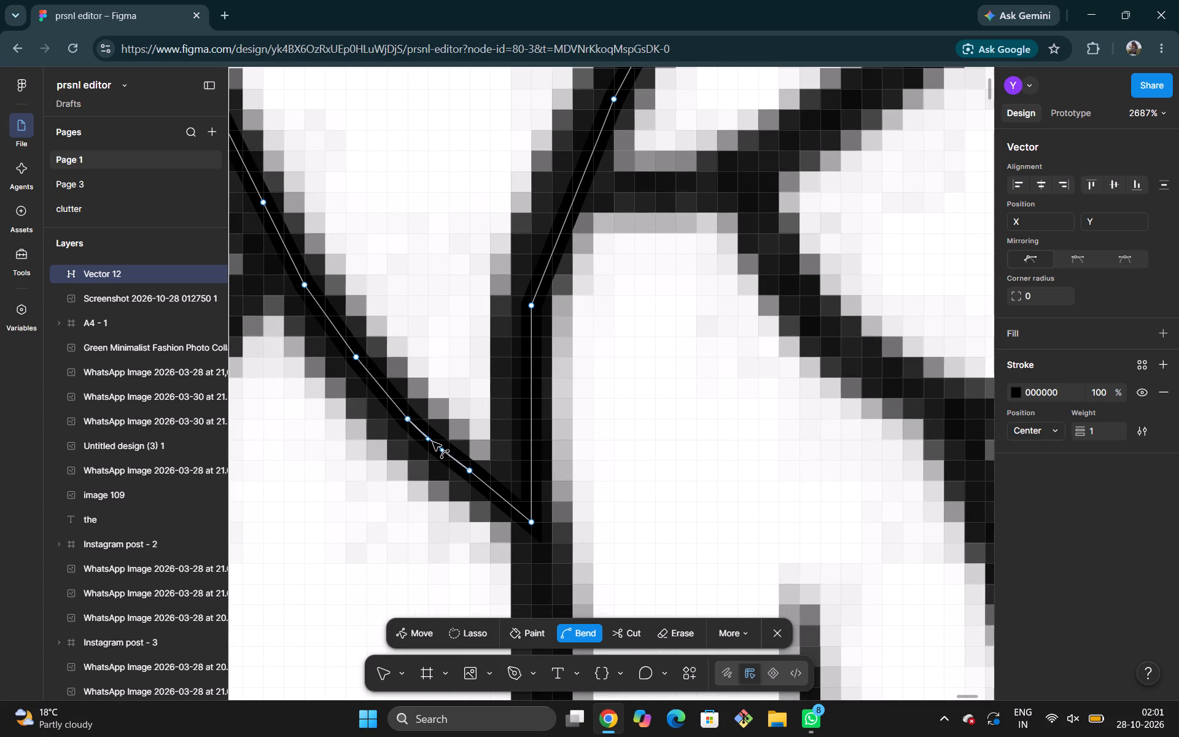
left_click_drag(381, 381, 378, 386)
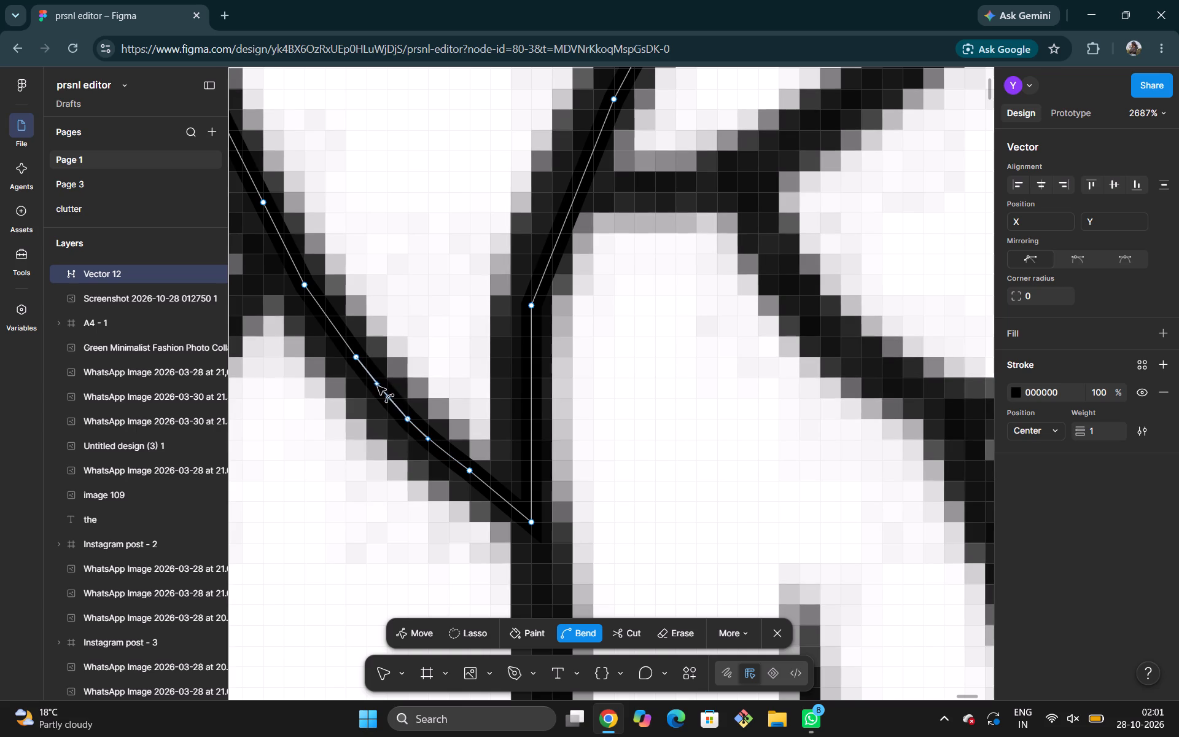
left_click_drag(378, 386, 376, 384)
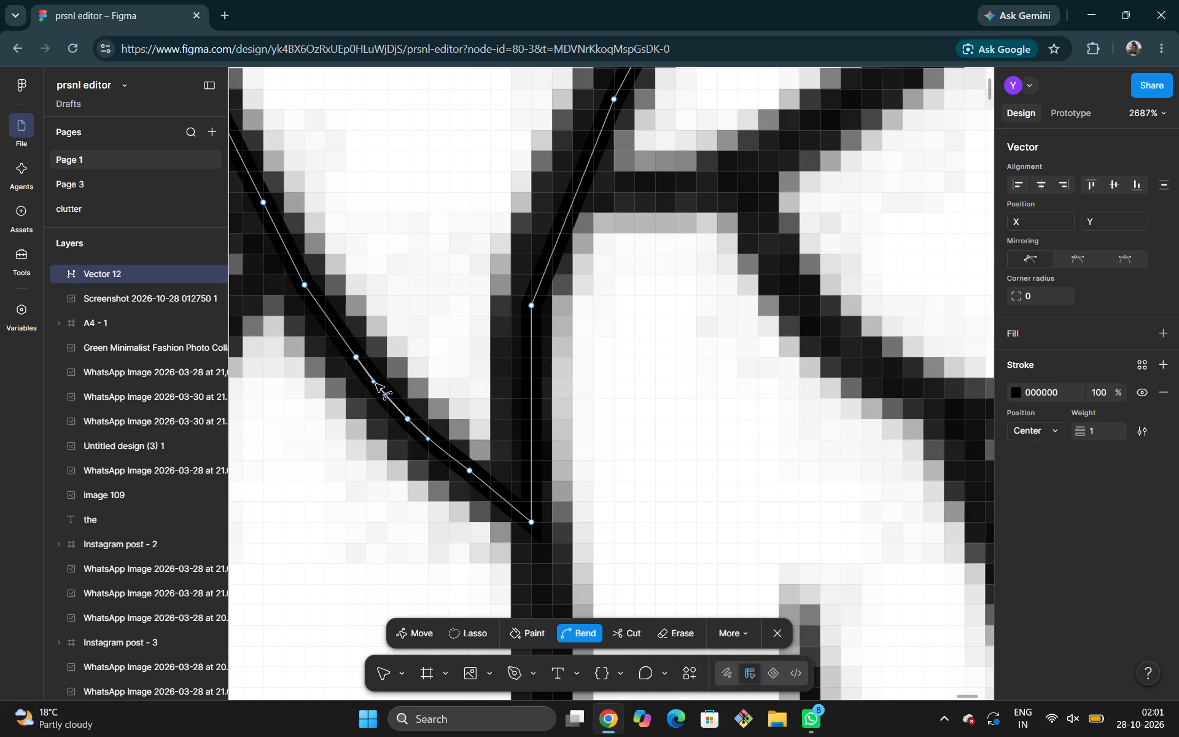
left_click_drag(376, 384, 376, 384)
scroll(361, 344, "up", 1)
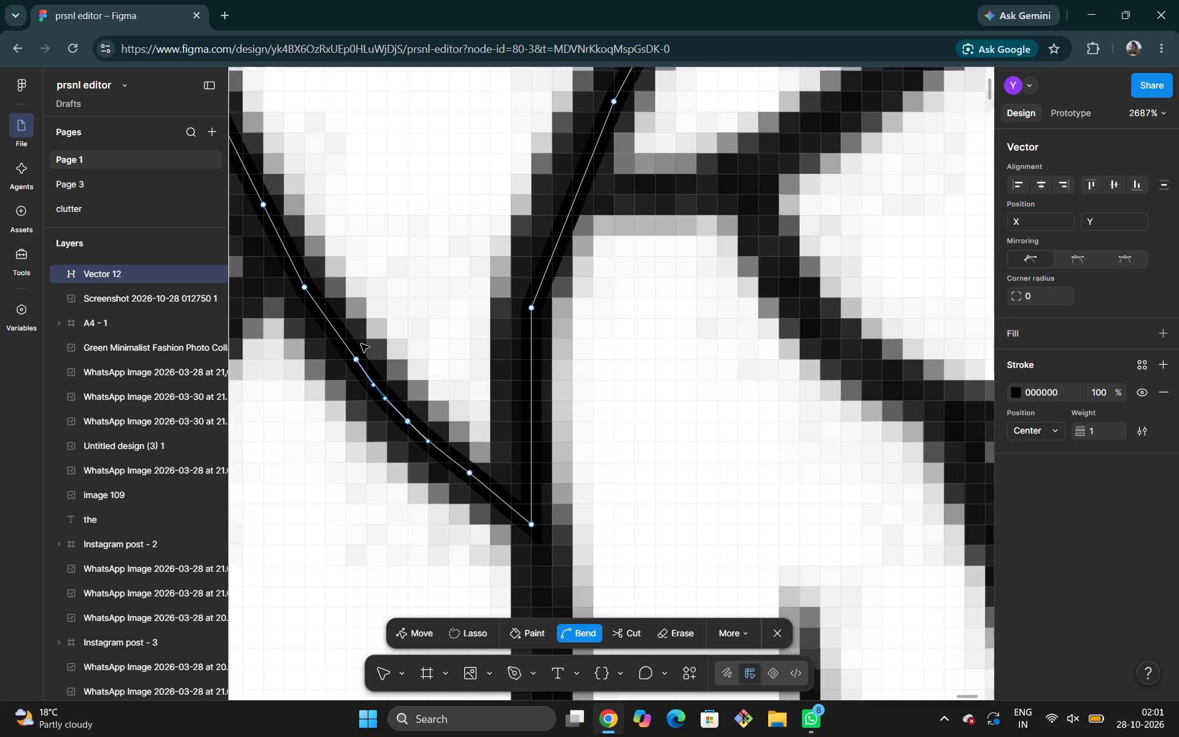
scroll(361, 344, "up", 1)
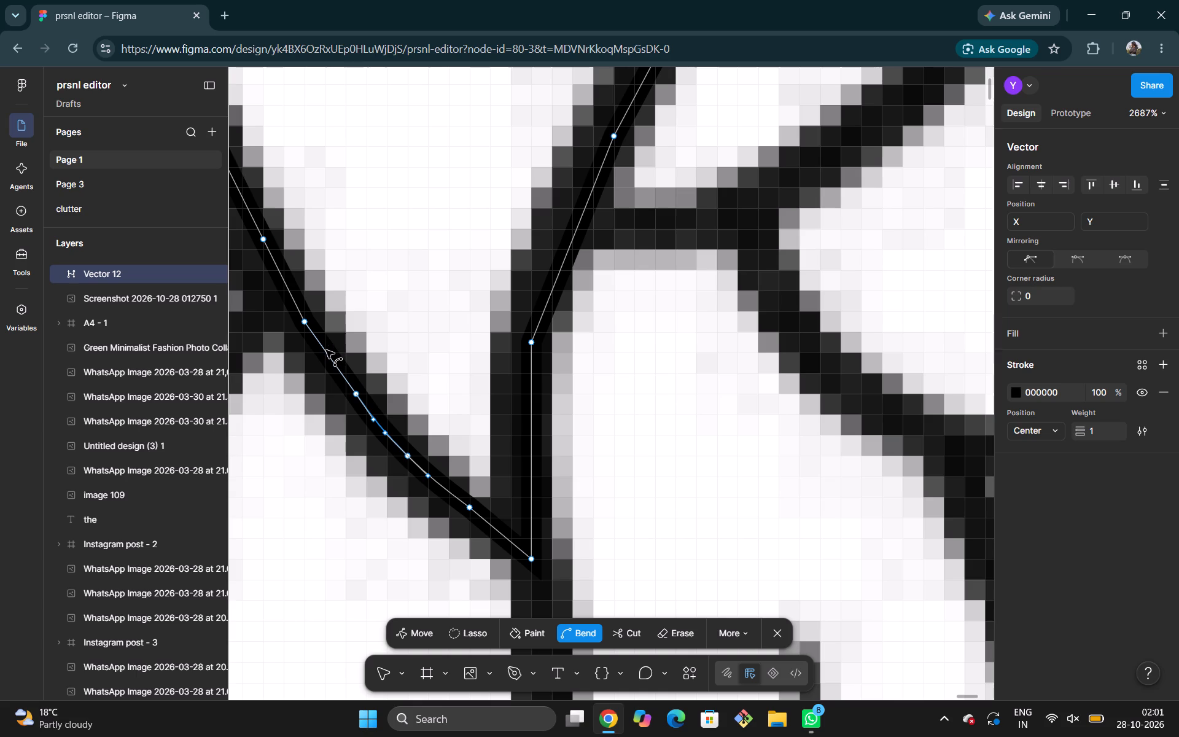
left_click(326, 350)
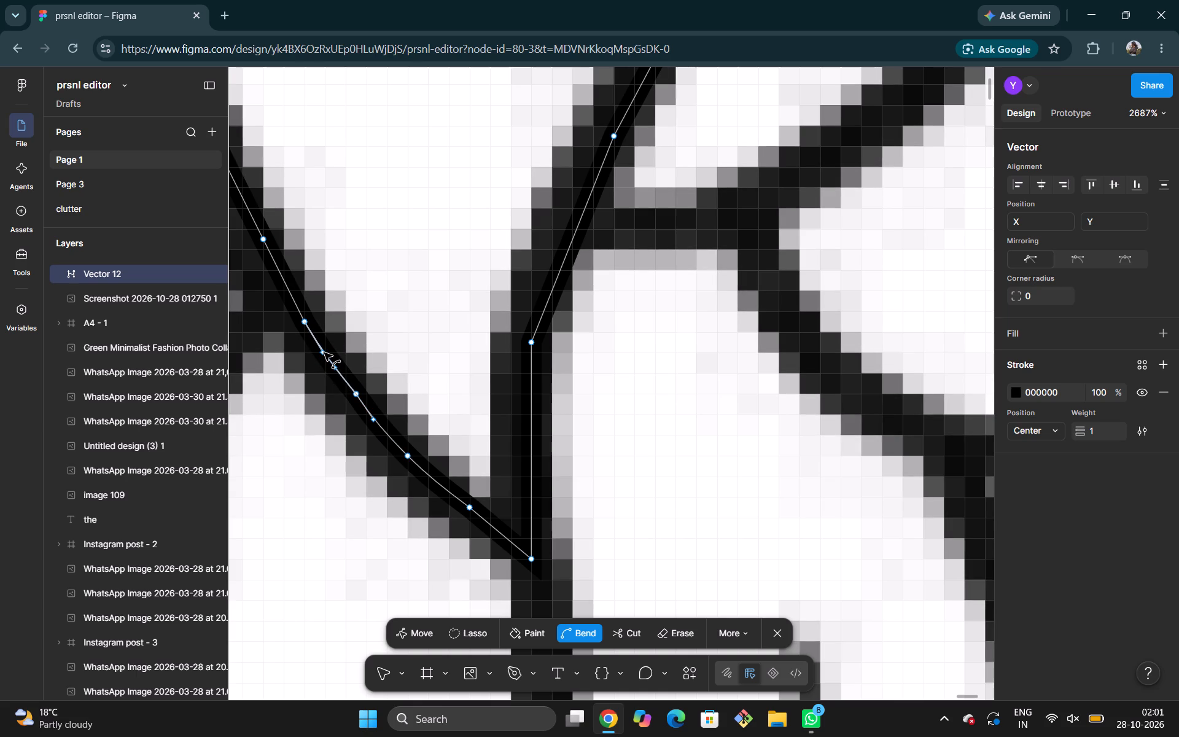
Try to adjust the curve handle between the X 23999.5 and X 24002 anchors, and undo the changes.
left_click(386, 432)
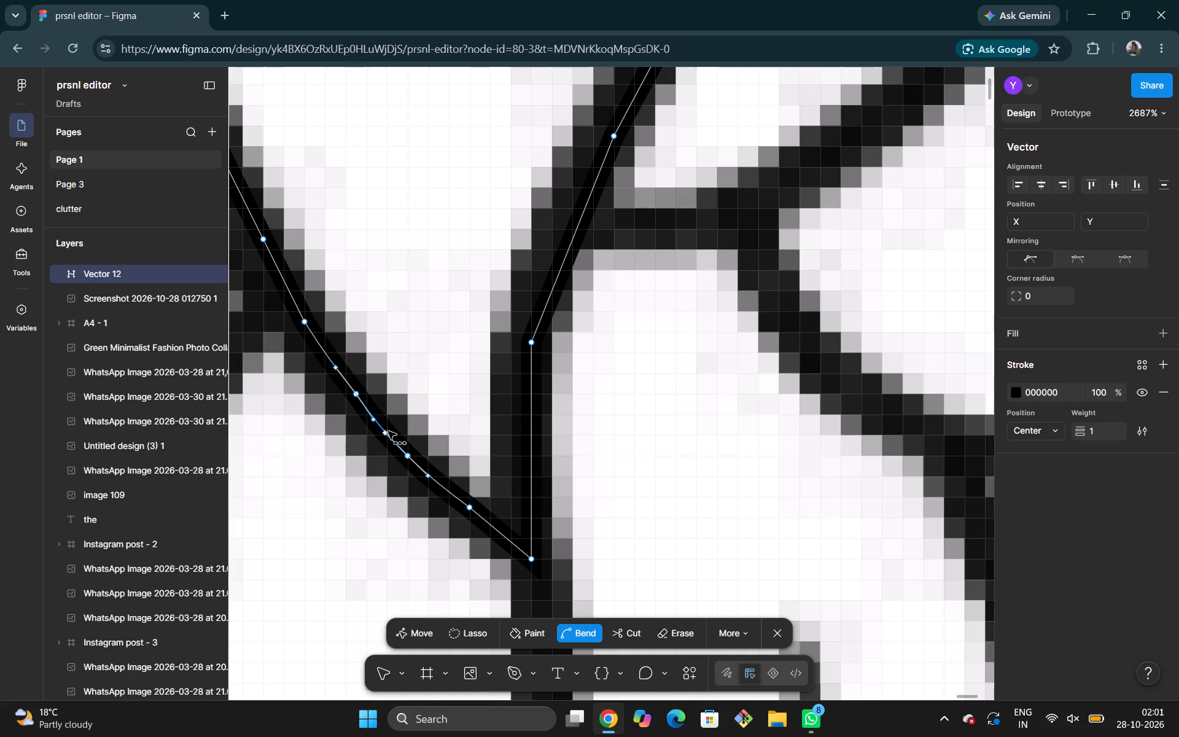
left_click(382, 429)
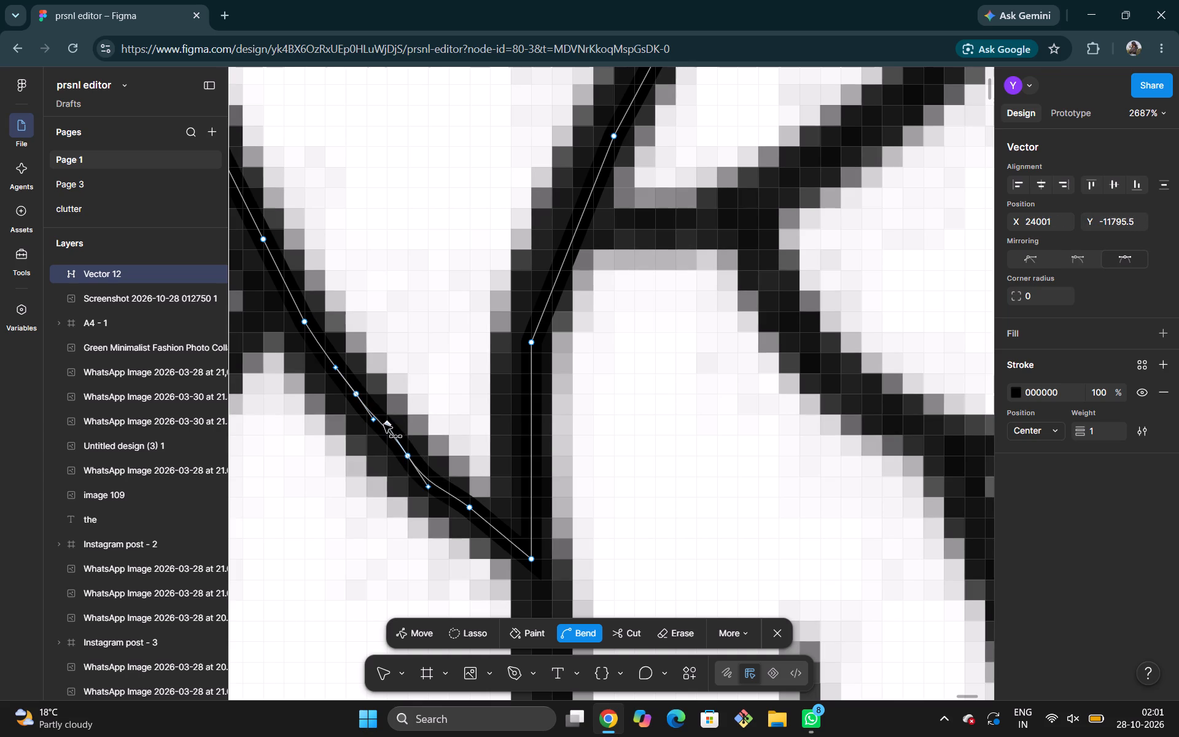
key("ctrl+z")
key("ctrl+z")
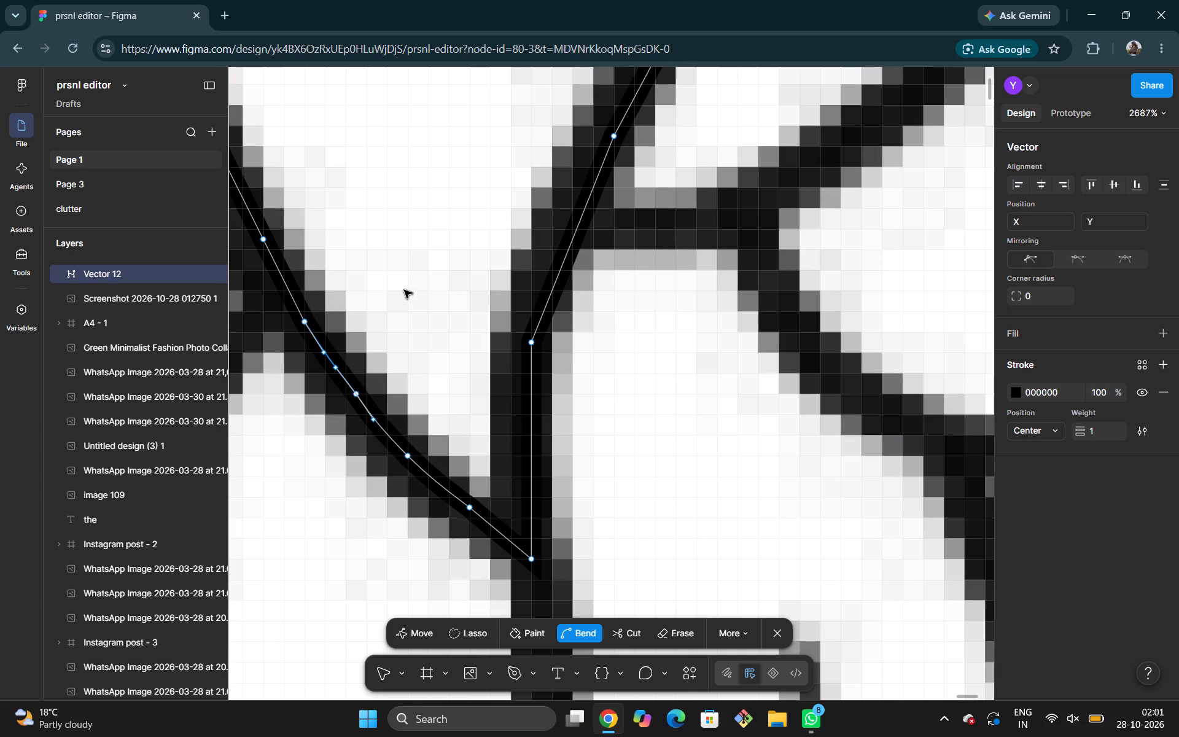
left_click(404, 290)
Bend the outer brim segment between the X 23995 and X 23997 anchors slightly to follow the drawn line.
scroll(404, 290, "up", 1)
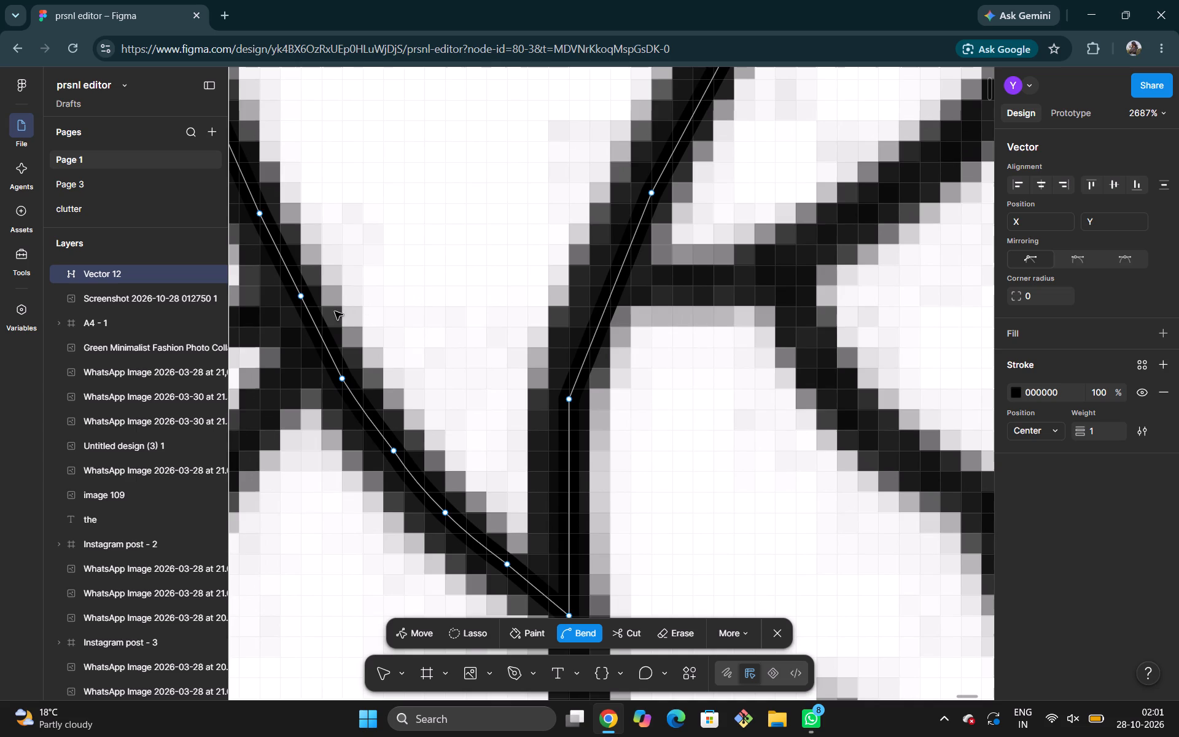
scroll(335, 311, "up", 2)
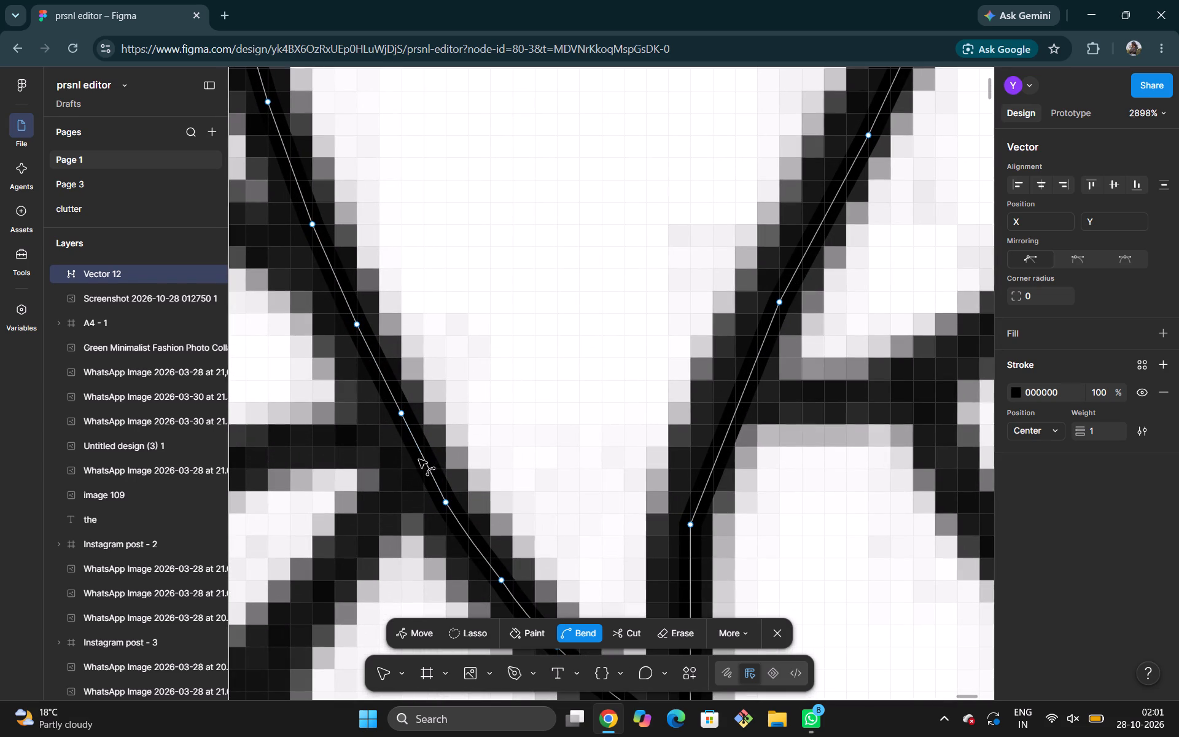
left_click(427, 459)
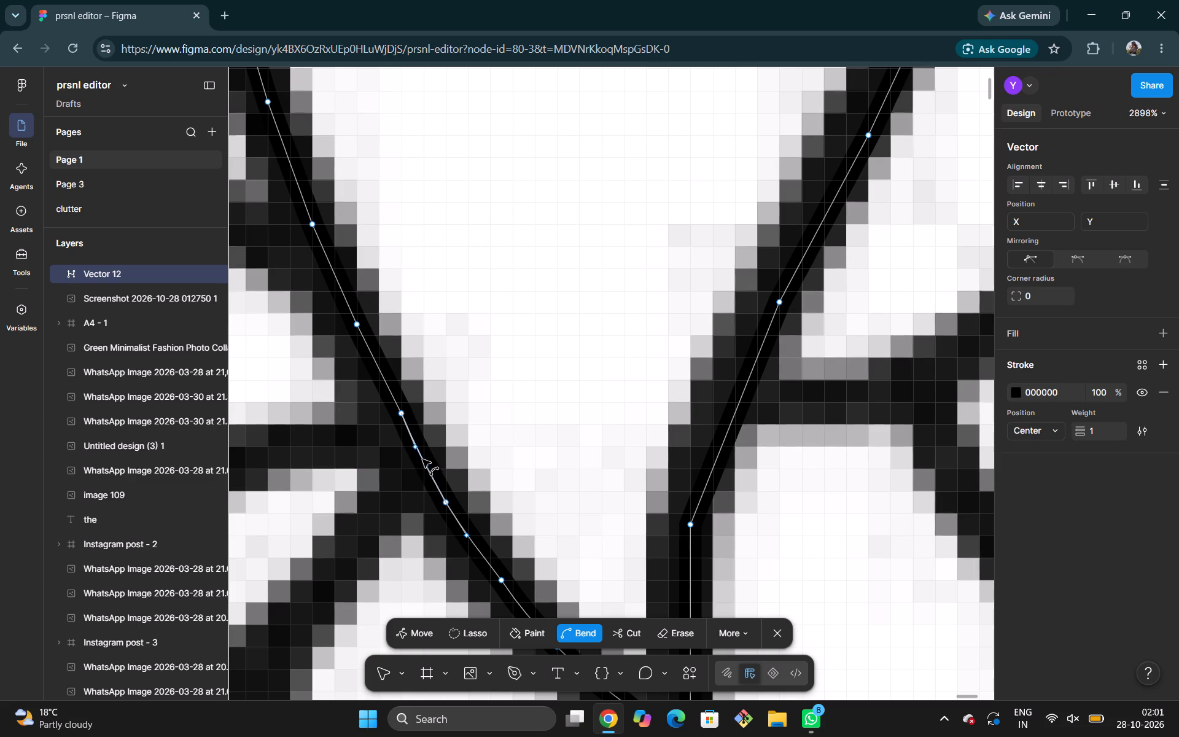
Bend the outer brim segment directly above the X 23995 anchor slightly to follow the drawn line.
scroll(422, 458, "up", 2)
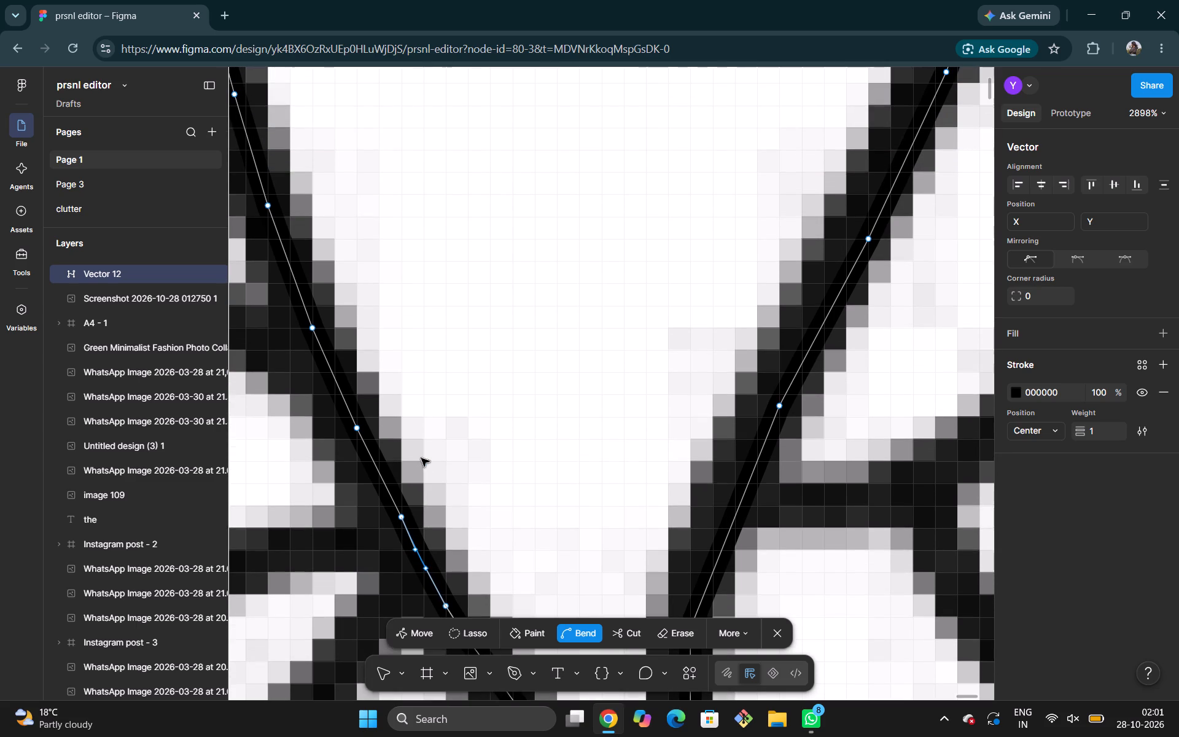
left_click(378, 470)
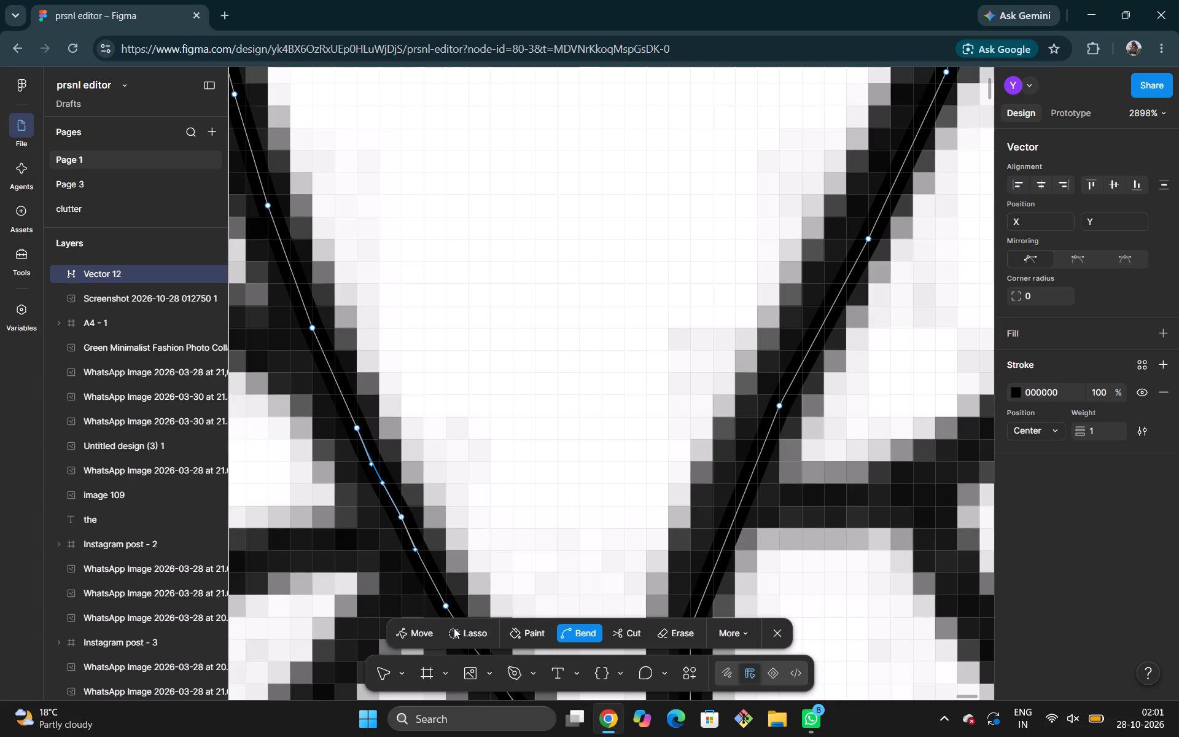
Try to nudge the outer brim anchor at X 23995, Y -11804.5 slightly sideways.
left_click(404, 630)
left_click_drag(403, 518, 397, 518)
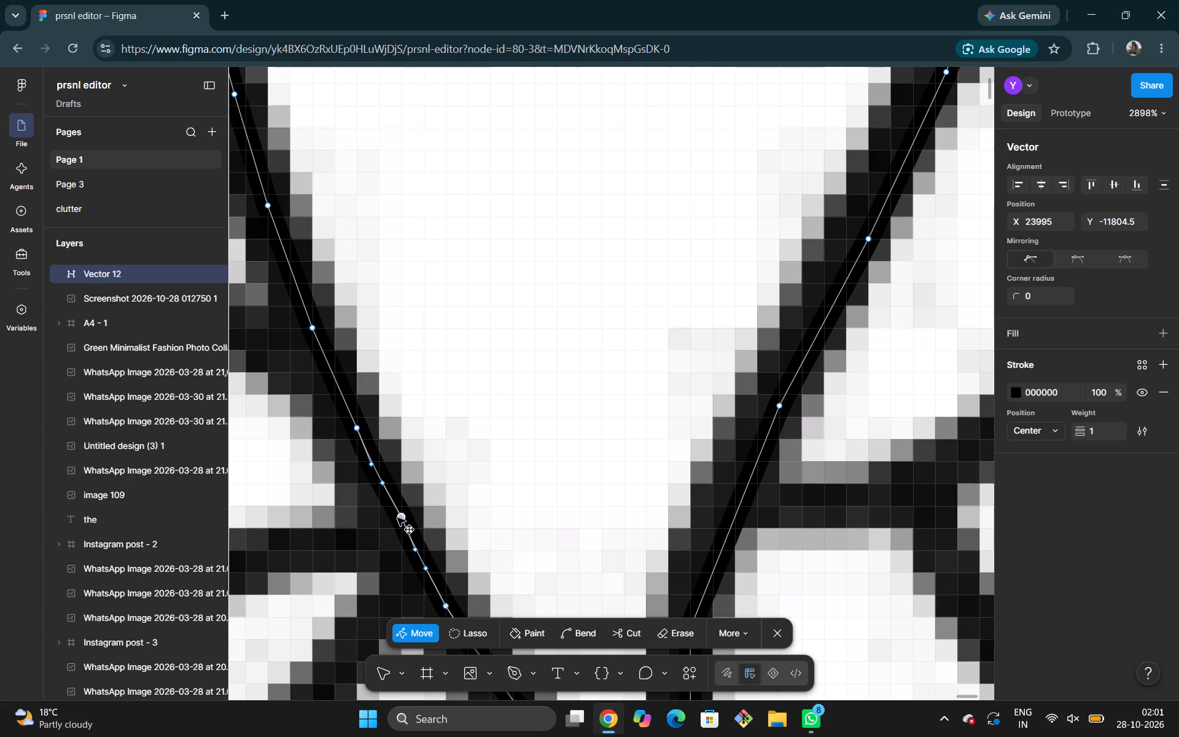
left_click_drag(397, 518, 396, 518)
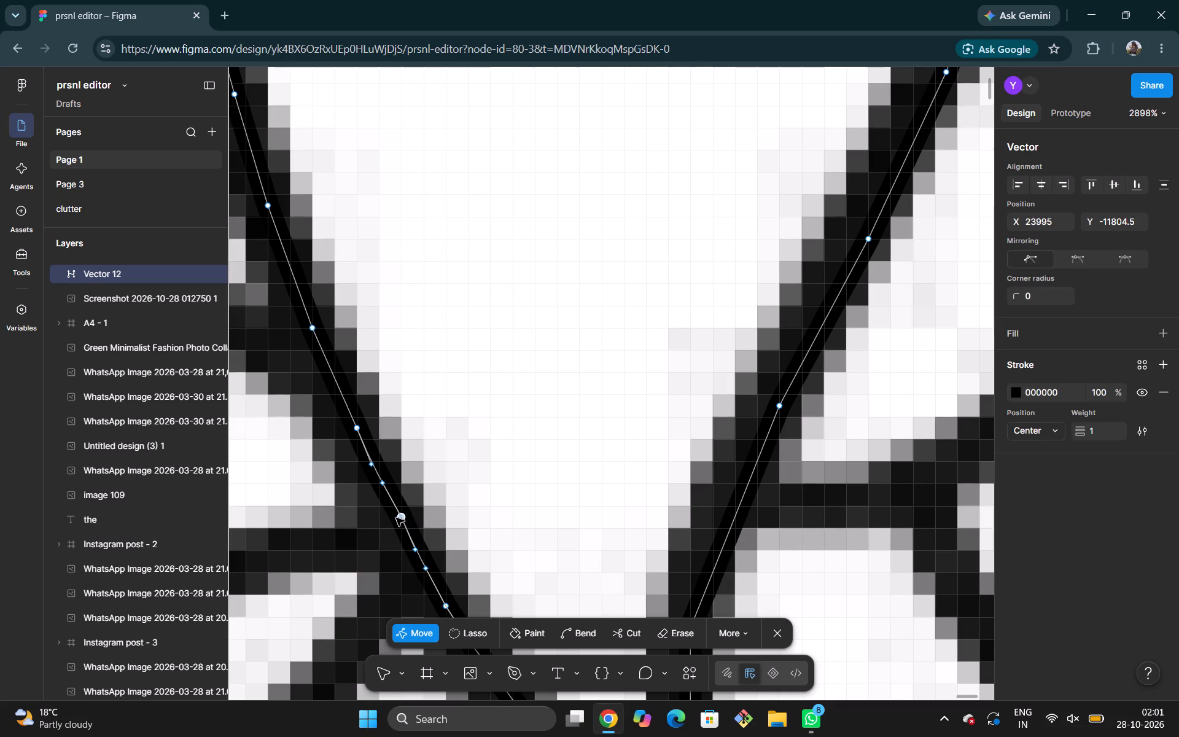
Bend the second outer brim segment above the X 23995 anchor slightly to follow the drawn line.
scroll(396, 518, "up", 2)
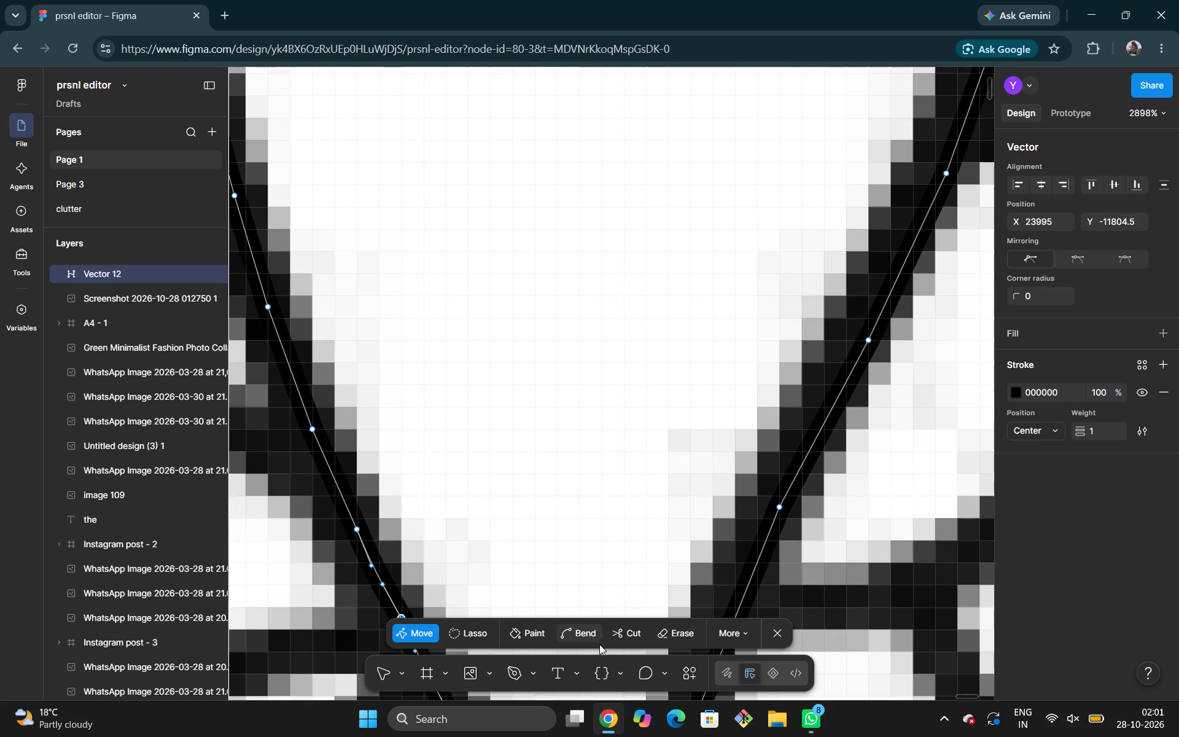
left_click(589, 626)
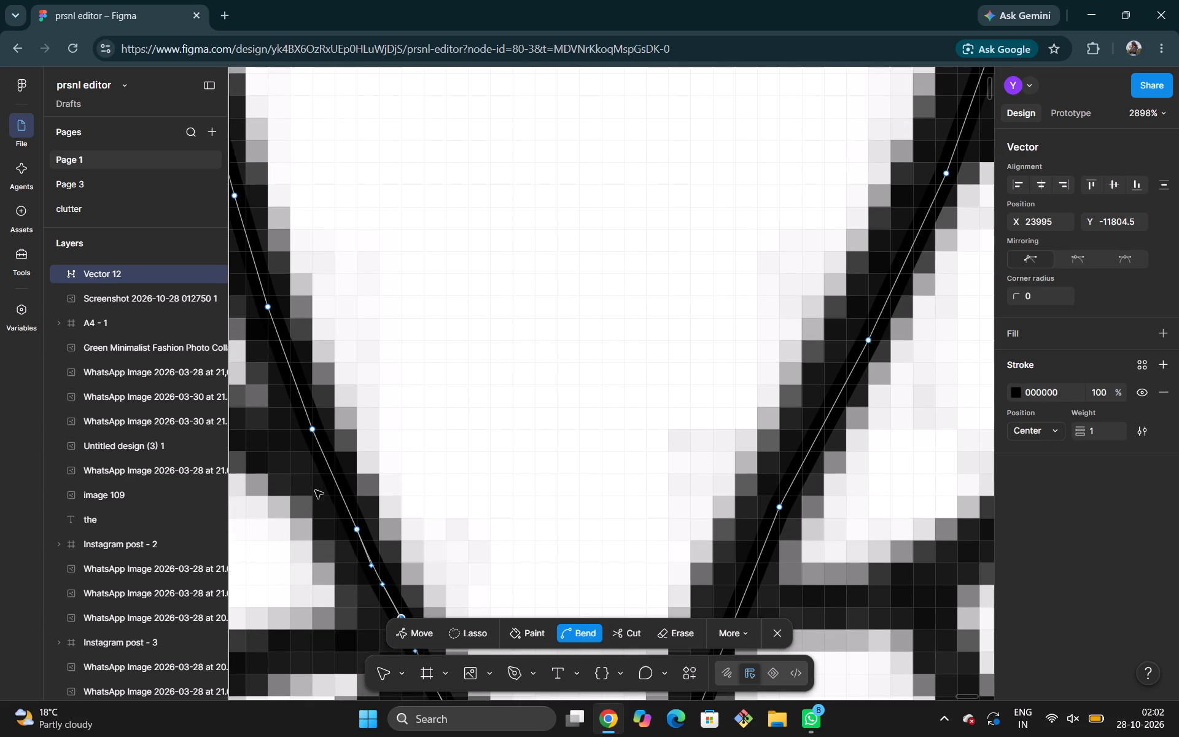
left_click(333, 474)
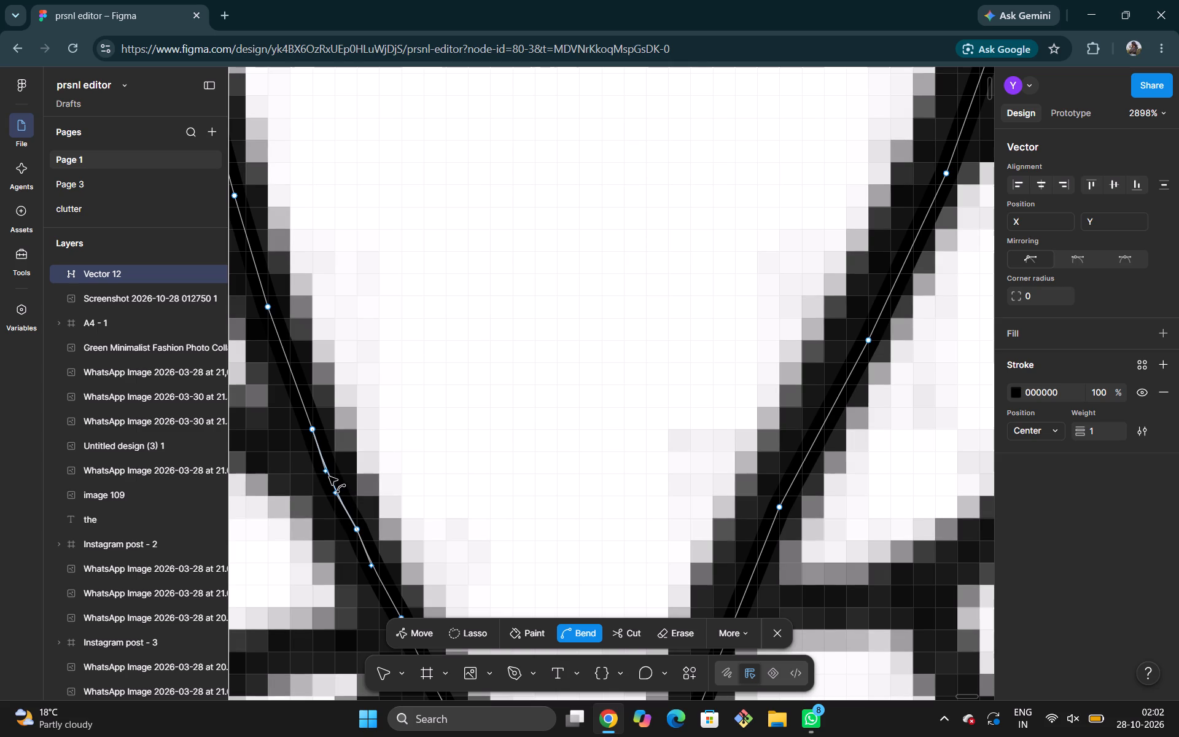
Bend the third outer brim segment above the X 23995 anchor and refine its slight curve along the middle of the drawn line.
scroll(332, 475, "up", 1)
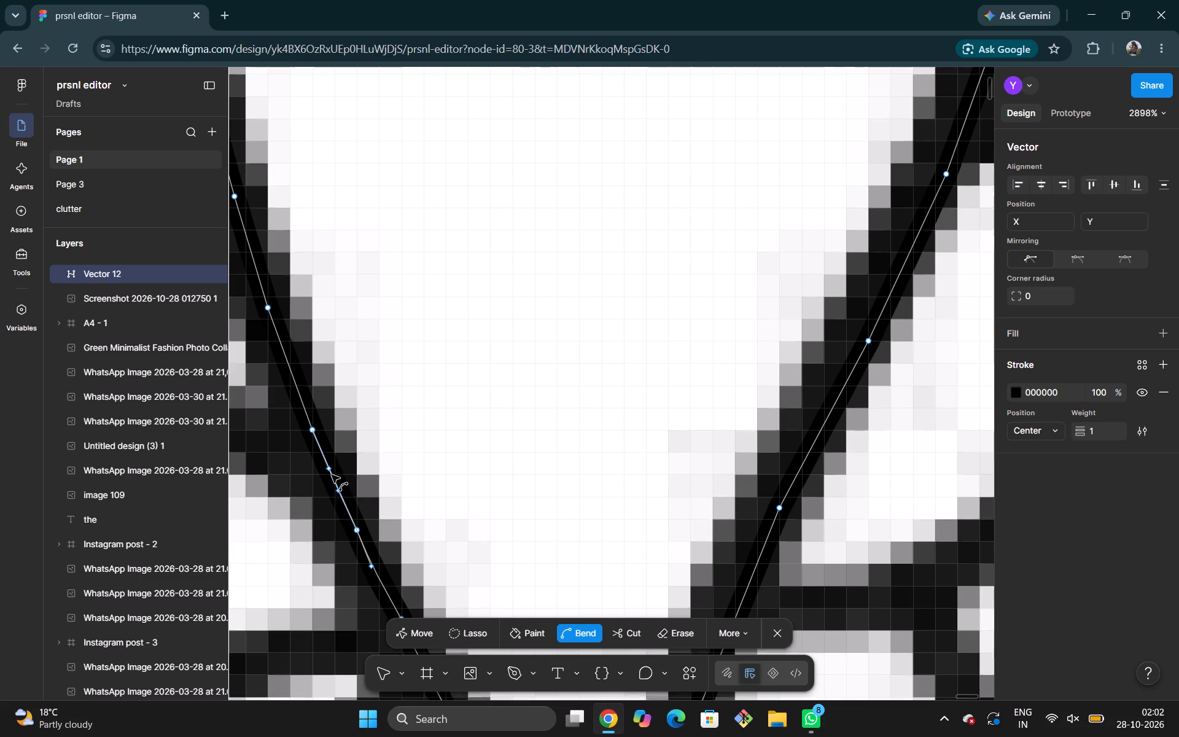
scroll(332, 475, "up", 1)
left_click_drag(292, 483, 289, 484)
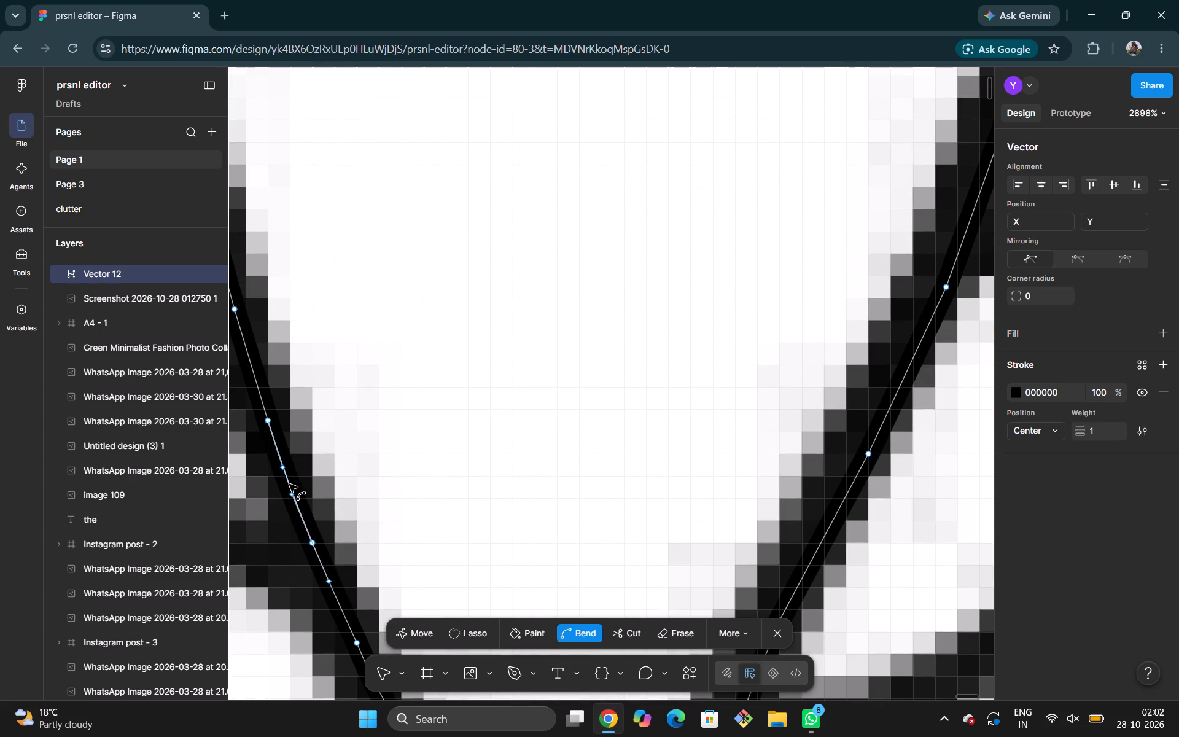
left_click_drag(289, 484, 283, 472)
left_click_drag(283, 472, 284, 468)
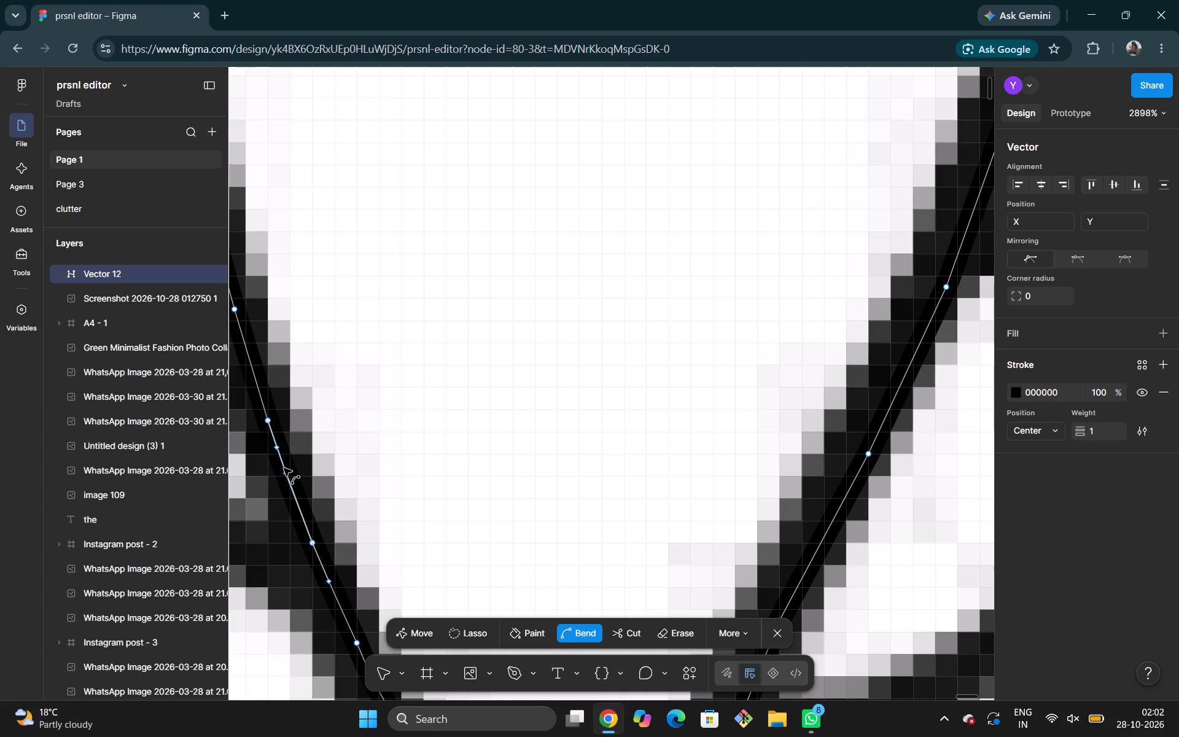
left_click_drag(284, 468, 281, 467)
scroll(281, 467, "up", 2)
scroll(281, 467, "right", 1)
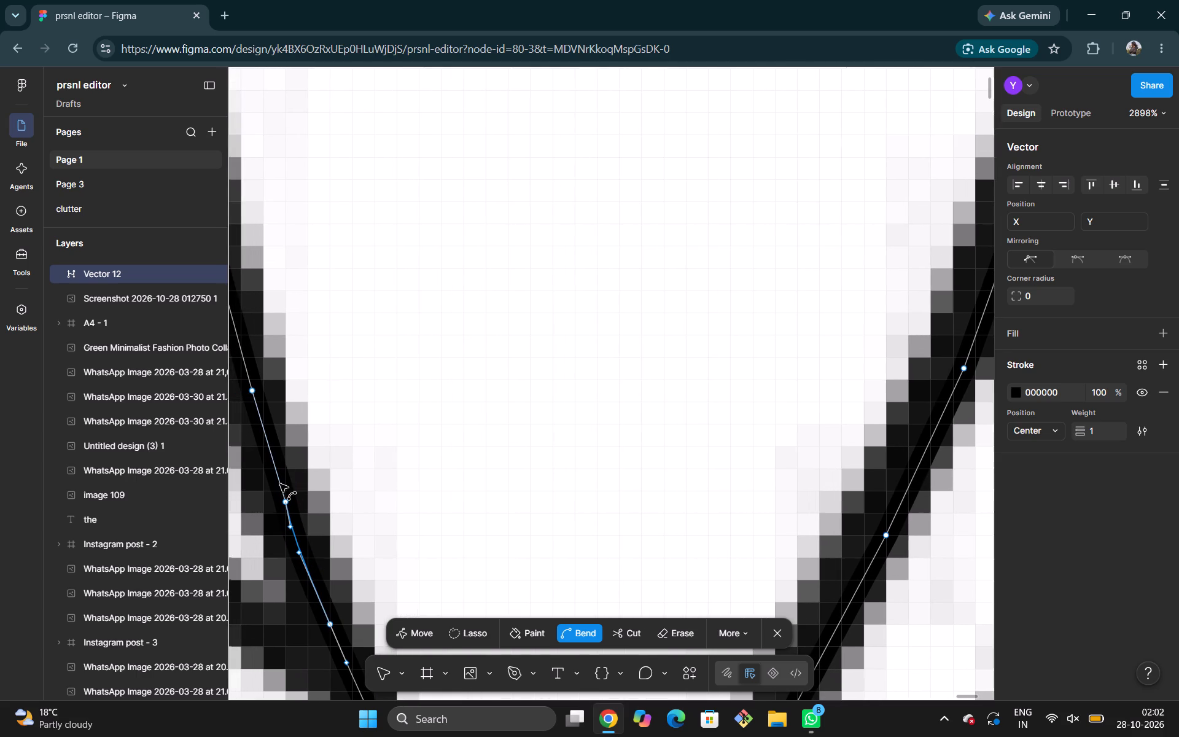
left_click_drag(292, 540, 293, 540)
left_click_drag(293, 540, 298, 544)
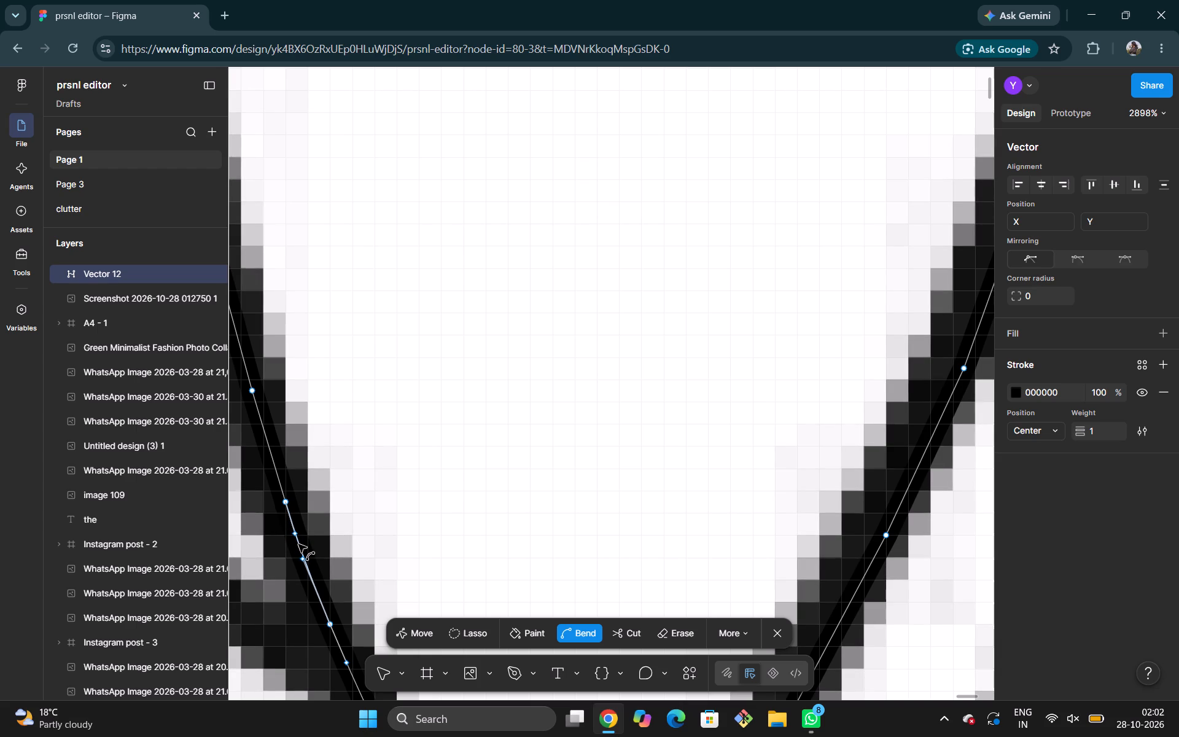
left_click_drag(298, 544, 298, 545)
left_click_drag(298, 545, 299, 547)
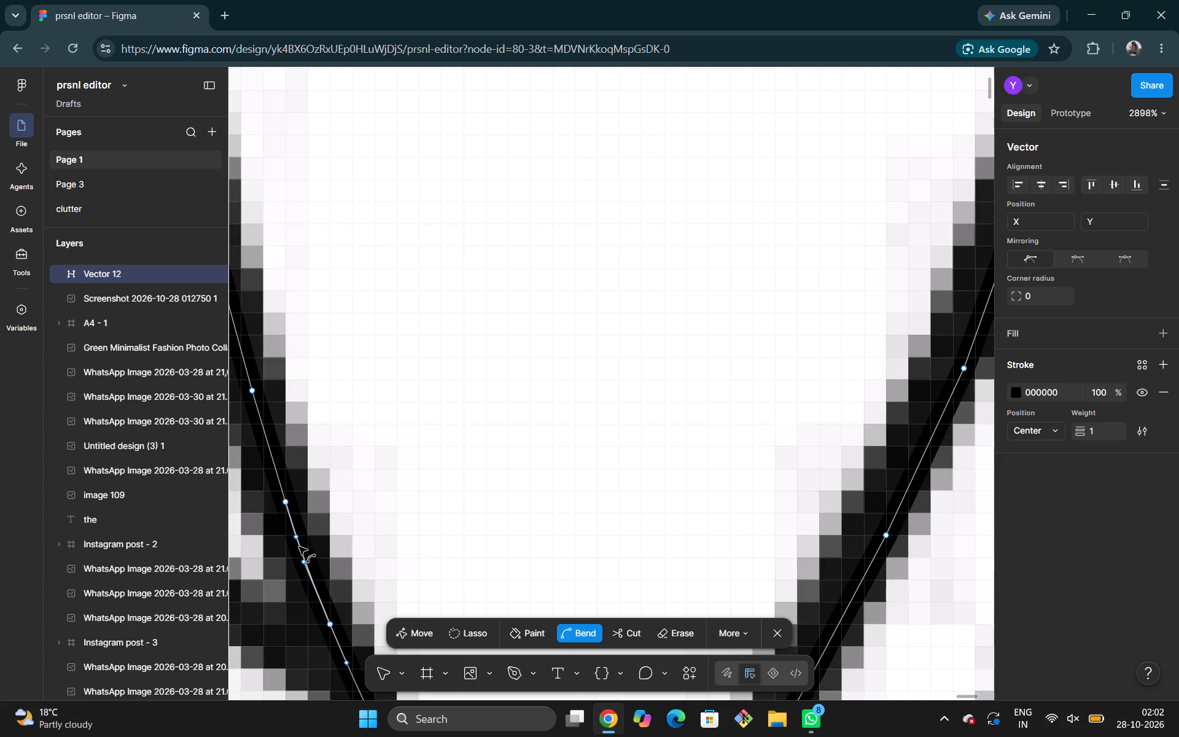
left_click_drag(299, 547, 300, 547)
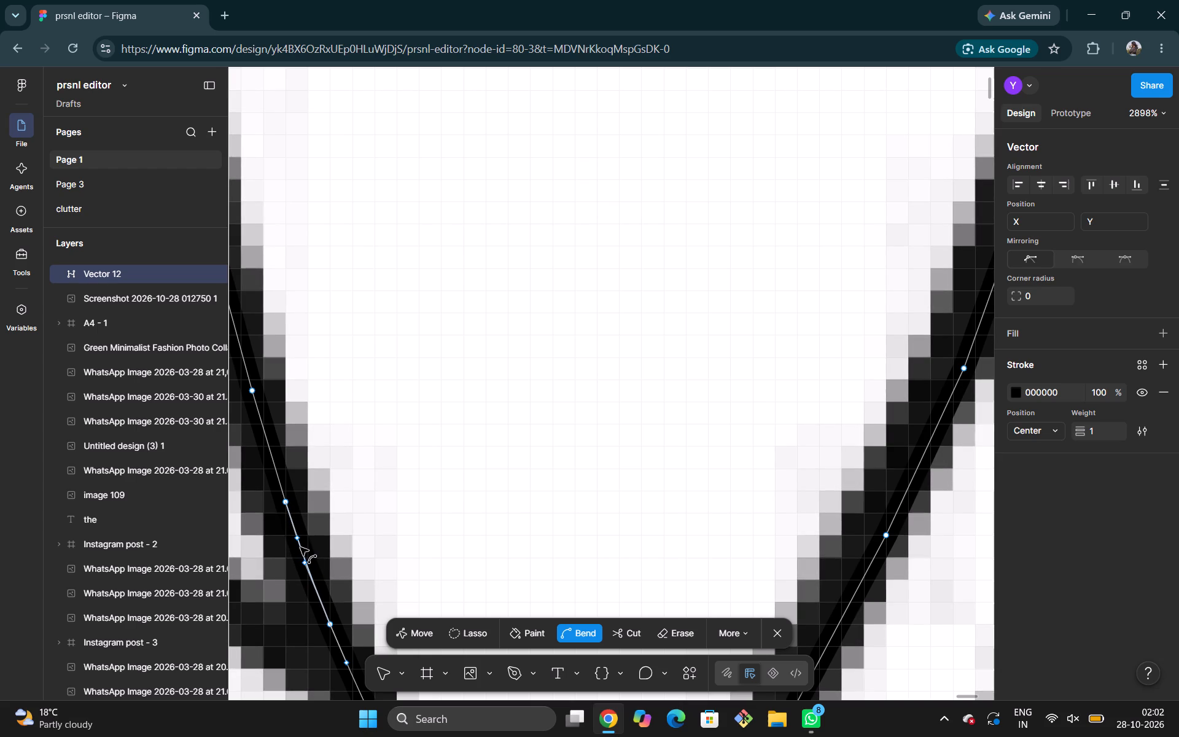
left_click_drag(300, 547, 300, 546)
Bend the next three outer brim segments up the same side into slight curves following the drawn line.
scroll(300, 546, "up", 2)
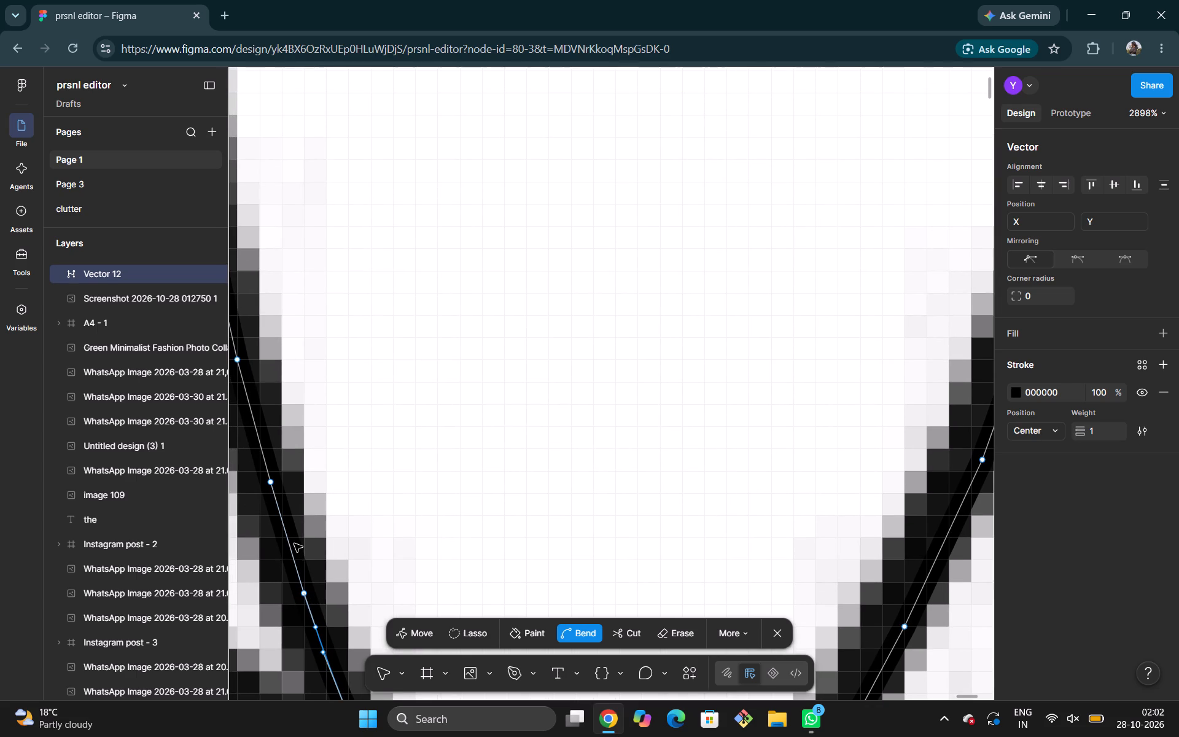
left_click(290, 542)
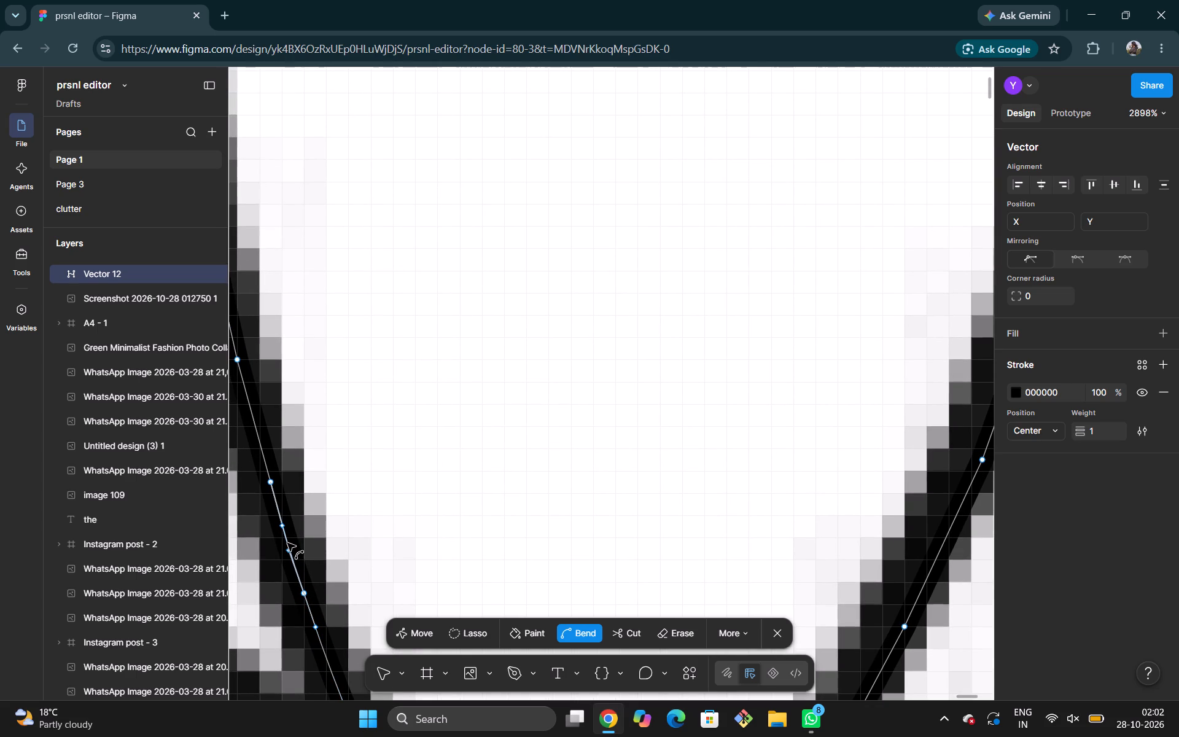
scroll(287, 543, "up", 2)
scroll(287, 543, "right", 1)
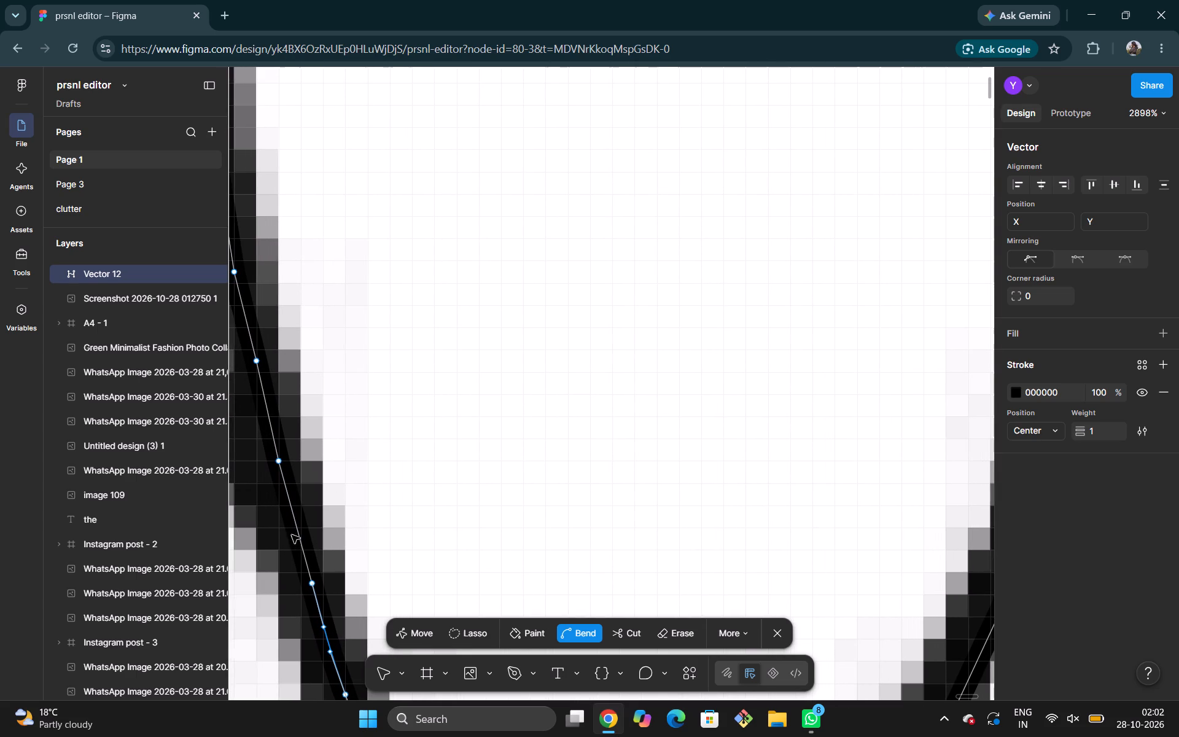
left_click(295, 524)
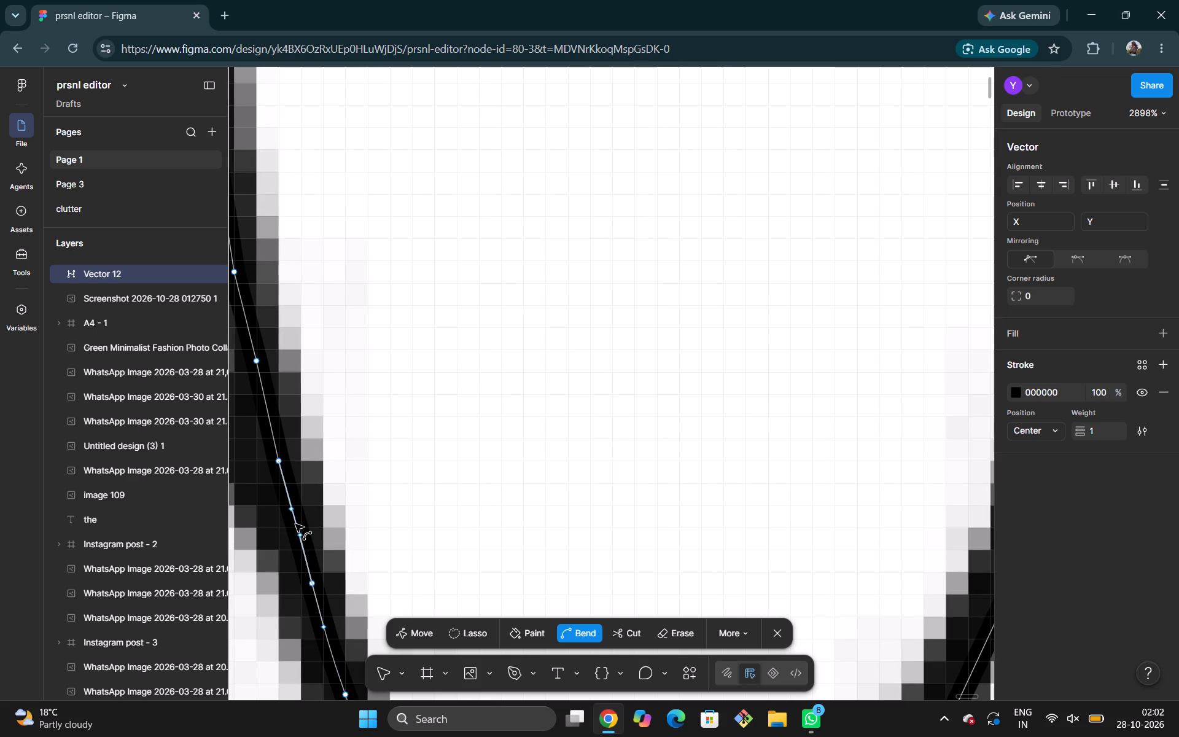
scroll(294, 523, "up", 2)
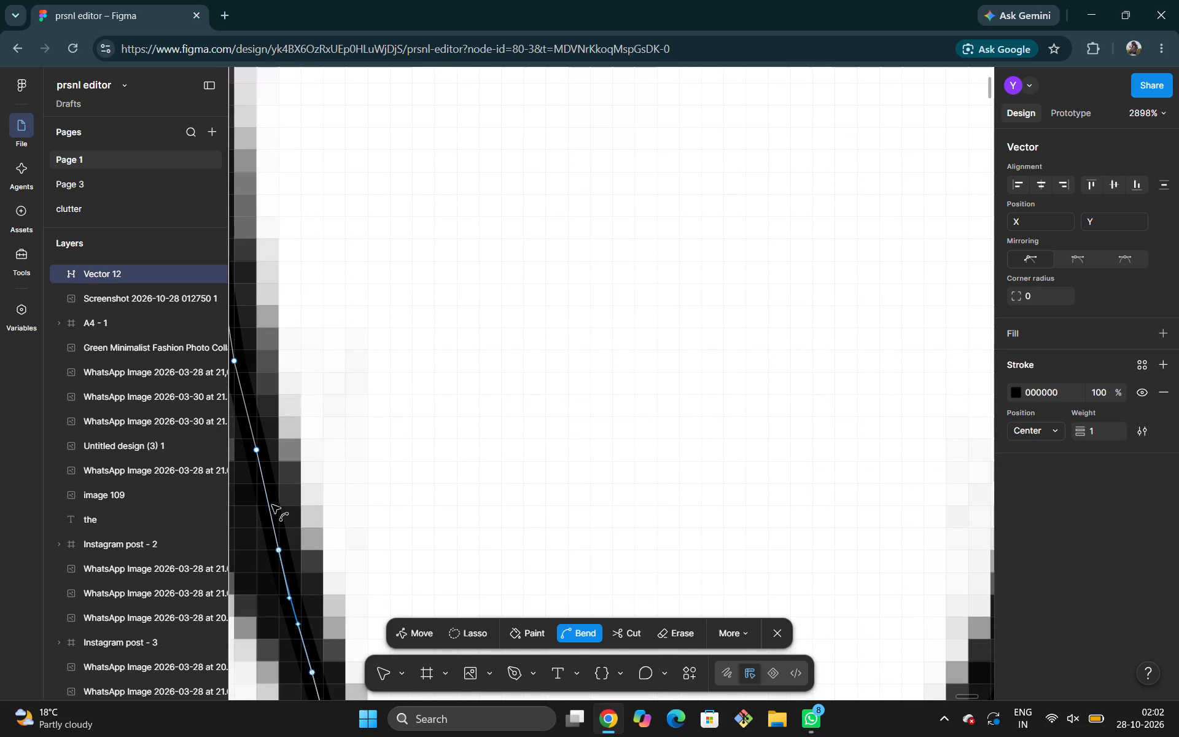
left_click_drag(271, 504, 267, 500)
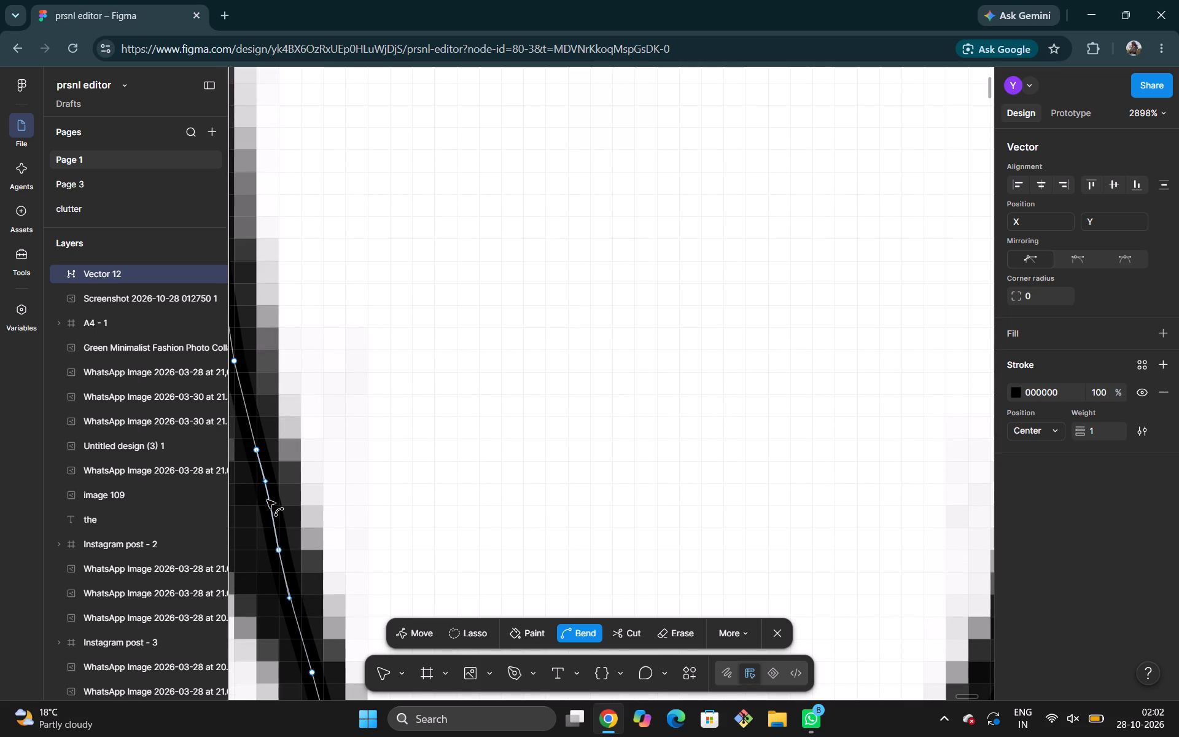
left_click_drag(267, 500, 266, 500)
Bend the last three slanted outer brim segments below the vertical stretch into slight curves along the drawn line.
scroll(266, 500, "up", 2)
scroll(266, 500, "right", 1)
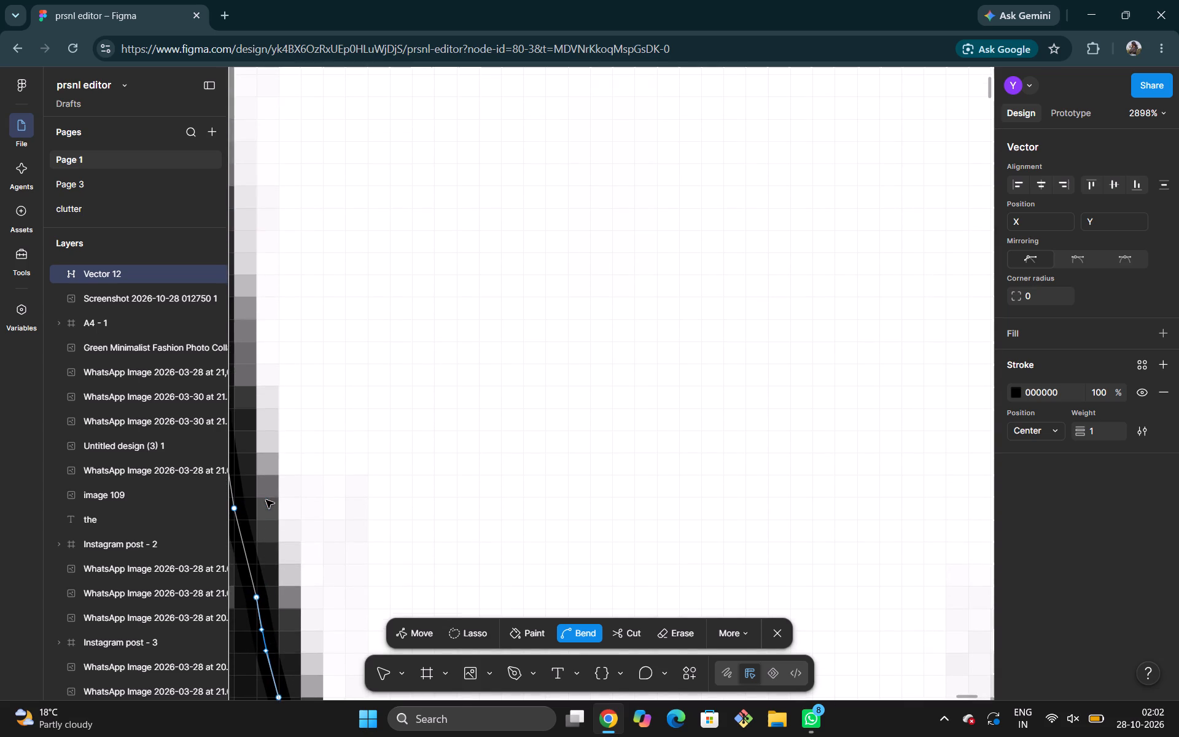
scroll(266, 500, "right", 1)
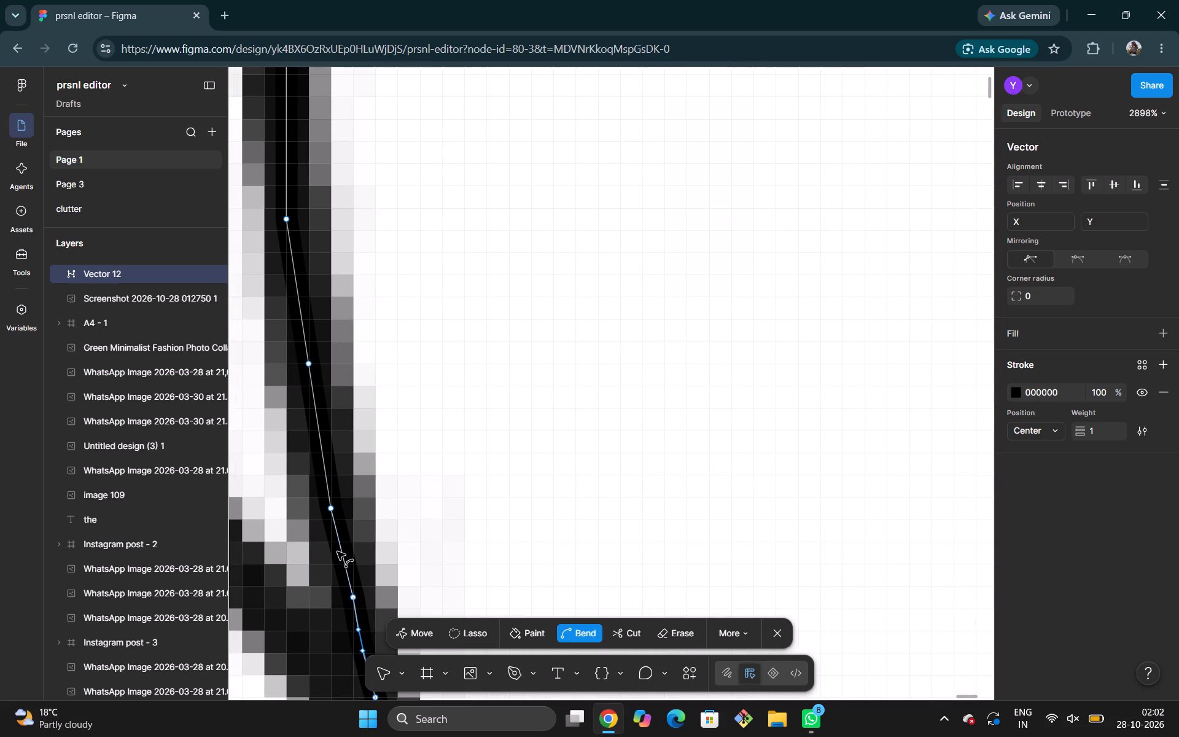
left_click_drag(341, 552, 341, 551)
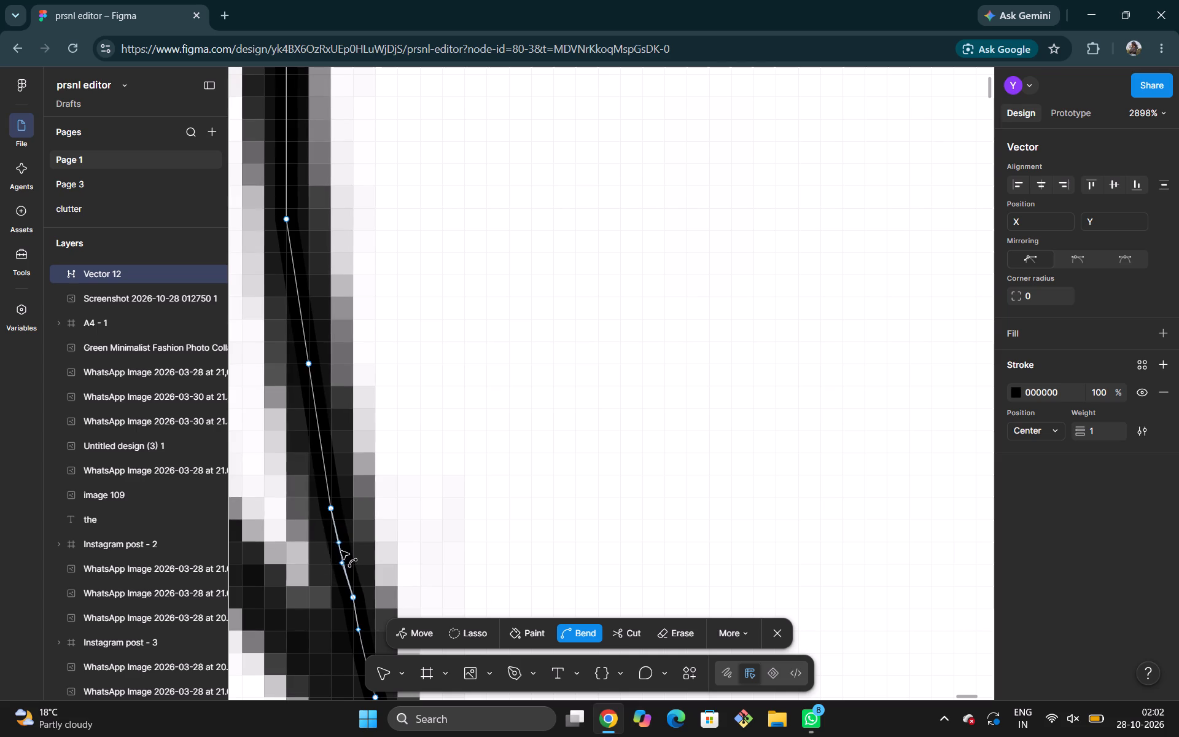
left_click_drag(341, 551, 336, 537)
scroll(336, 537, "up", 1)
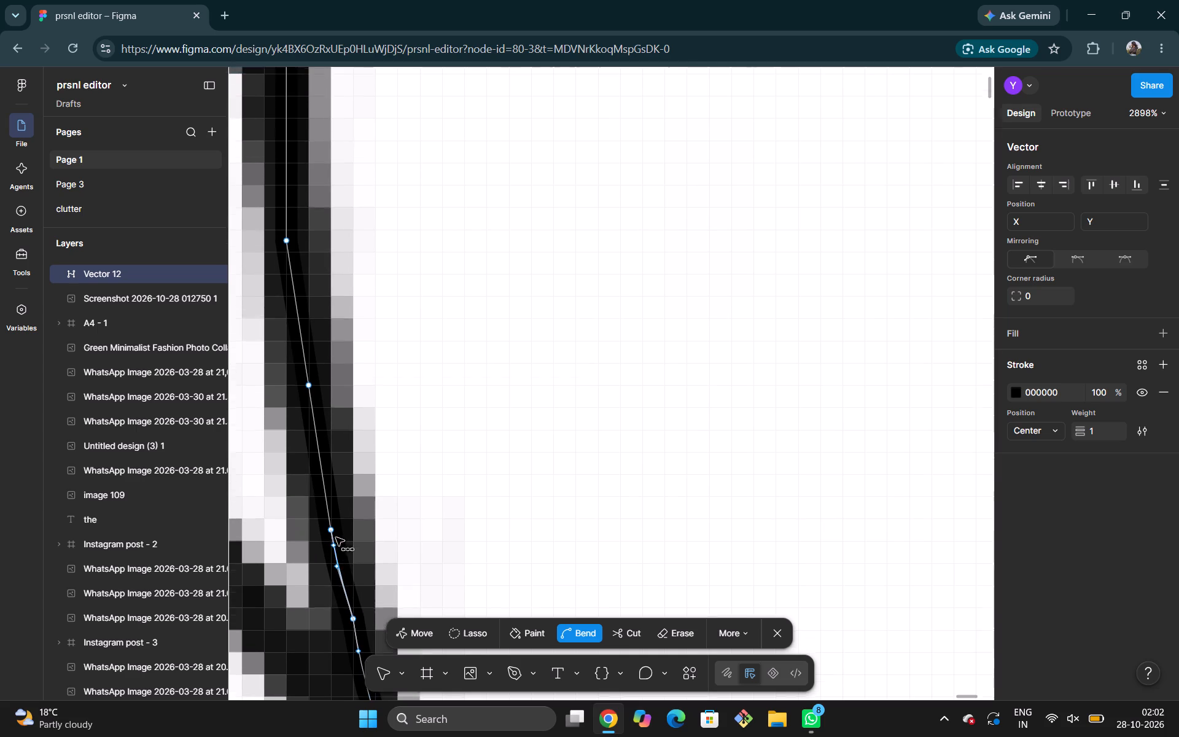
scroll(336, 537, "up", 1)
left_click(319, 504)
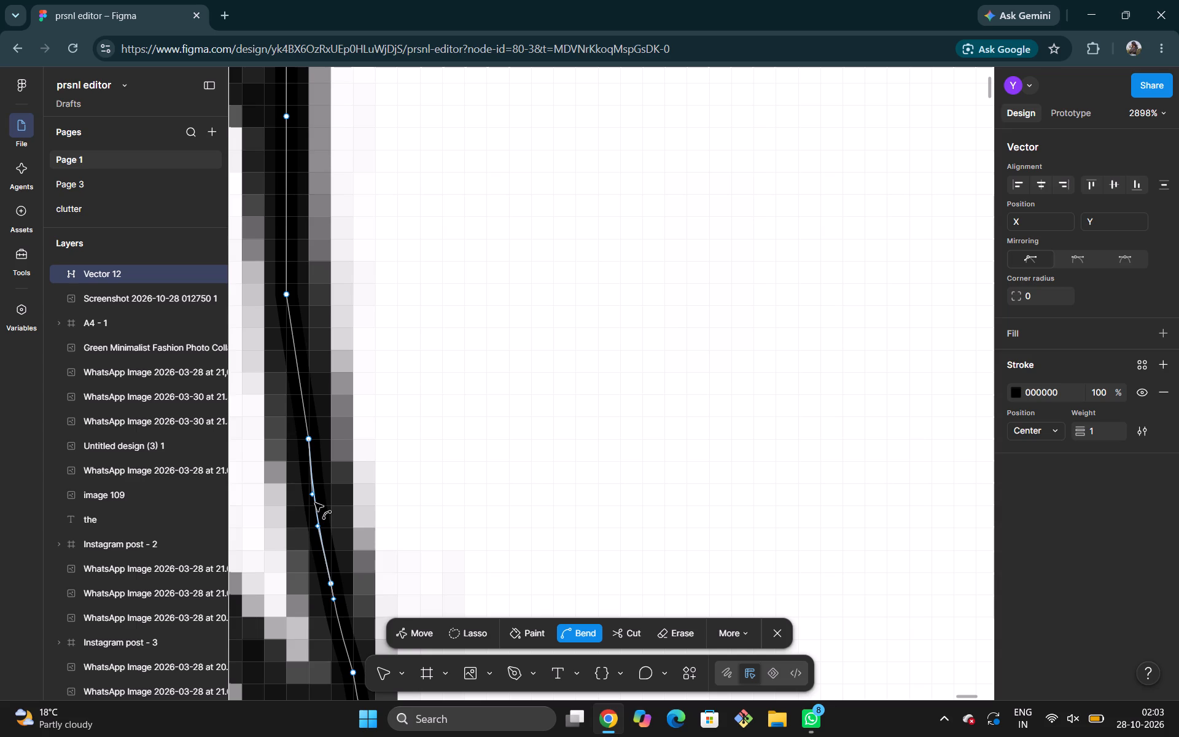
scroll(315, 502, "up", 2)
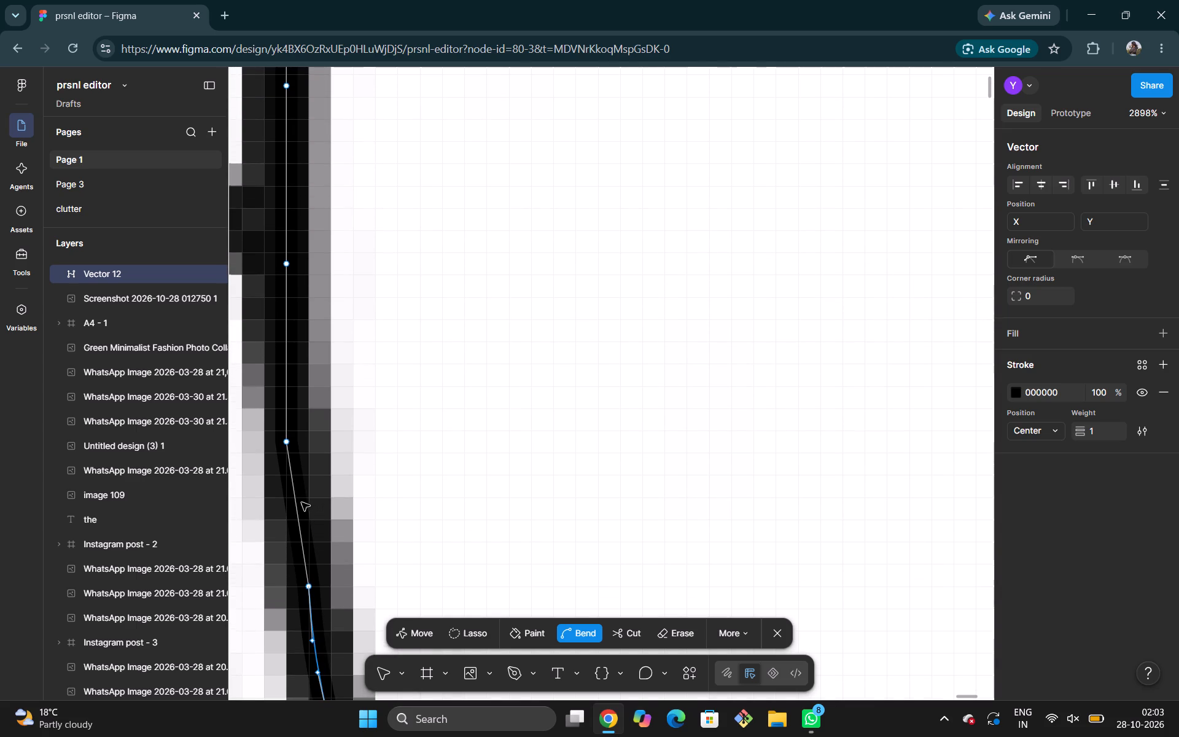
left_click(297, 503)
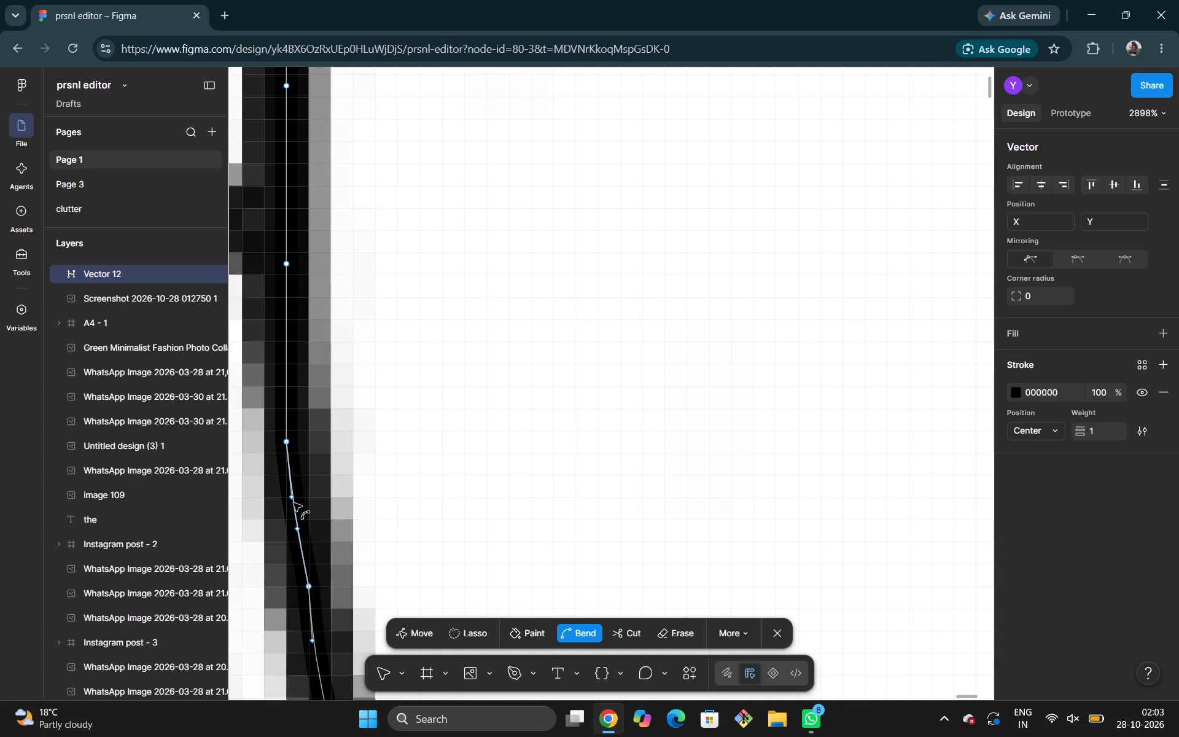
Bow the lowest vertical segment of the outer brim slightly outward.
scroll(293, 503, "up", 1)
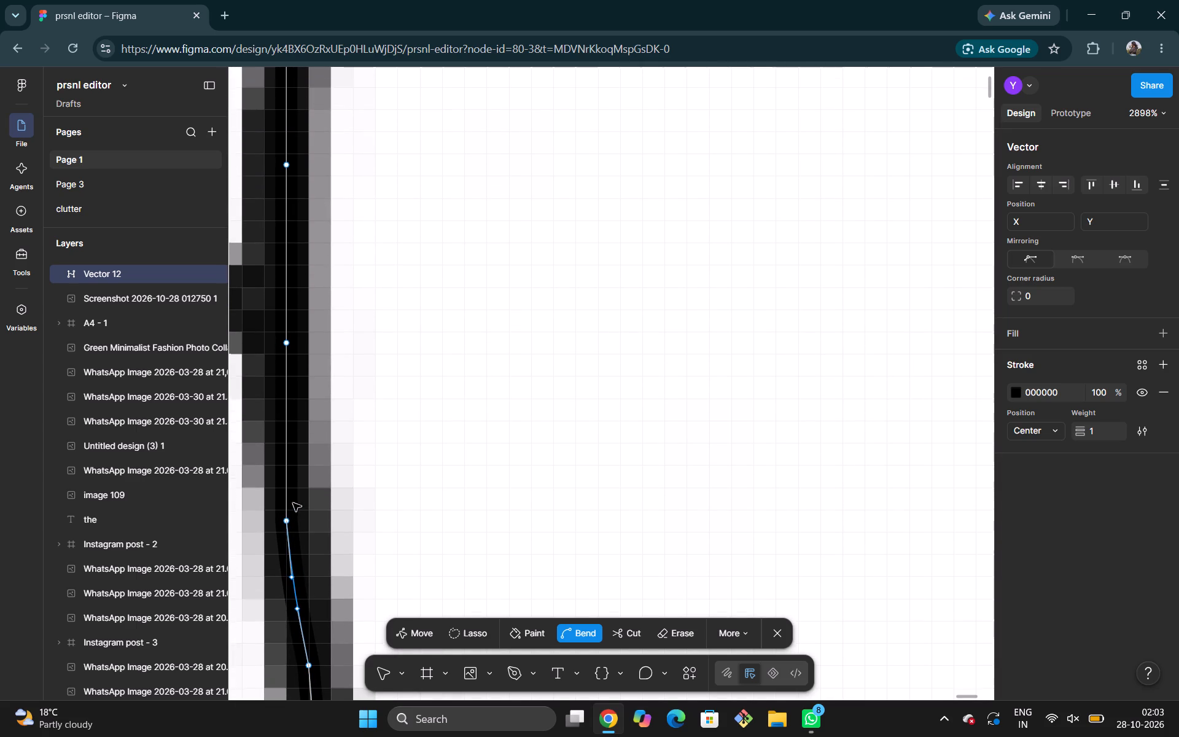
left_click(284, 456)
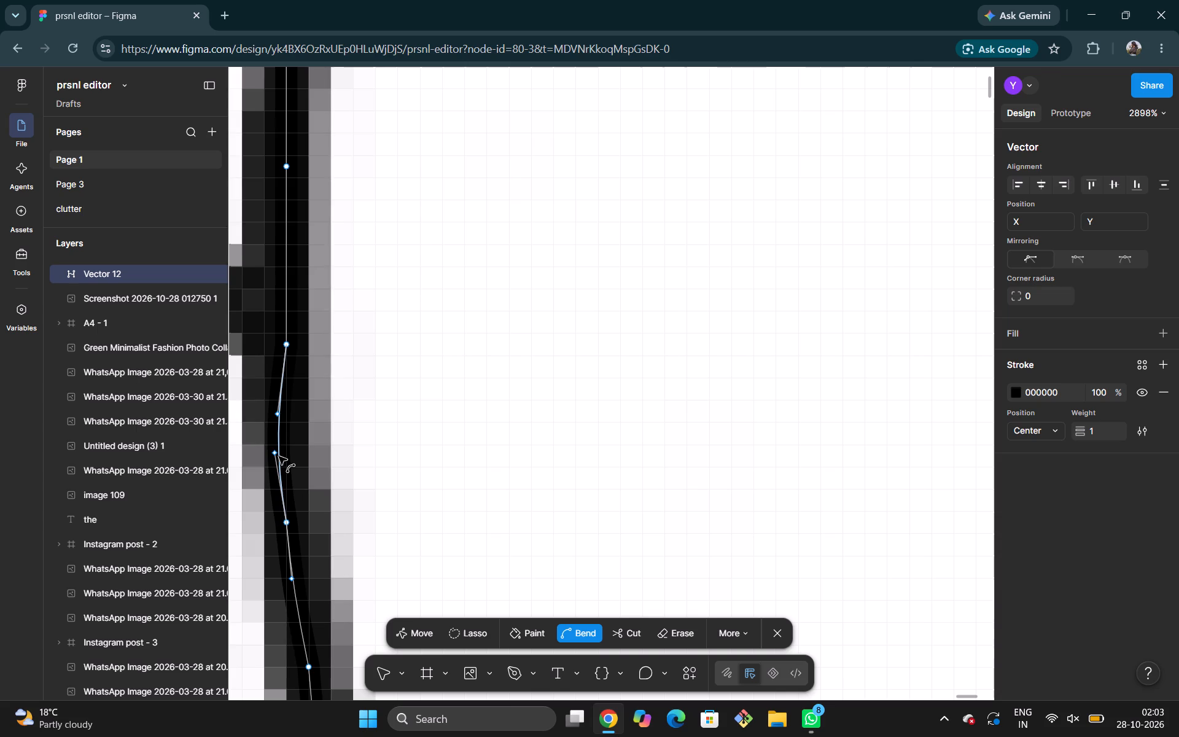
Recolour the hat brim path's stroke to grey A1A1A1 so it stands out against the black drawing.
scroll(281, 456, "up", 3)
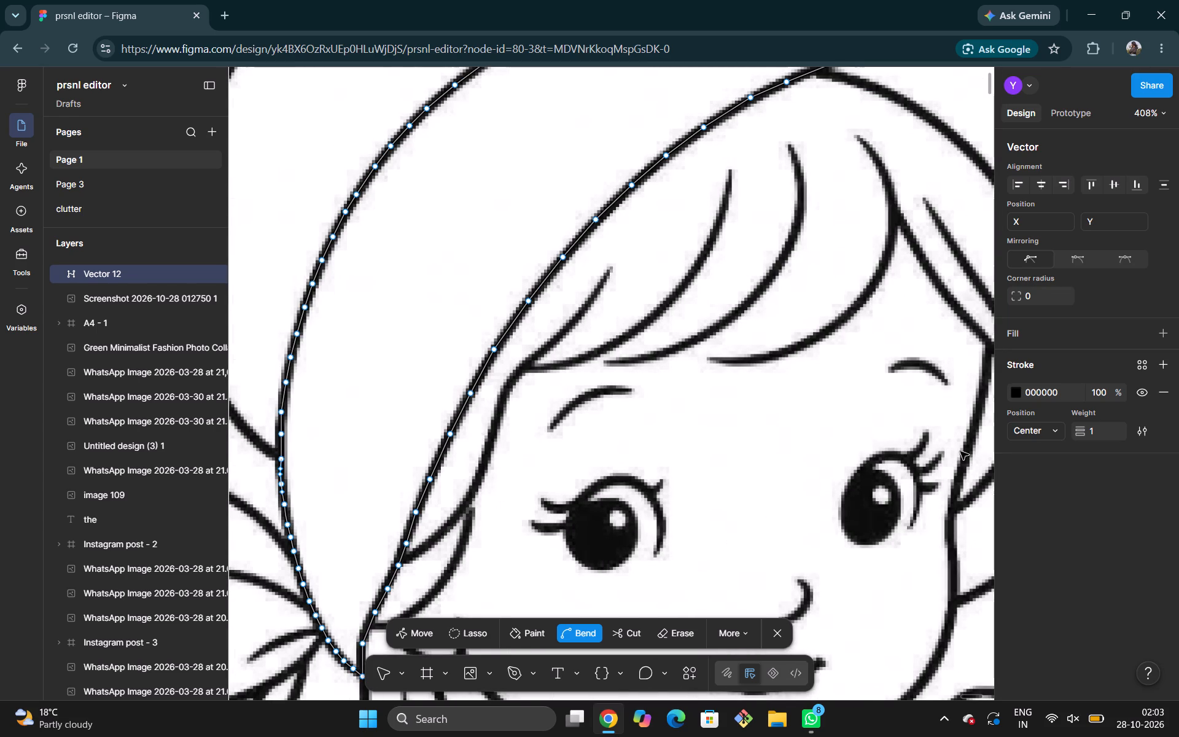
left_click(1013, 389)
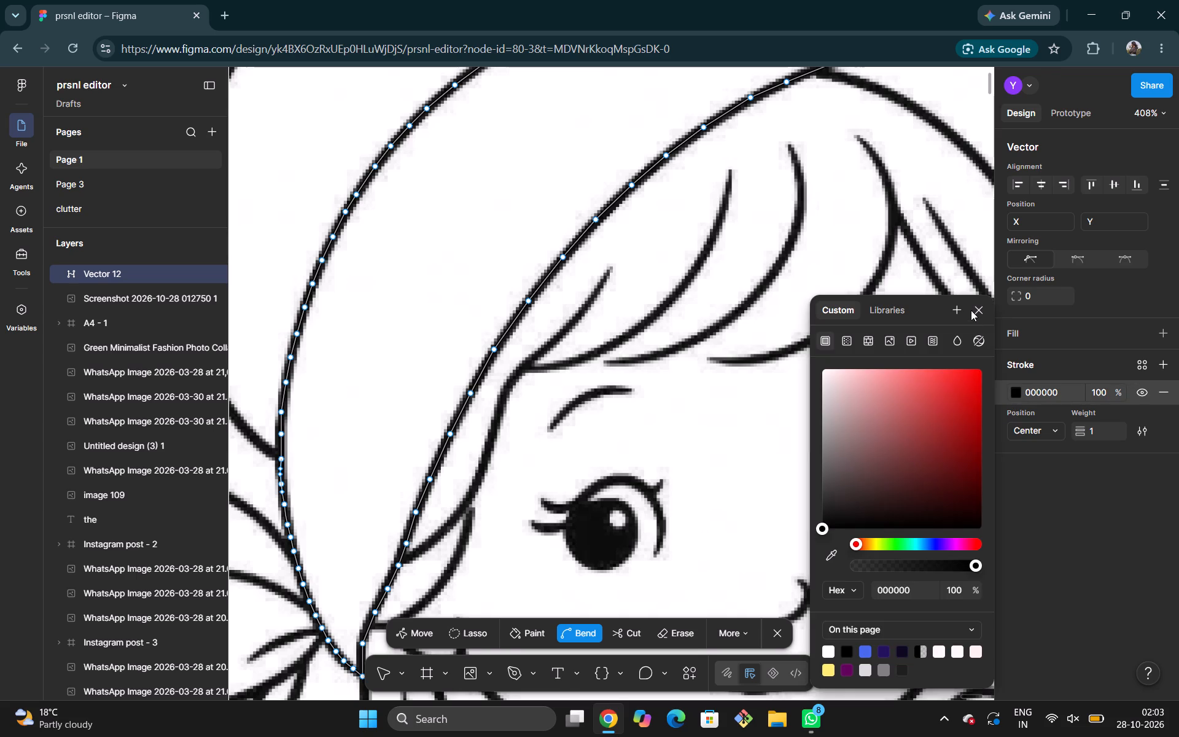
left_click_drag(818, 526, 808, 425)
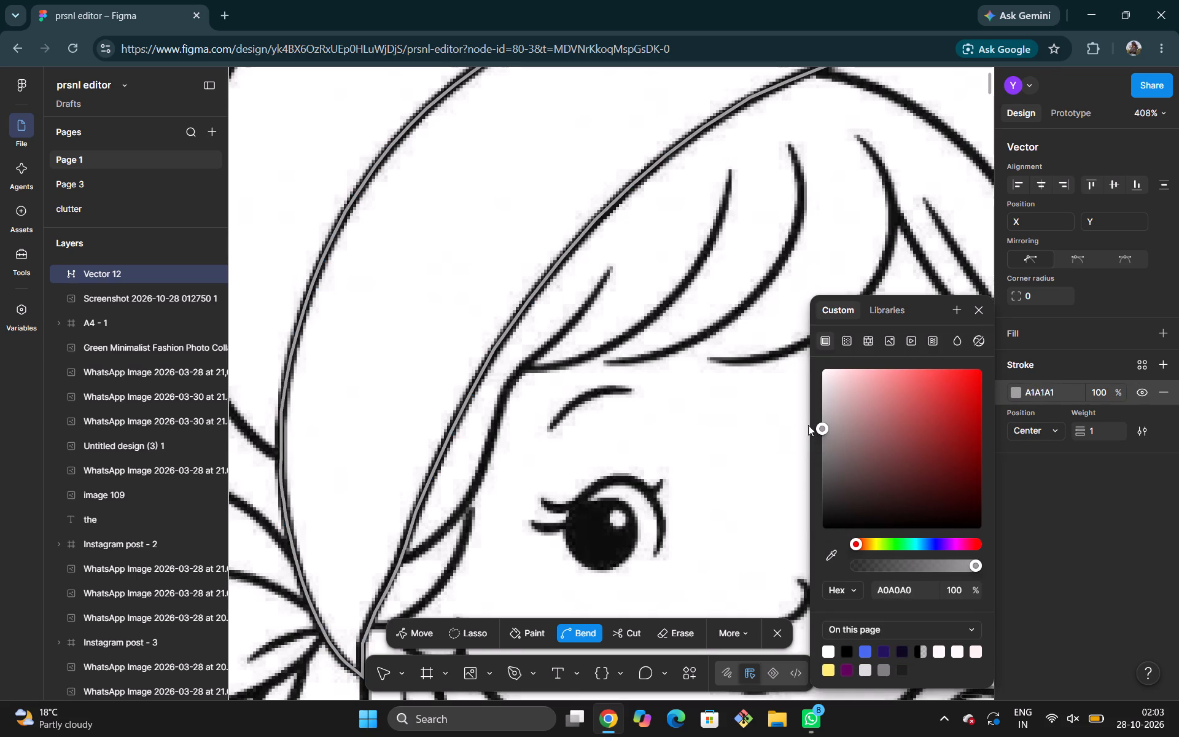
left_click_drag(808, 425, 790, 357)
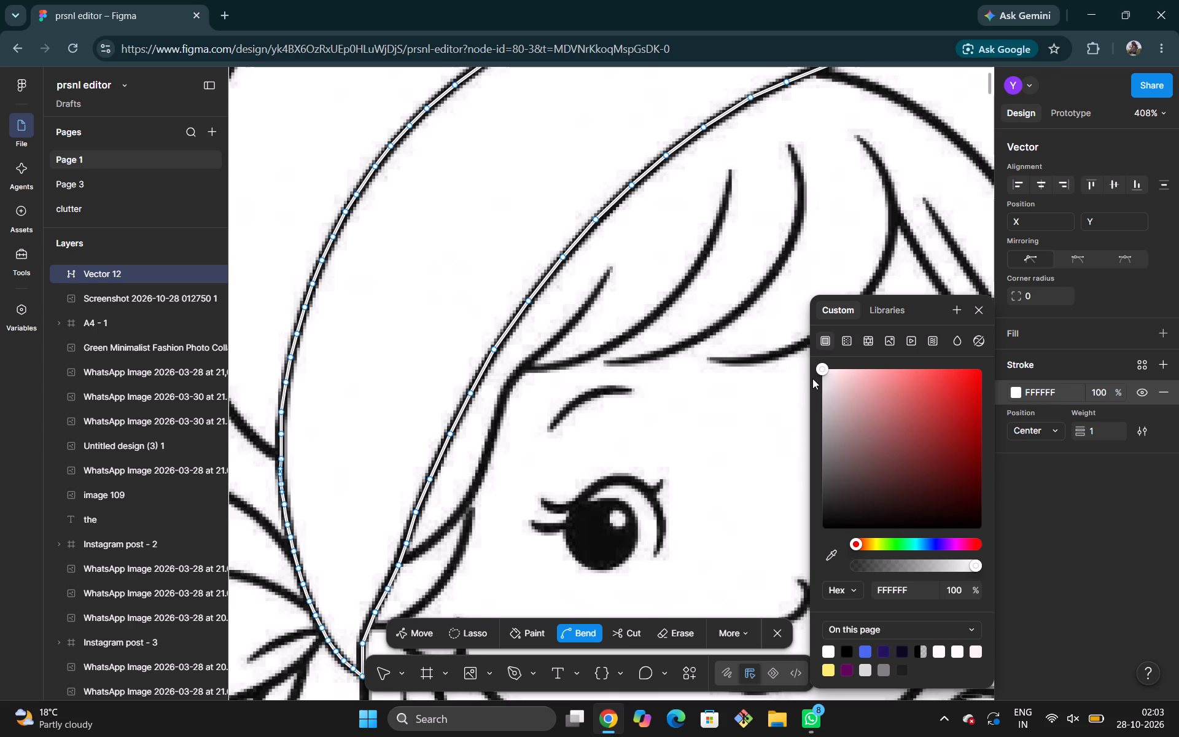
left_click_drag(819, 370, 823, 410)
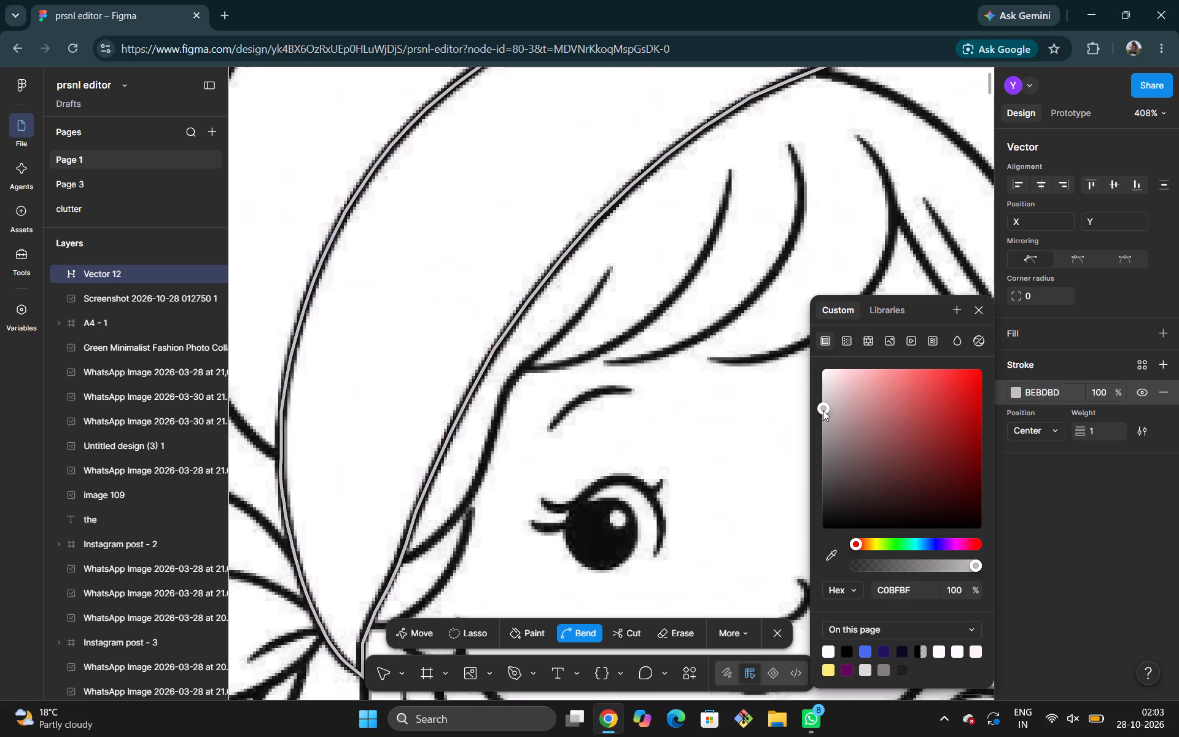
left_click_drag(823, 410, 819, 428)
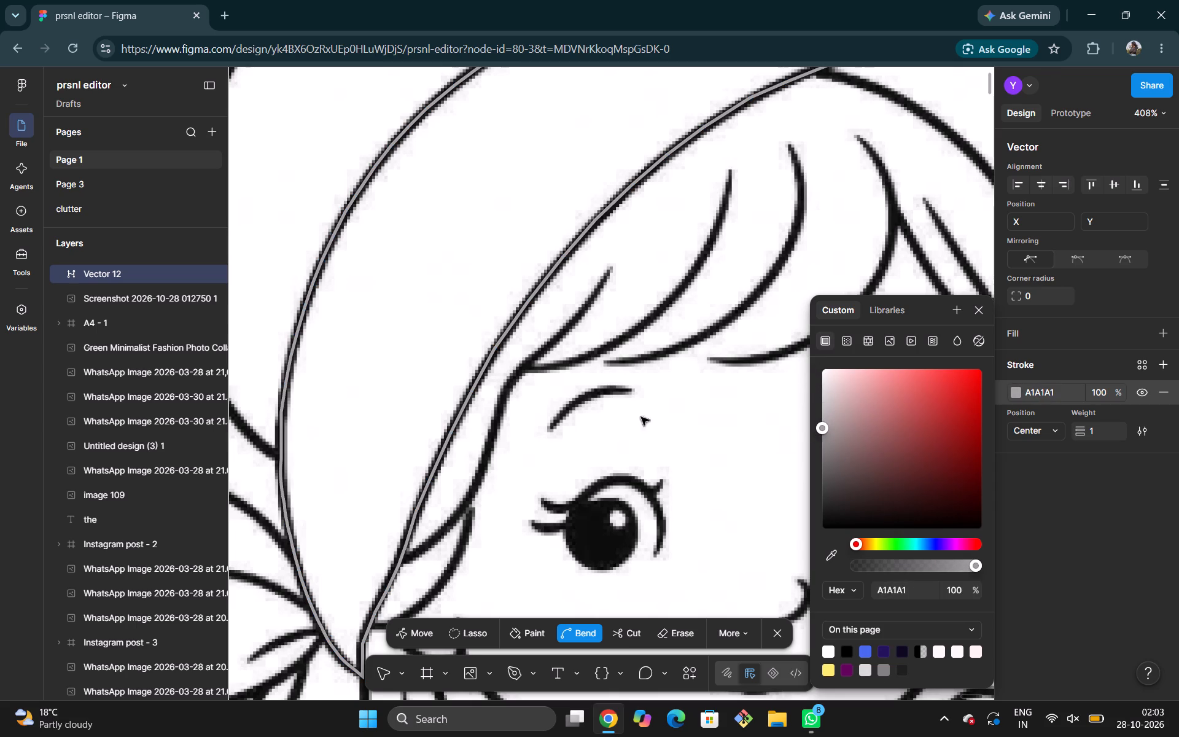
left_click(561, 432)
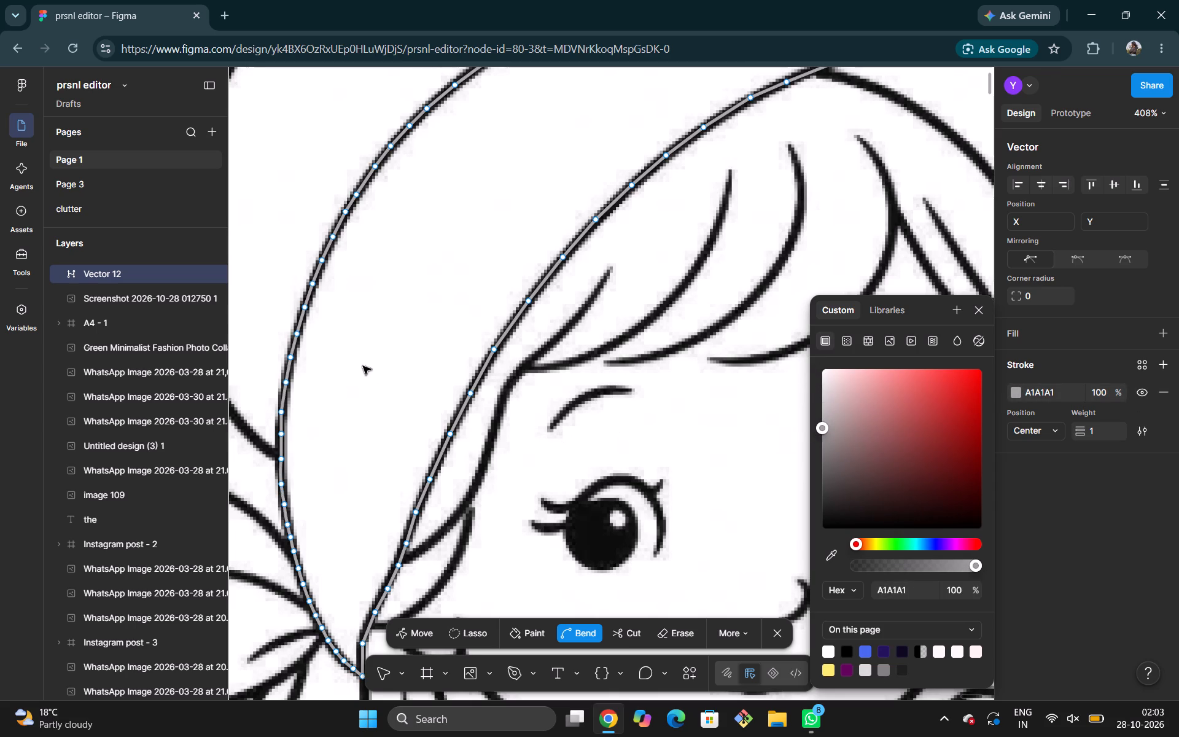
Move the outer brim anchor beside the junction with the incoming curved line up to X 23982, Y -11862.
scroll(330, 404, "right", 2)
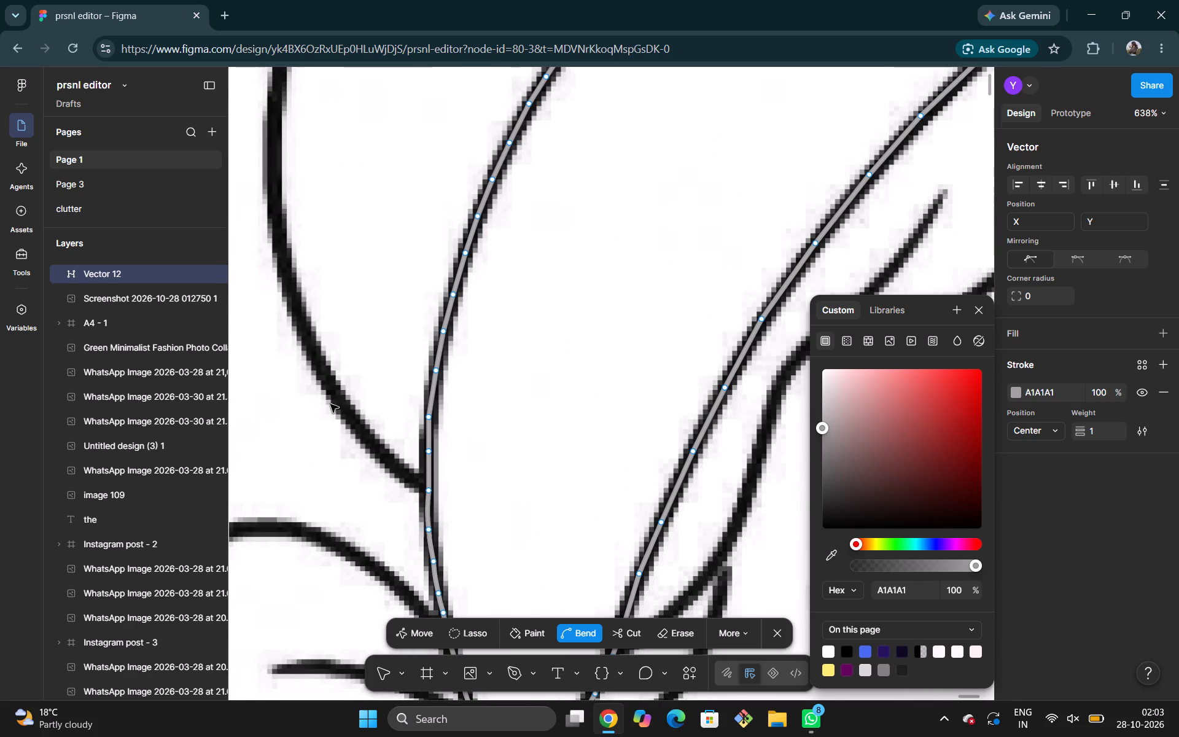
left_click(413, 631)
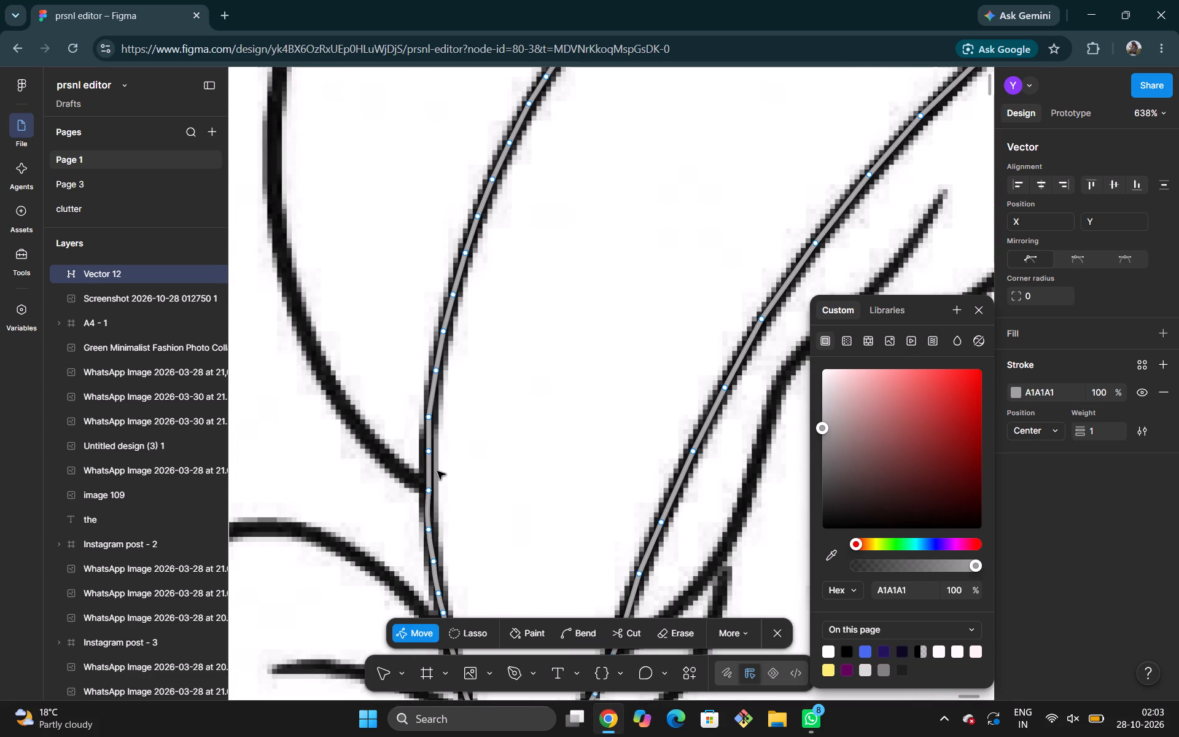
left_click_drag(427, 489, 424, 474)
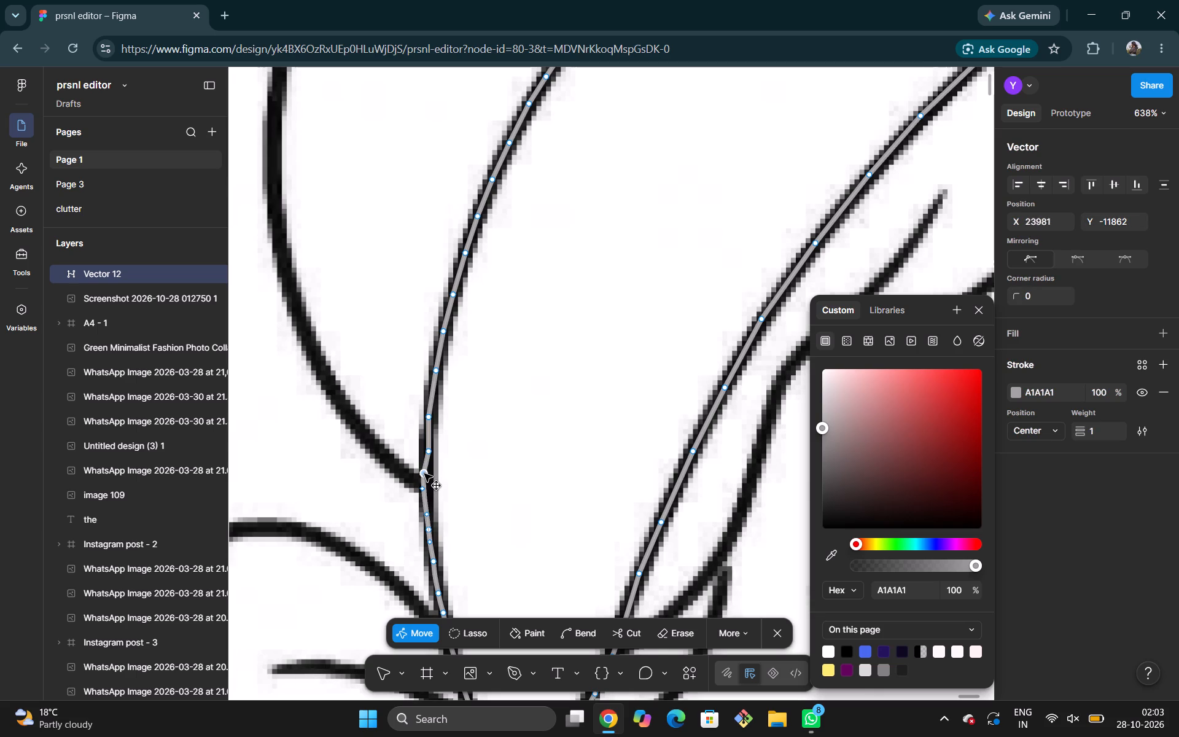
left_click_drag(424, 474, 425, 474)
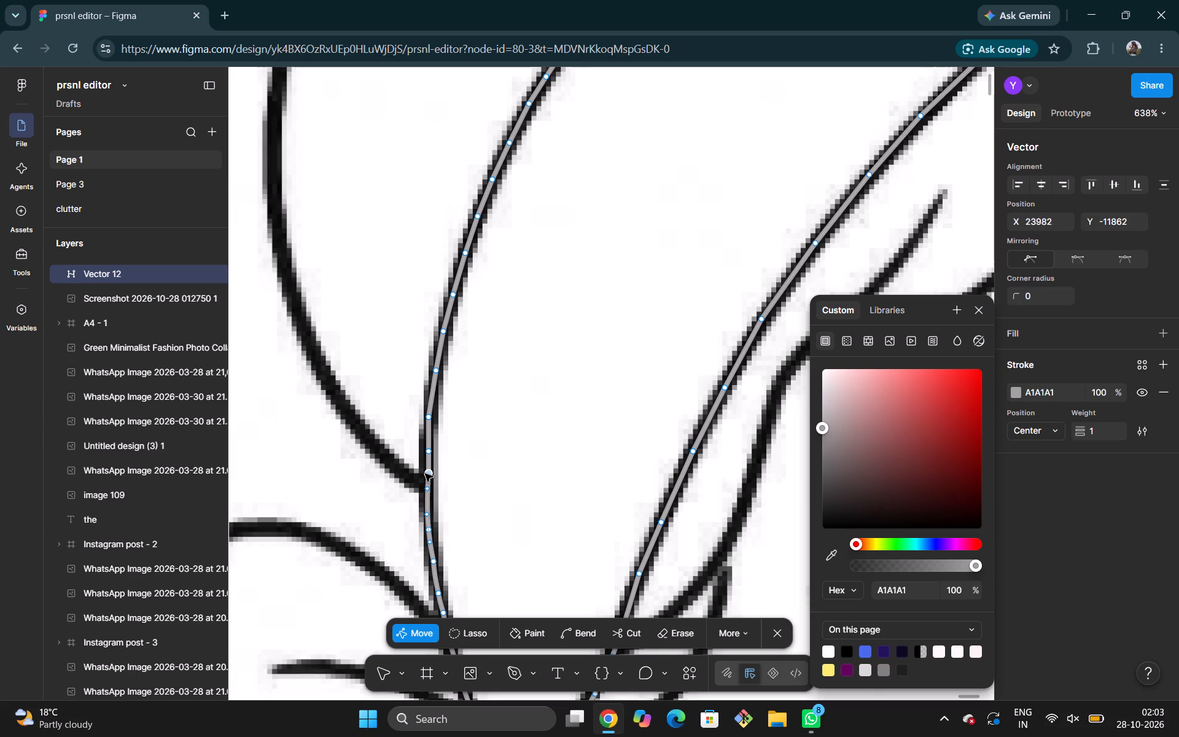
left_click(489, 470)
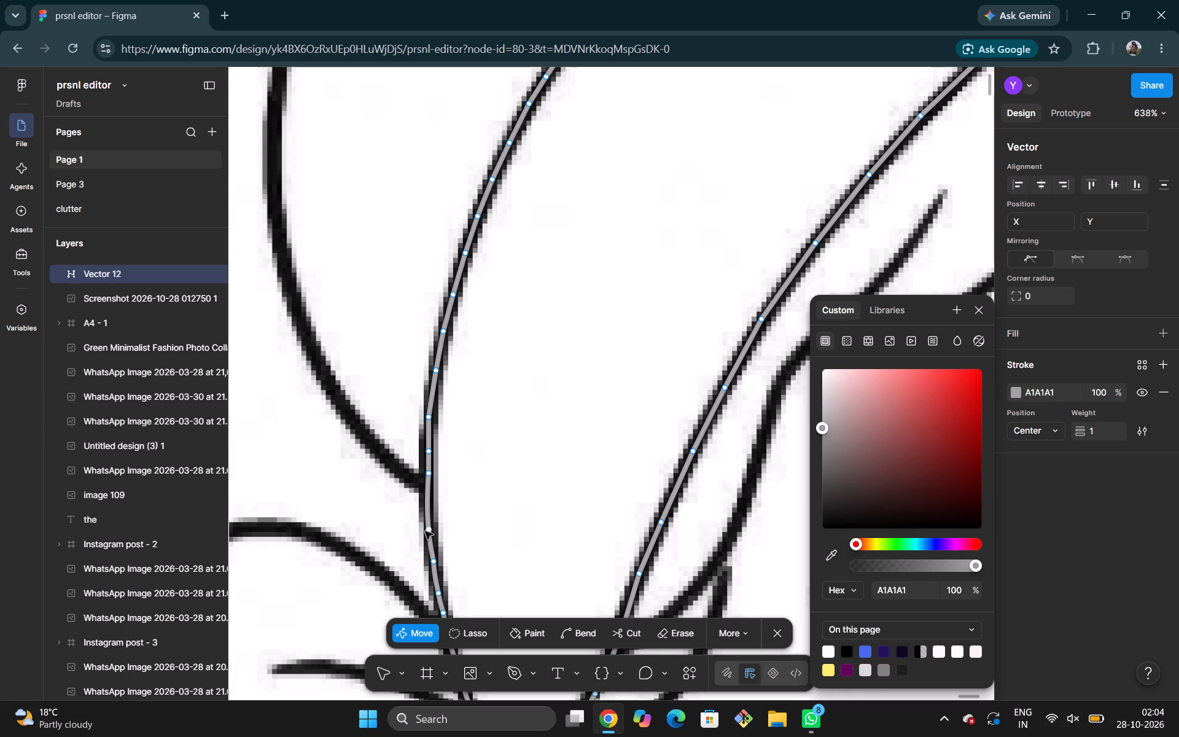
Nudge the outer brim anchor beside the line junction down to X 23982, Y -11861.
scroll(449, 537, "down", 2)
scroll(449, 537, "left", 1)
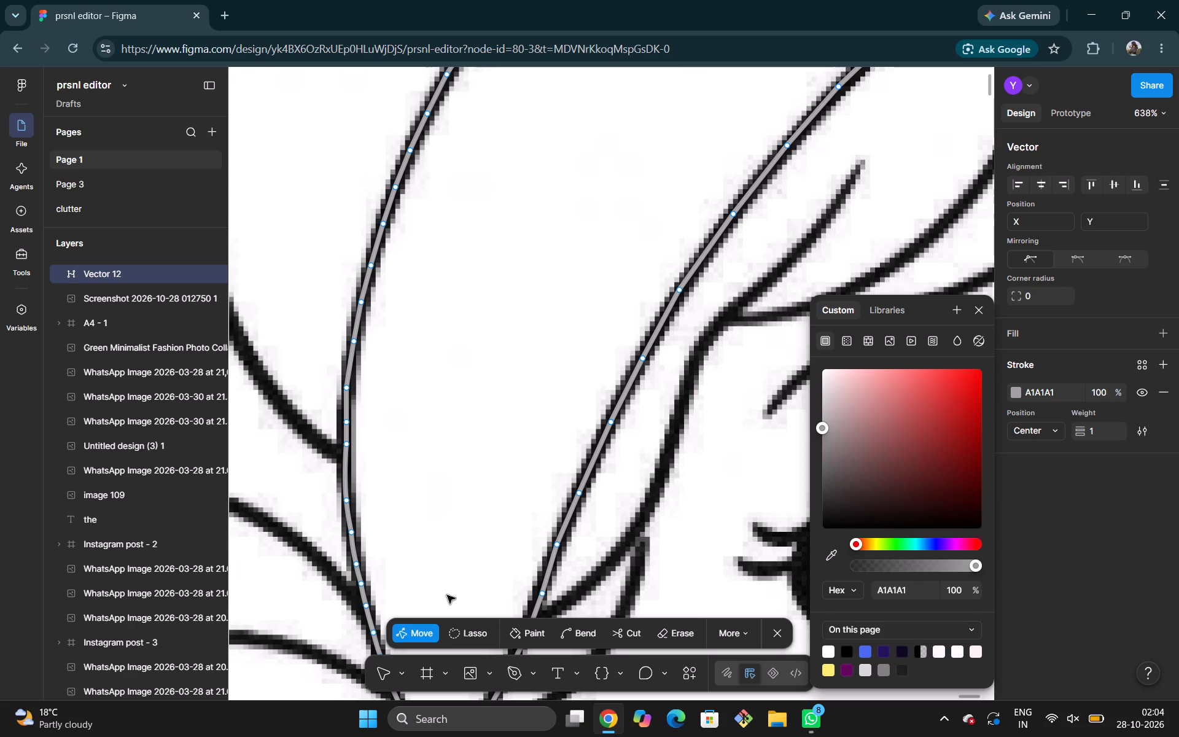
left_click(595, 640)
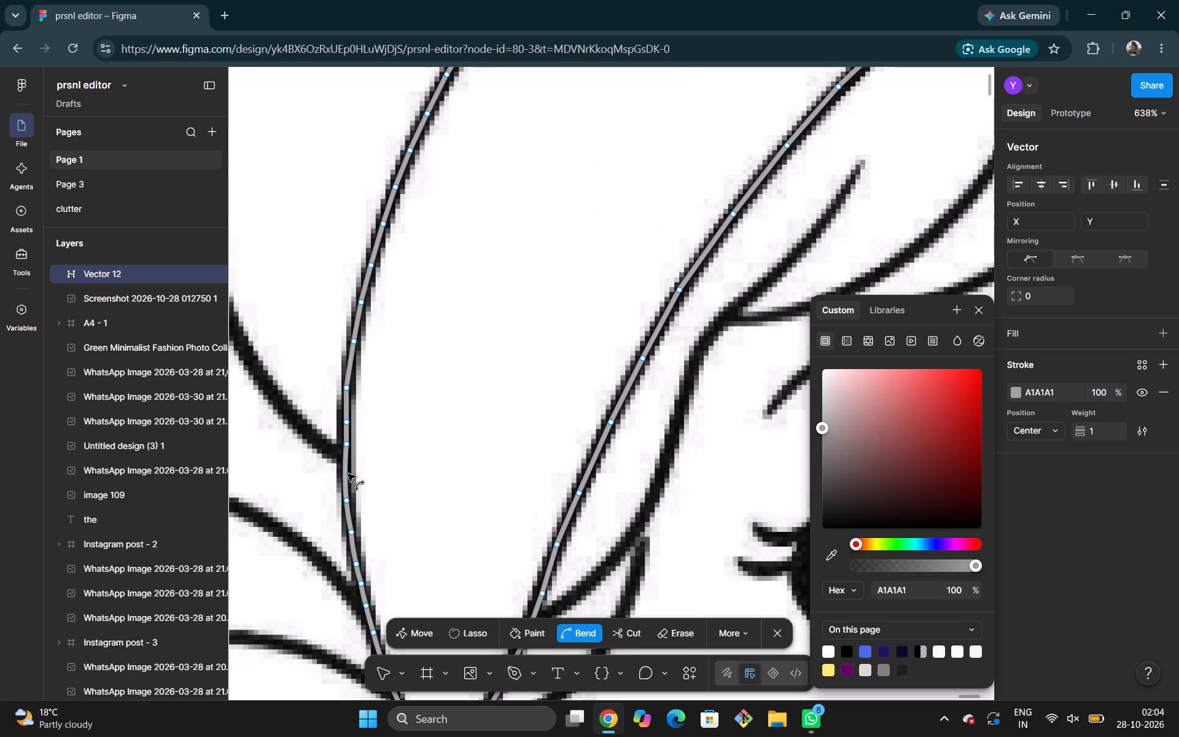
left_click(345, 475)
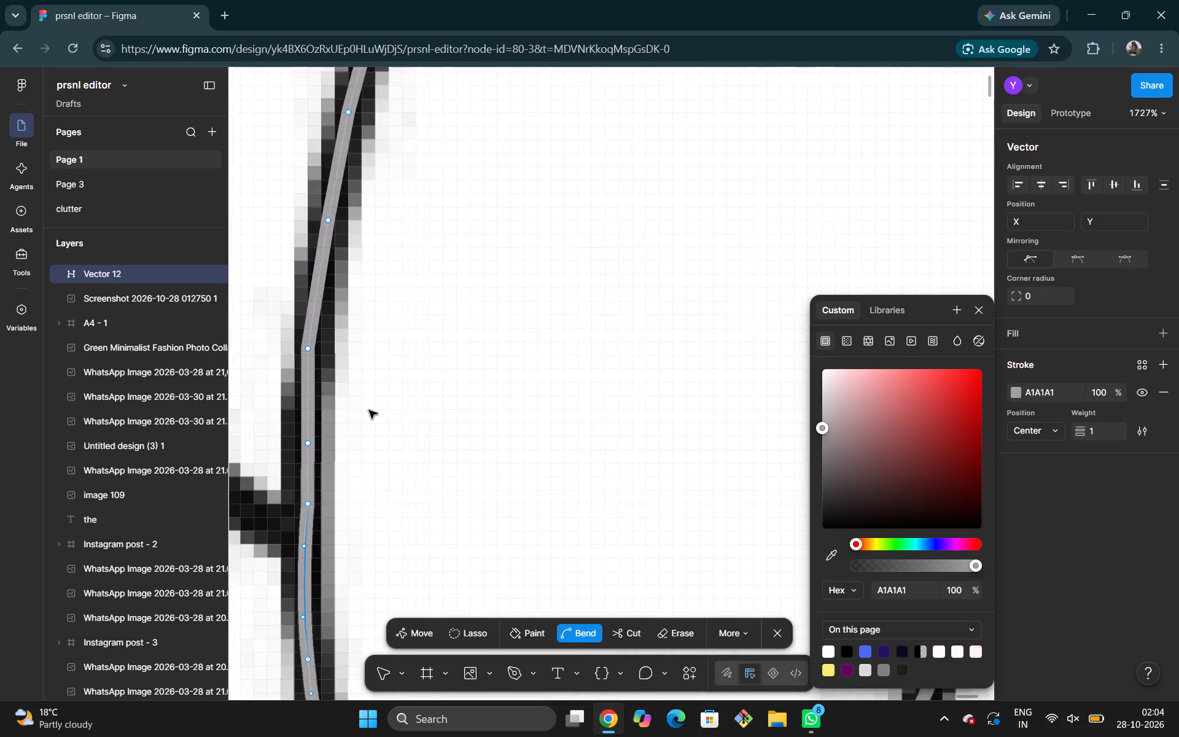
left_click(402, 631)
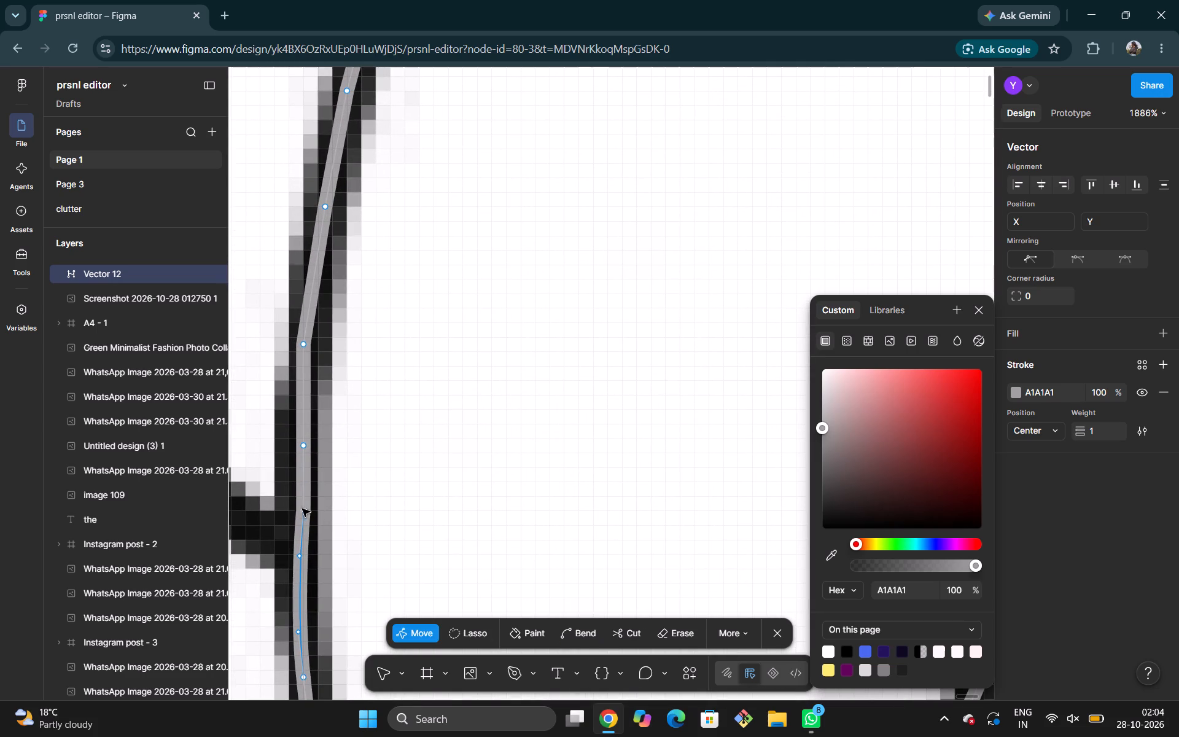
left_click_drag(304, 509, 300, 526)
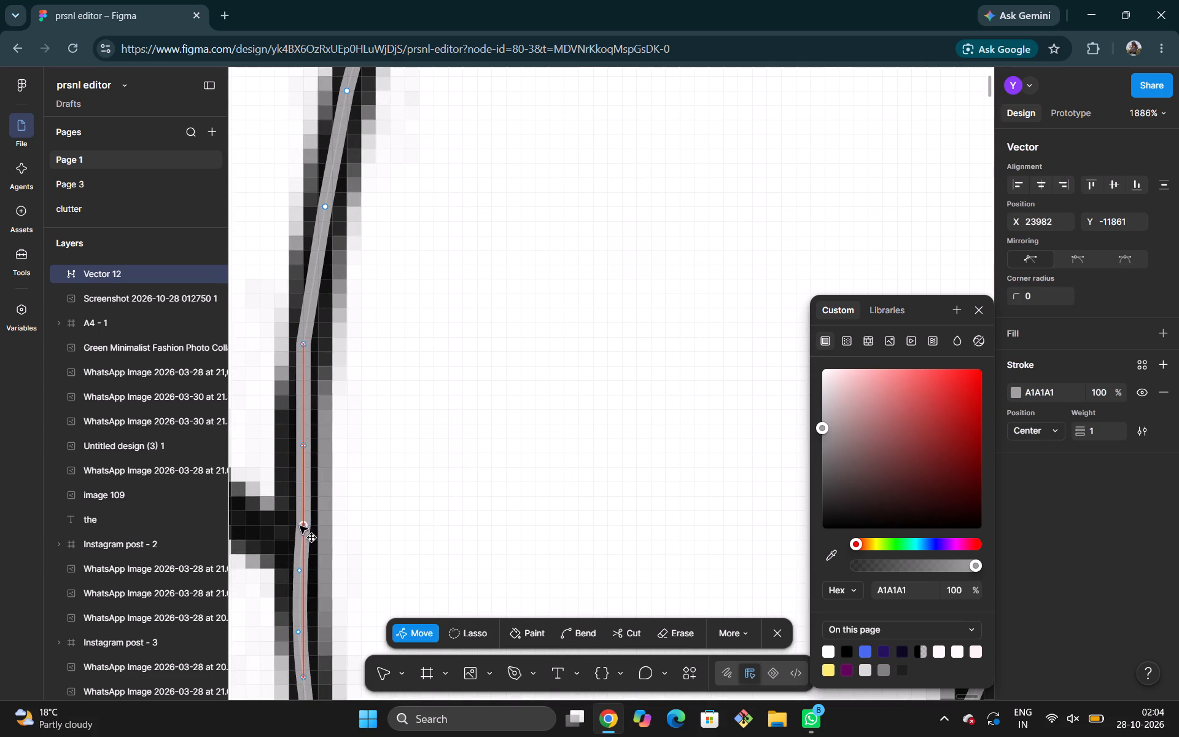
left_click_drag(300, 526, 300, 524)
left_click(382, 515)
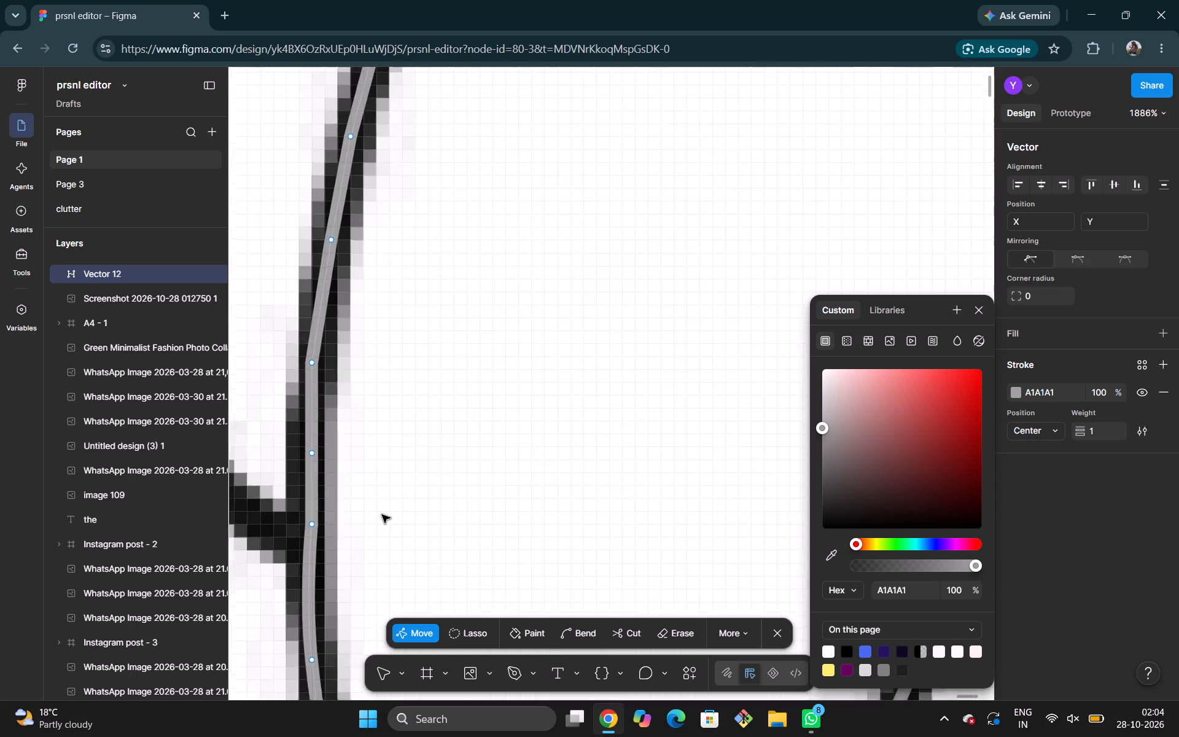
Select the outer brim anchor at X 23982, Y -11861 beside the line junction.
scroll(382, 515, "up", 1)
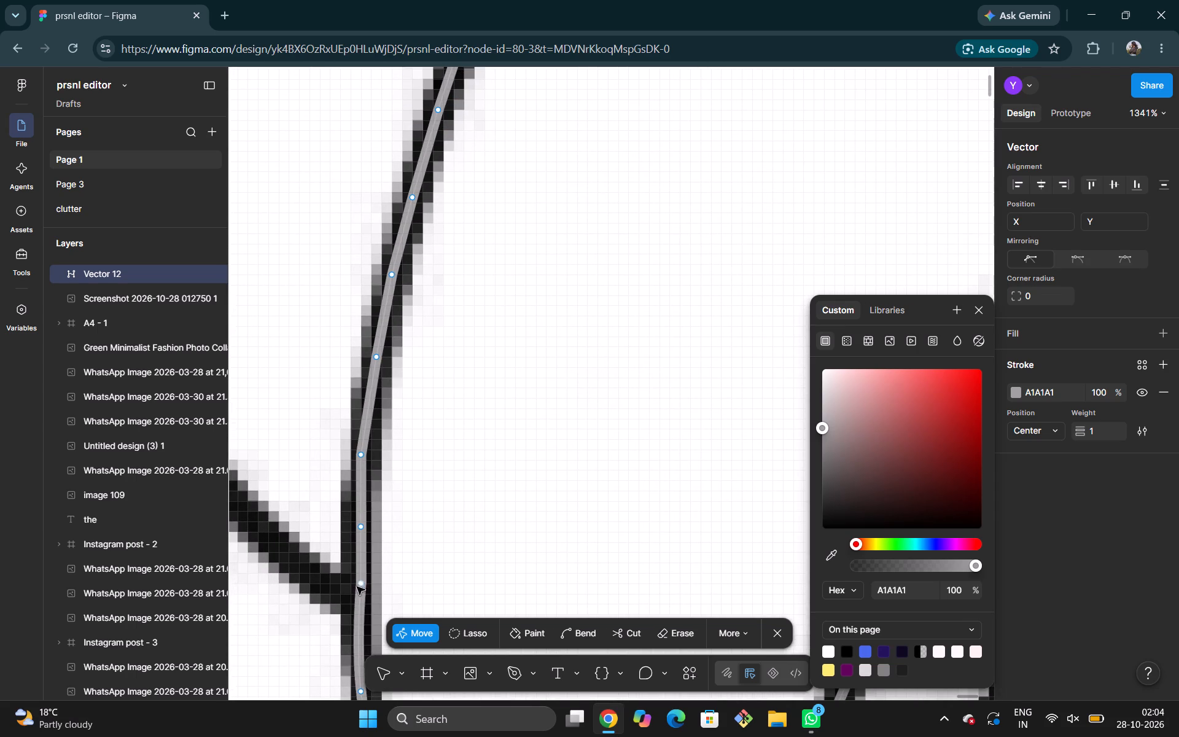
left_click(361, 581)
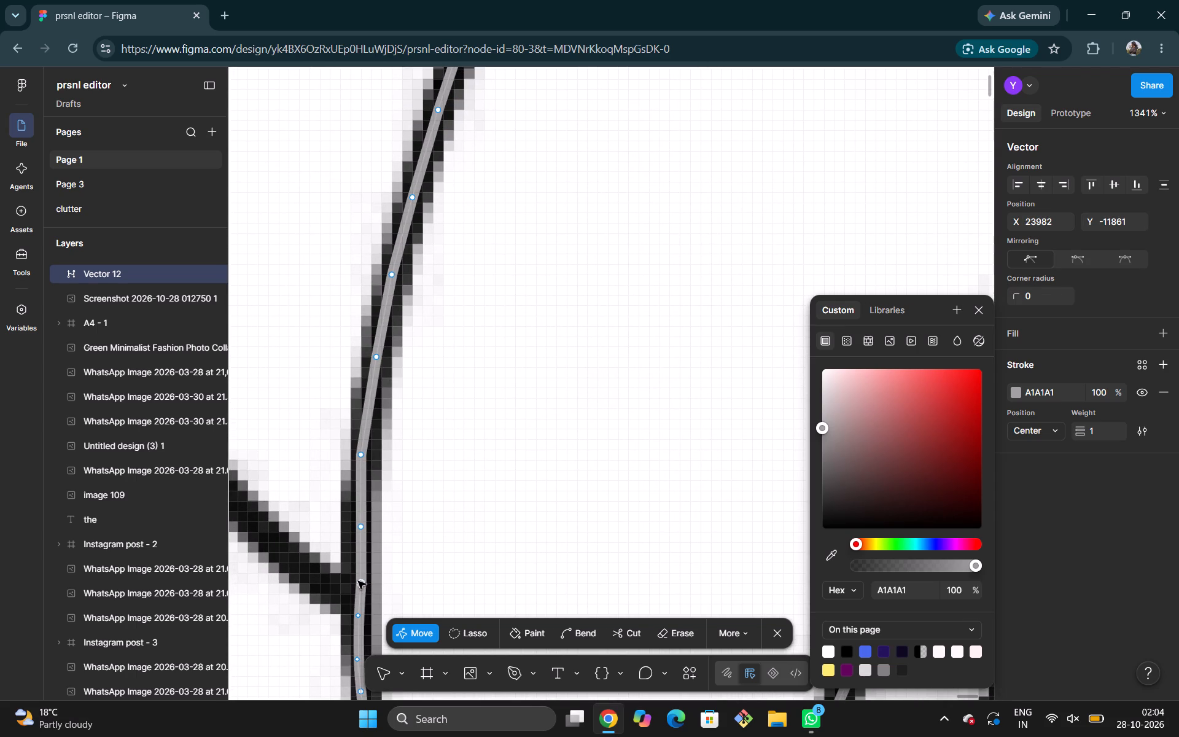
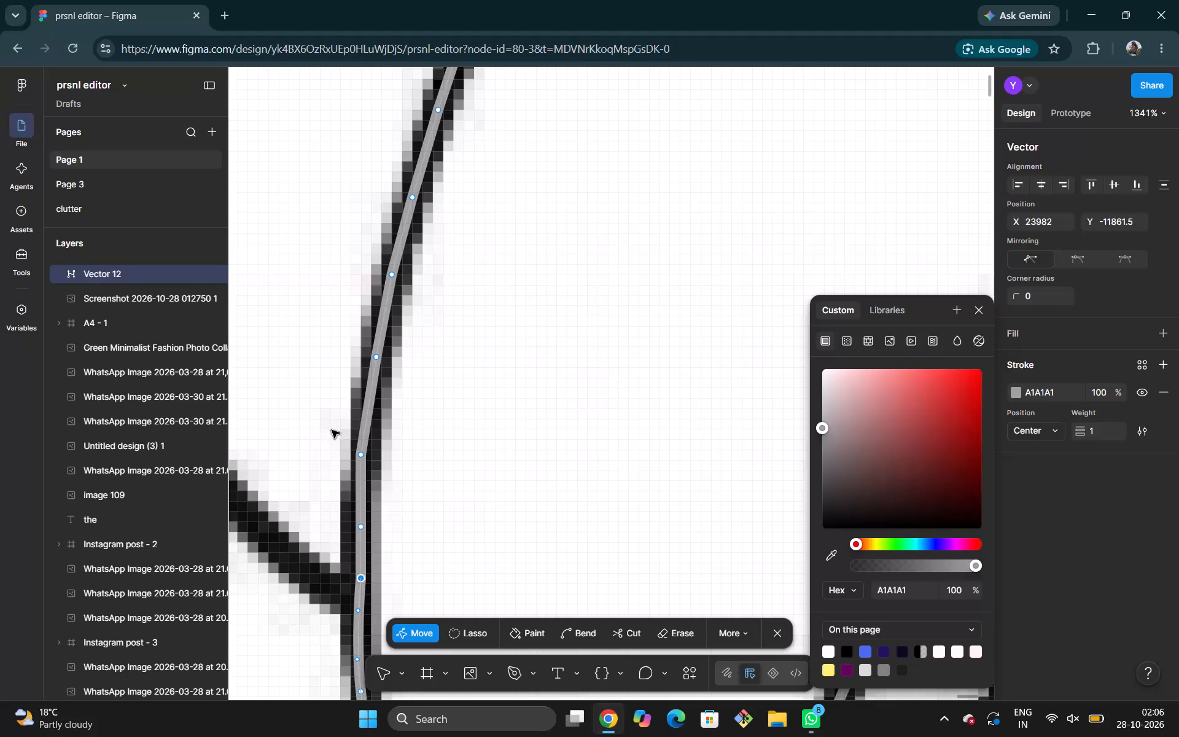
Move the outer brim anchor above the line junction to X 23982.5, Y -11873.5.
left_click(362, 454)
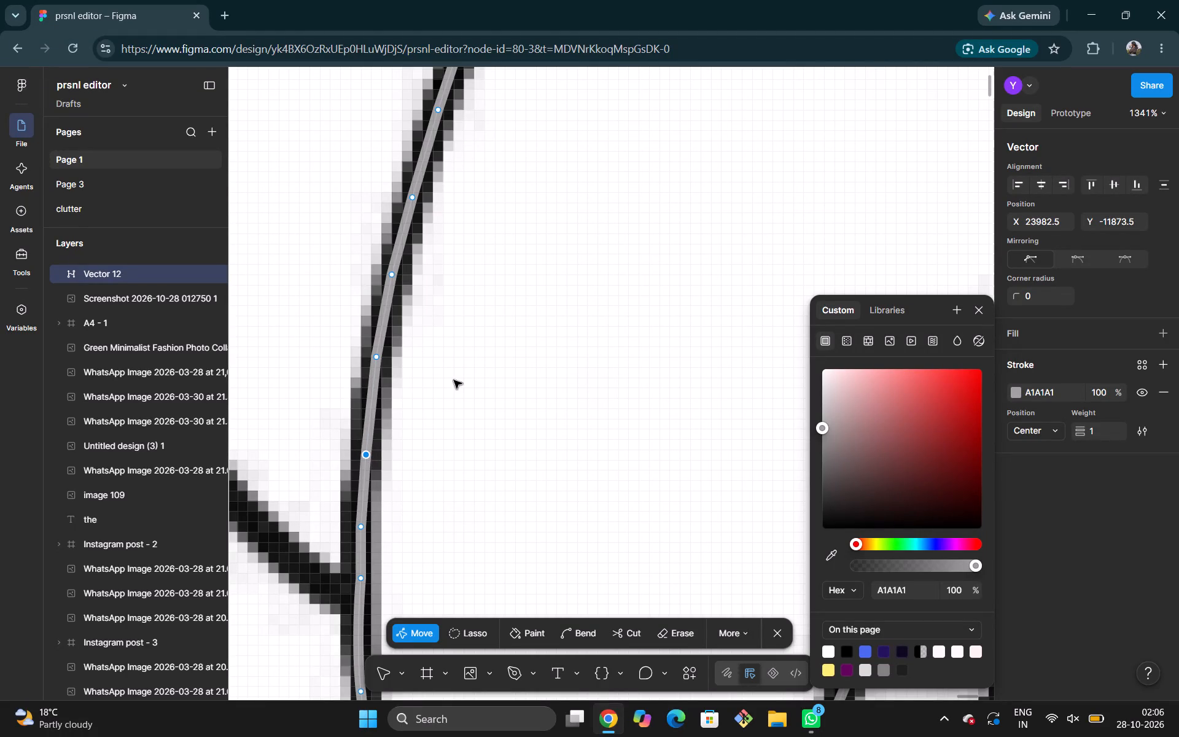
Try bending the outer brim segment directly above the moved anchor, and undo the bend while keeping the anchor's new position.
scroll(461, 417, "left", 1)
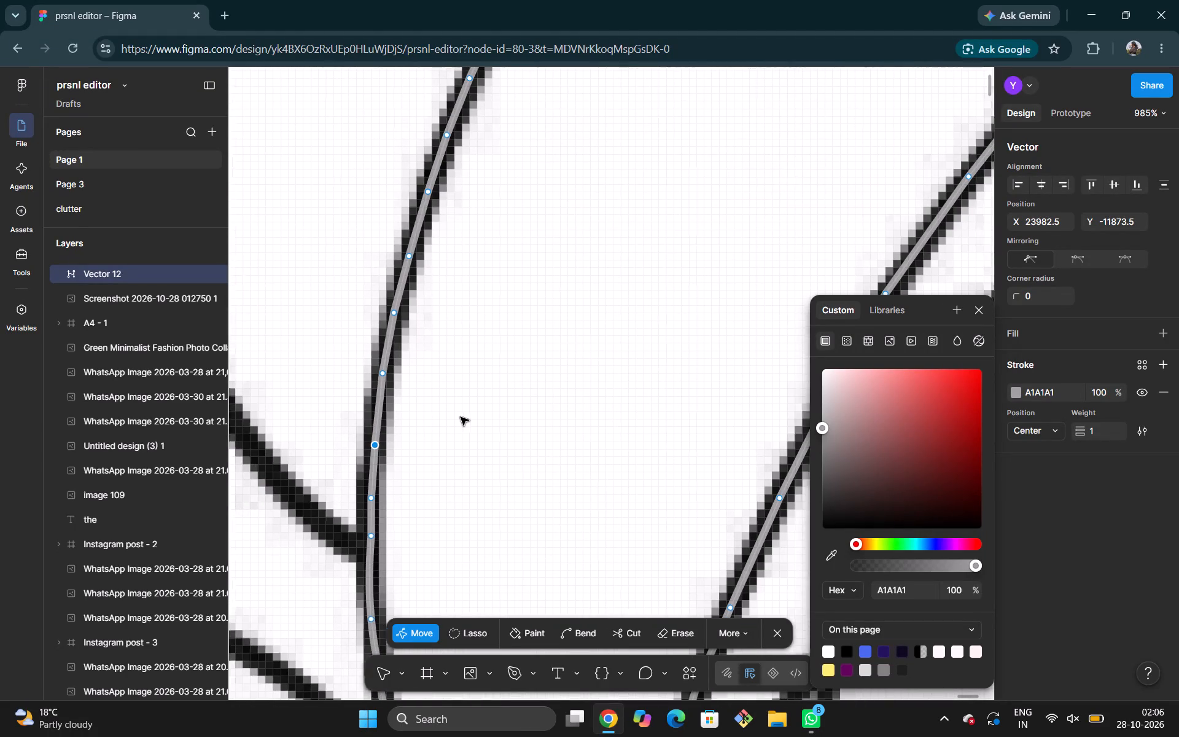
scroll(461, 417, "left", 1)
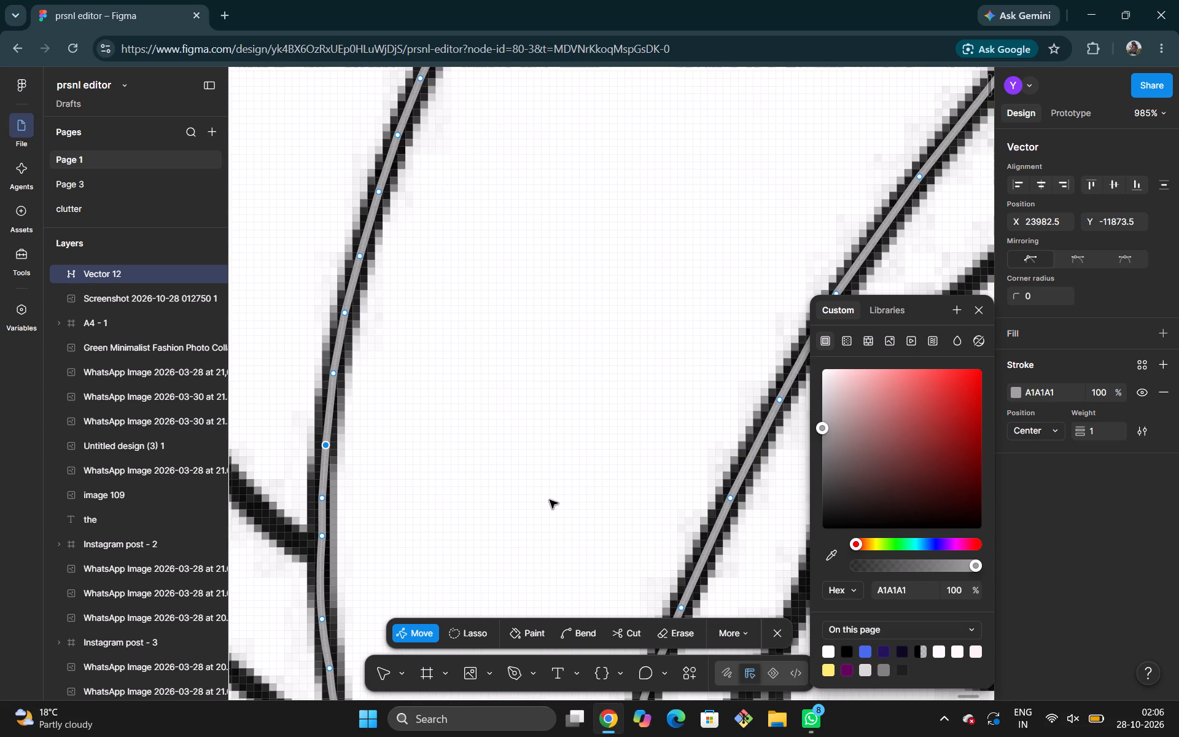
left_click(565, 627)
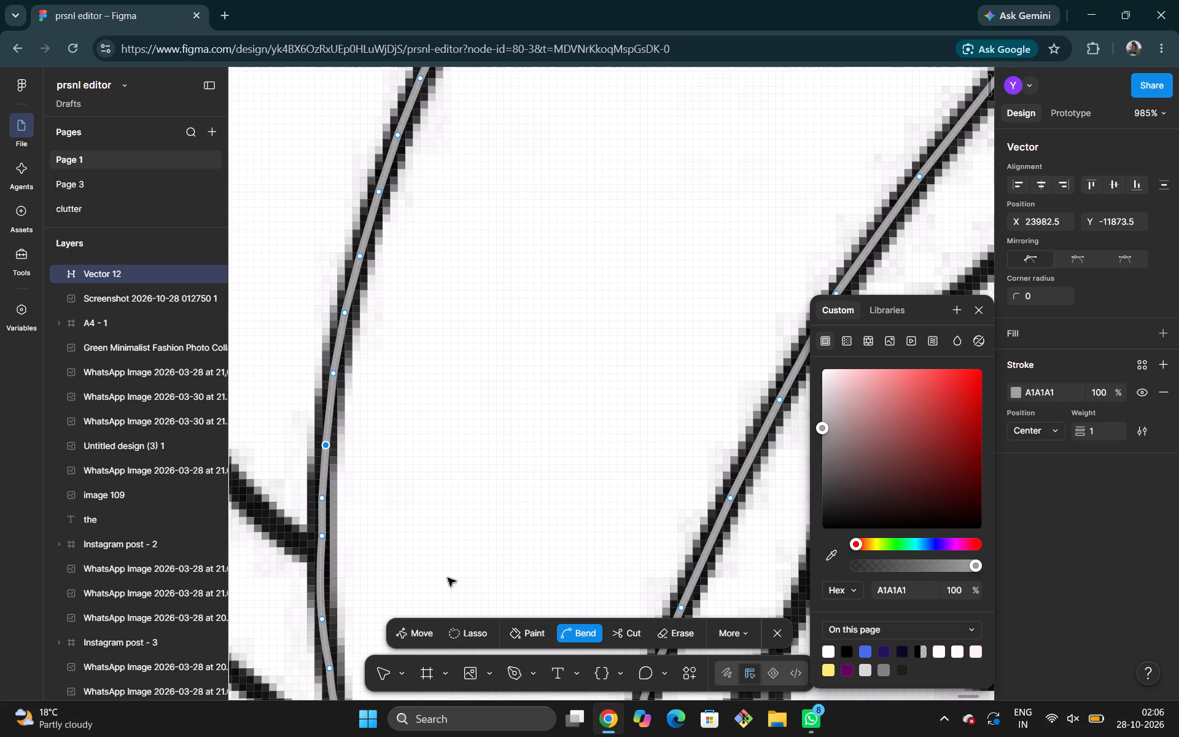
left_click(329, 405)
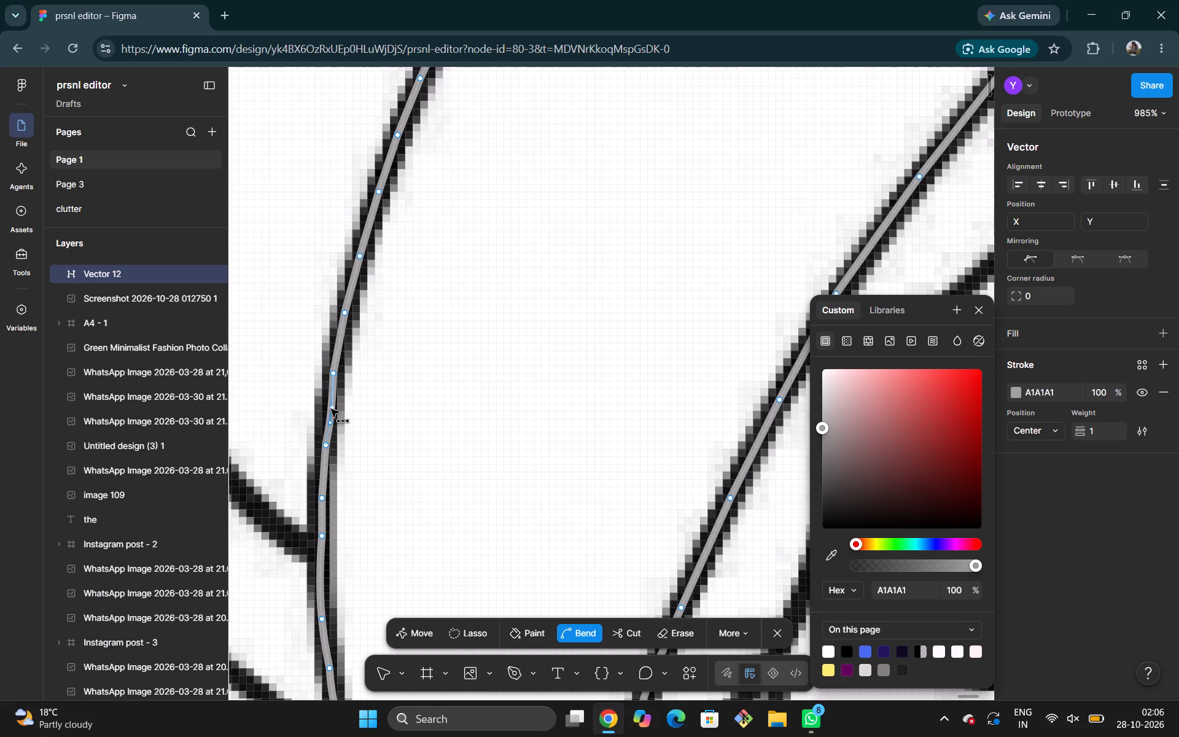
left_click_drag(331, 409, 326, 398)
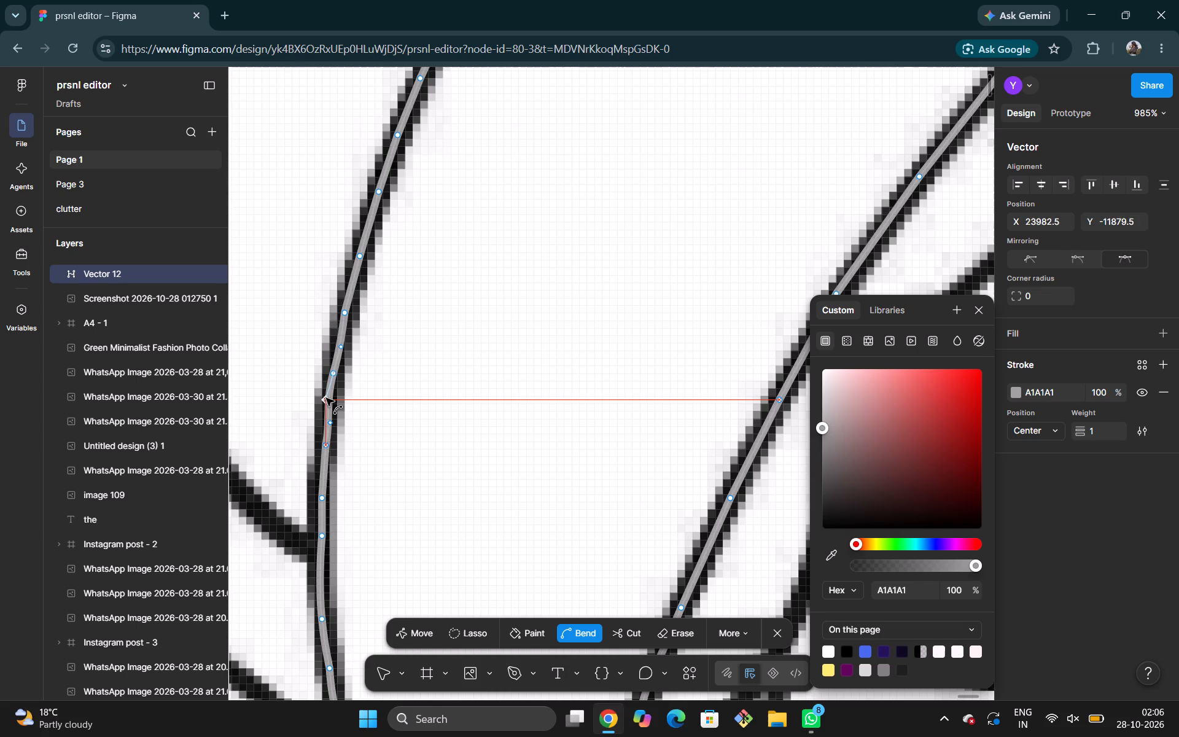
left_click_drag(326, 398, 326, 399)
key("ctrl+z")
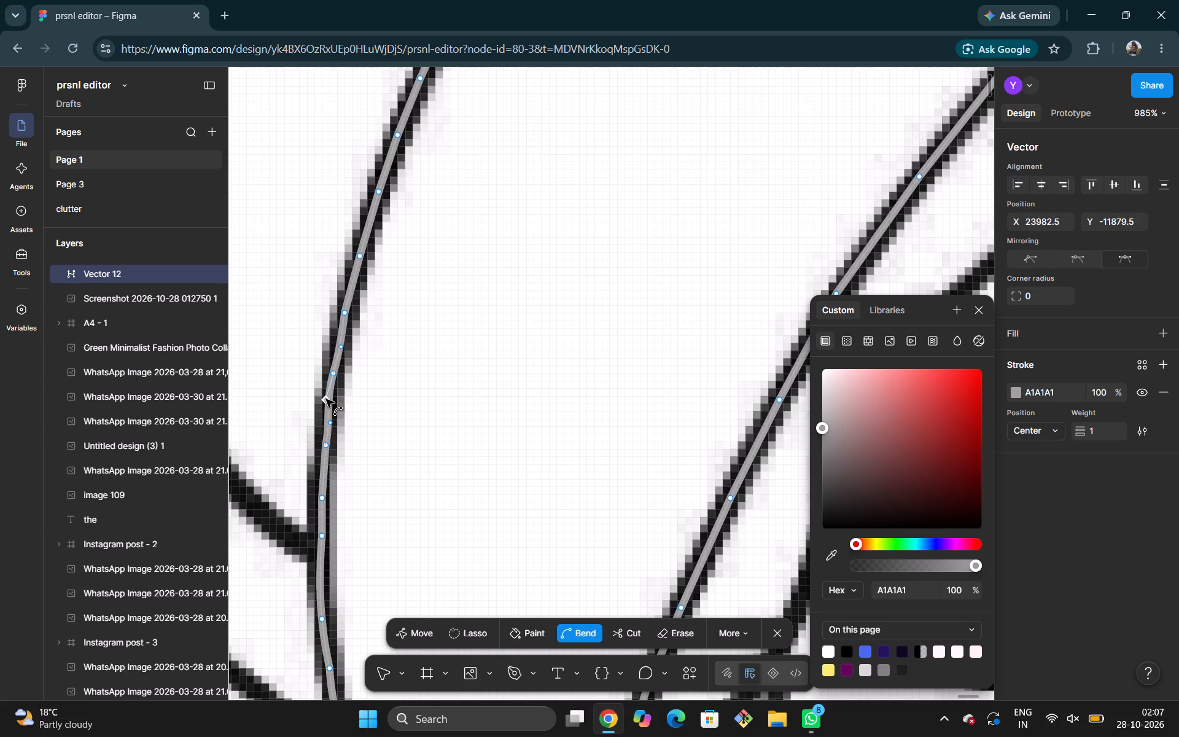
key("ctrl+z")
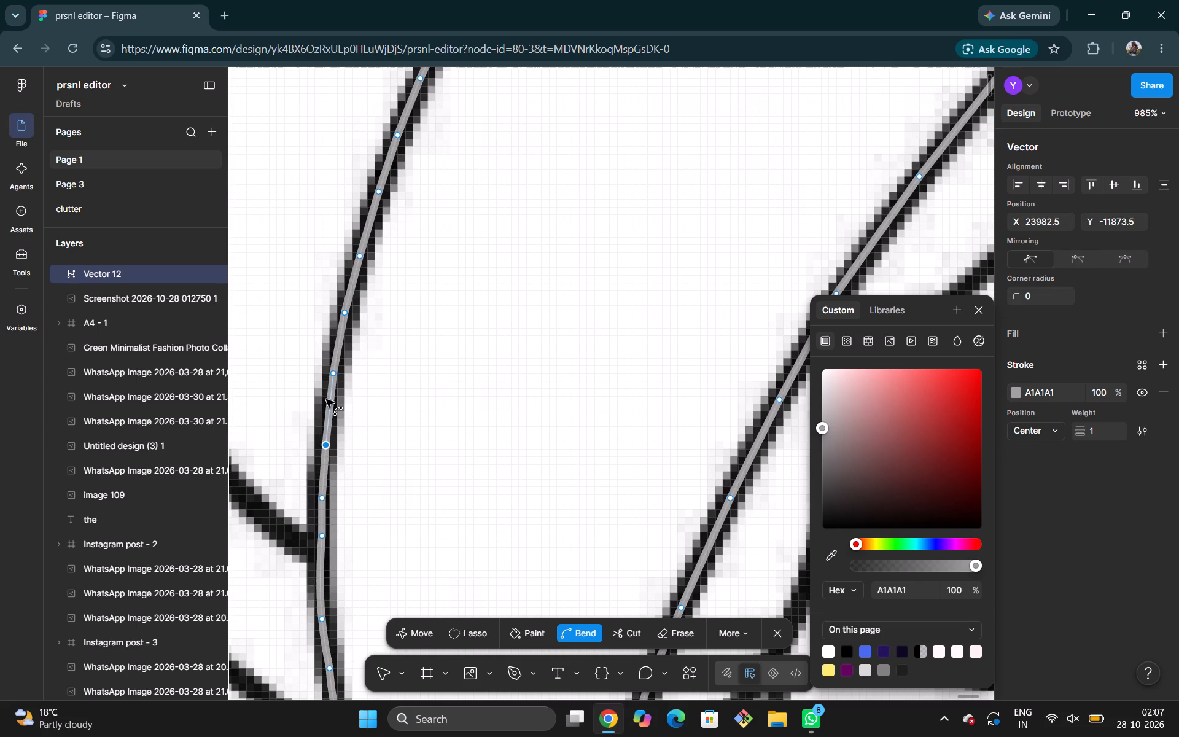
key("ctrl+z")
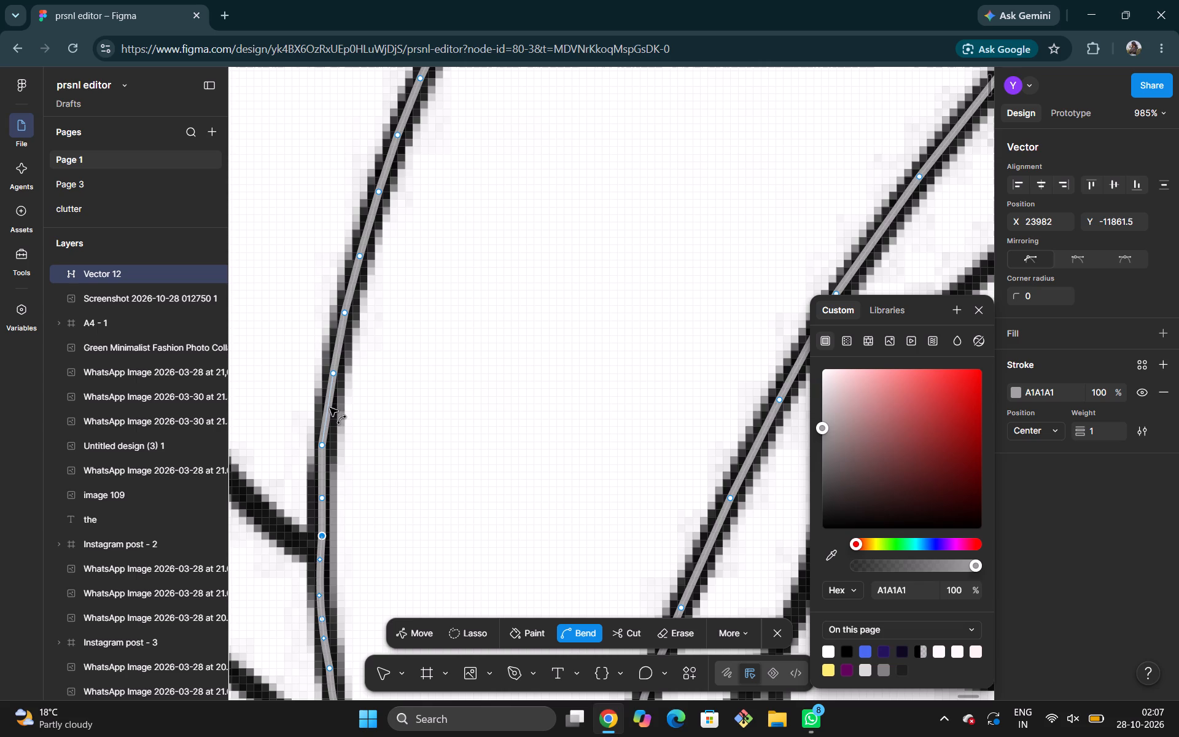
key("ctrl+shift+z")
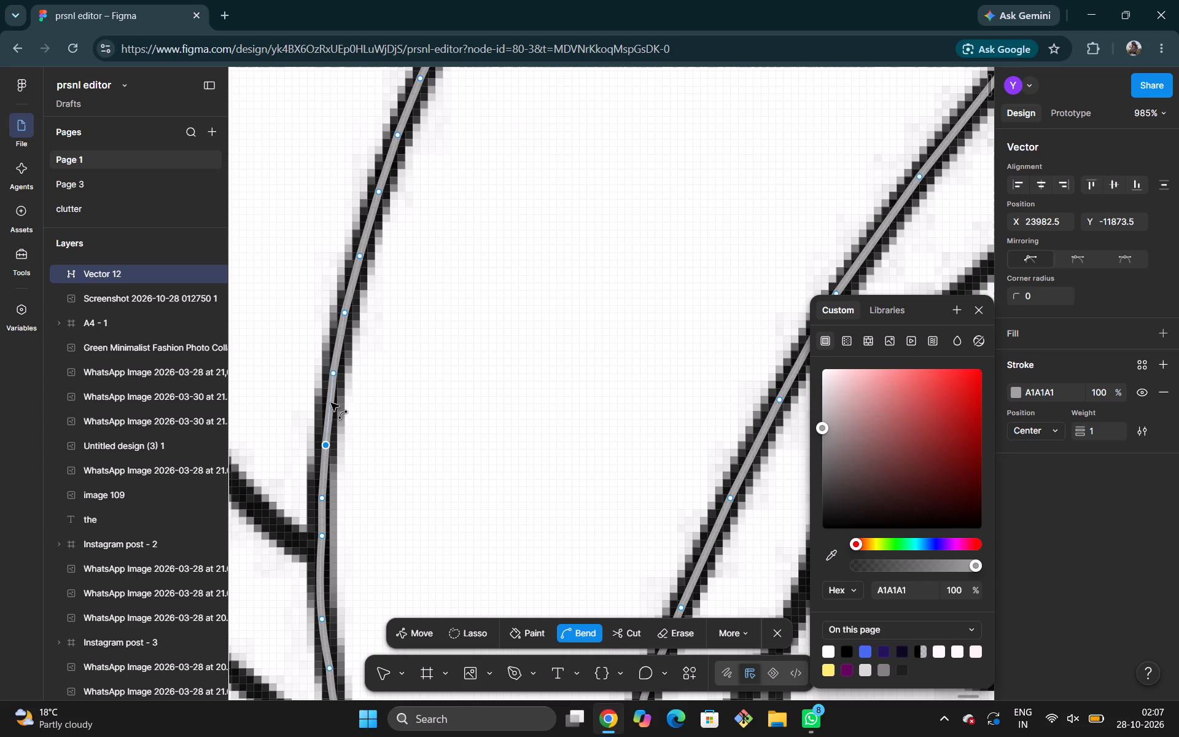
Bend the outer brim segment directly above the anchor at X 23982.5, Y -11873.5 to follow the black line's curve.
left_click_drag(333, 410, 331, 410)
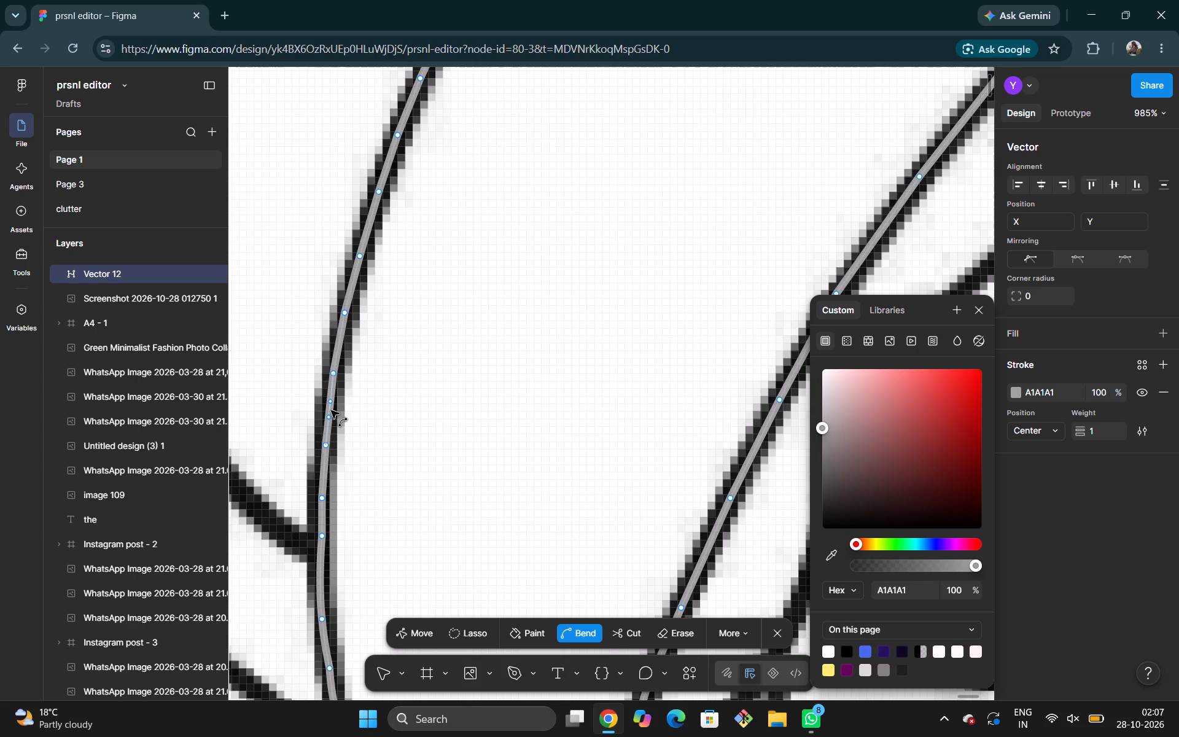
left_click_drag(331, 410, 330, 406)
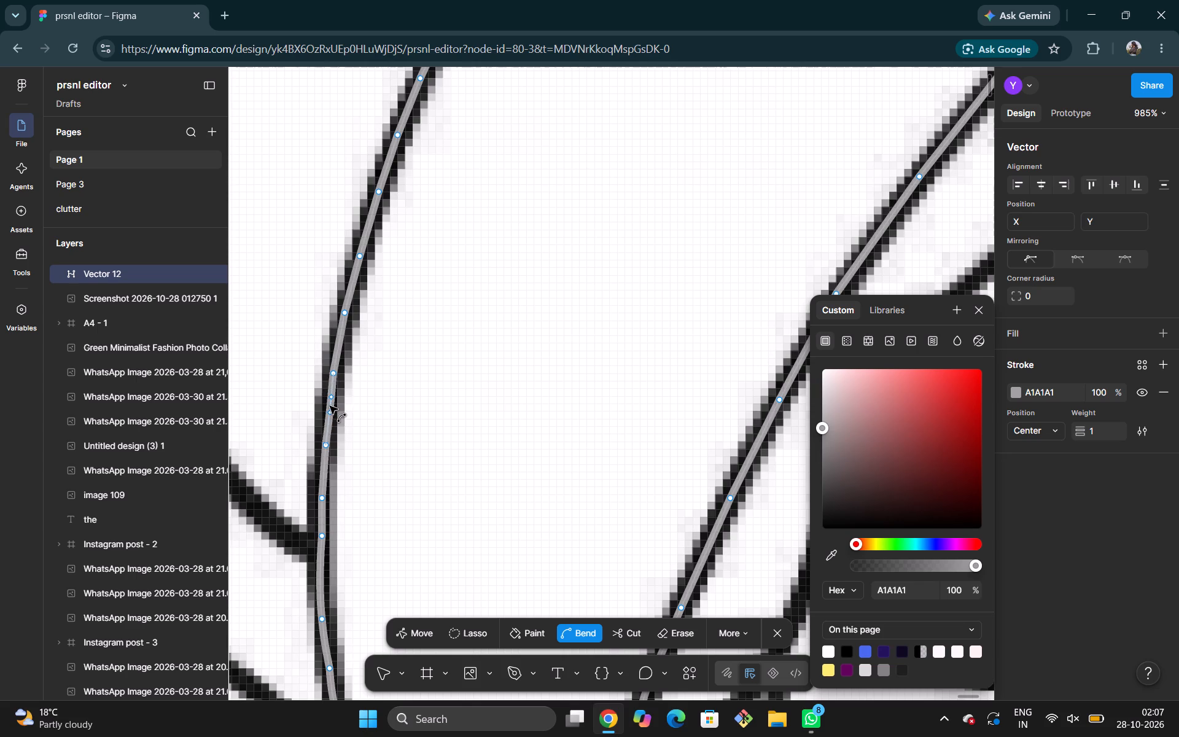
left_click_drag(330, 406, 328, 404)
left_click_drag(328, 404, 329, 397)
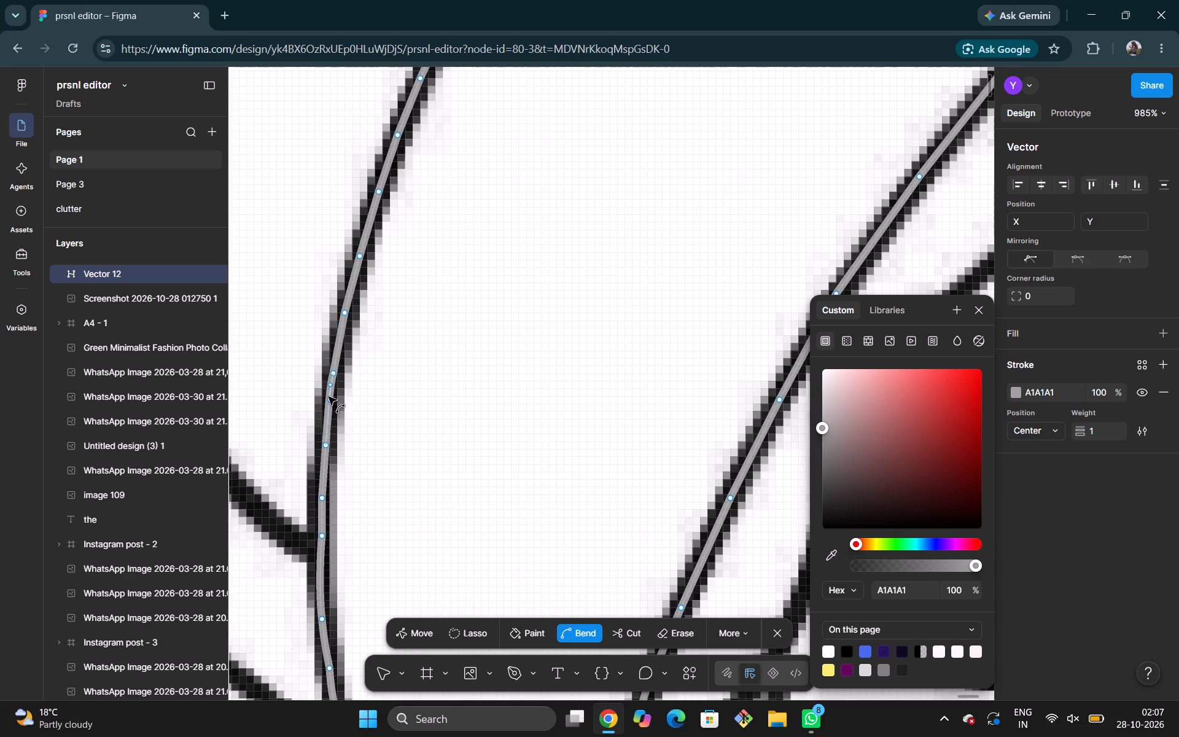
left_click_drag(329, 397, 330, 396)
left_click_drag(330, 396, 328, 396)
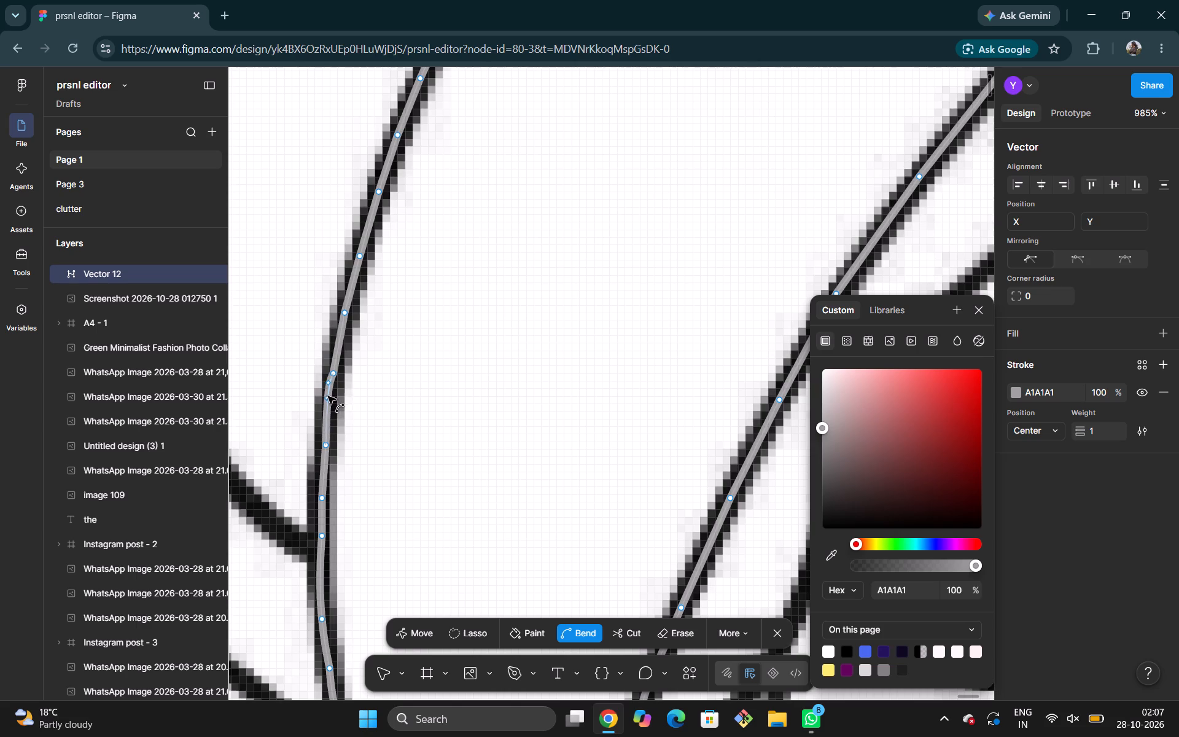
left_click_drag(328, 396, 330, 396)
left_click_drag(330, 396, 330, 396)
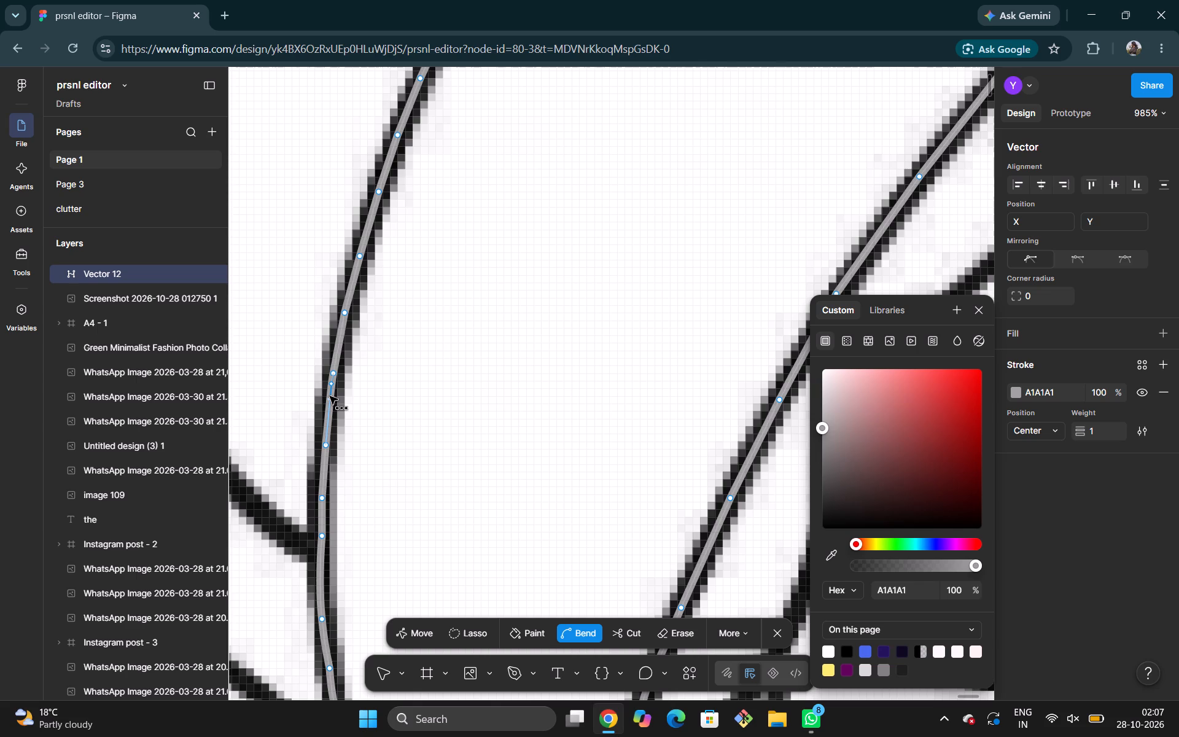
Bend the next two outer brim segments further up so they curve along the centre of the black line.
left_click(341, 340)
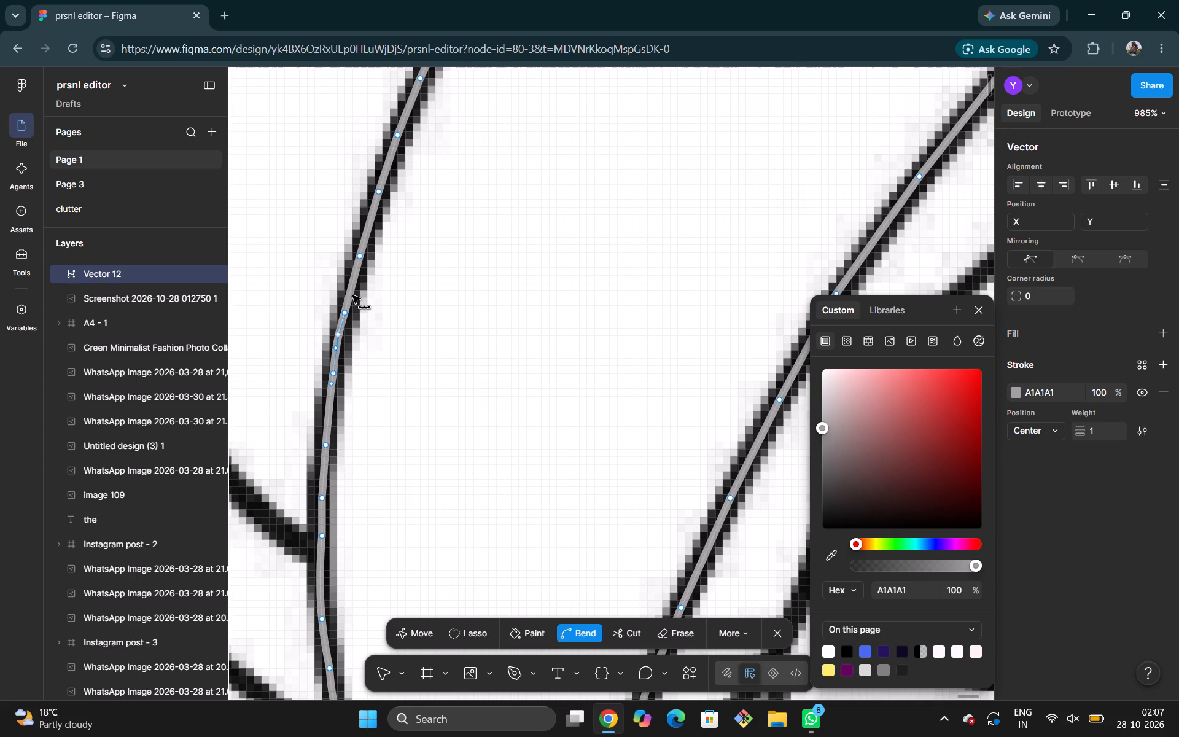
scroll(352, 295, "up", 1)
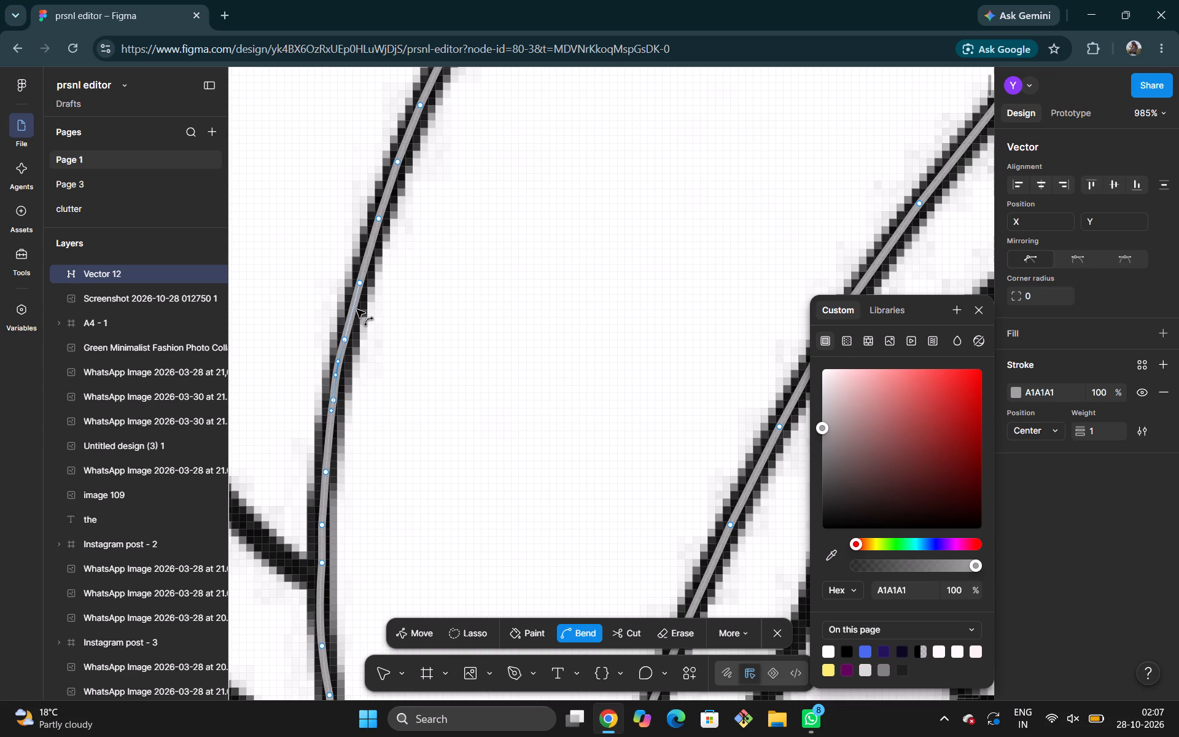
left_click_drag(351, 312, 348, 311)
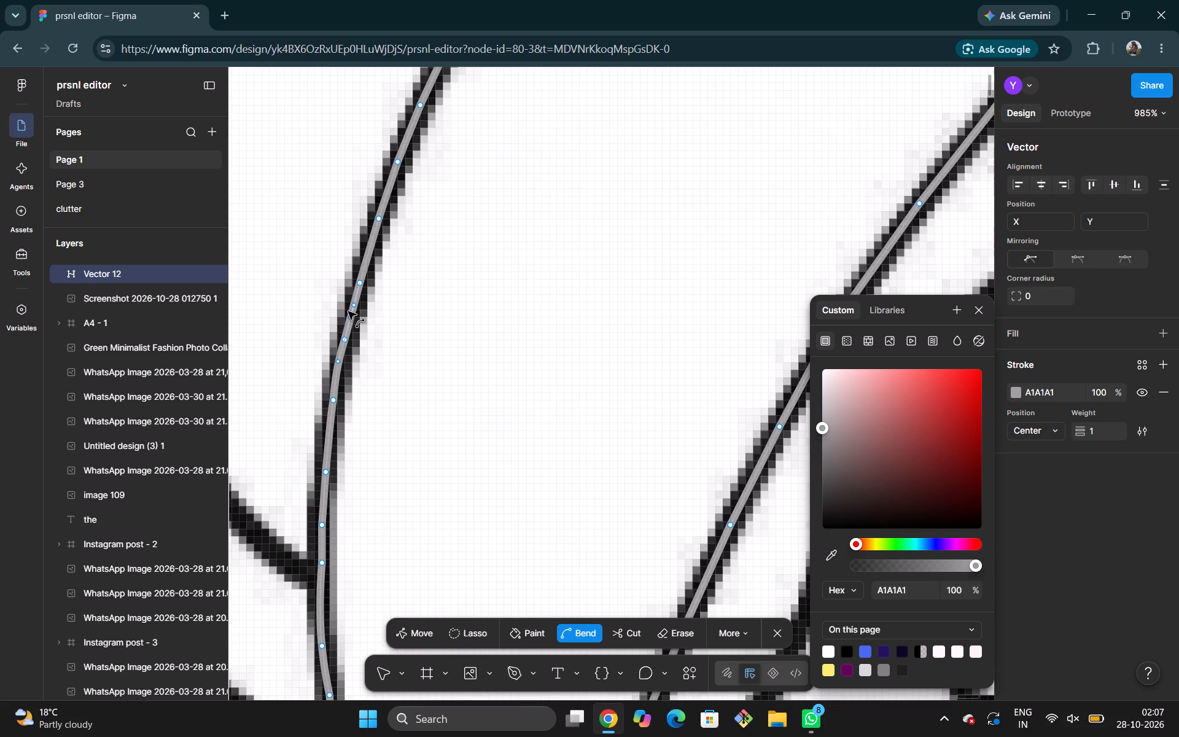
left_click_drag(348, 311, 347, 321)
left_click_drag(347, 321, 344, 333)
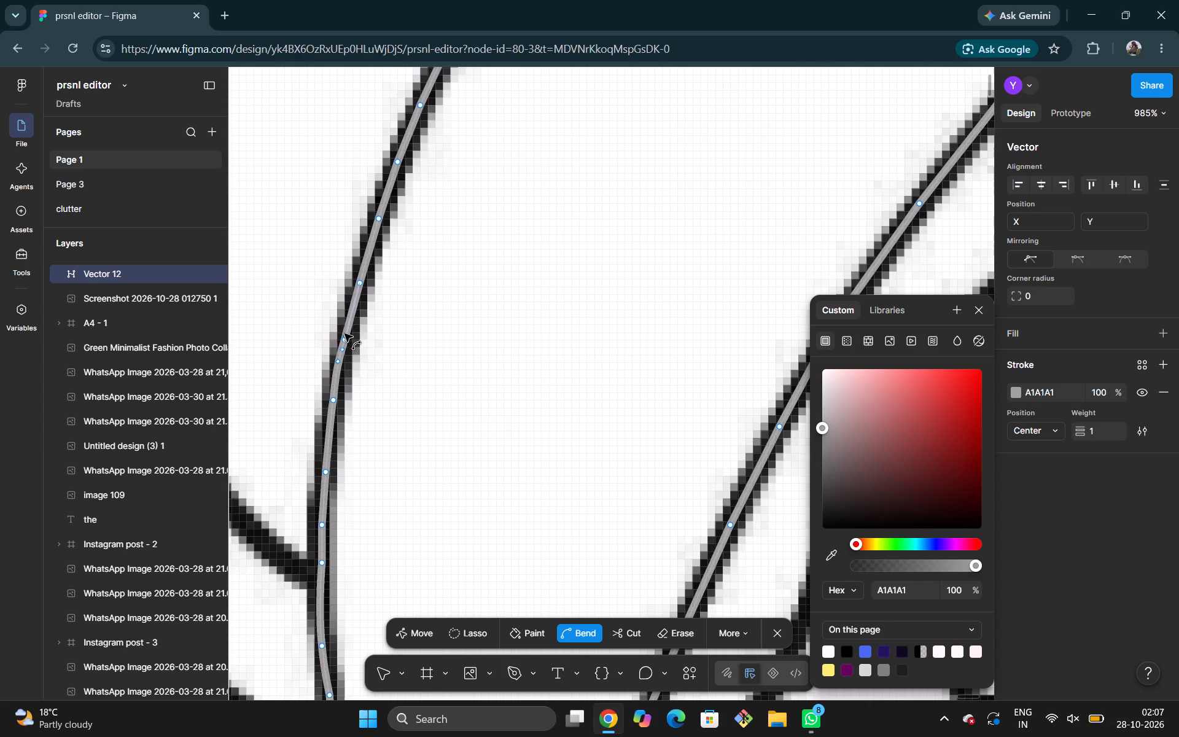
left_click_drag(344, 333, 344, 334)
left_click_drag(344, 334, 344, 335)
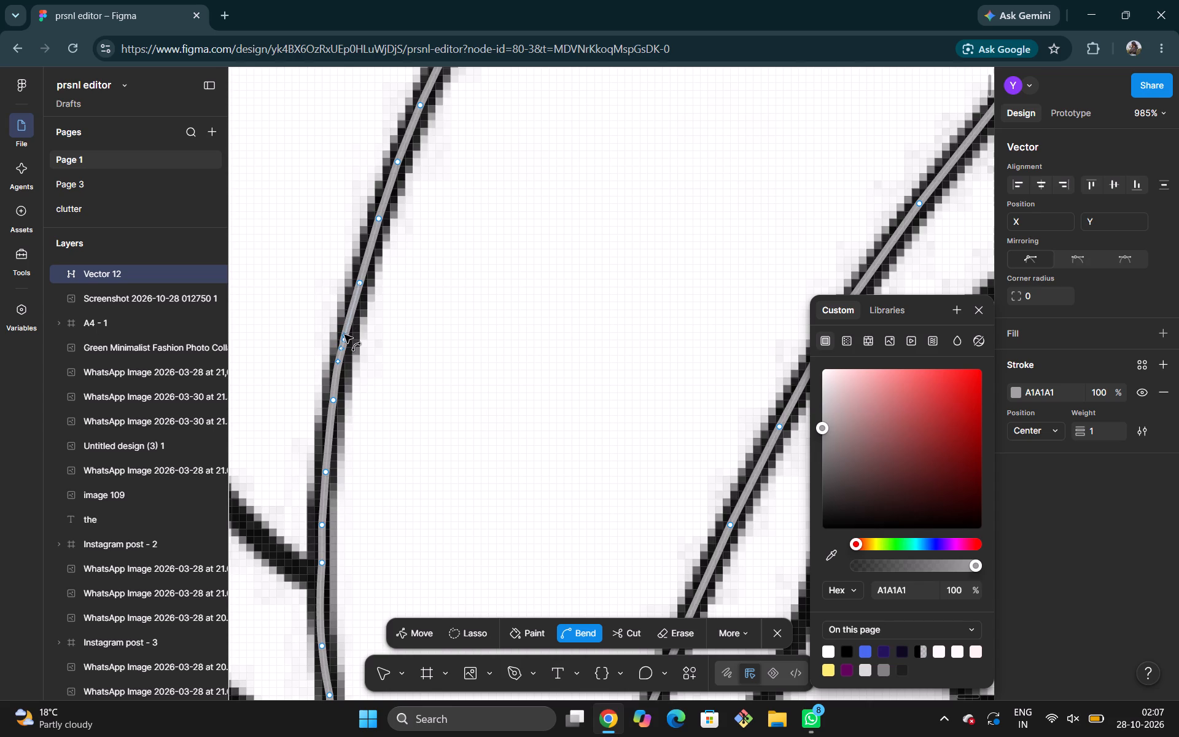
left_click_drag(344, 335, 345, 335)
Bend the inner brim segment just above the short vertical edge at the brim's lower tip to round that corner.
scroll(364, 265, "up", 1)
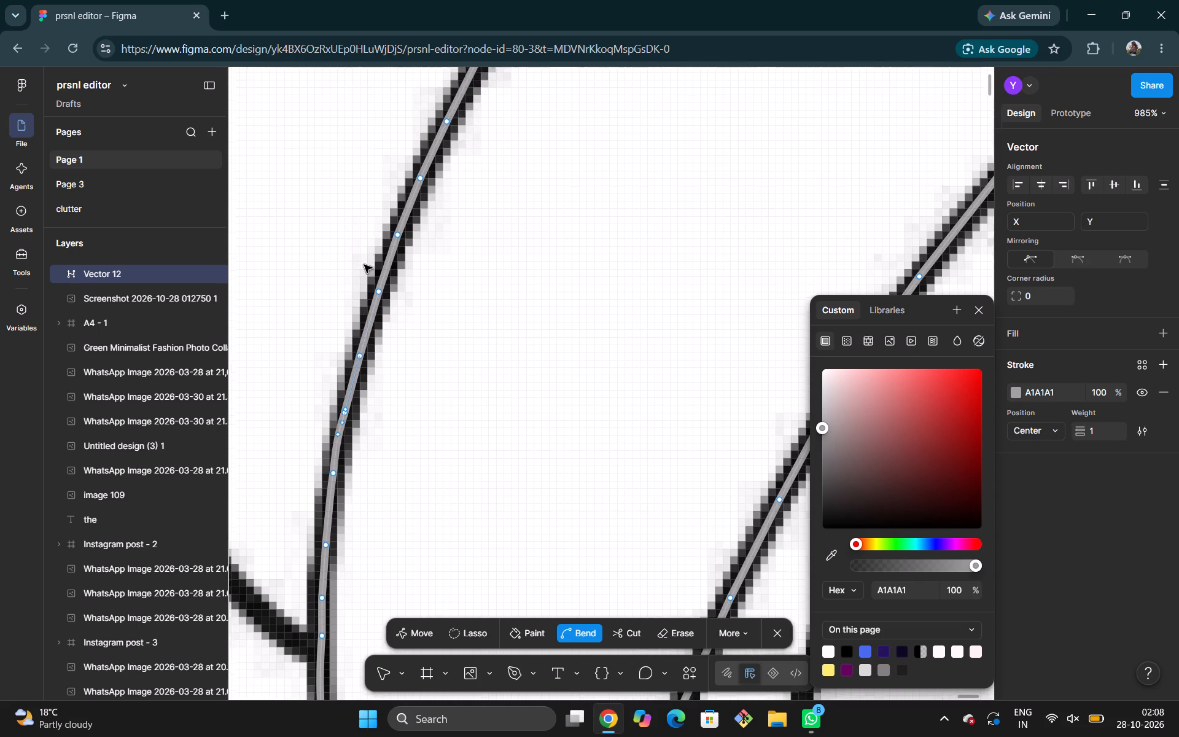
scroll(364, 265, "up", 1)
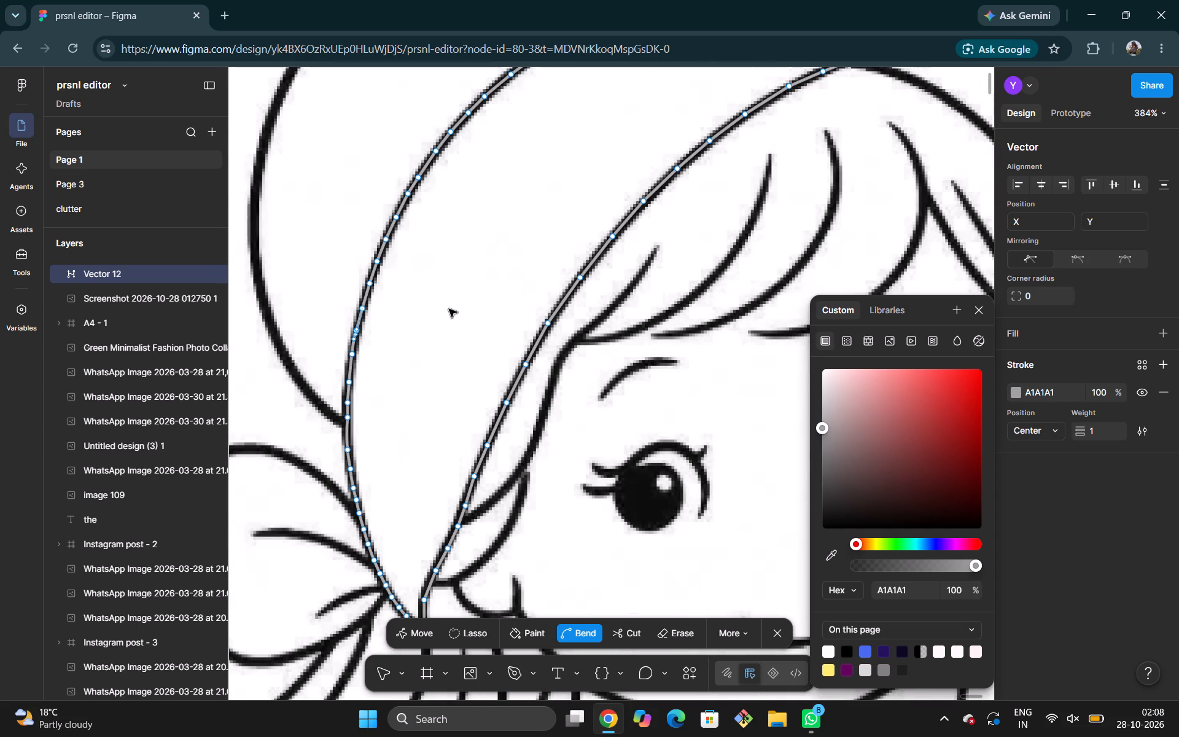
scroll(462, 423, "down", 2)
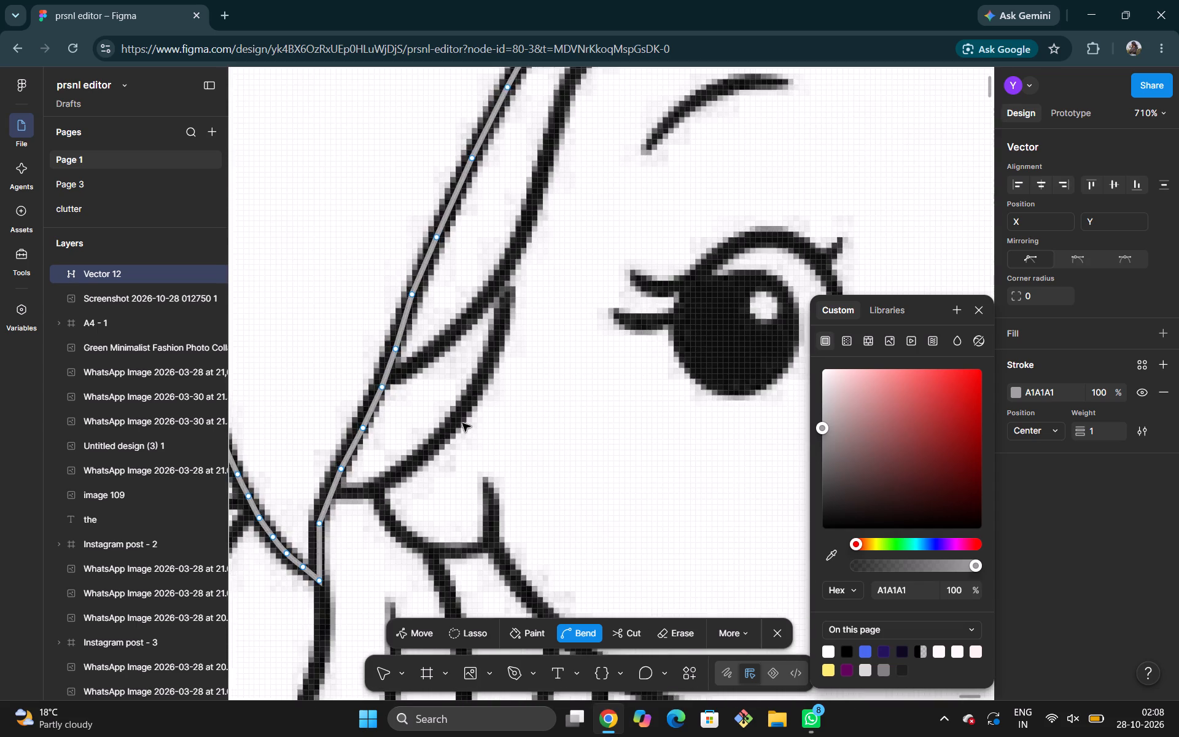
scroll(462, 423, "right", 1)
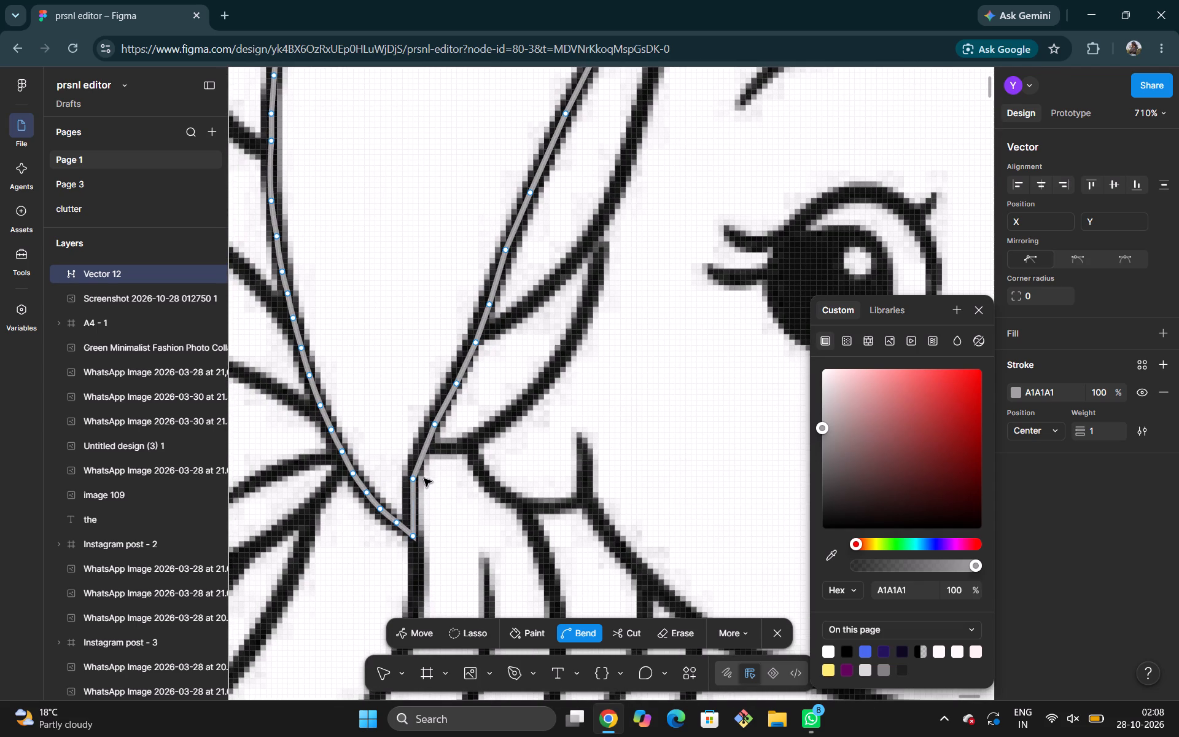
left_click_drag(421, 453, 422, 448)
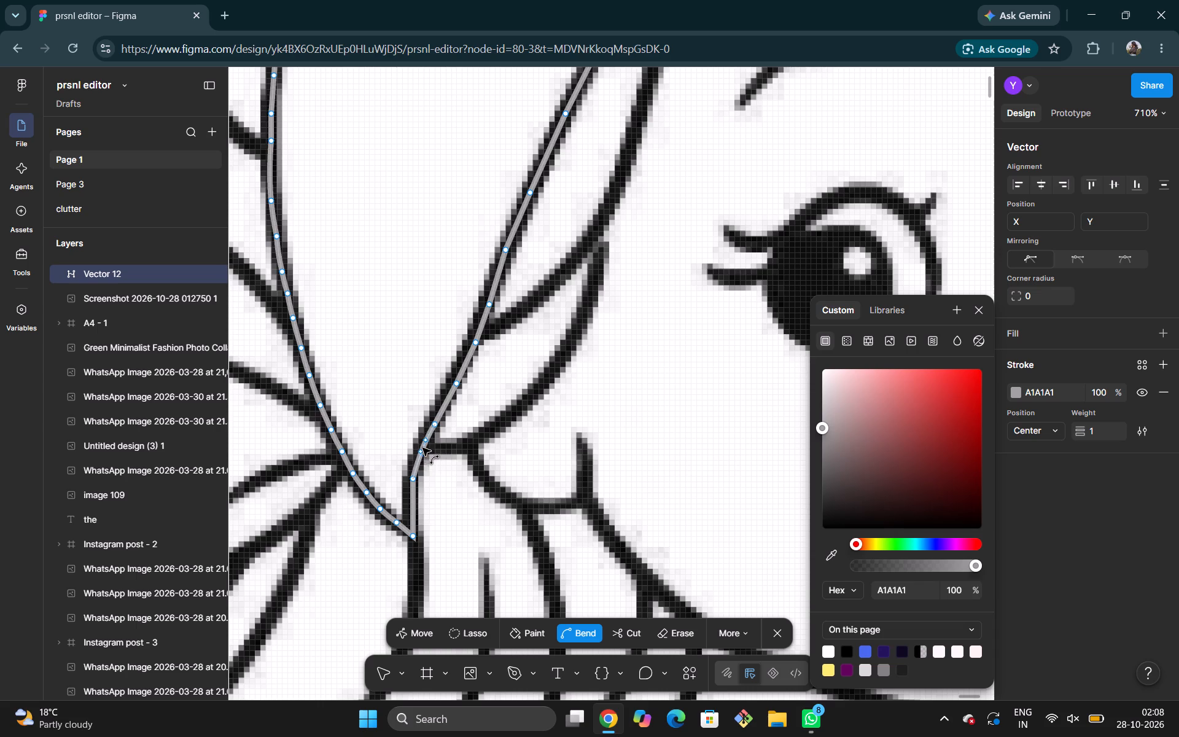
left_click_drag(422, 448, 426, 442)
left_click_drag(426, 442, 411, 460)
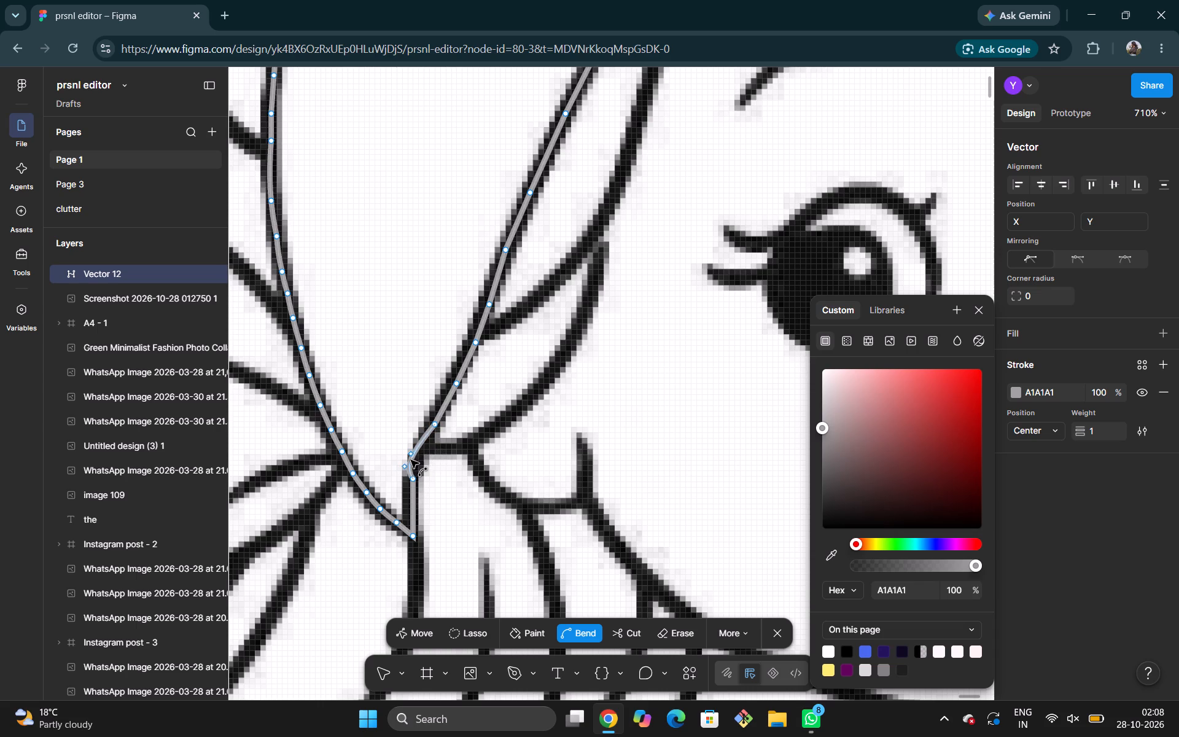
left_click_drag(411, 460, 417, 459)
left_click_drag(417, 459, 417, 459)
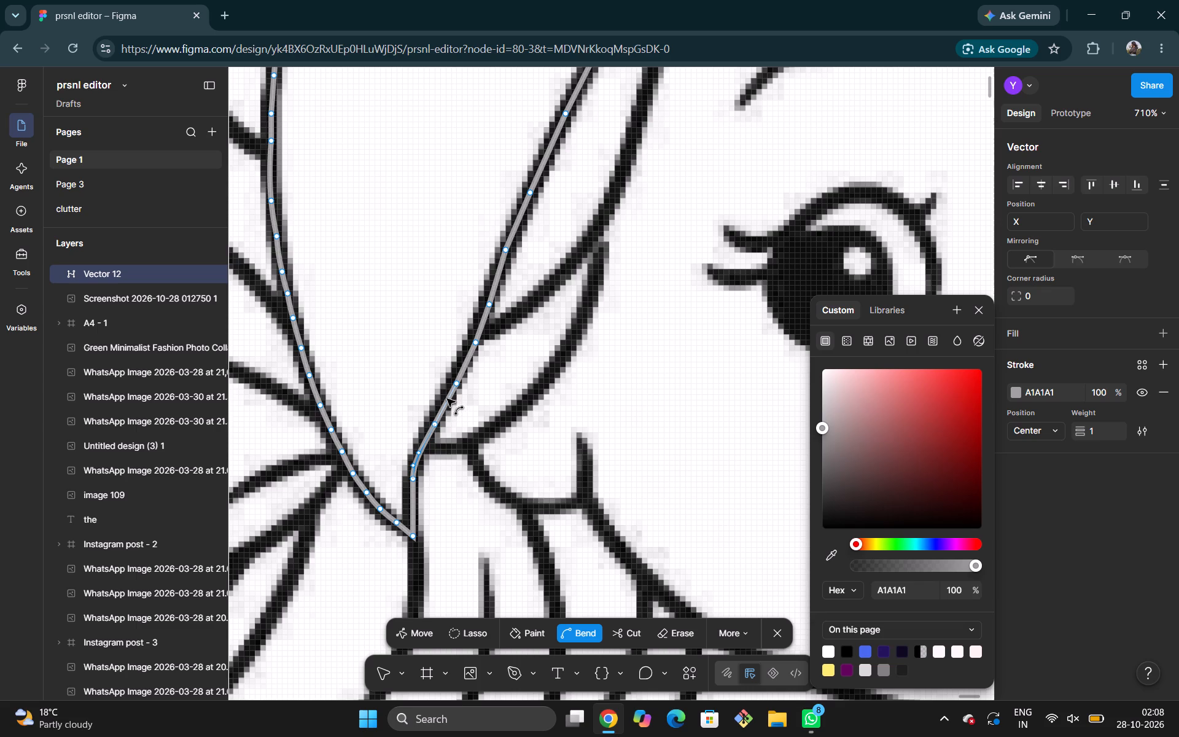
Bend two inner brim segments, one below and one beside the point where the lower hair strand meets the brim.
left_click(446, 397)
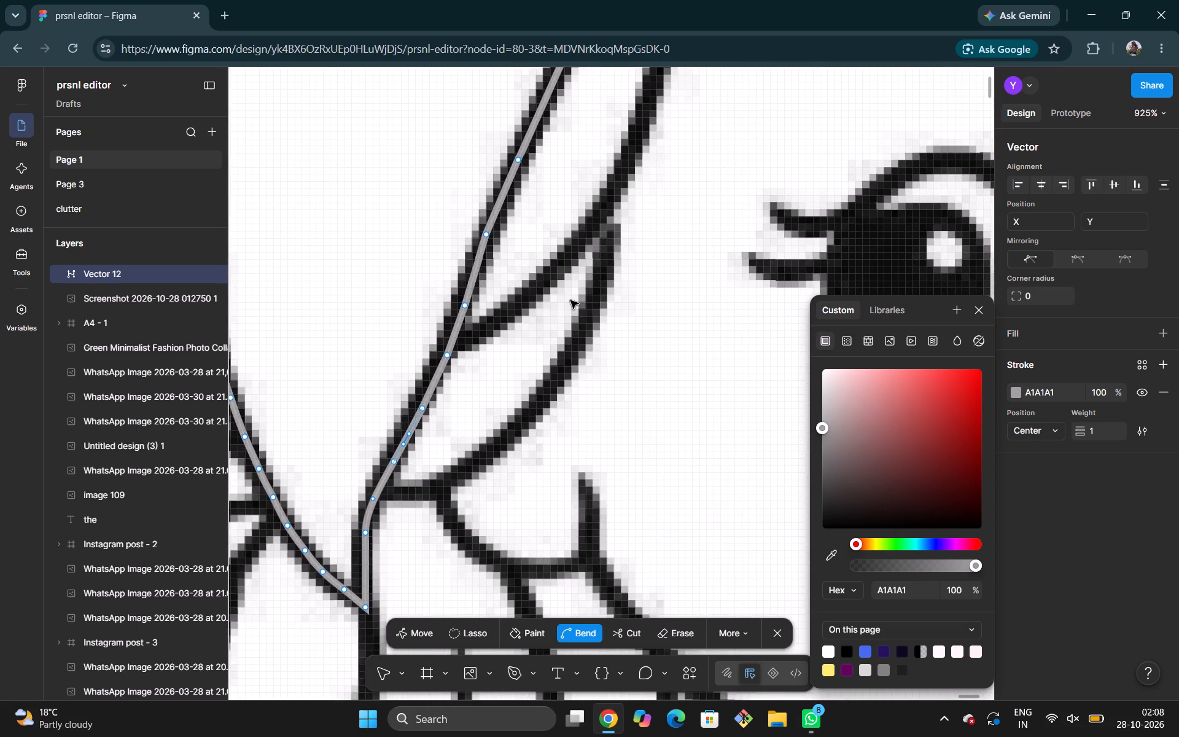
scroll(570, 300, "up", 1)
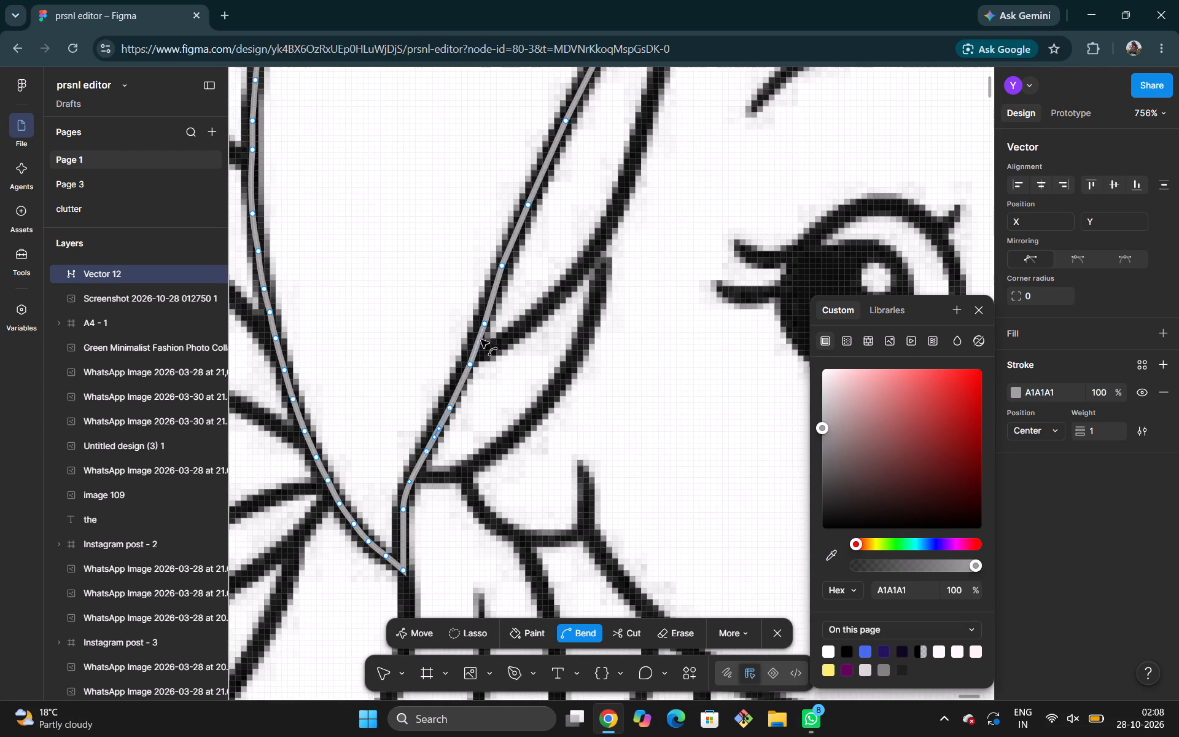
left_click(478, 343)
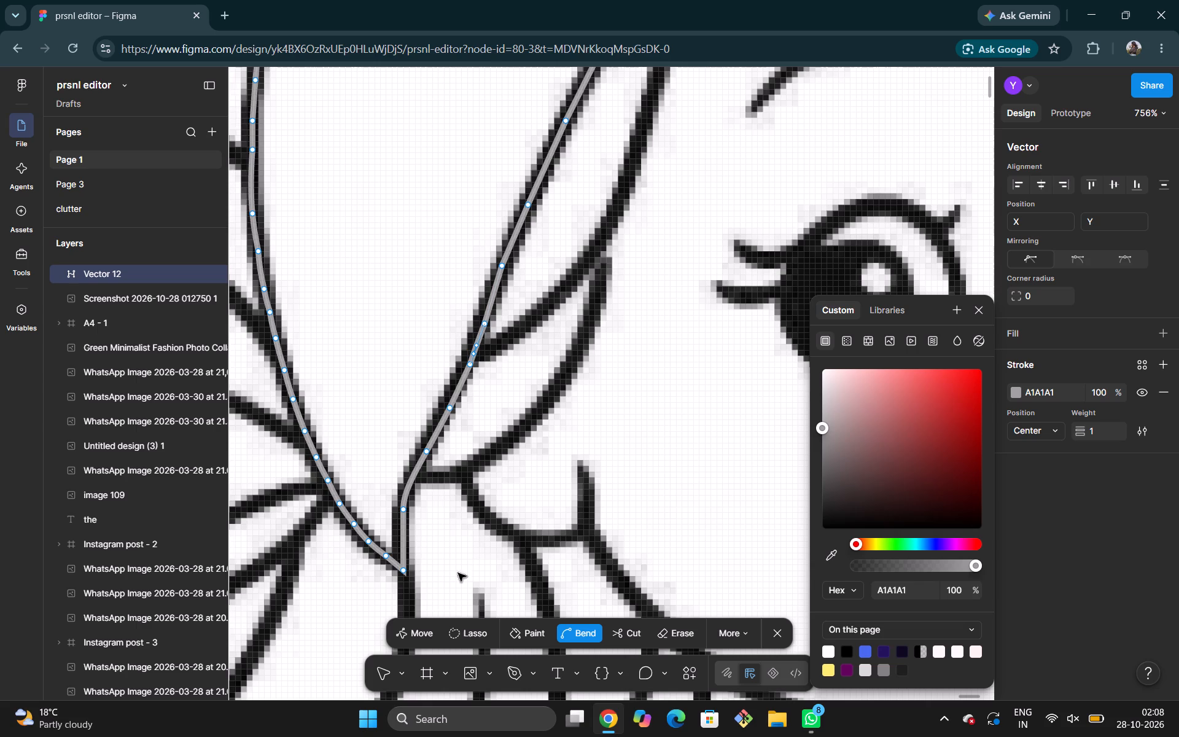
Move the inner brim anchor just above the hair strand junction to X 24022, Y -11833.5, onto the black line.
left_click(419, 627)
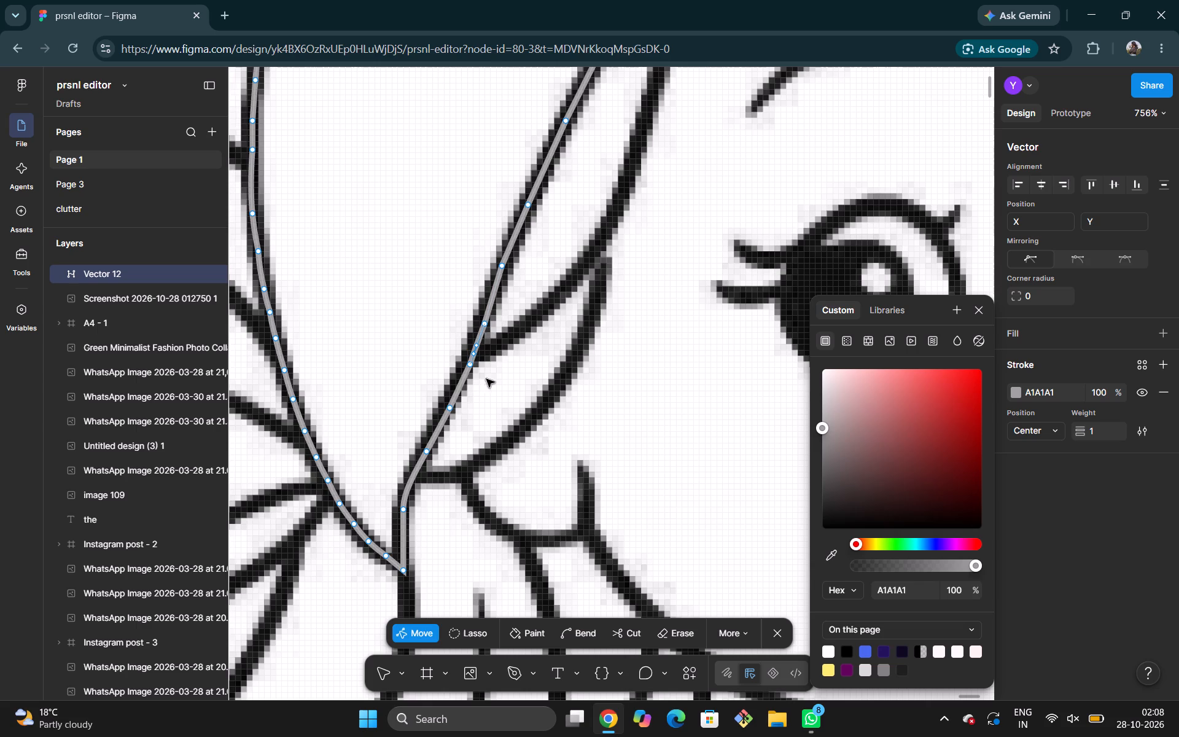
left_click_drag(483, 321, 483, 319)
left_click_drag(483, 319, 480, 319)
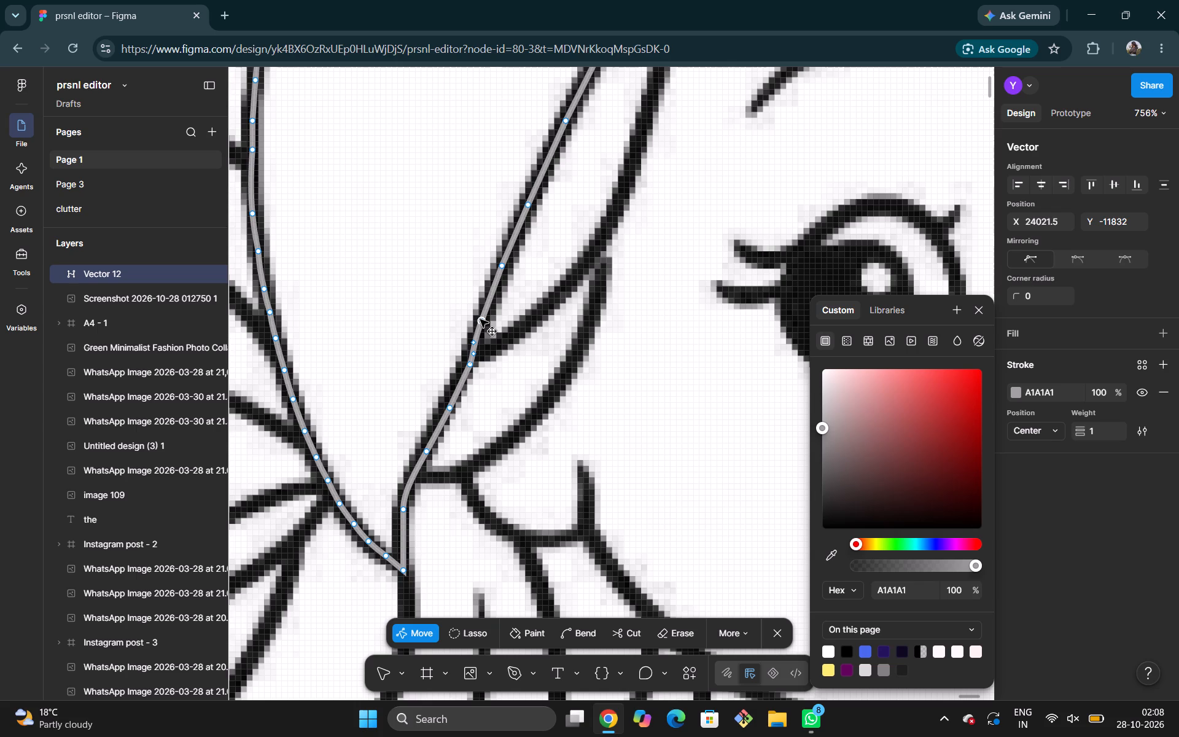
left_click_drag(480, 319, 484, 315)
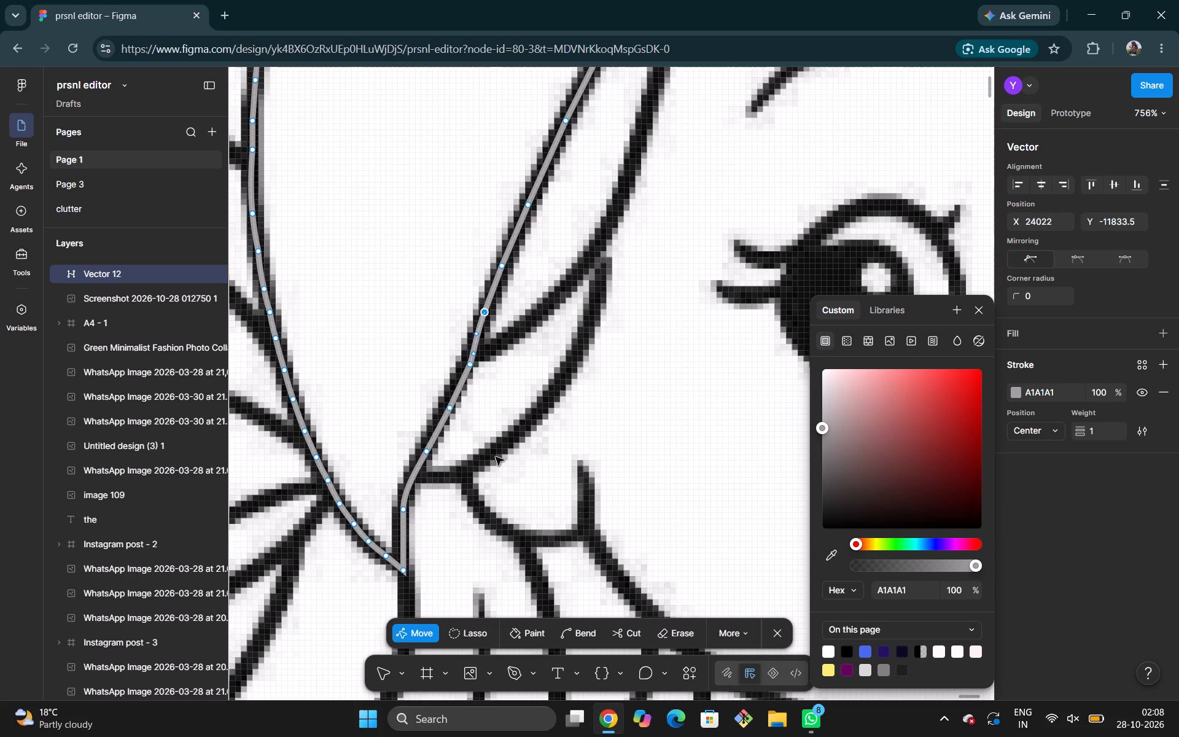
Bend the inner brim segment directly below the moved anchor and the three segments above it to follow the black line's curve.
left_click(578, 623)
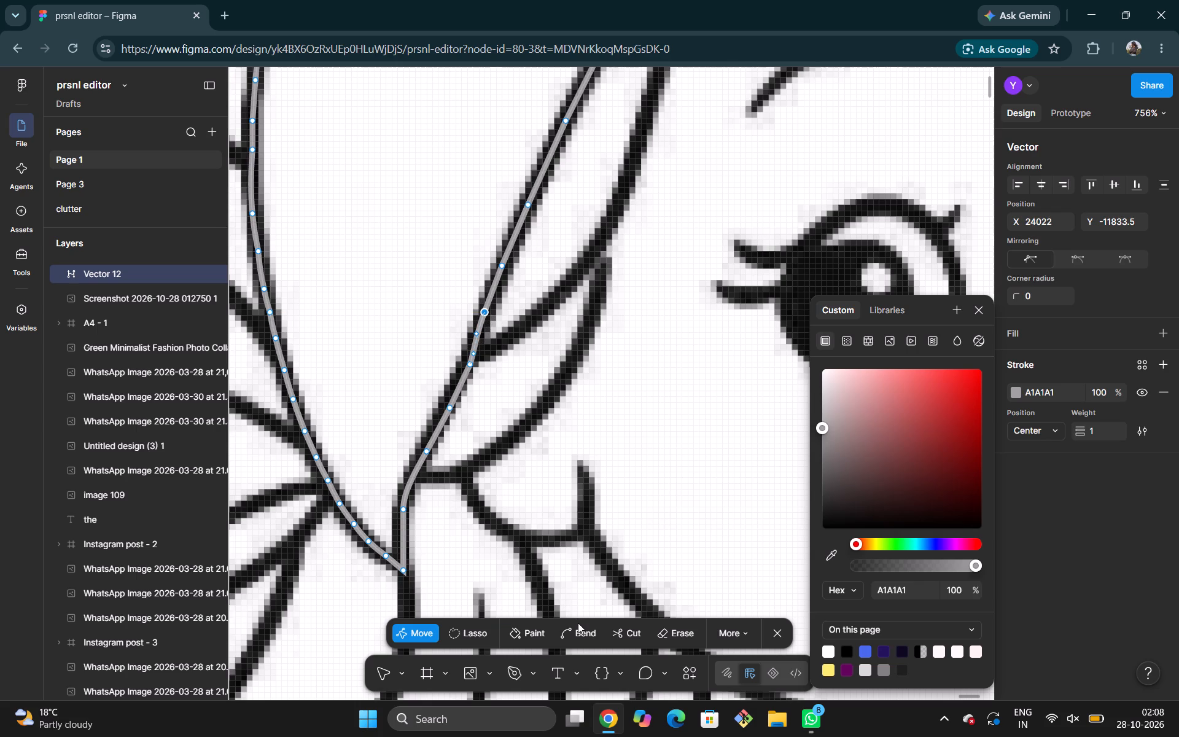
left_click(577, 628)
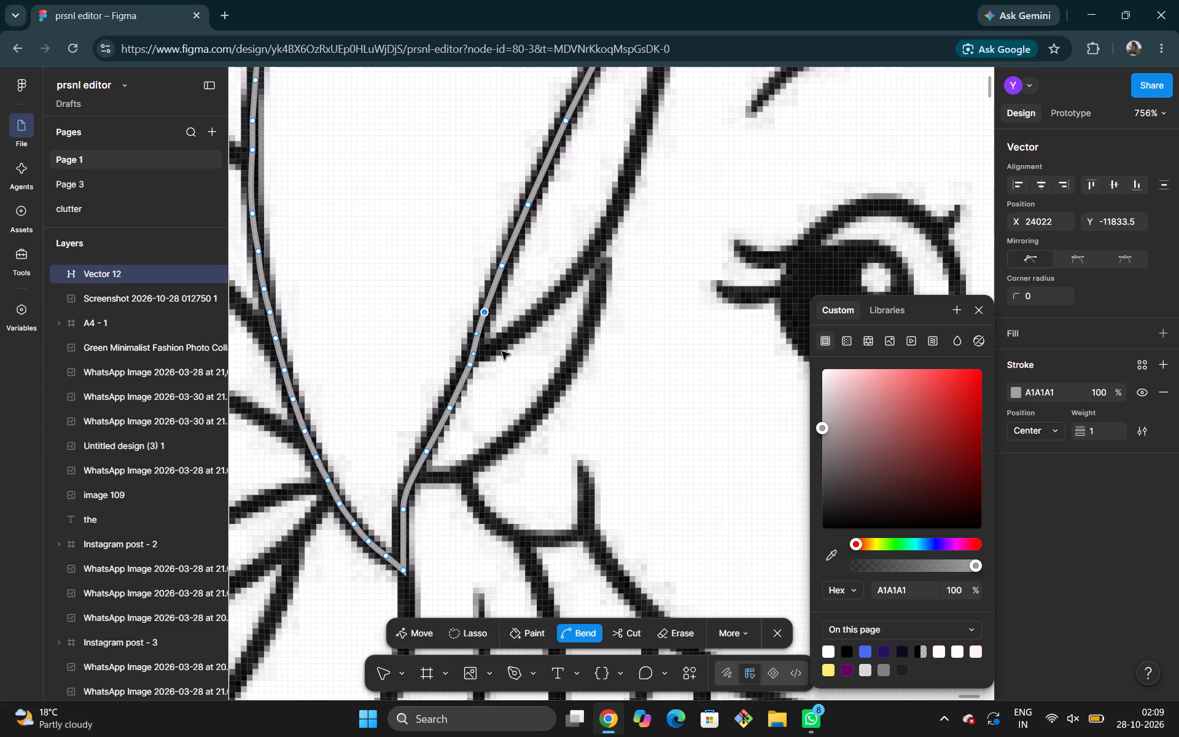
left_click(475, 343)
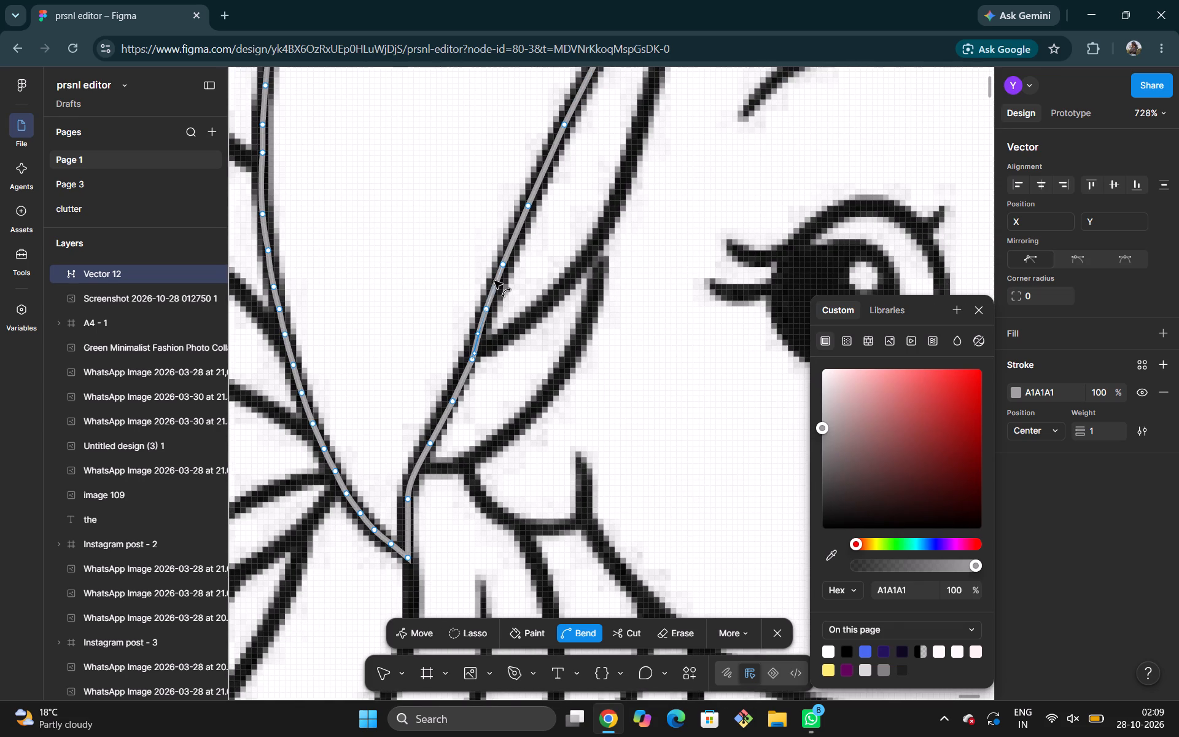
left_click(493, 287)
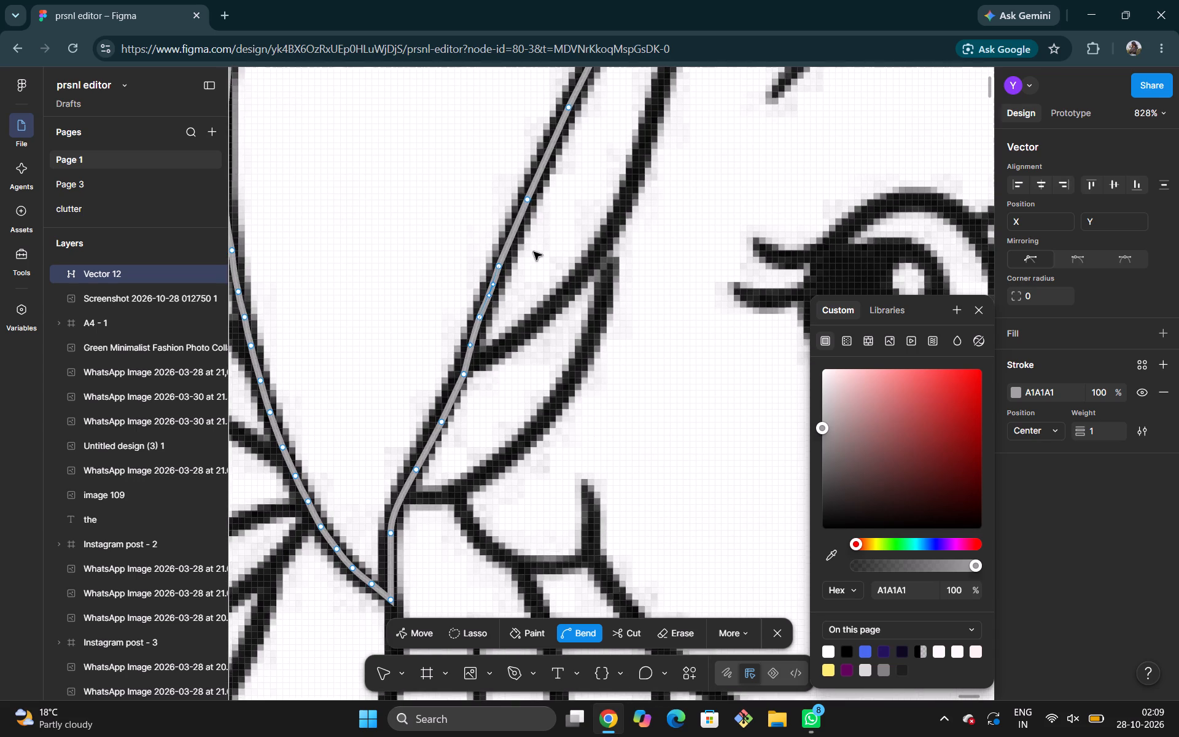
scroll(534, 252, "up", 1)
scroll(534, 252, "left", 1)
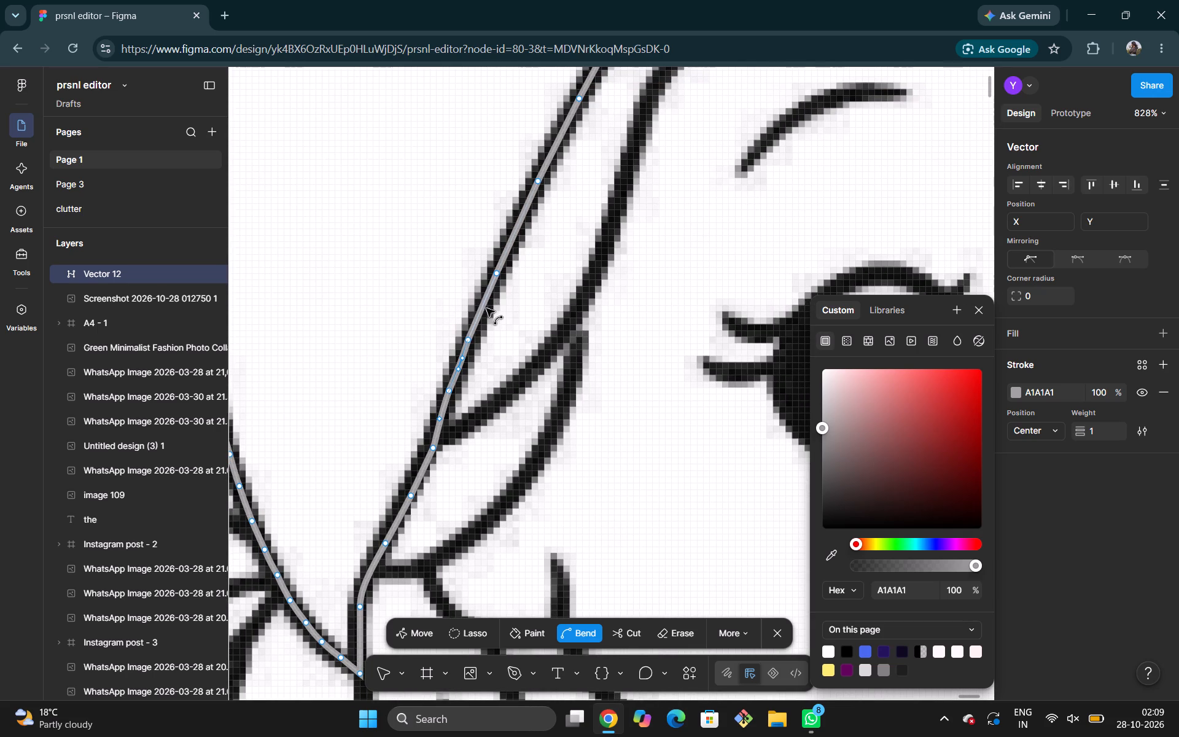
left_click(483, 308)
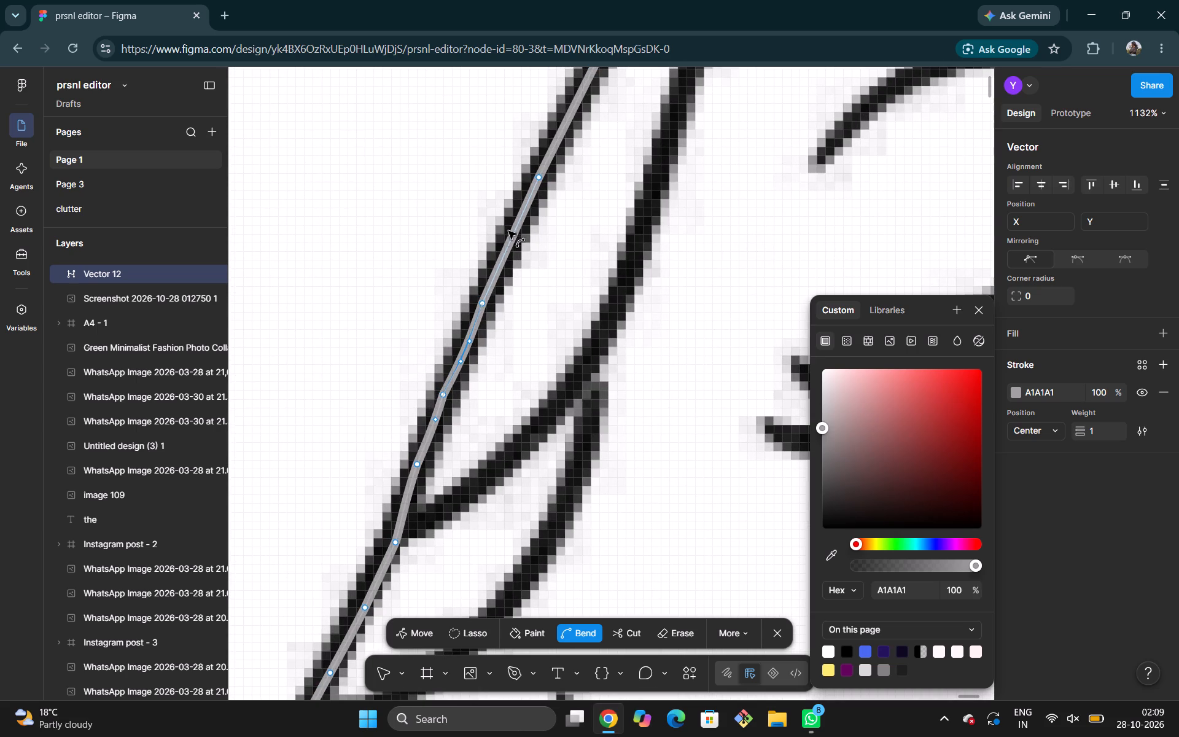
left_click(503, 256)
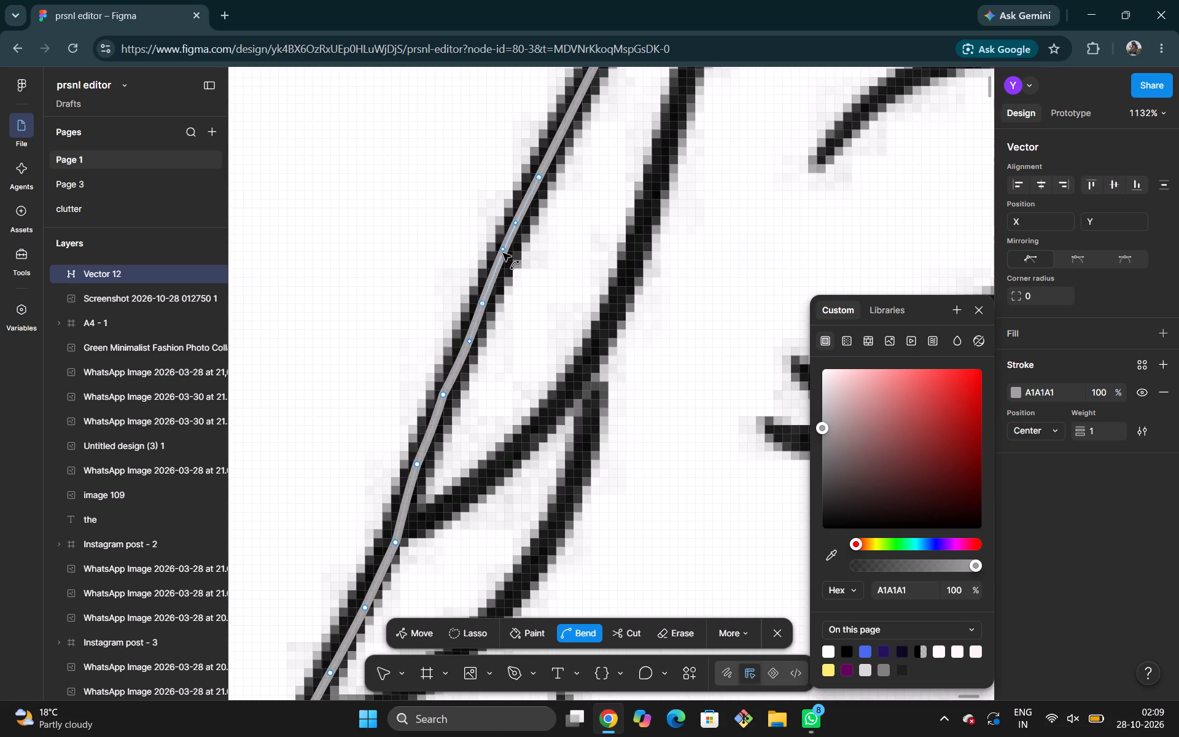
Bend the next inner brim segment further up, fine-tuning its curve so it runs along the centre of the black line.
scroll(503, 254, "up", 1)
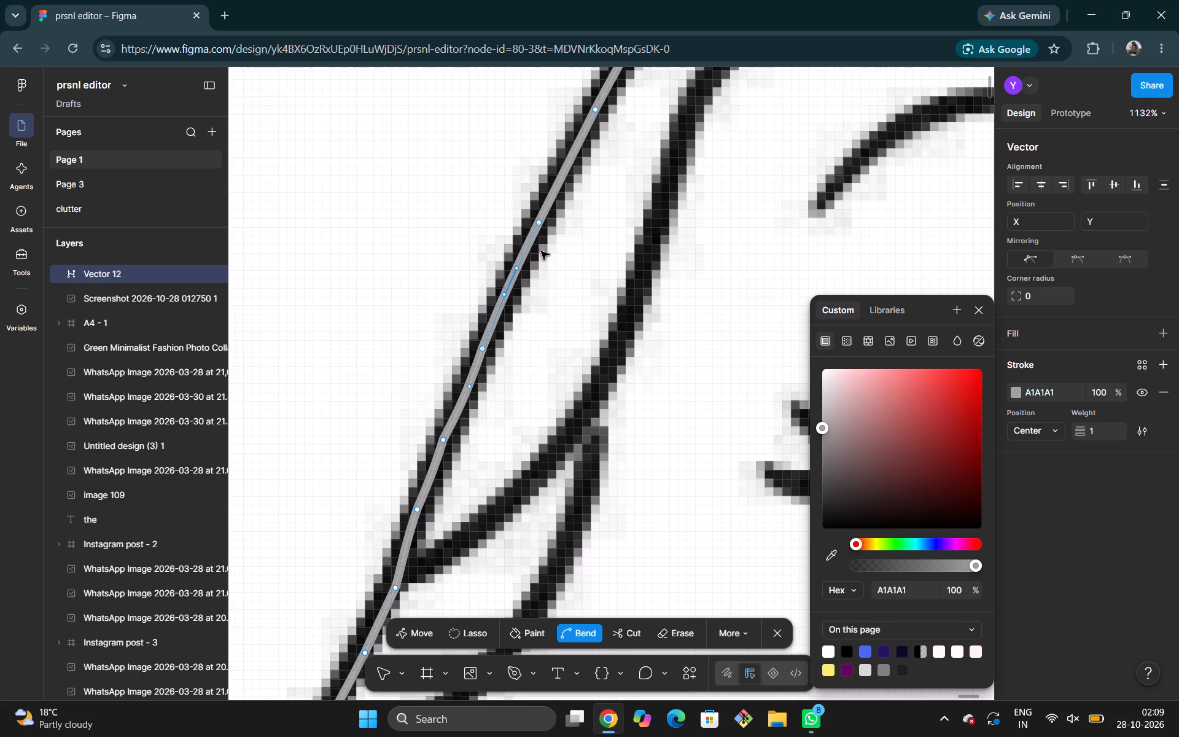
scroll(541, 251, "left", 1)
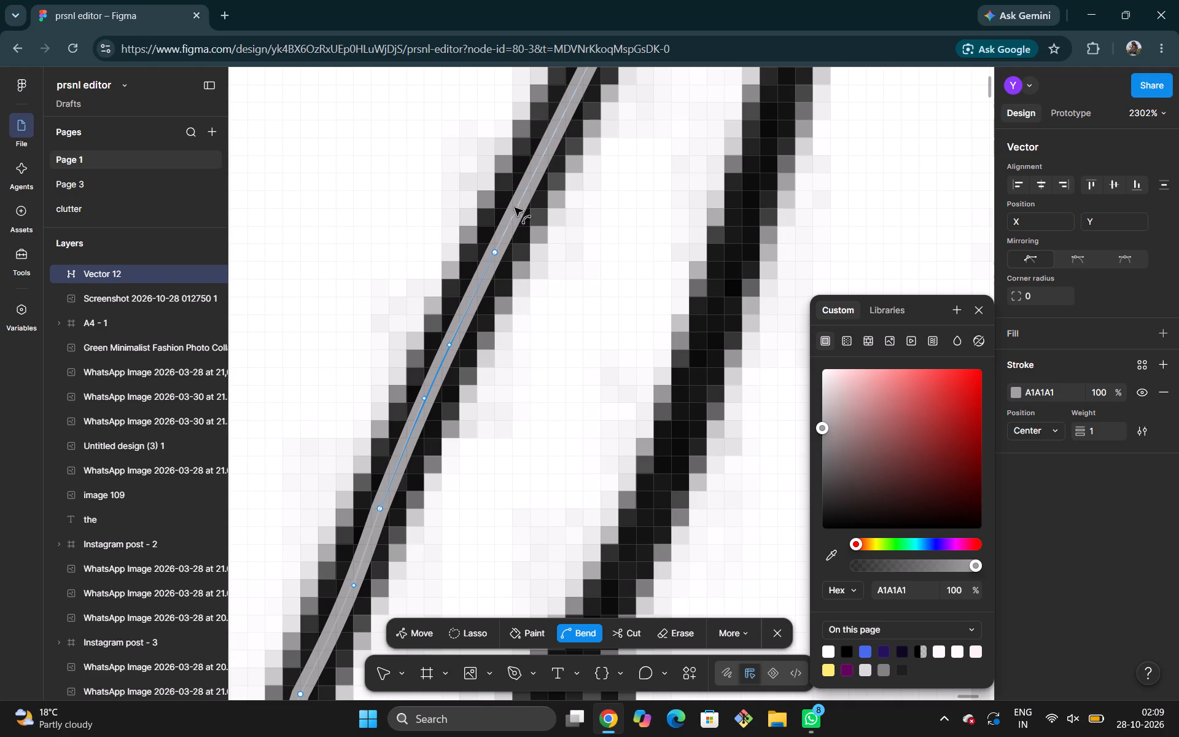
scroll(517, 206, "up", 1)
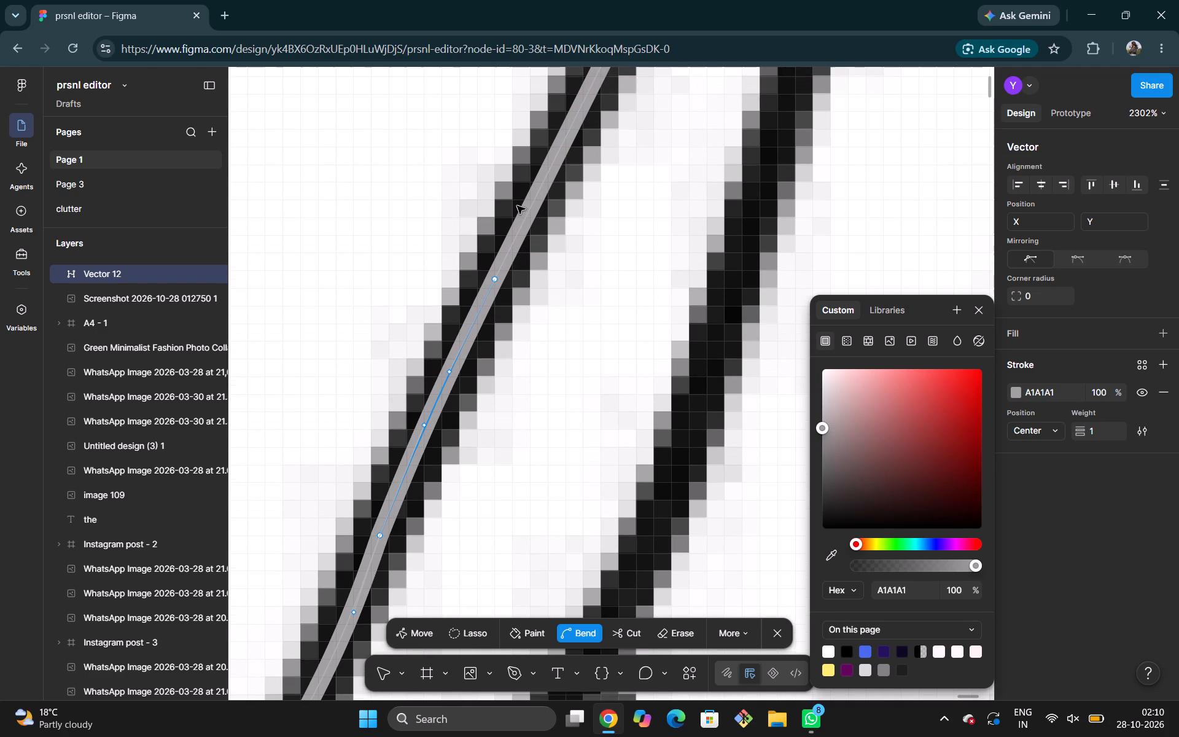
scroll(527, 211, "left", 1)
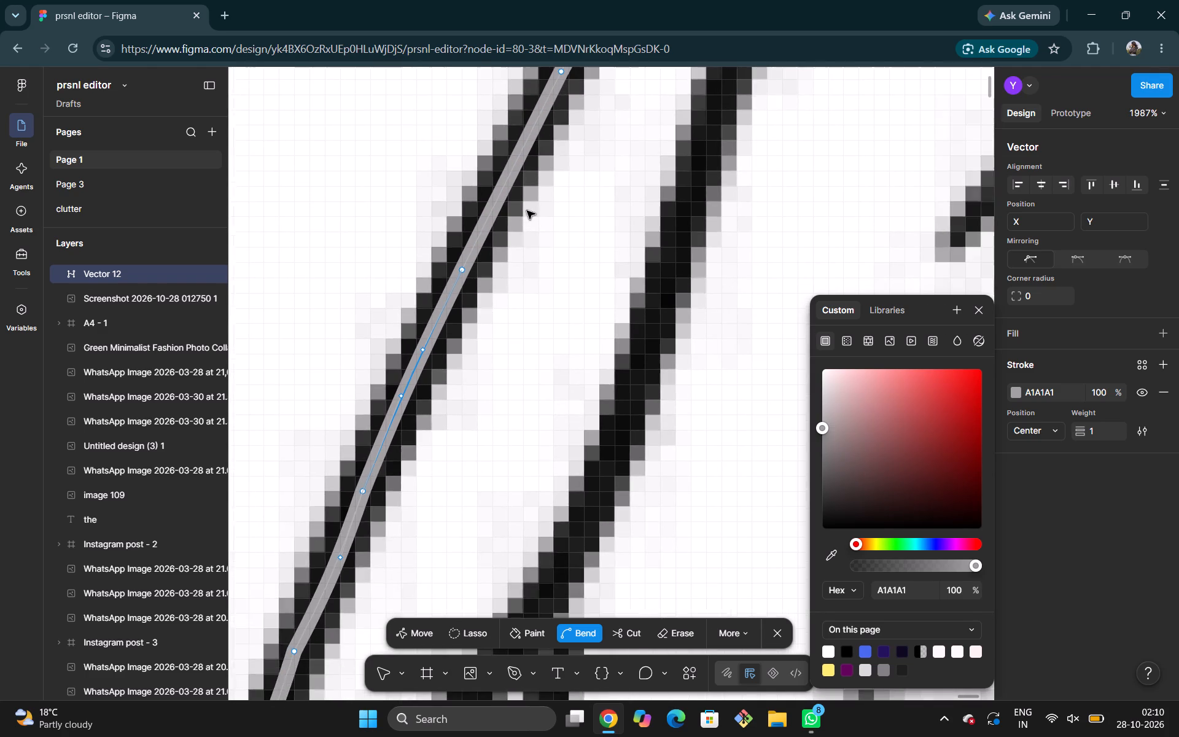
scroll(527, 211, "up", 1)
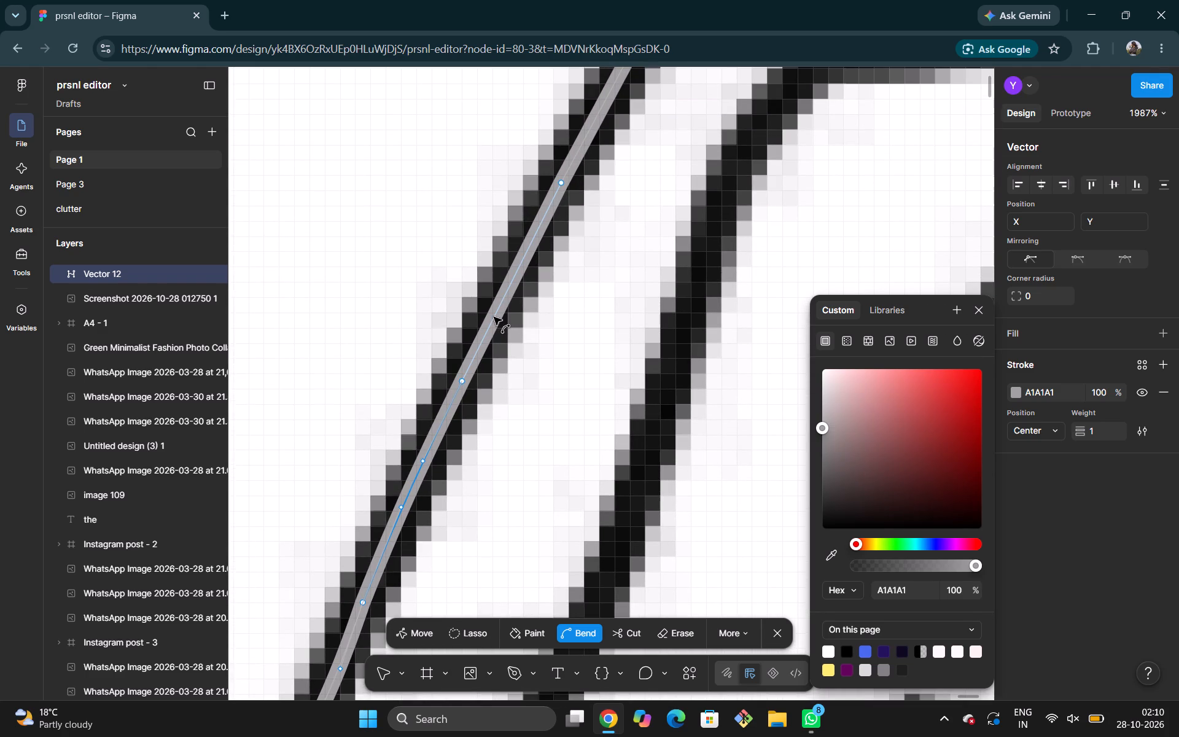
left_click_drag(494, 317, 494, 309)
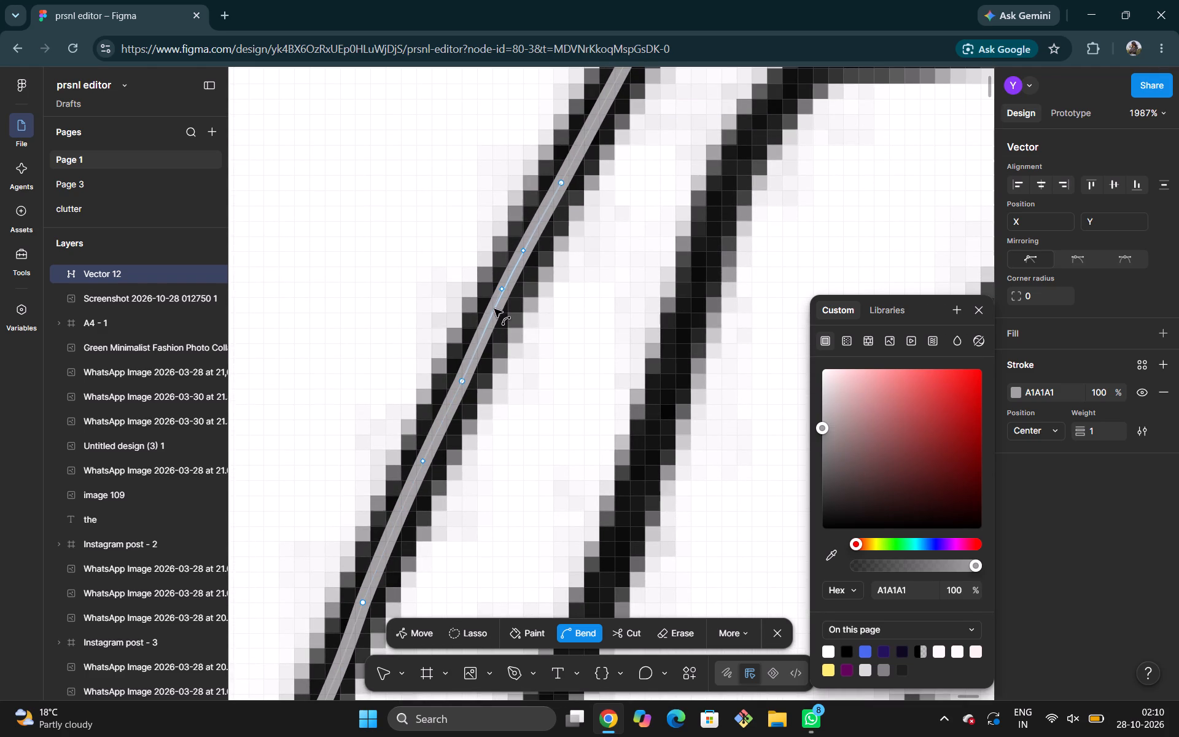
left_click_drag(494, 309, 494, 311)
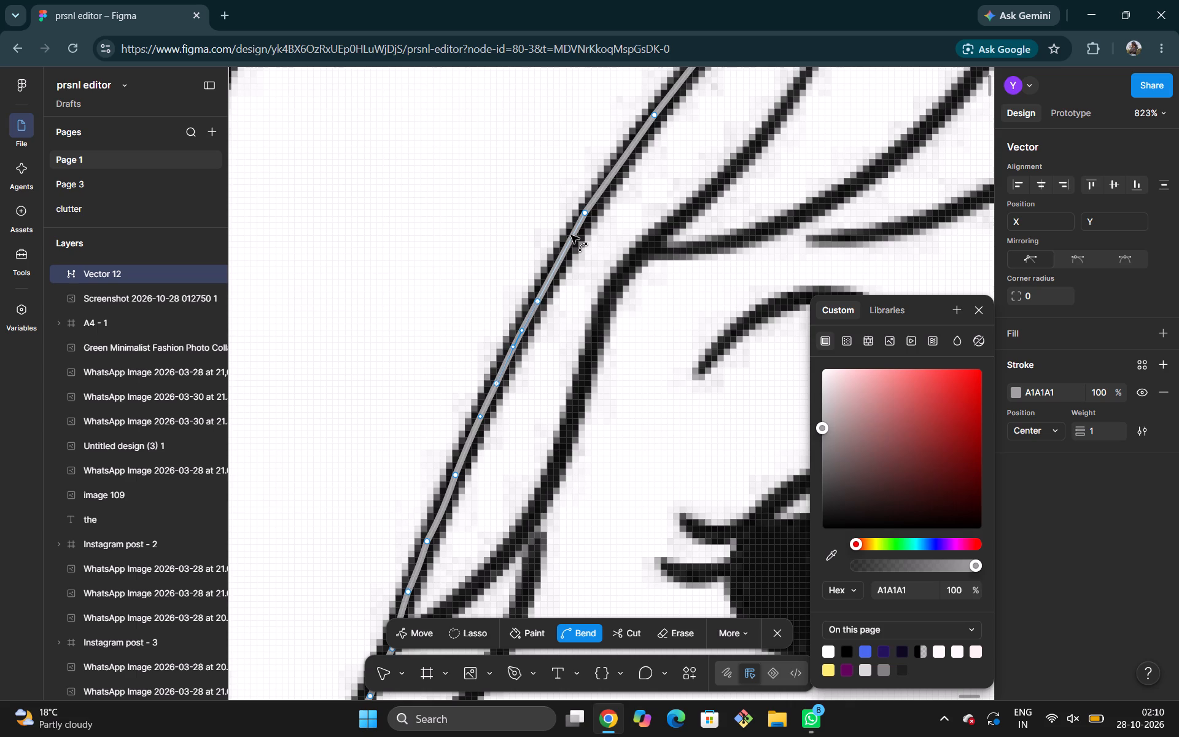
Bend the next three inner brim segments, beside the forking fringe strands above the eyebrow, to smooth the curve along the black line.
left_click(559, 265)
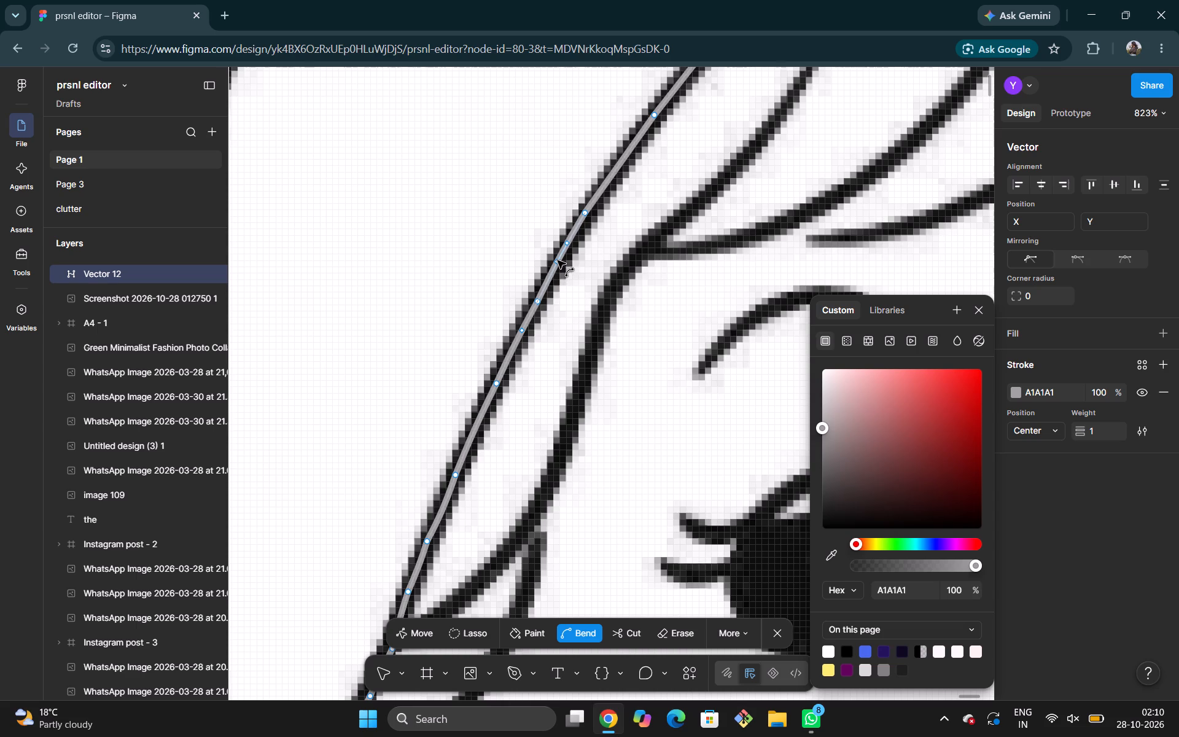
scroll(601, 244, "up", 1)
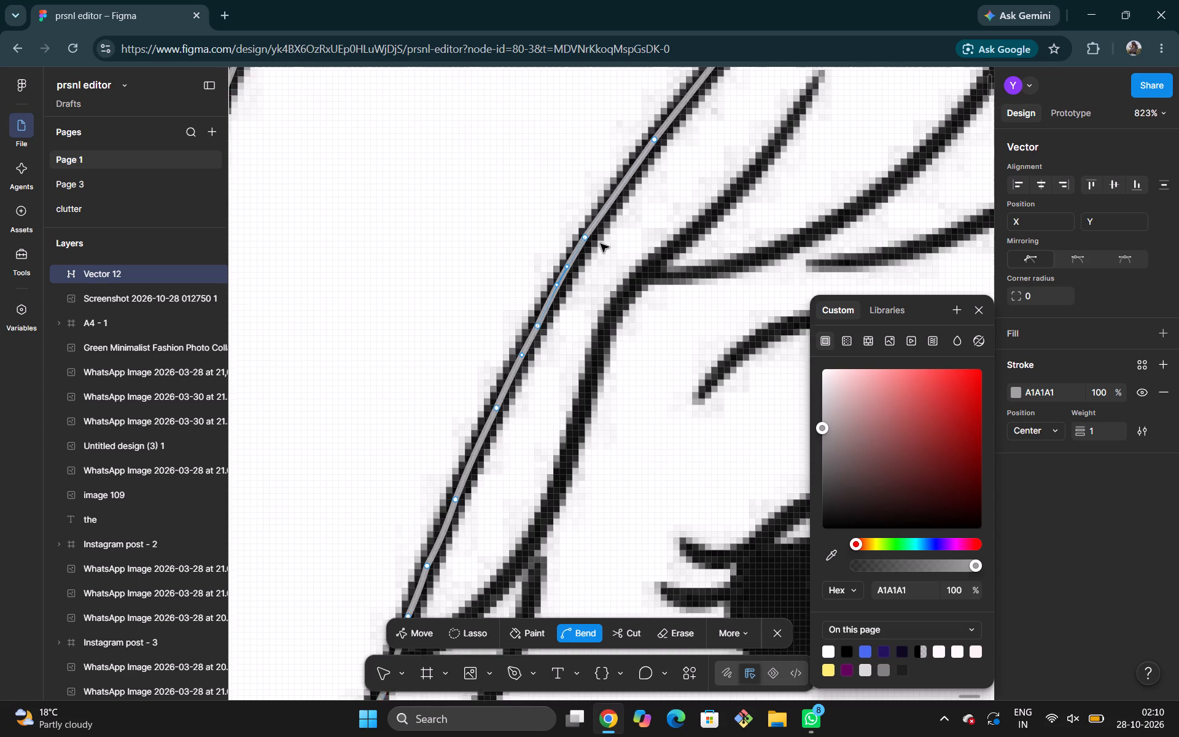
scroll(601, 244, "up", 1)
scroll(601, 244, "left", 1)
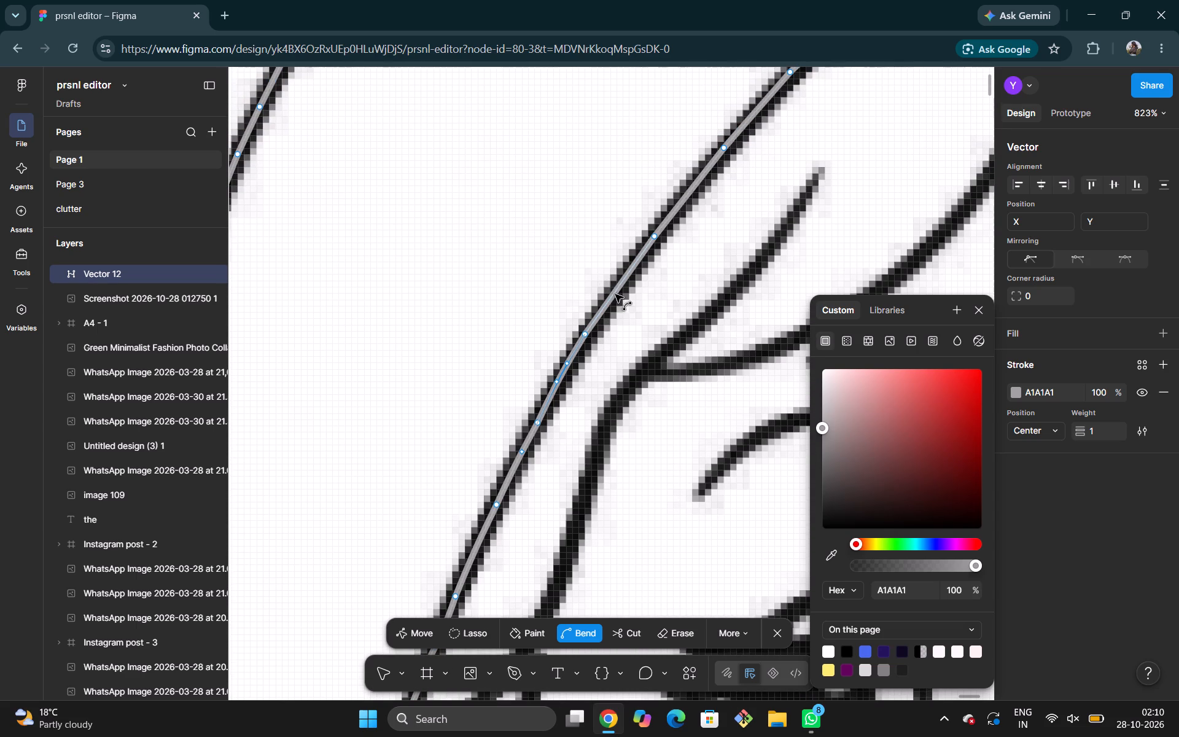
left_click(618, 290)
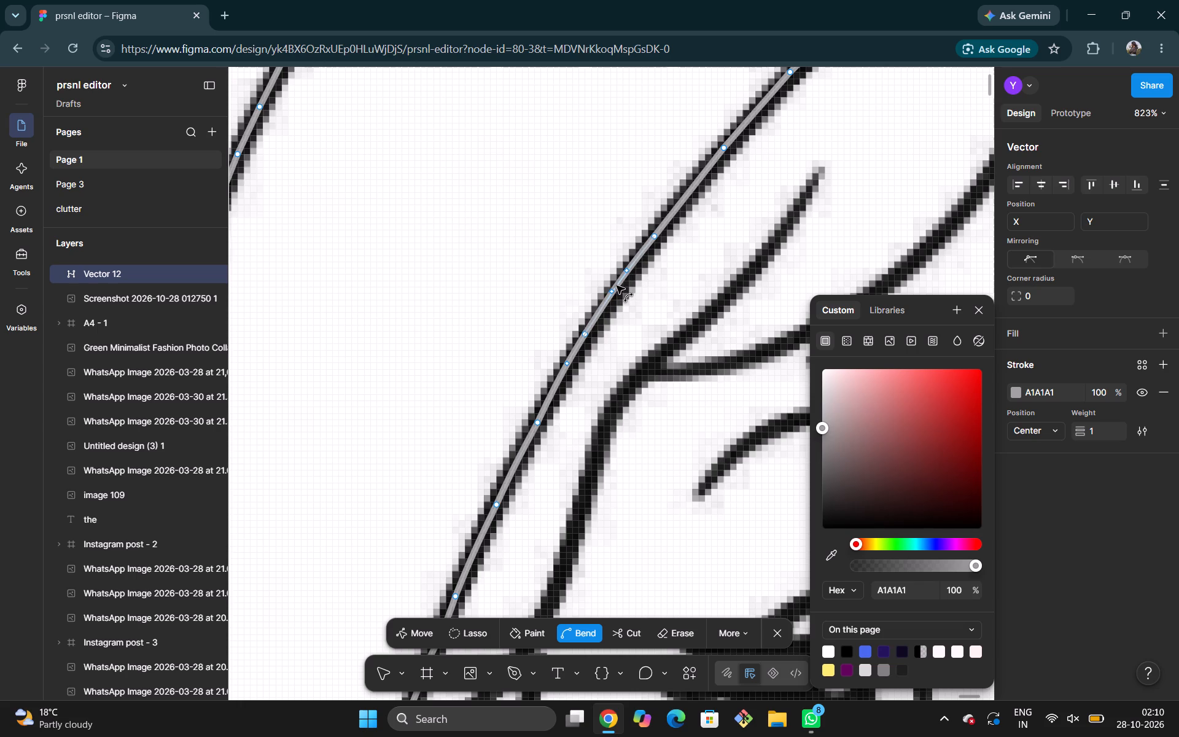
scroll(617, 286, "left", 1)
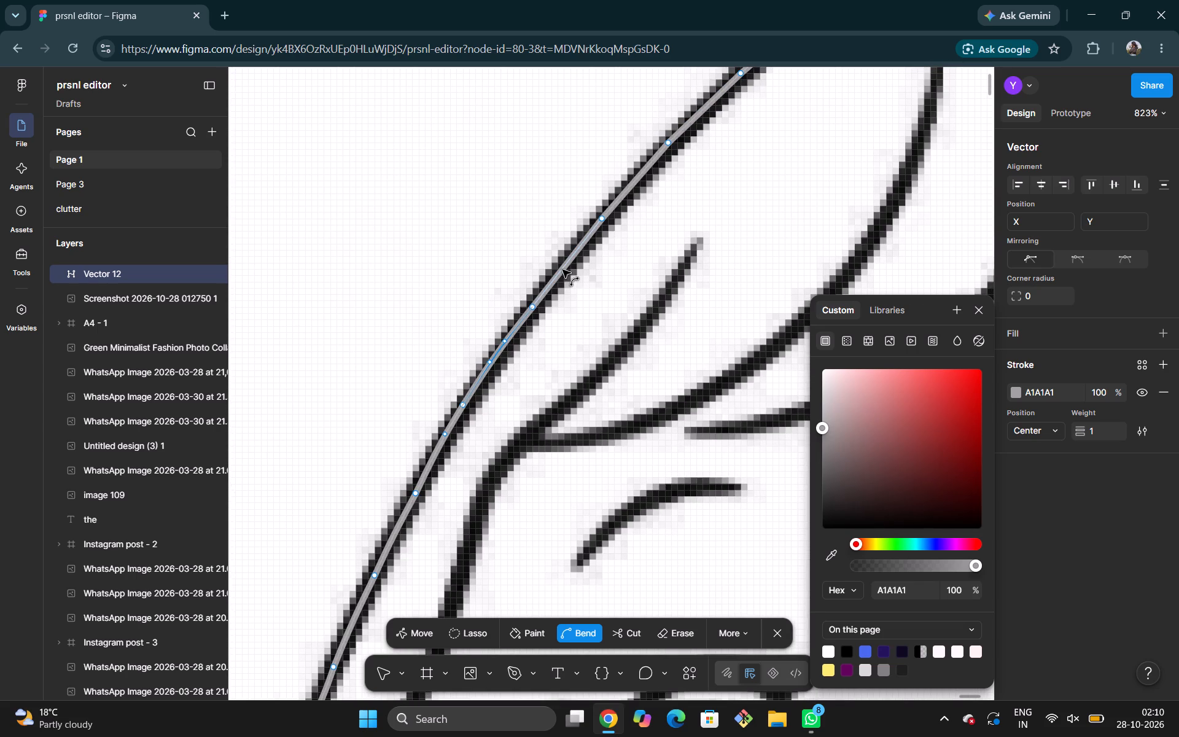
left_click(562, 270)
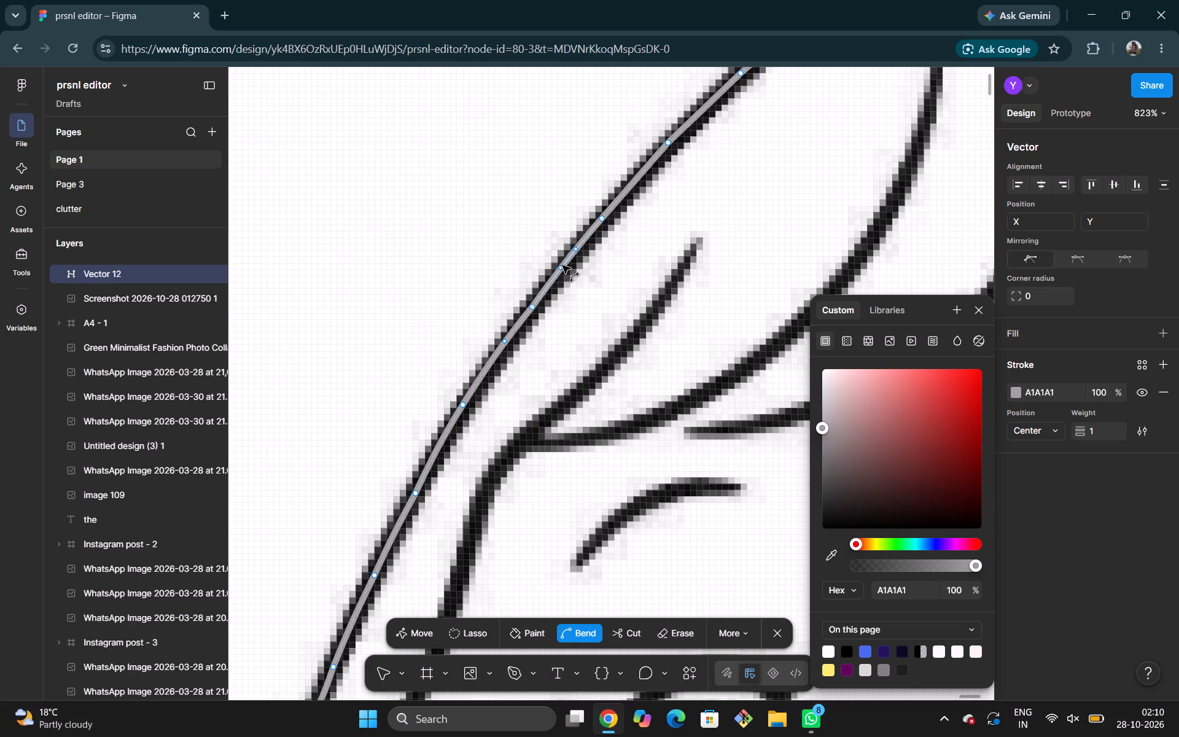
Bend the next two inner brim segments, above the tip of the short forked fringe strand, to follow the centre of the black line.
scroll(562, 265, "left", 1)
scroll(562, 265, "up", 1)
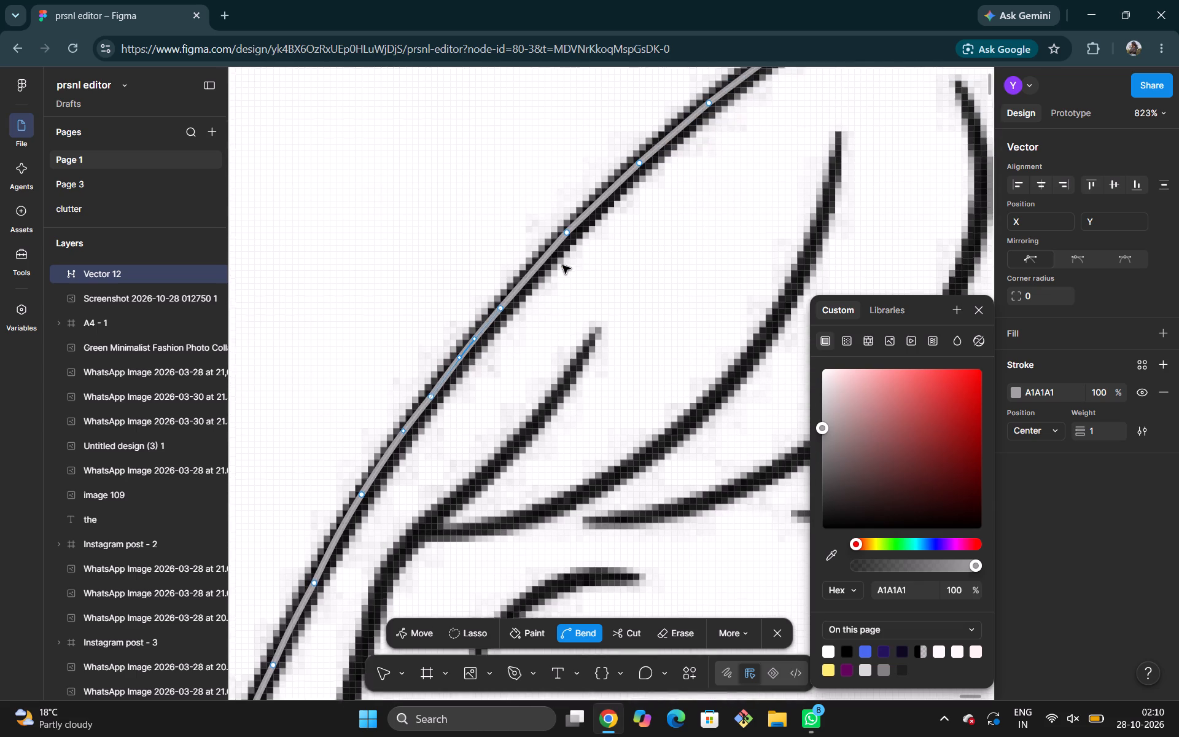
scroll(562, 265, "up", 1)
left_click(533, 325)
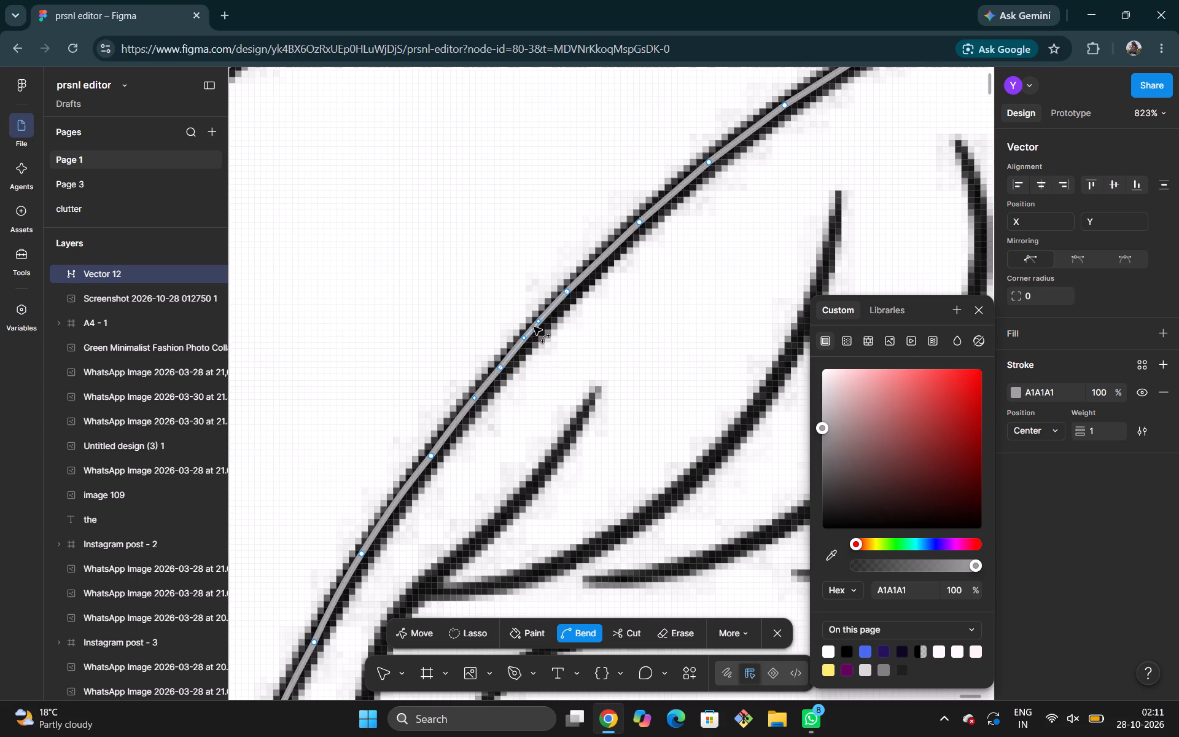
scroll(614, 274, "up", 1)
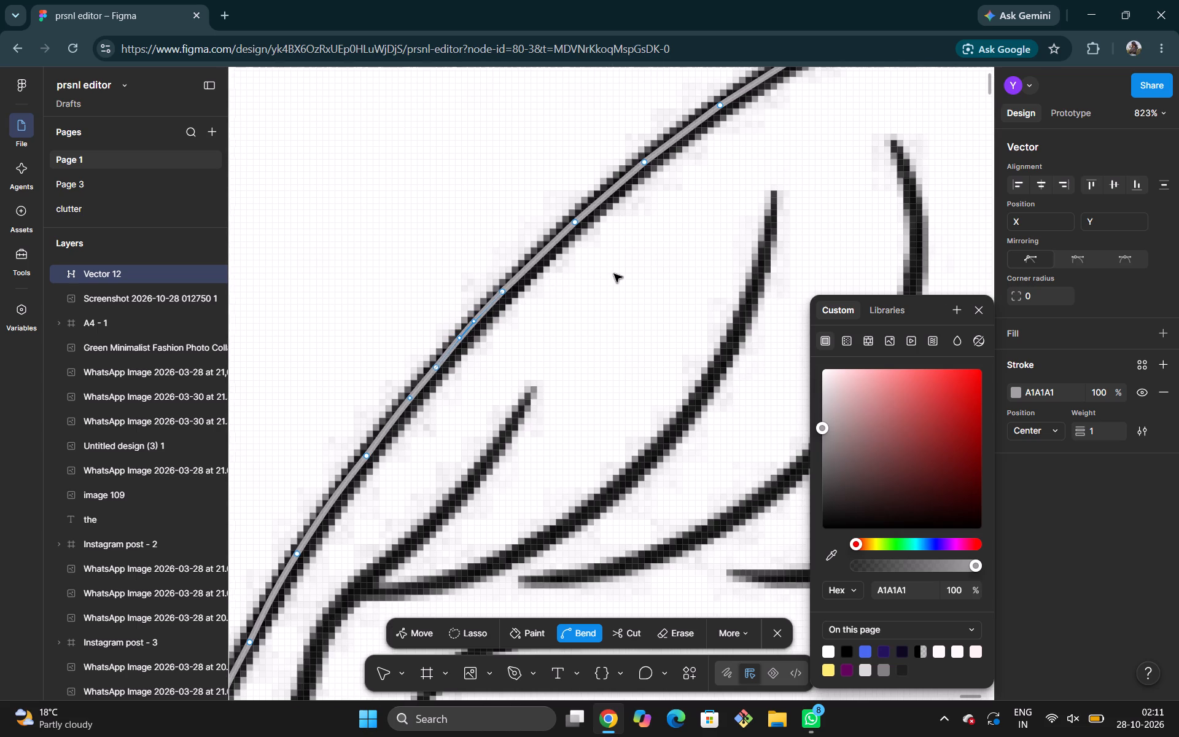
scroll(614, 274, "up", 1)
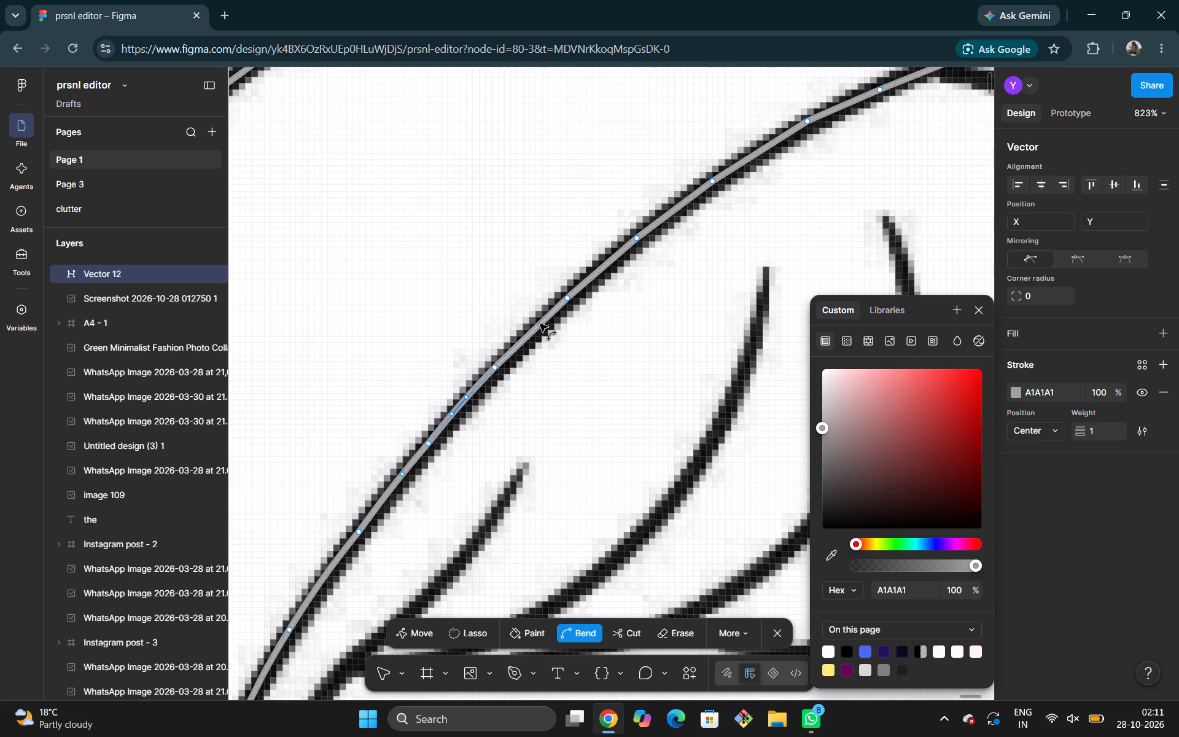
left_click(539, 326)
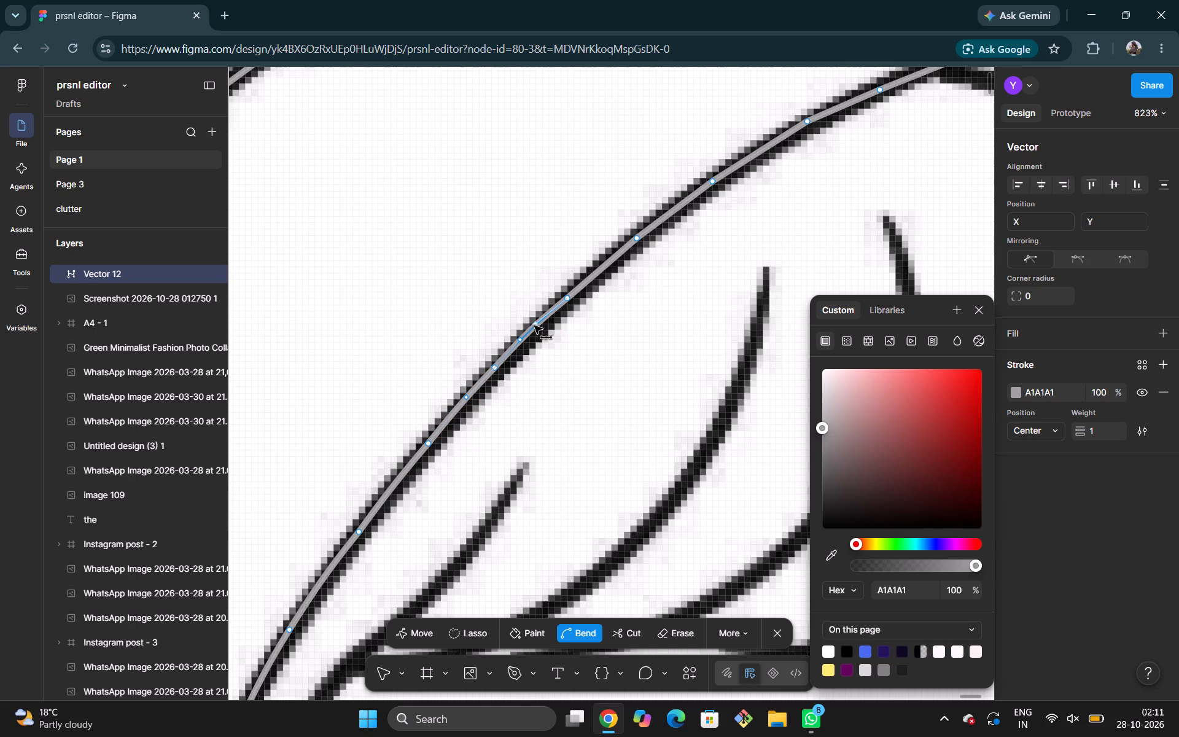
left_click(530, 328)
Bend the following two inner brim segments further up the curve, above the long fringe strands, to match the black line.
scroll(593, 295, "left", 1)
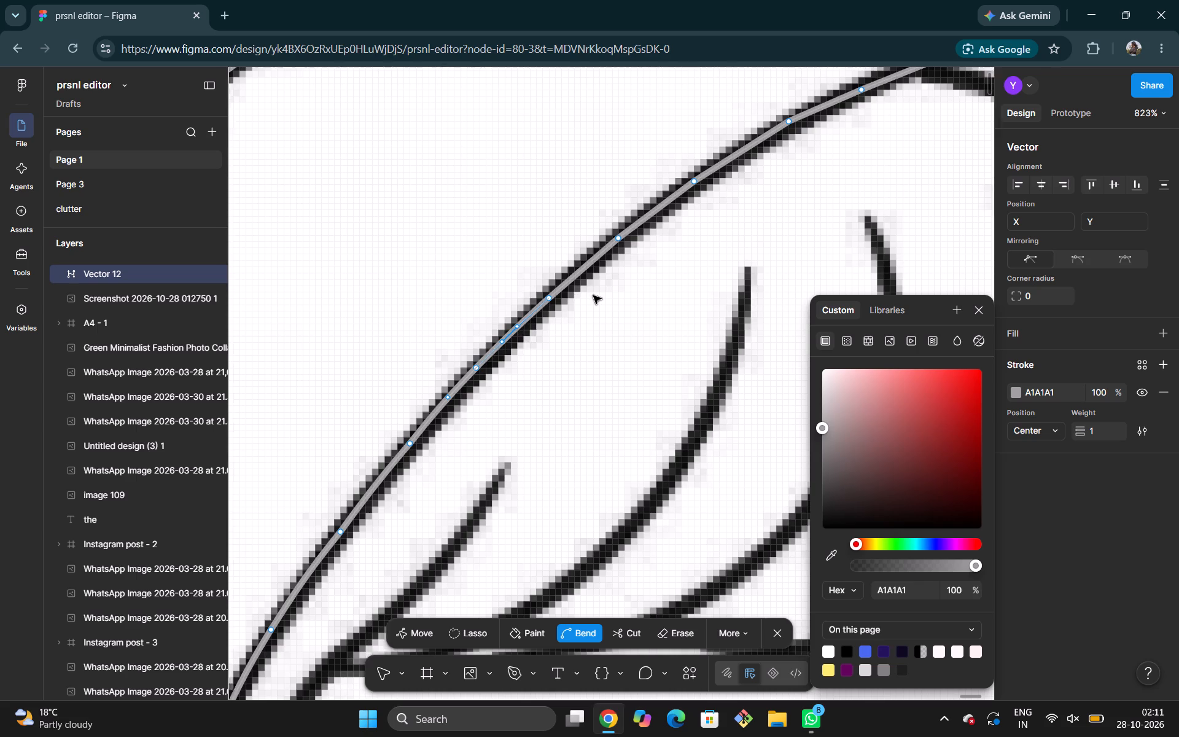
scroll(593, 295, "left", 1)
scroll(593, 295, "up", 1)
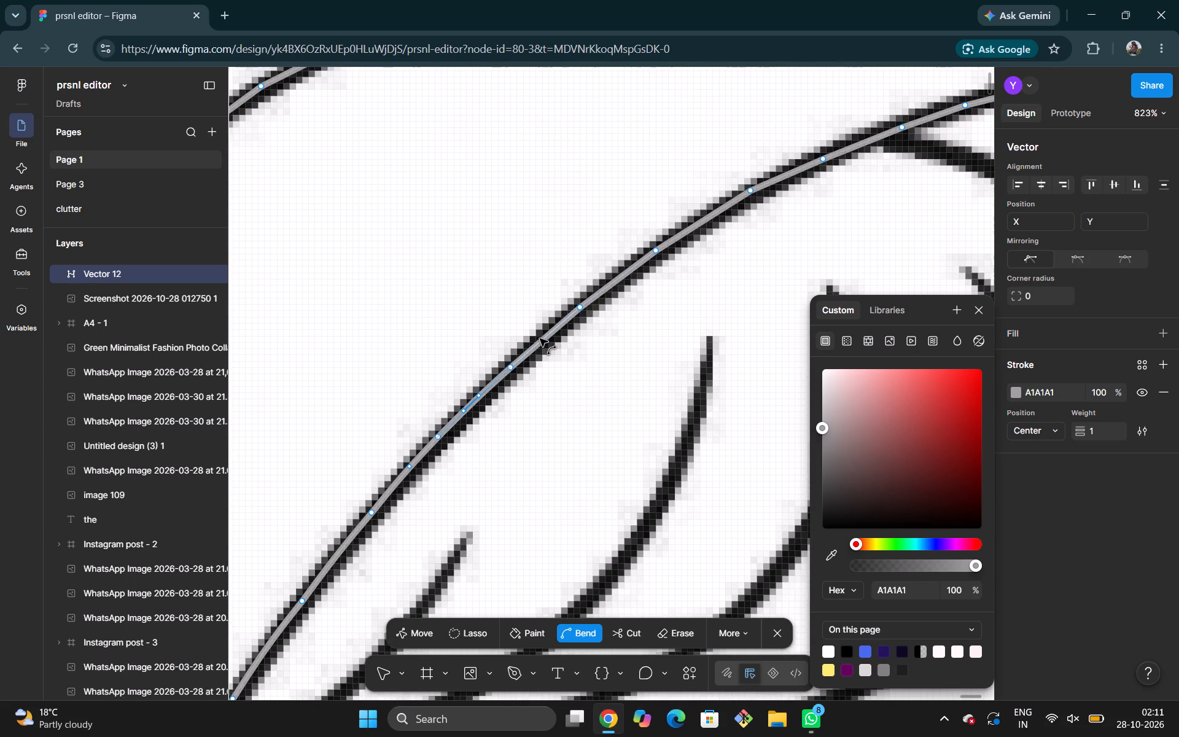
left_click(543, 341)
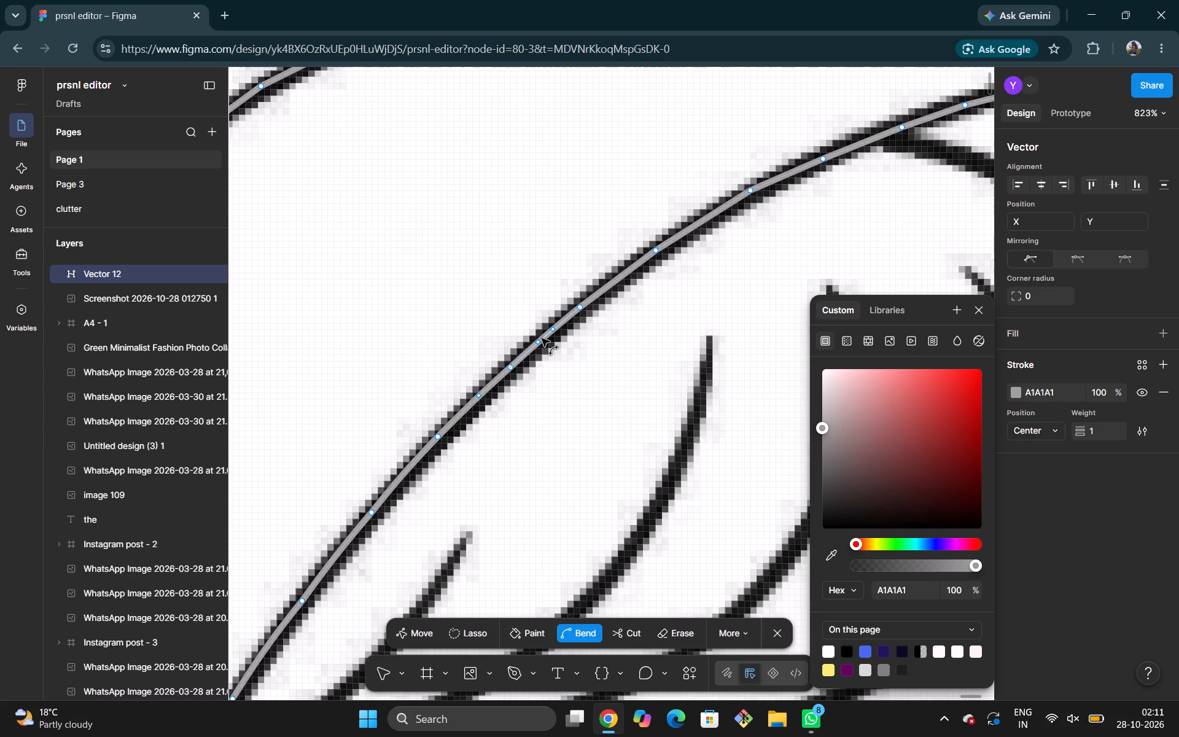
scroll(542, 338, "left", 1)
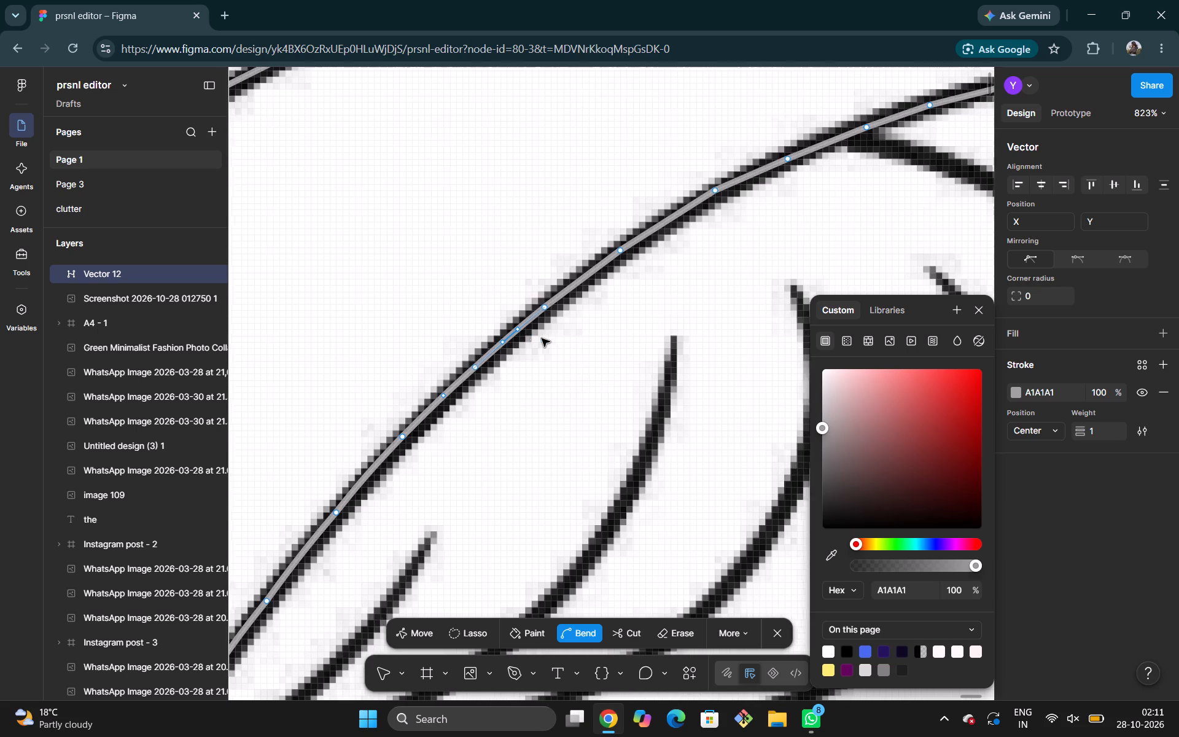
scroll(542, 338, "left", 1)
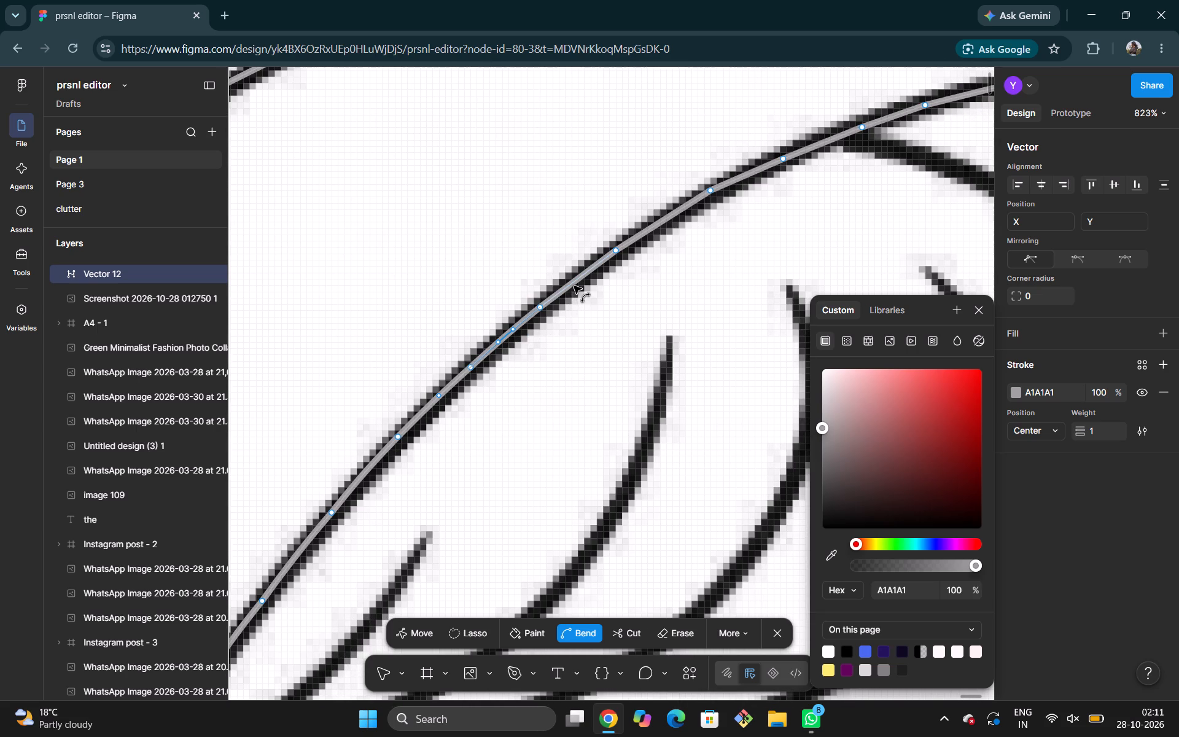
left_click(574, 286)
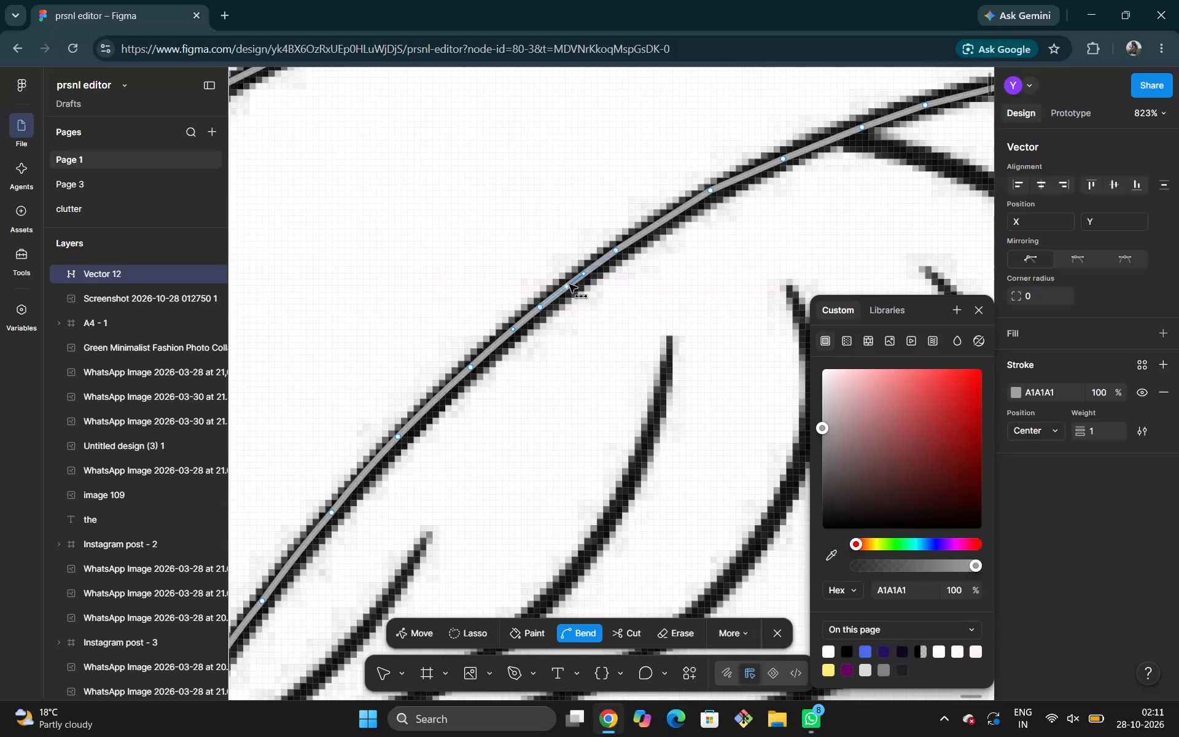
Move the inner brim anchor two points before the thick strand's junction to X 24132, Y -11973.5, onto the black line's centre.
scroll(612, 274, "up", 1)
scroll(612, 274, "left", 1)
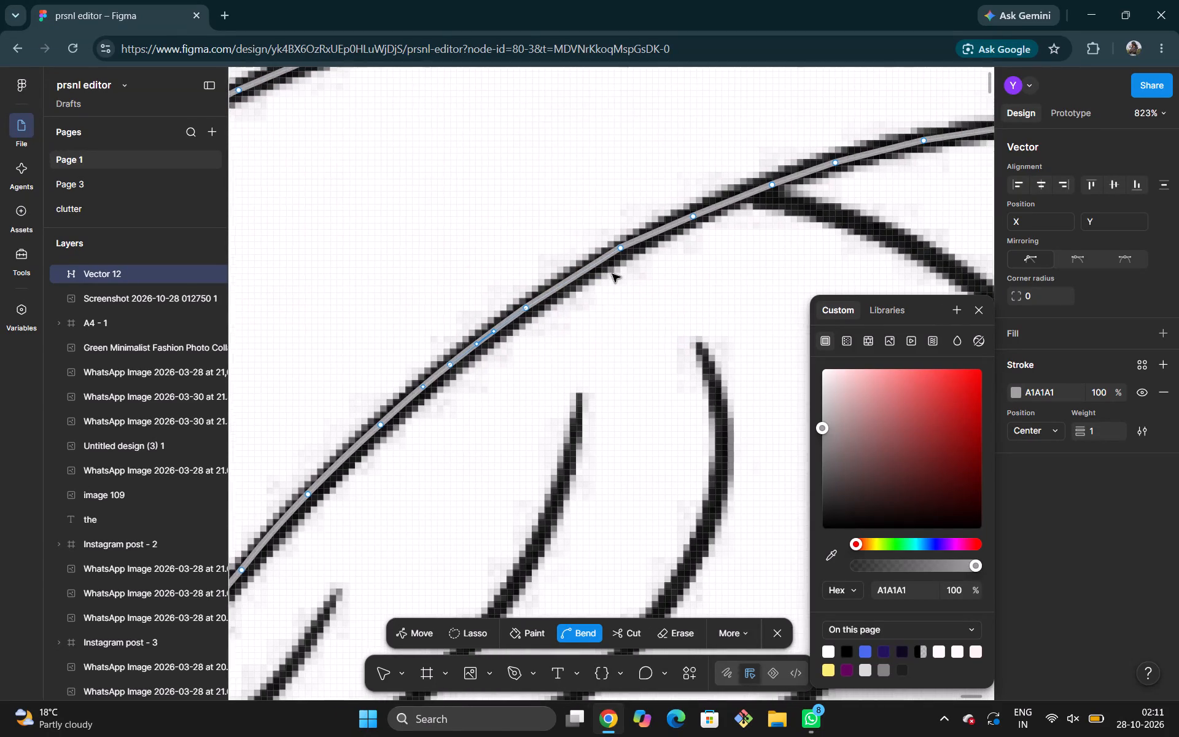
scroll(612, 274, "left", 2)
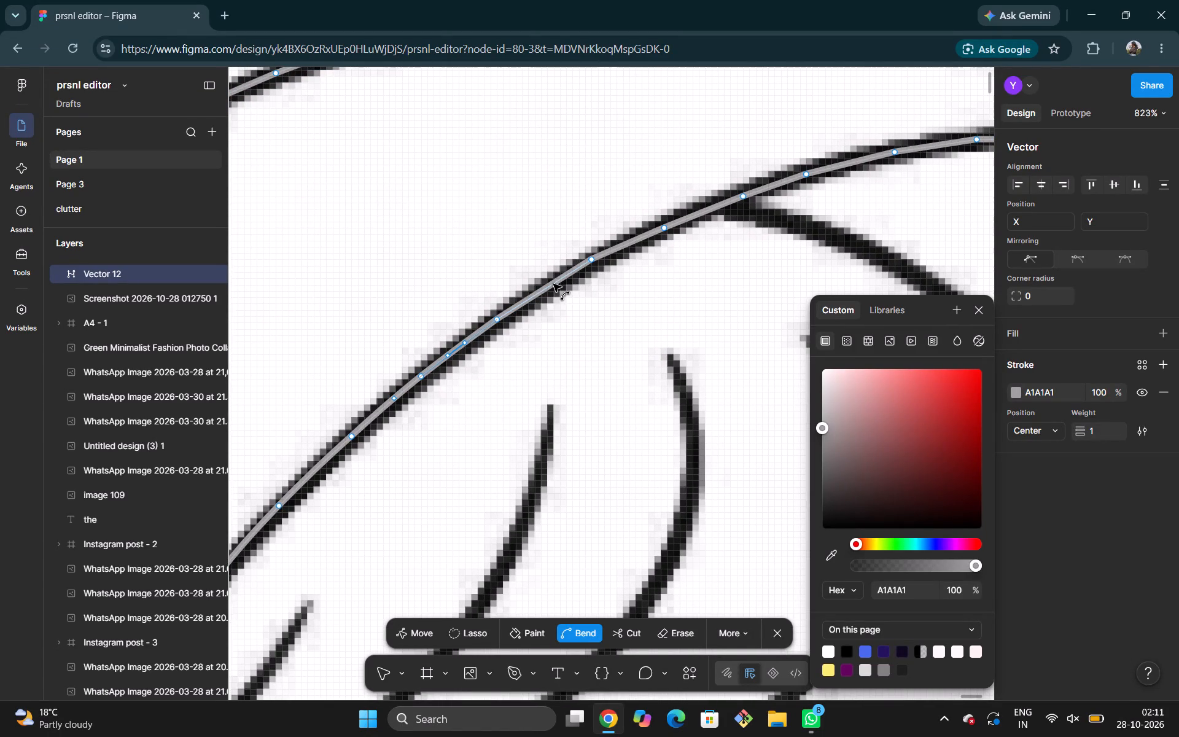
left_click(408, 629)
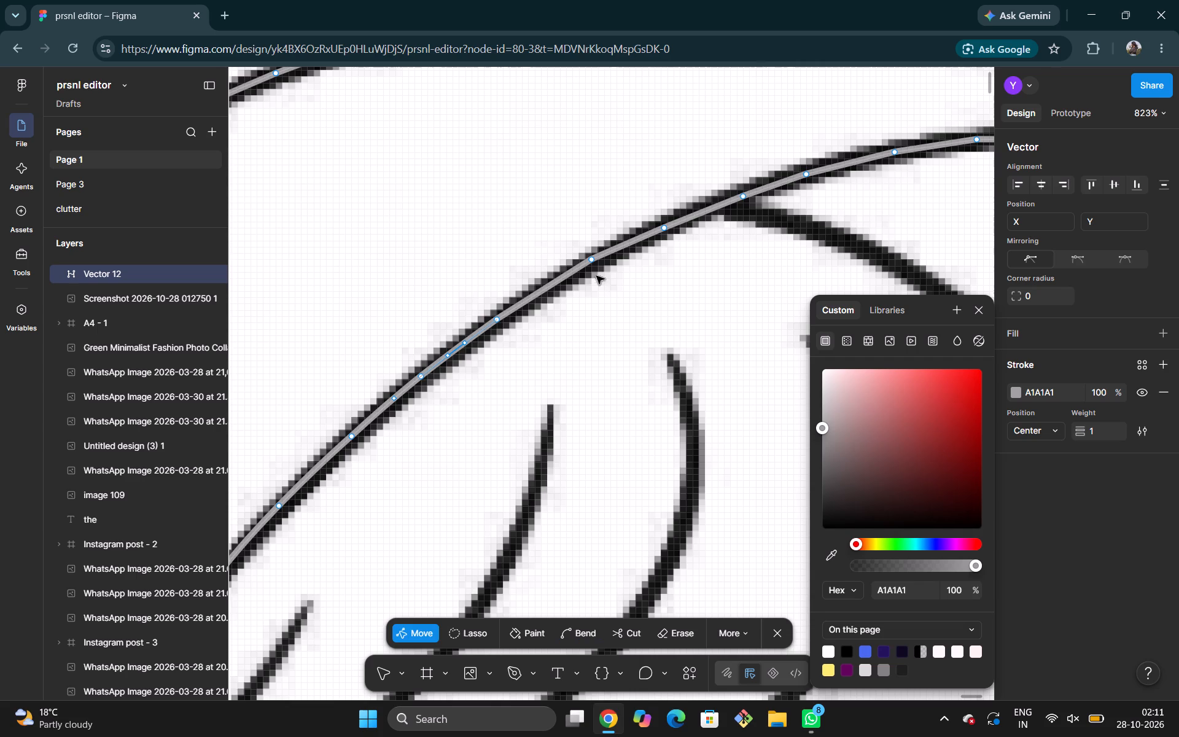
left_click(592, 262)
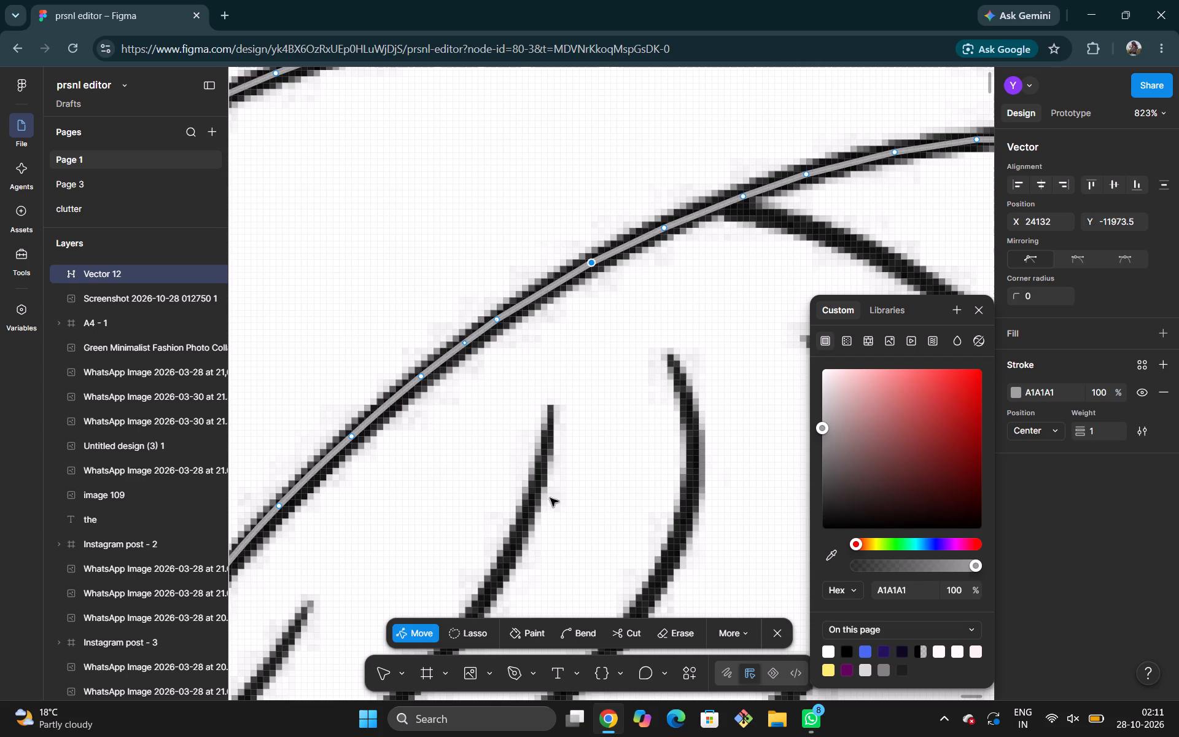
Bend the inner brim segment directly below the moved anchor and the two above it, up to the thick strand's junction.
left_click(569, 631)
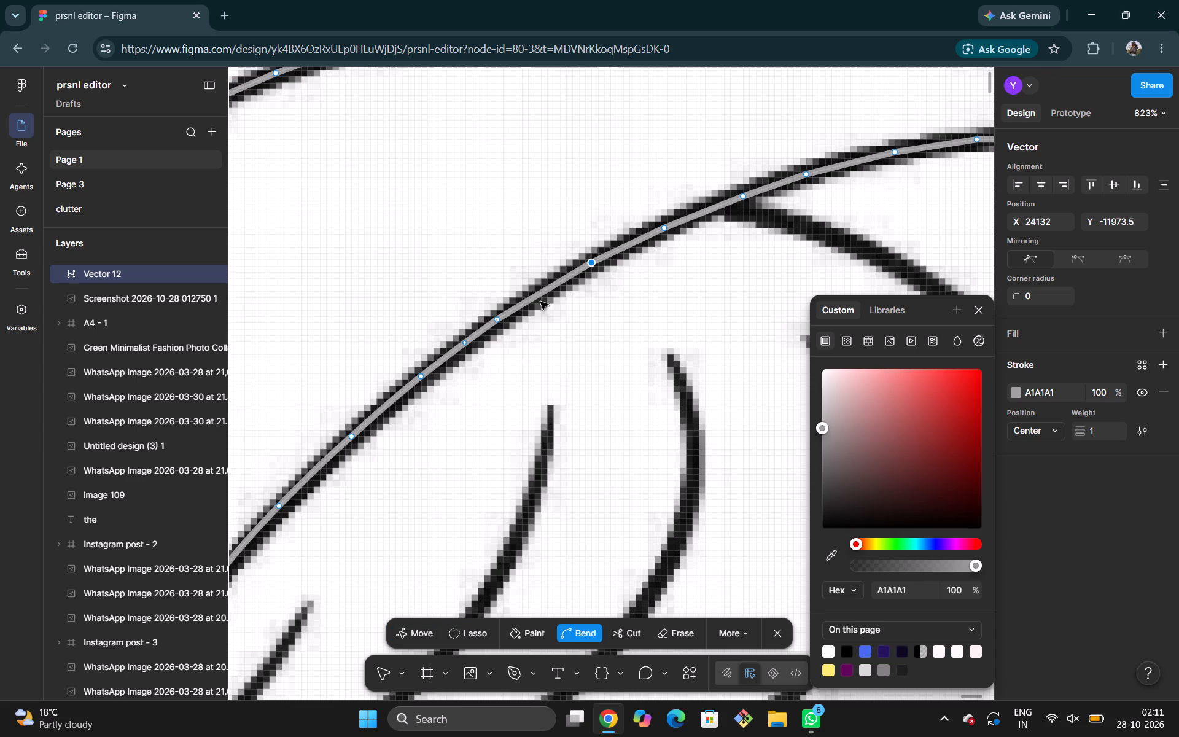
left_click(543, 295)
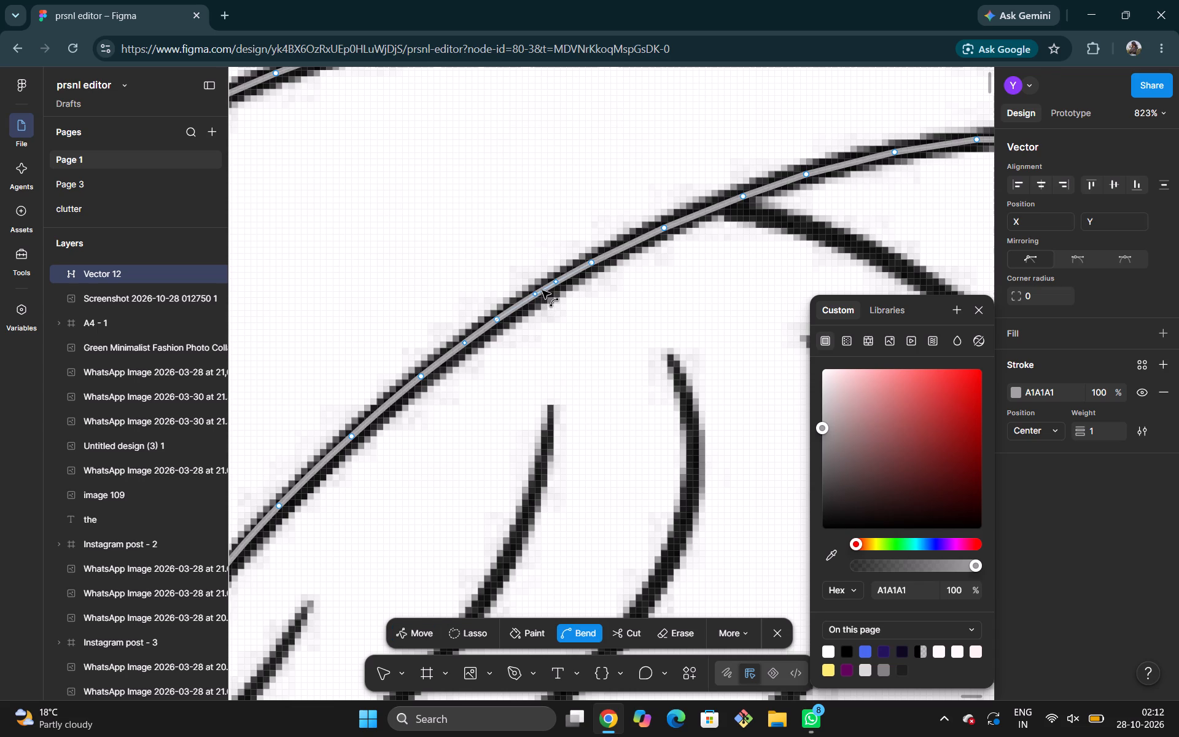
scroll(626, 257, "left", 1)
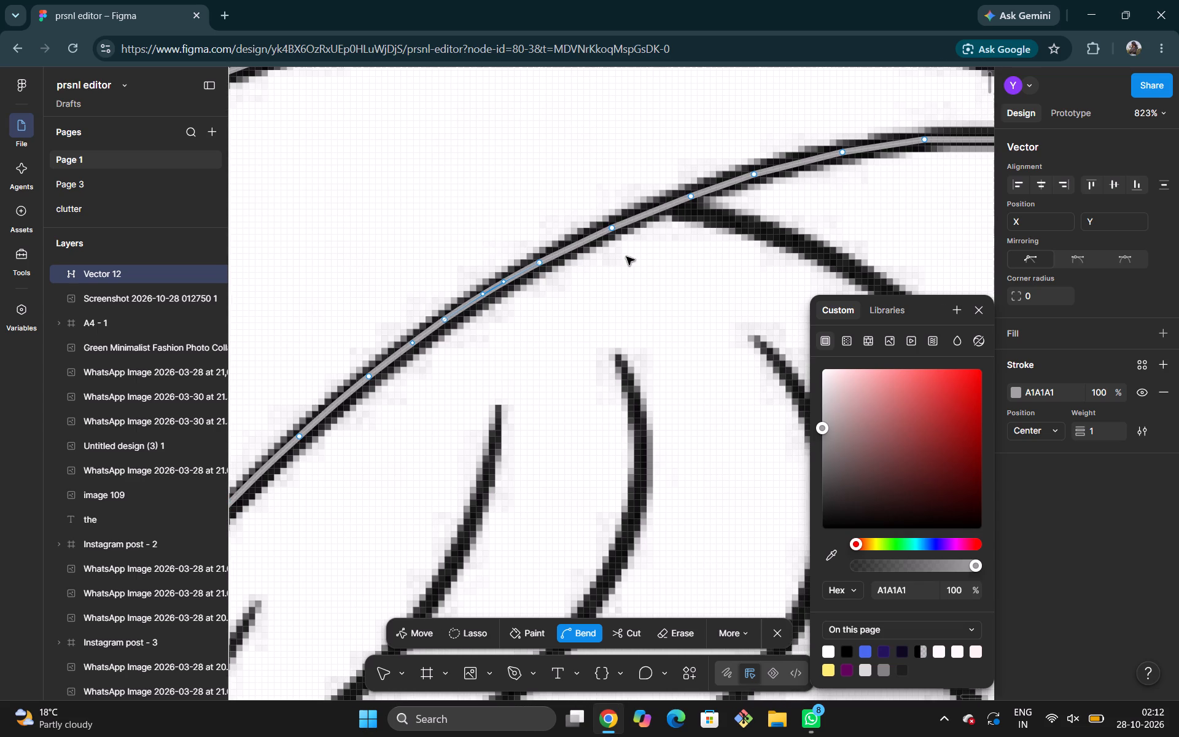
left_click(575, 248)
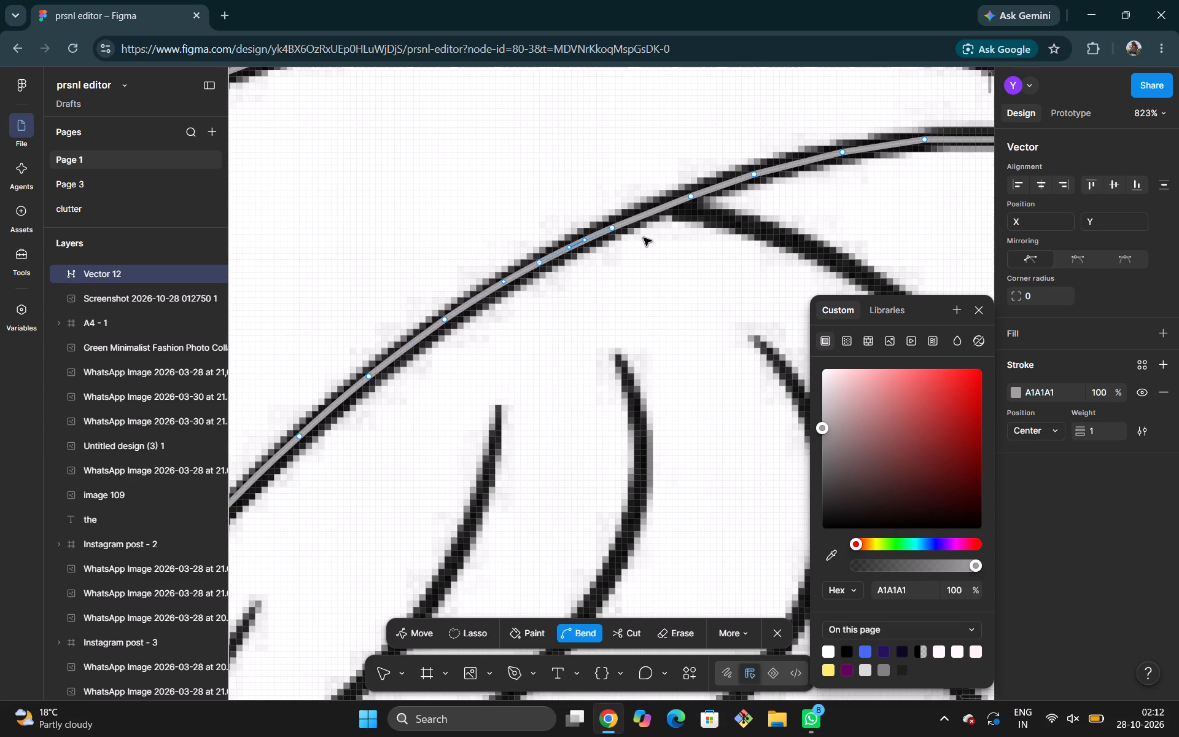
scroll(644, 238, "up", 1)
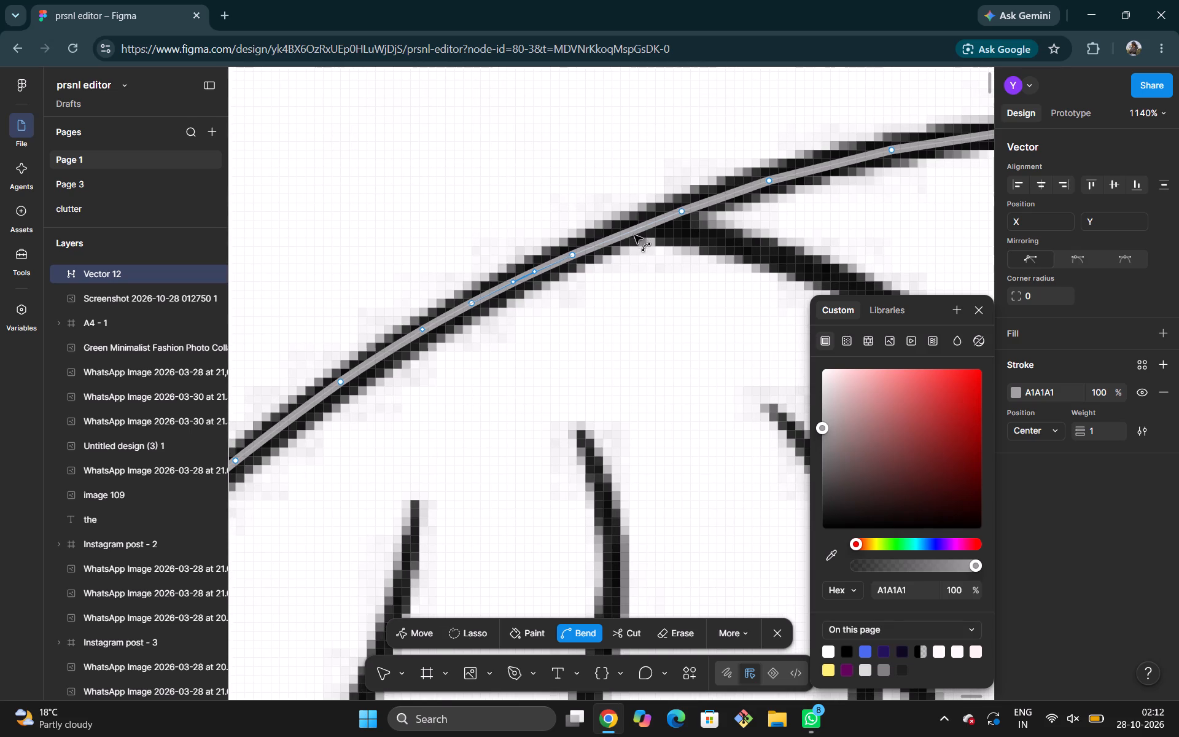
left_click(630, 232)
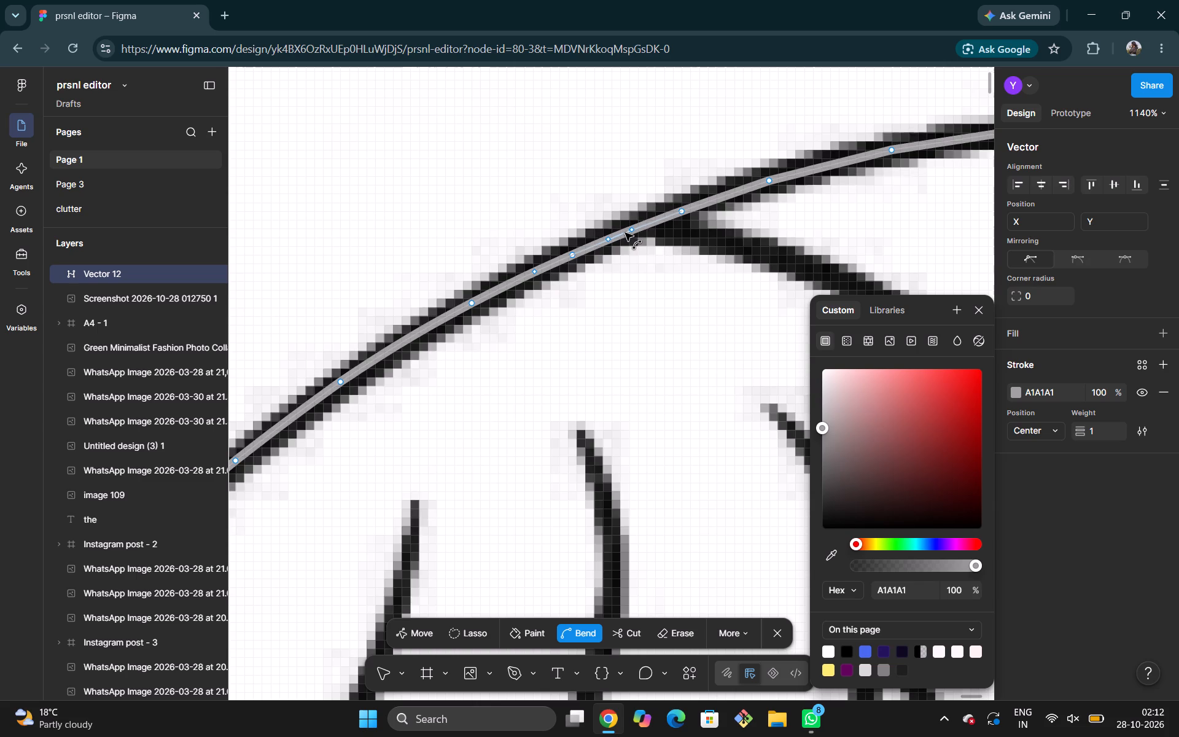
Bend the inner brim segment just past the thick strand's junction, fine-tuning its curve along the black line.
scroll(625, 233, "left", 1)
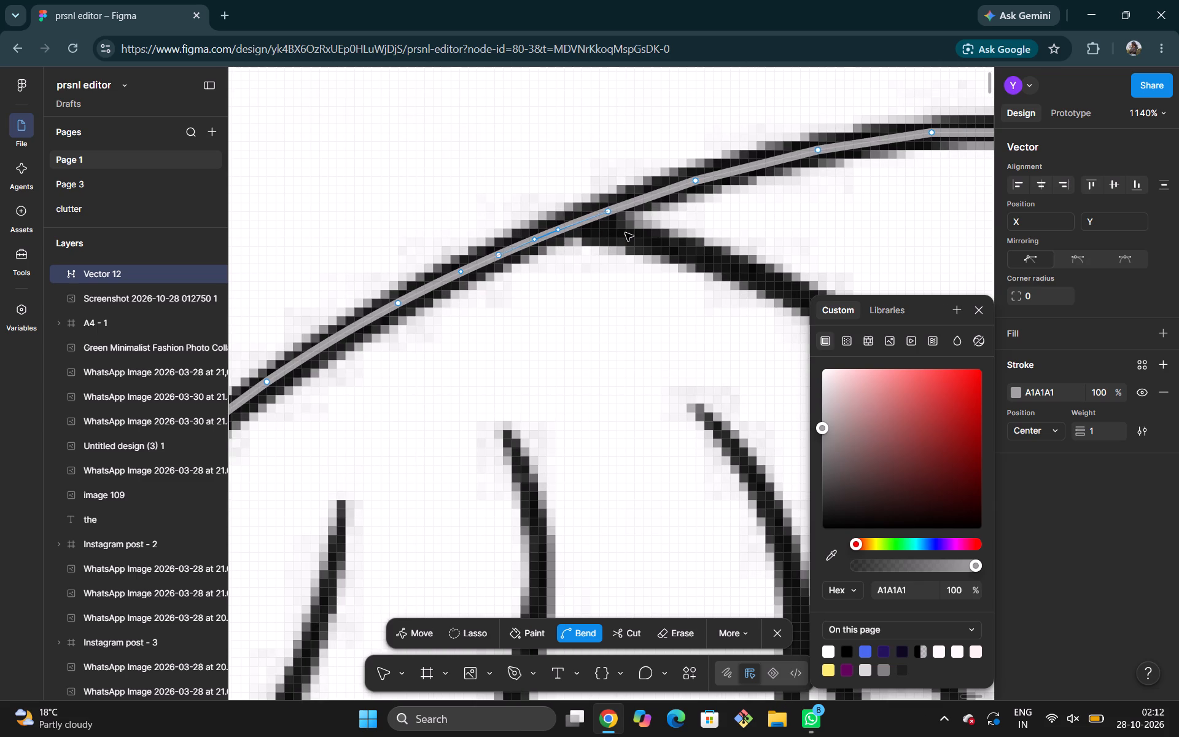
scroll(625, 233, "up", 1)
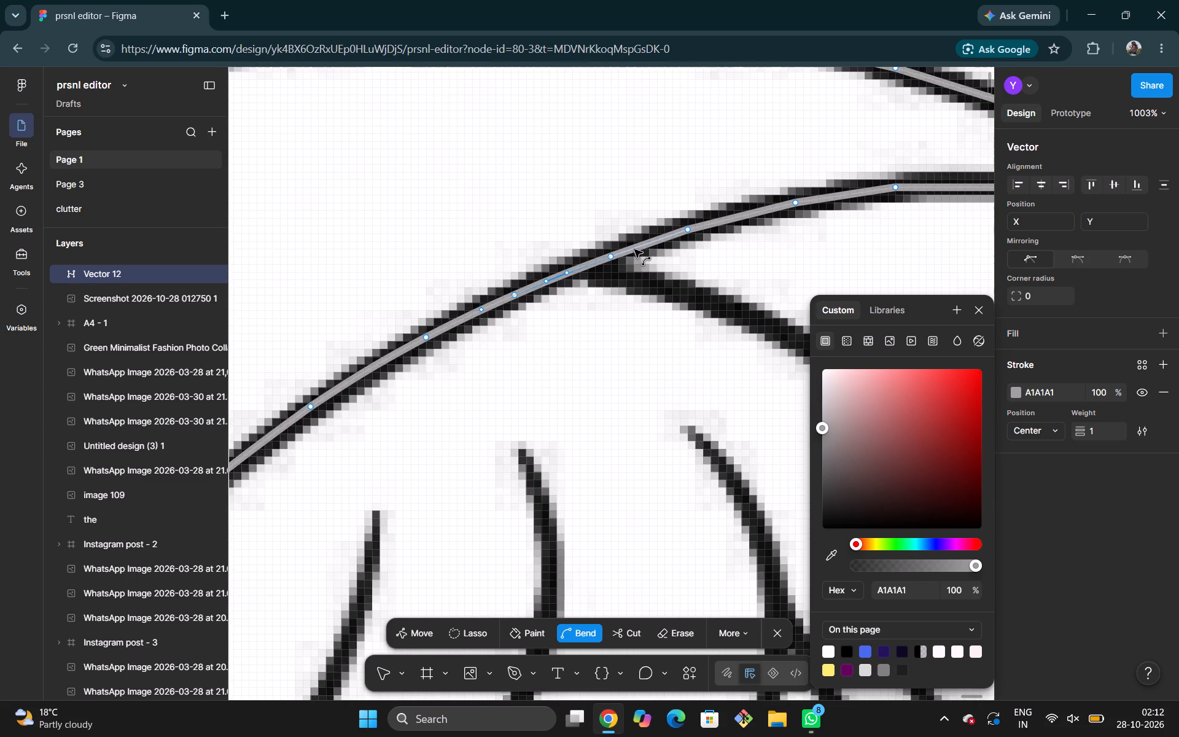
left_click(634, 246)
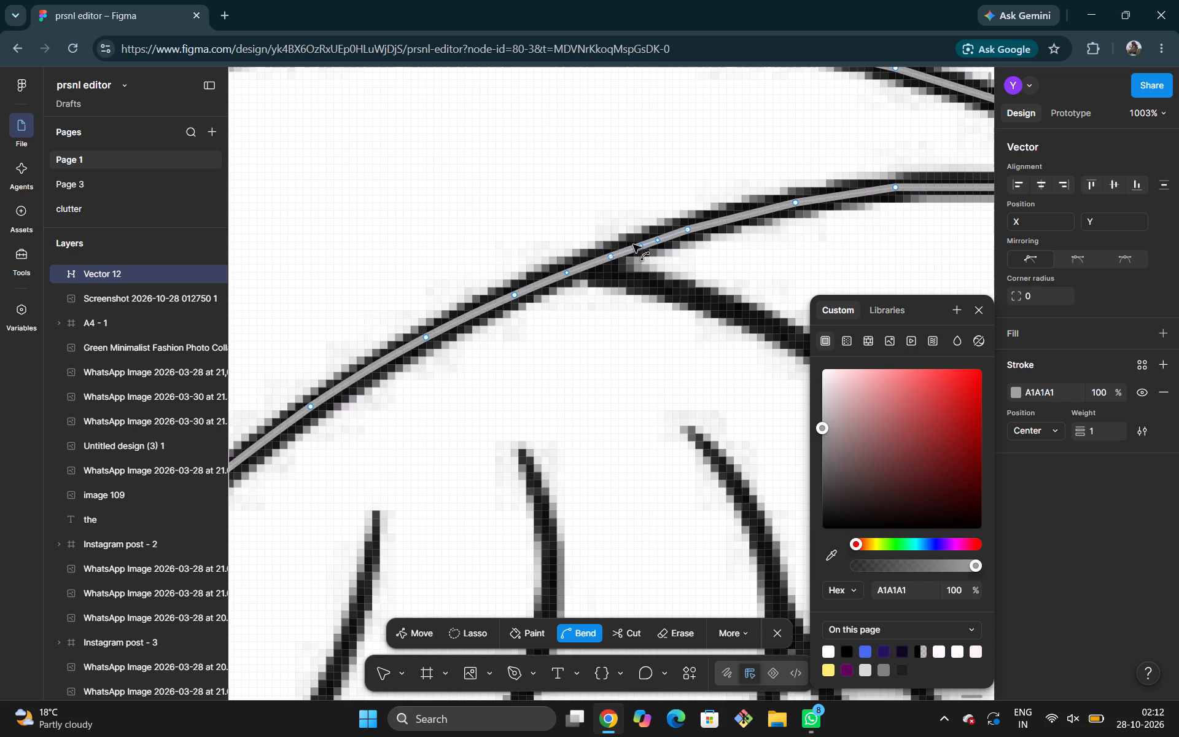
left_click(648, 243)
Move the inner brim anchor at the thick strand's junction to X 24156.5, Y -11984.5.
left_click(411, 635)
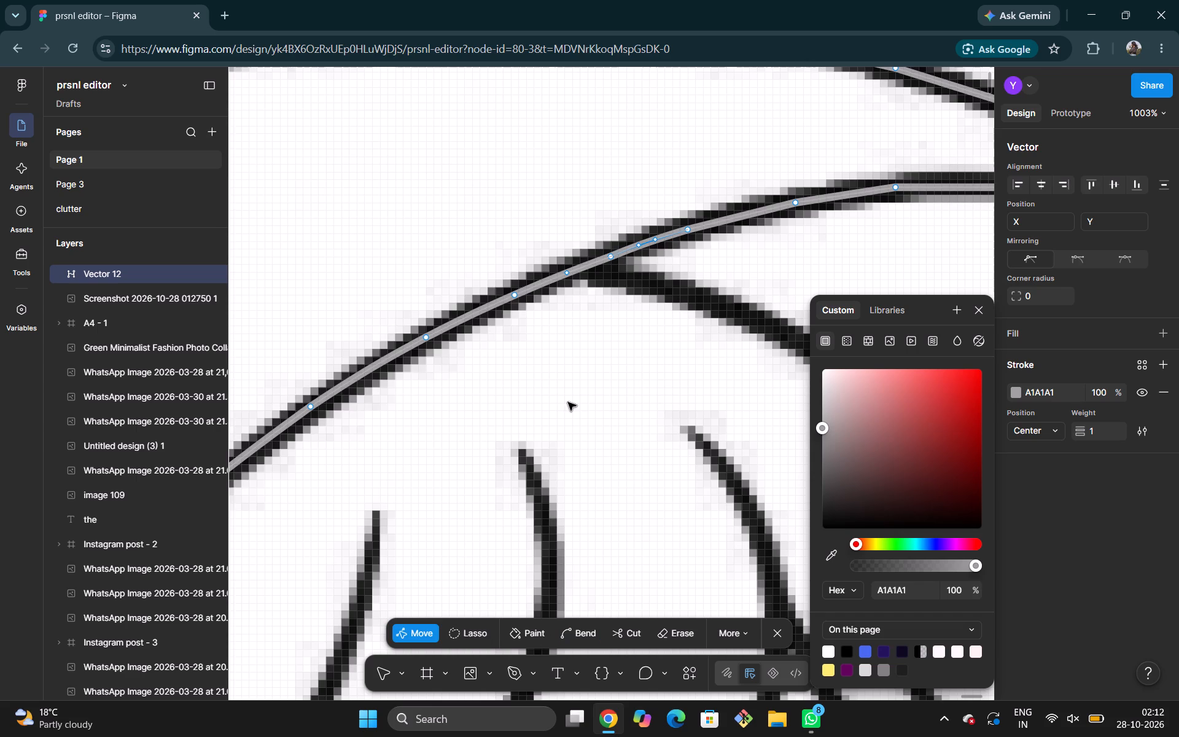
left_click(611, 255)
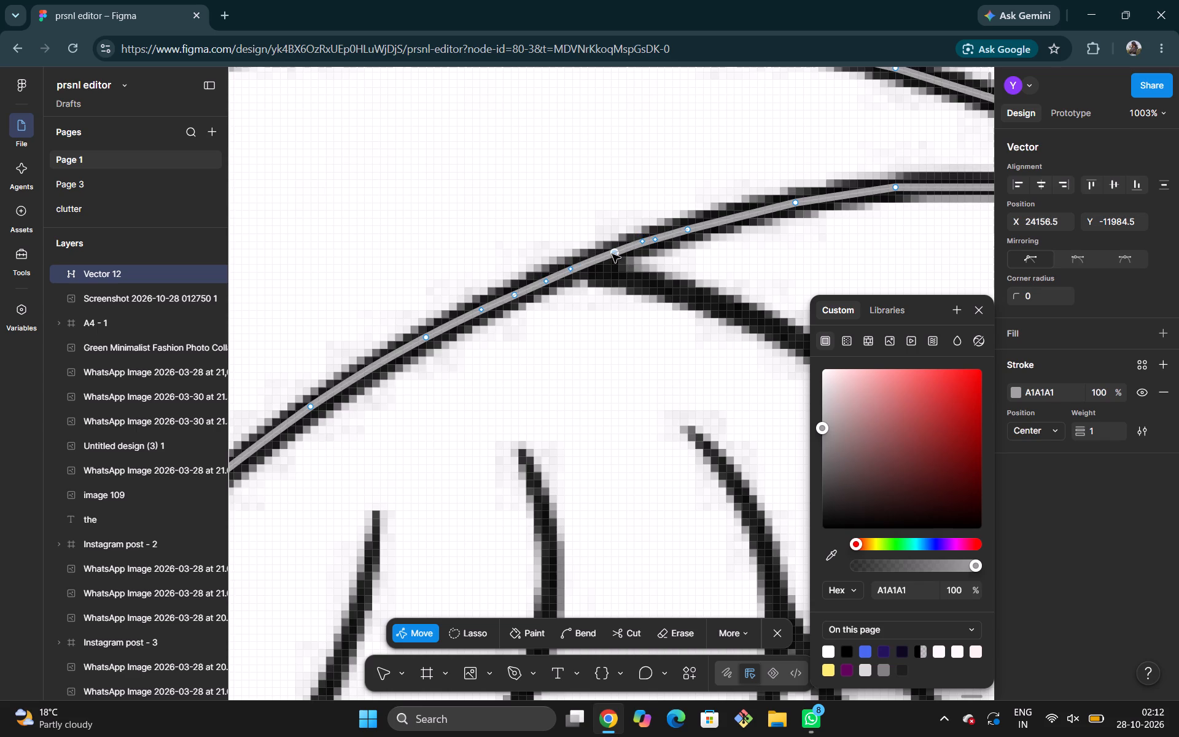
Bend the next two inner brim segments beyond the junction, leading to the flat top, to follow the black line's curve.
scroll(612, 254, "left", 1)
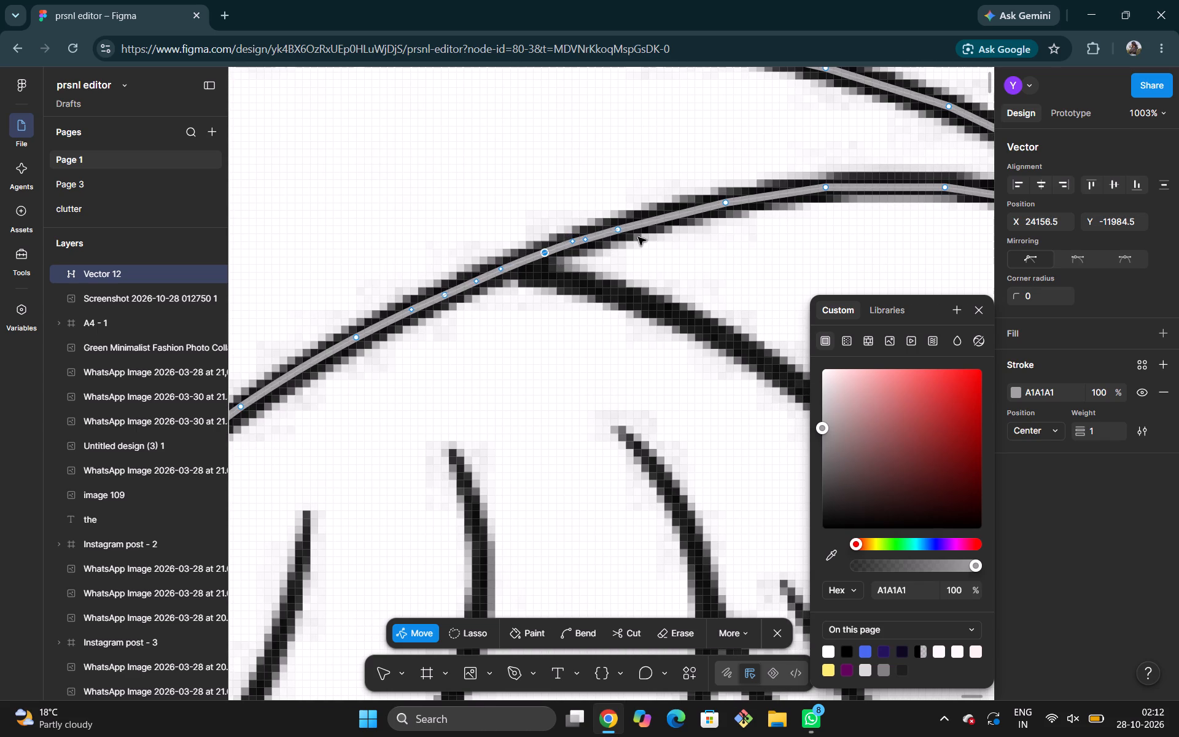
scroll(631, 282, "up", 1)
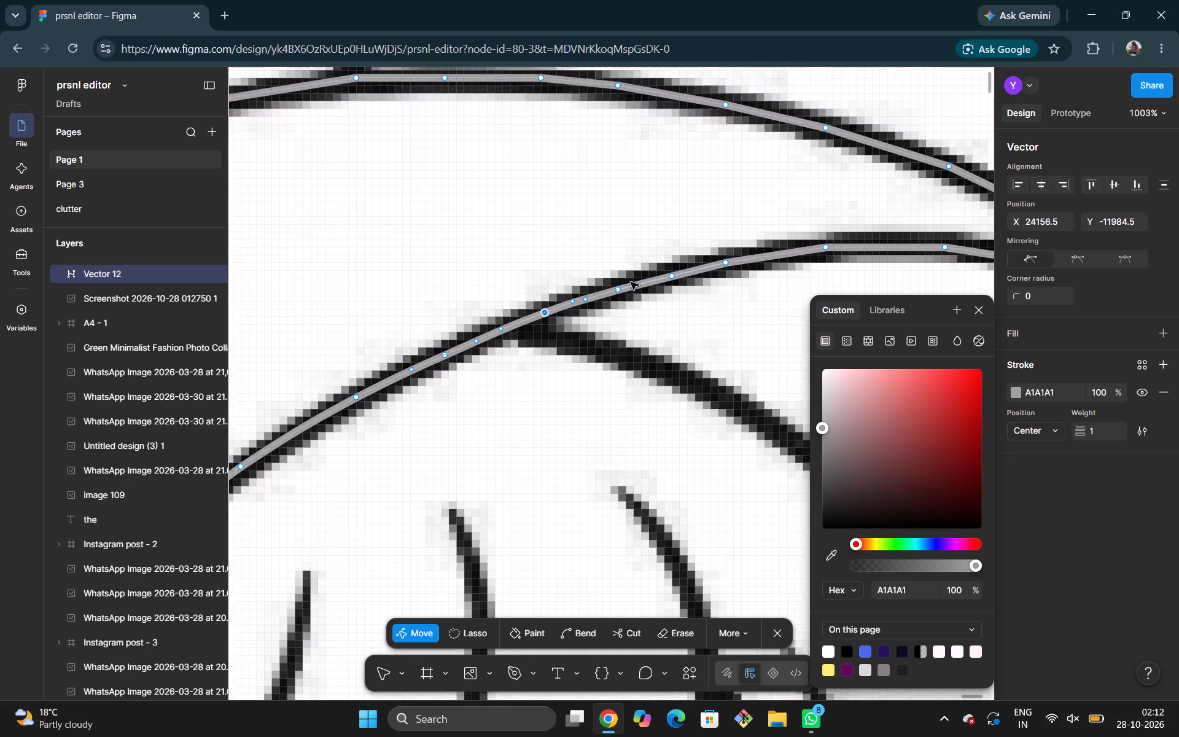
scroll(631, 282, "left", 1)
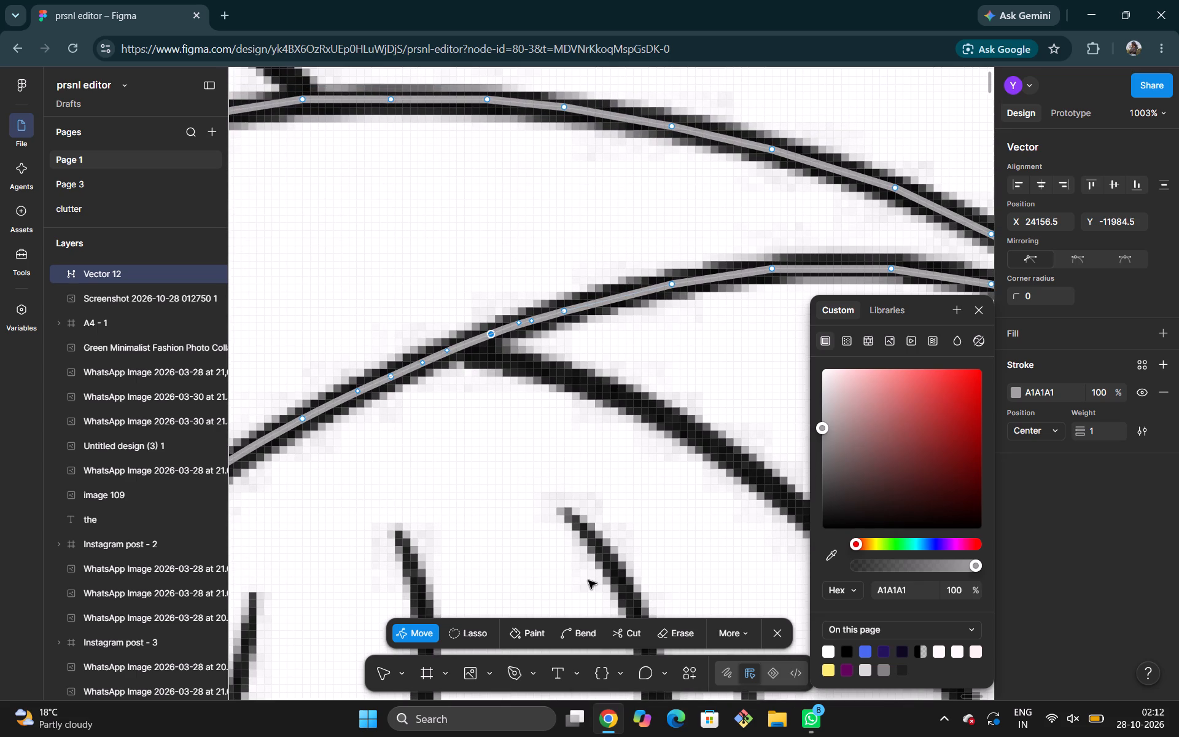
left_click(568, 642)
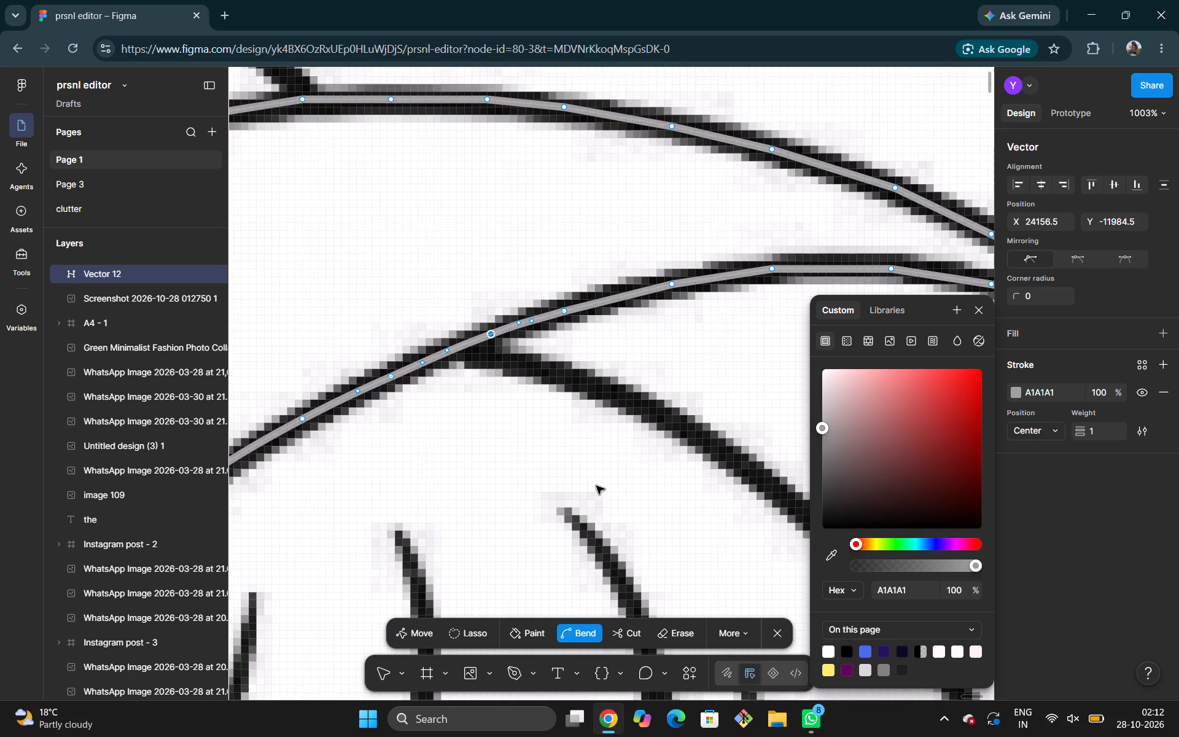
left_click(605, 303)
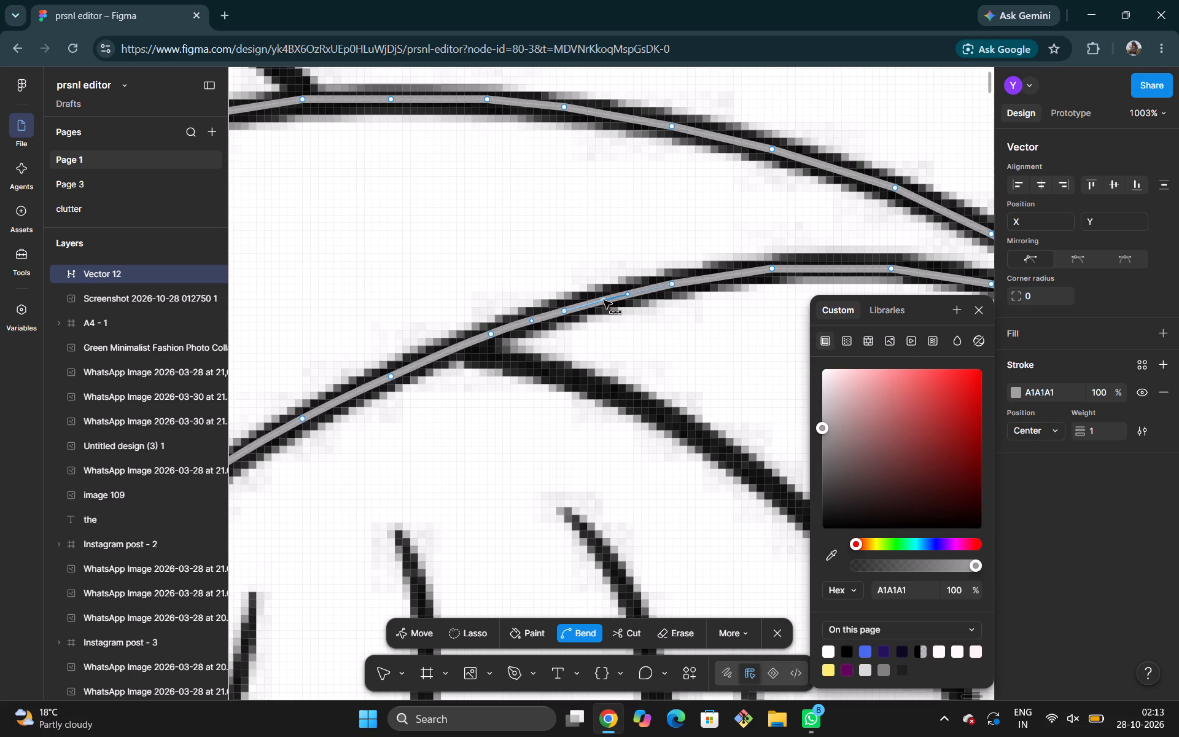
left_click_drag(720, 274, 720, 273)
left_click_drag(720, 273, 712, 275)
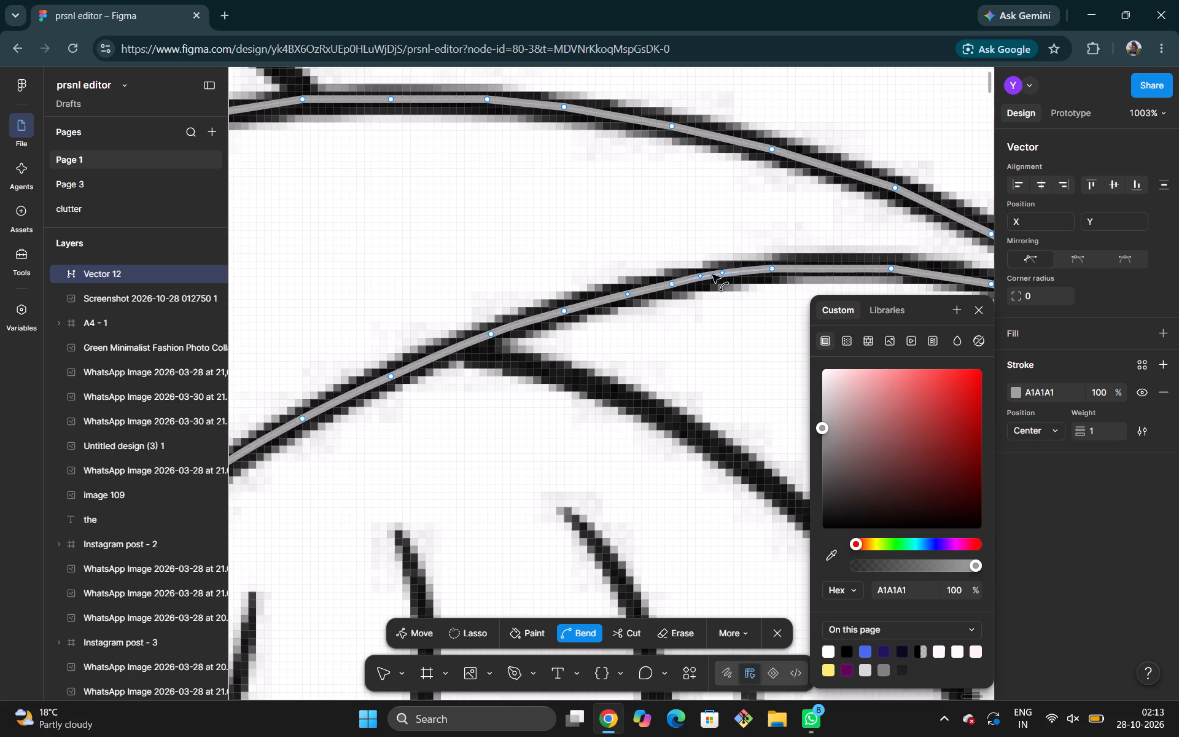
Fine-tune the bend of the inner brim segment that leads up to the flat top.
left_click_drag(712, 275, 712, 276)
Bend the flat top segment of the inner brim outline into a slight arch that follows the black line.
scroll(712, 276, "left", 1)
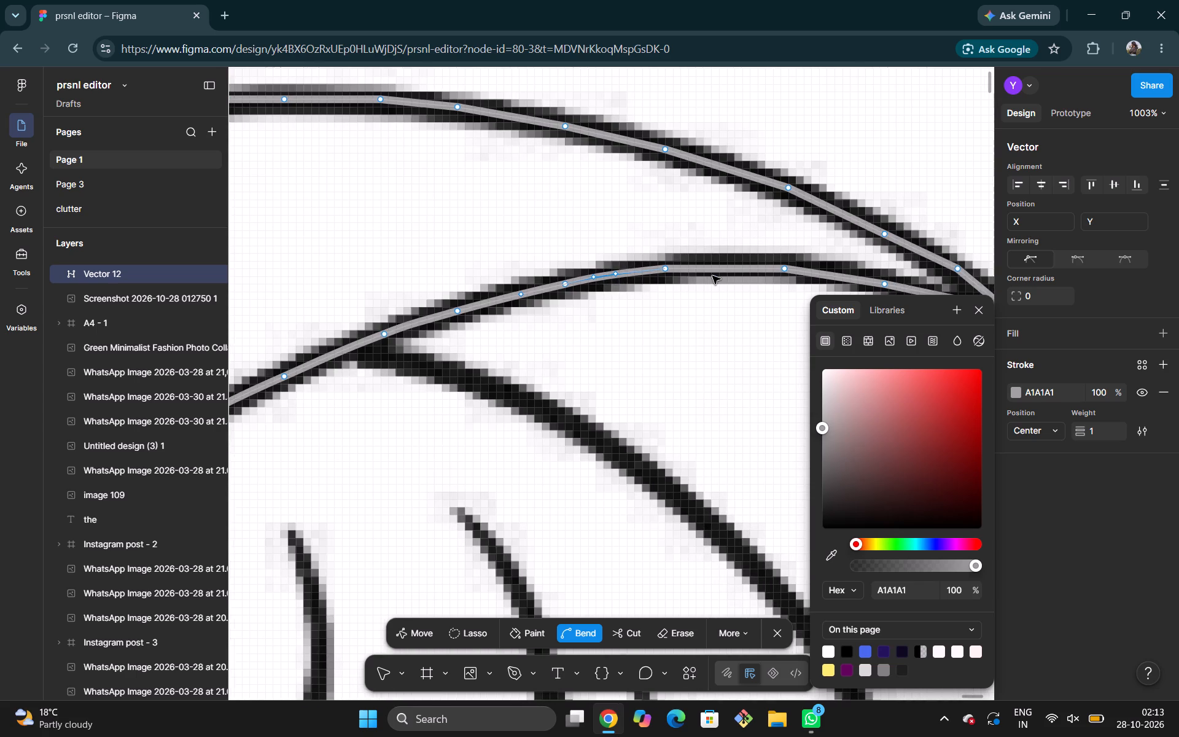
scroll(712, 276, "left", 1)
left_click_drag(679, 273, 679, 267)
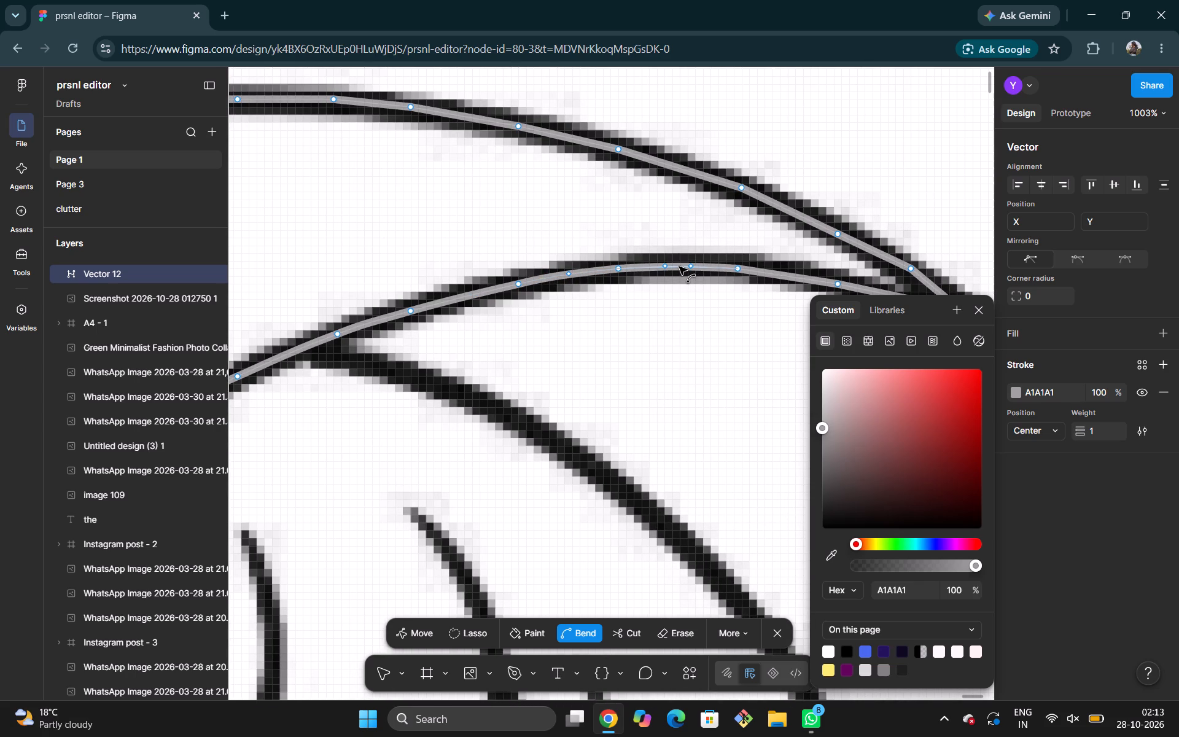
left_click_drag(679, 267, 681, 265)
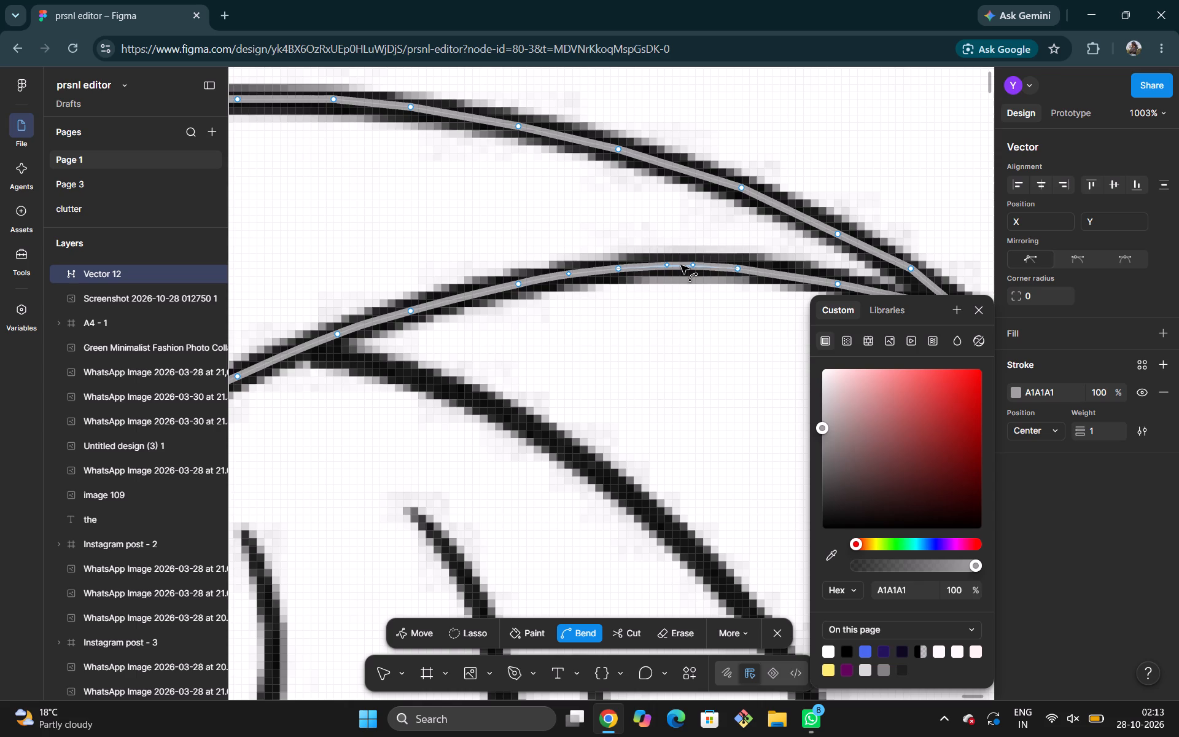
left_click_drag(681, 265, 683, 265)
left_click_drag(683, 265, 682, 266)
scroll(682, 266, "left", 1)
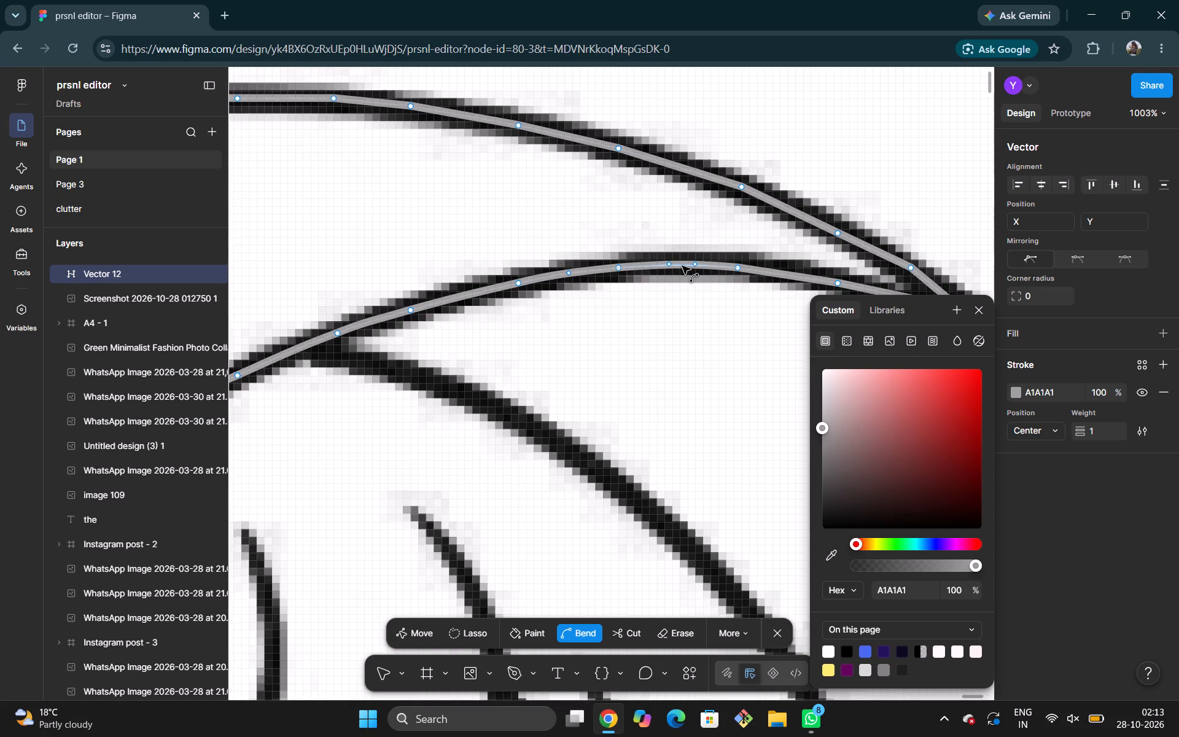
scroll(682, 266, "left", 1)
left_click(660, 257)
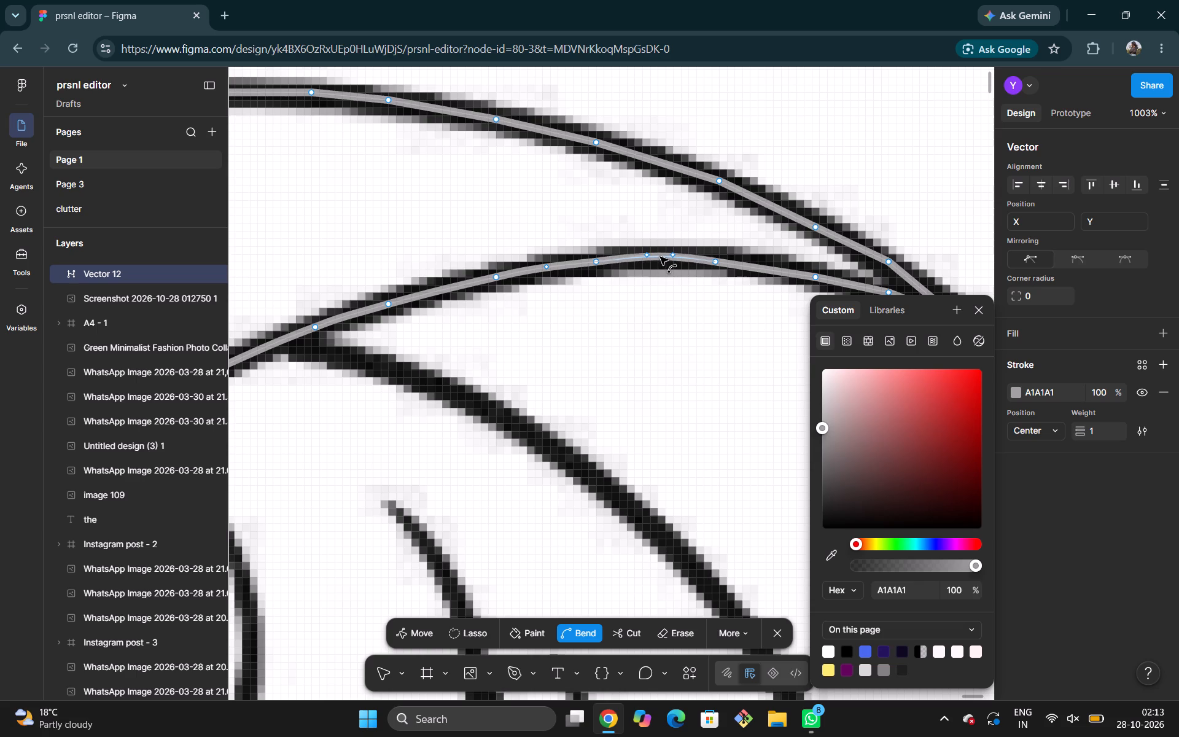
scroll(660, 257, "left", 1)
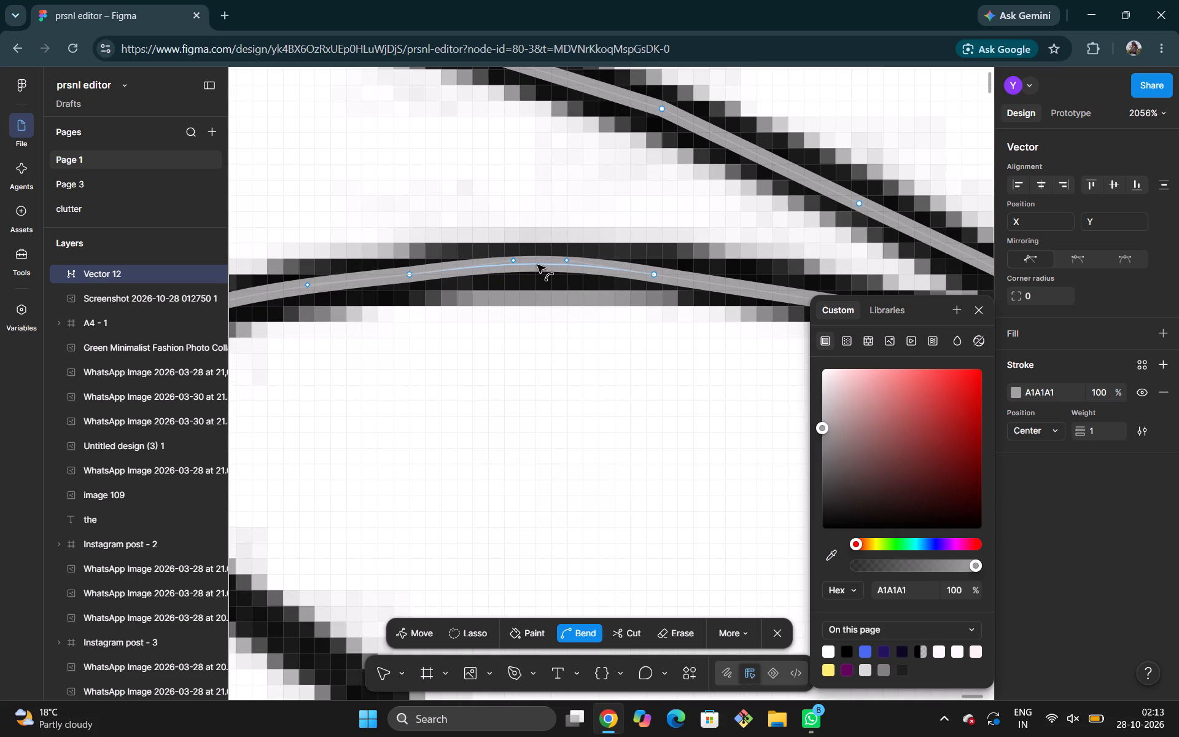
left_click(537, 265)
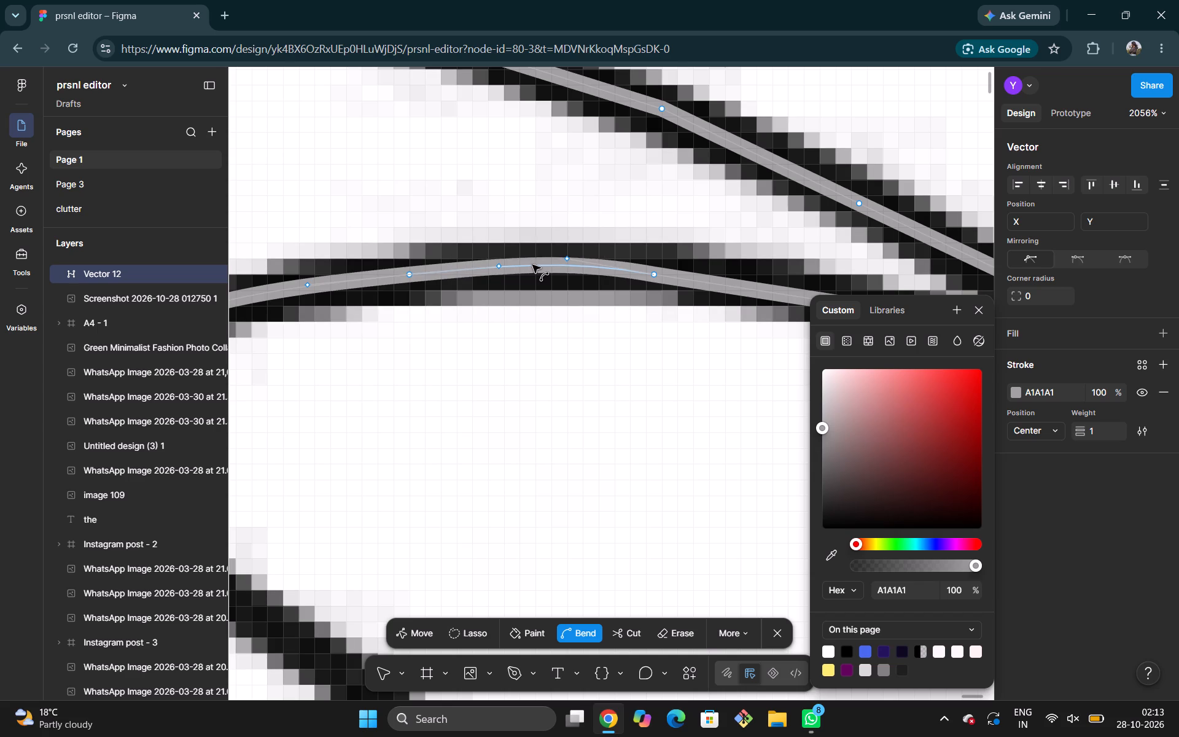
Bend the lower brim segment just past the flat top, fine-tuning its curve along the descending black line.
scroll(609, 266, "left", 2)
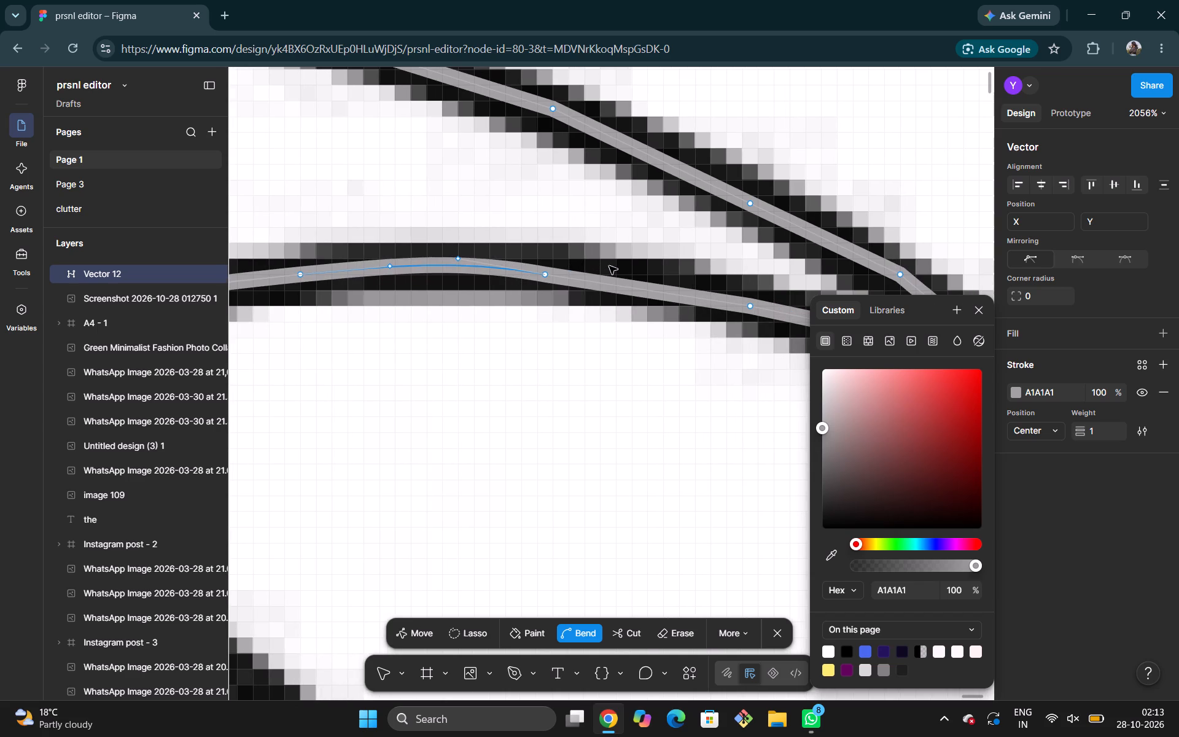
scroll(609, 266, "left", 1)
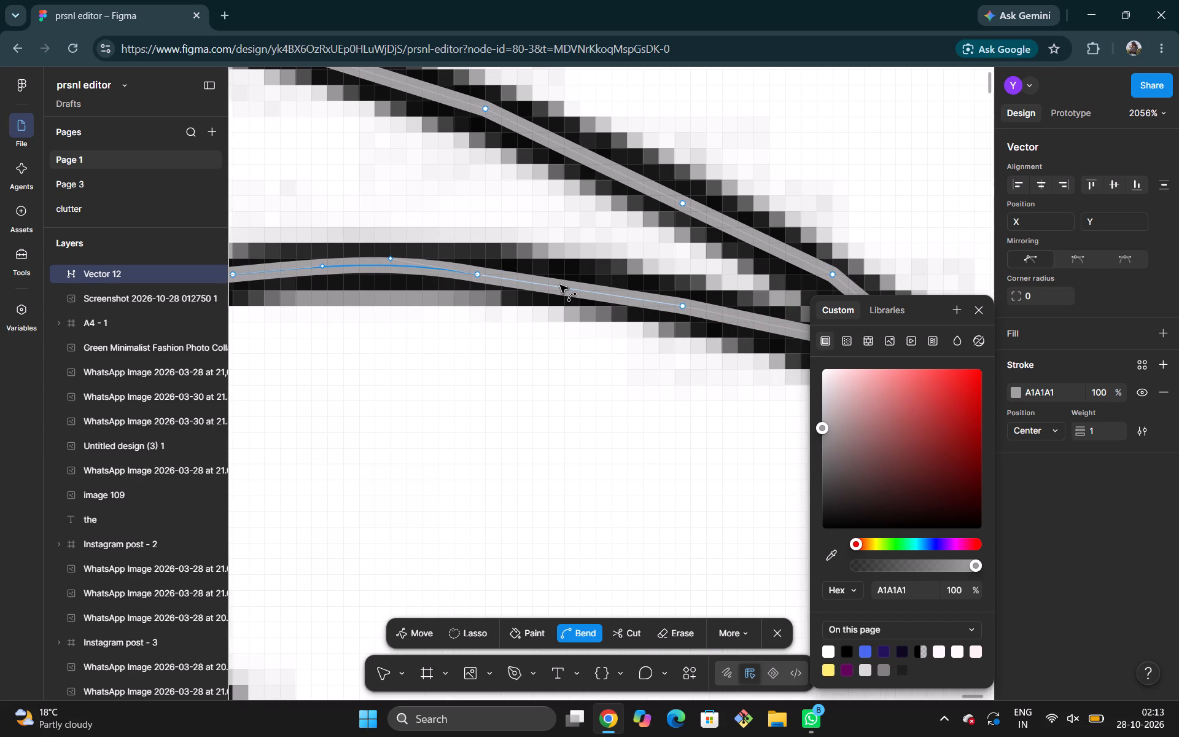
left_click_drag(560, 285, 541, 285)
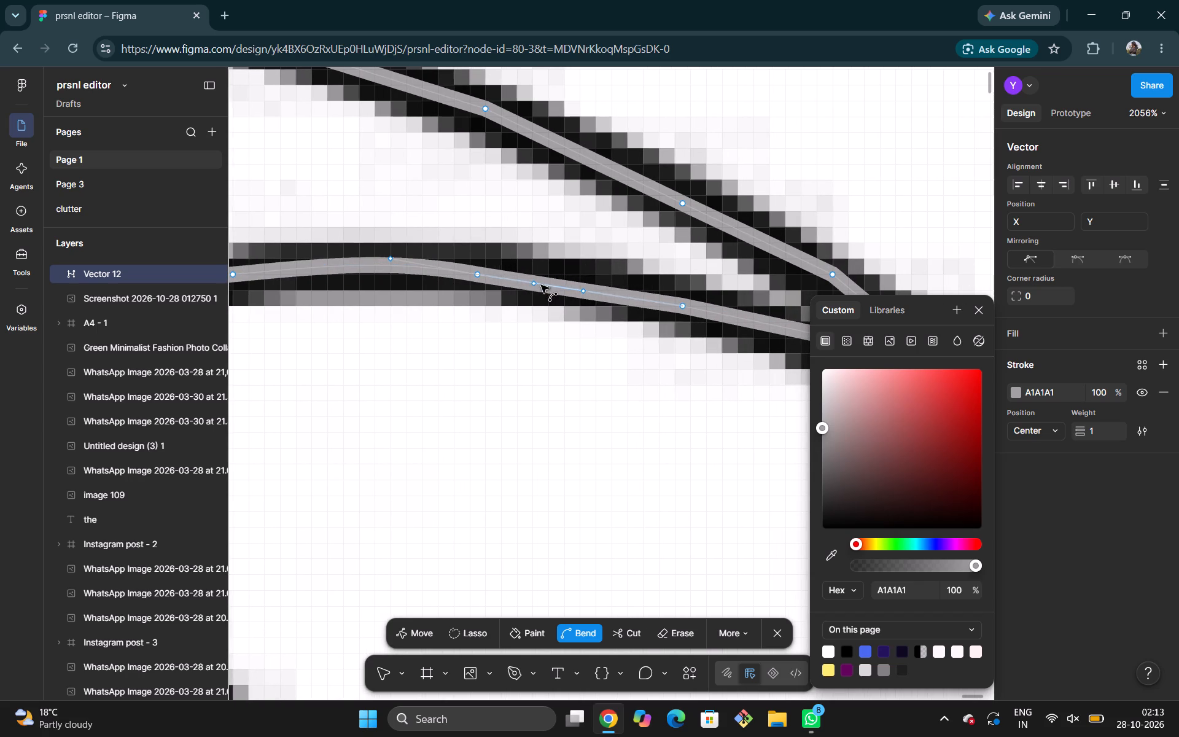
left_click_drag(541, 285, 528, 280)
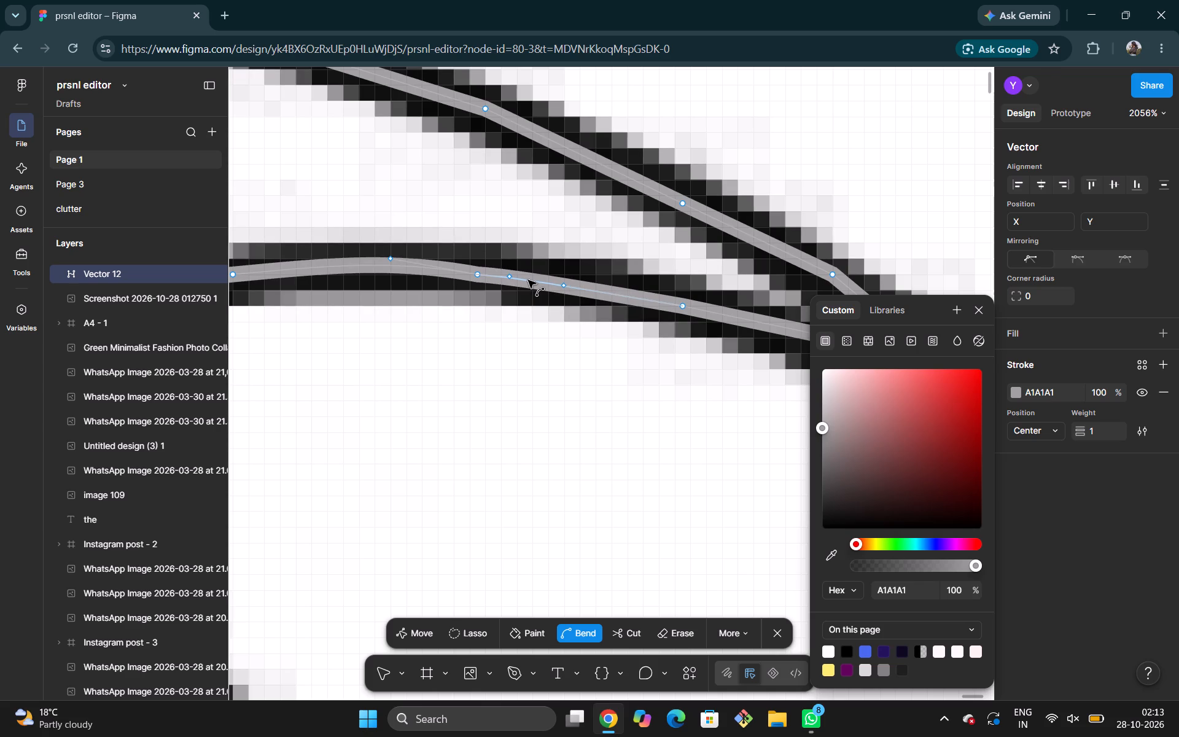
left_click_drag(528, 280, 521, 279)
left_click_drag(521, 279, 521, 278)
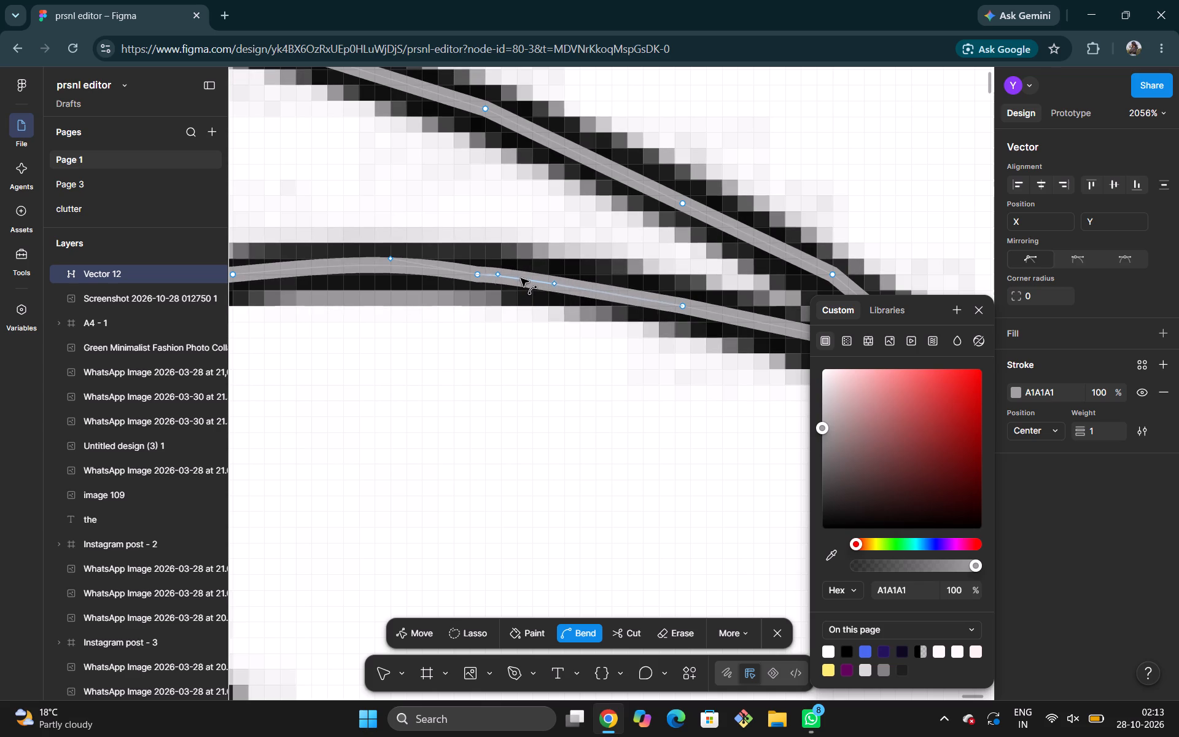
left_click_drag(521, 278, 516, 279)
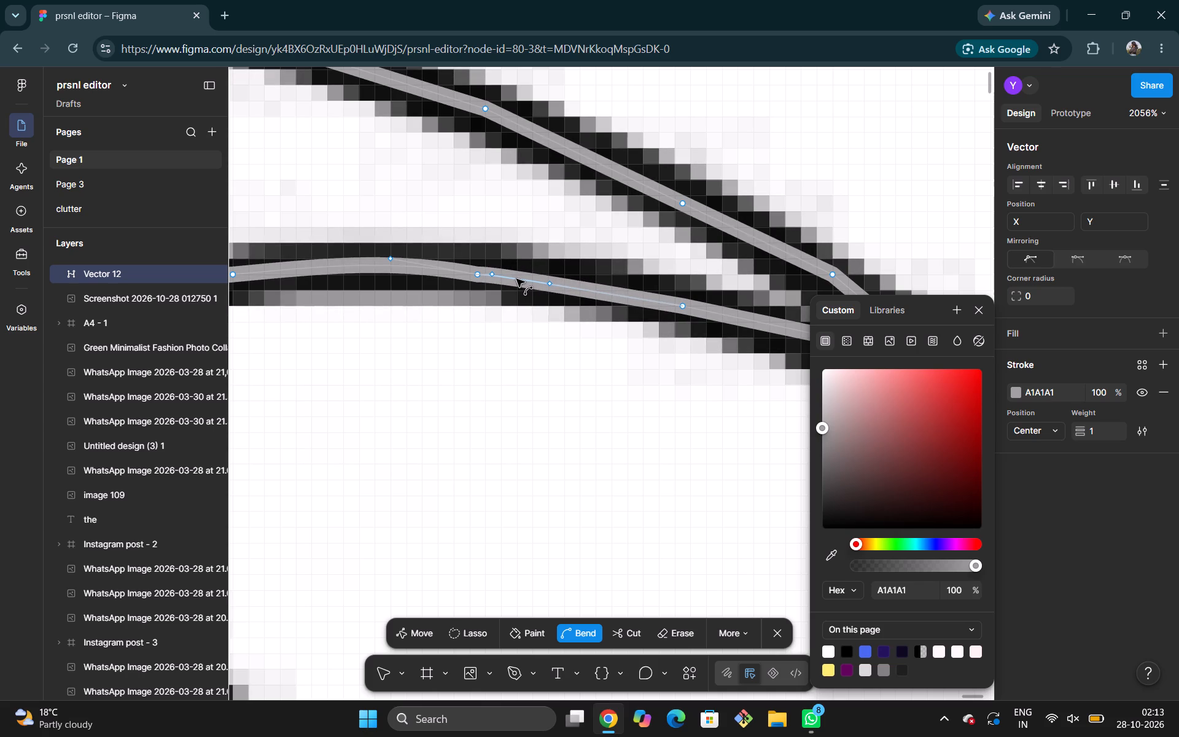
left_click_drag(516, 279, 516, 279)
Bend the last two lower brim segments leading down to the pointed tip where both brim lines meet.
scroll(643, 335, "left", 1)
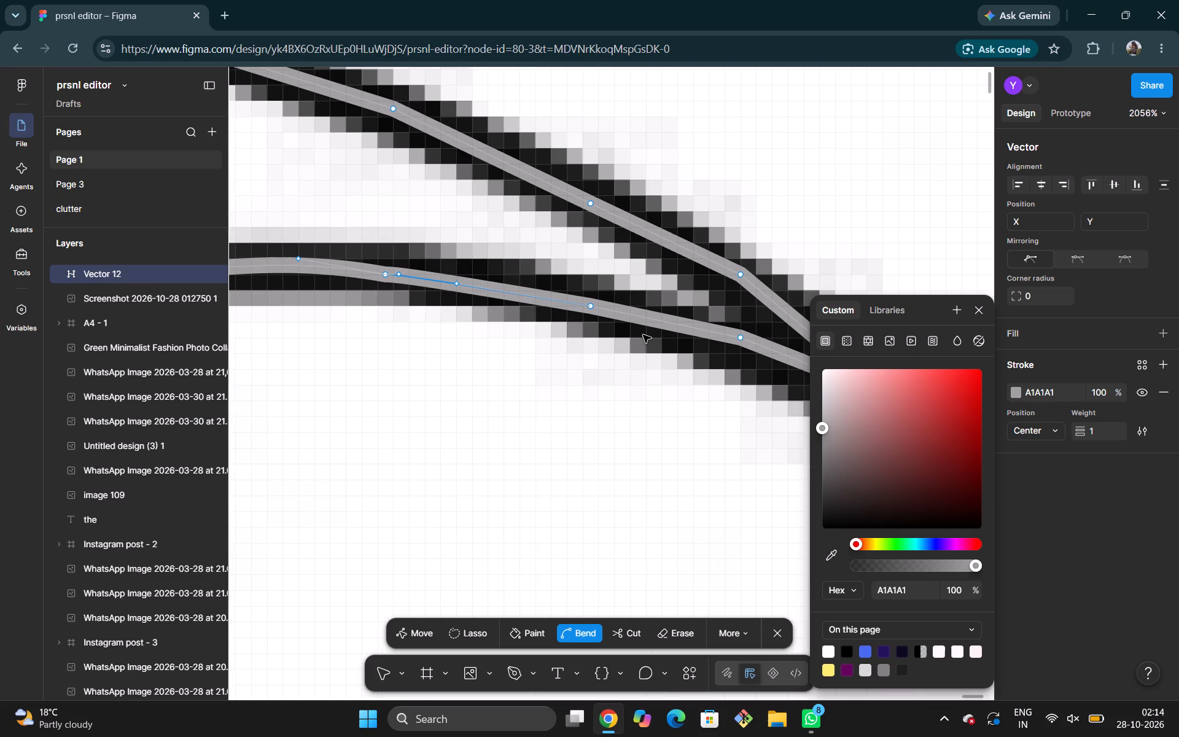
scroll(643, 335, "left", 1)
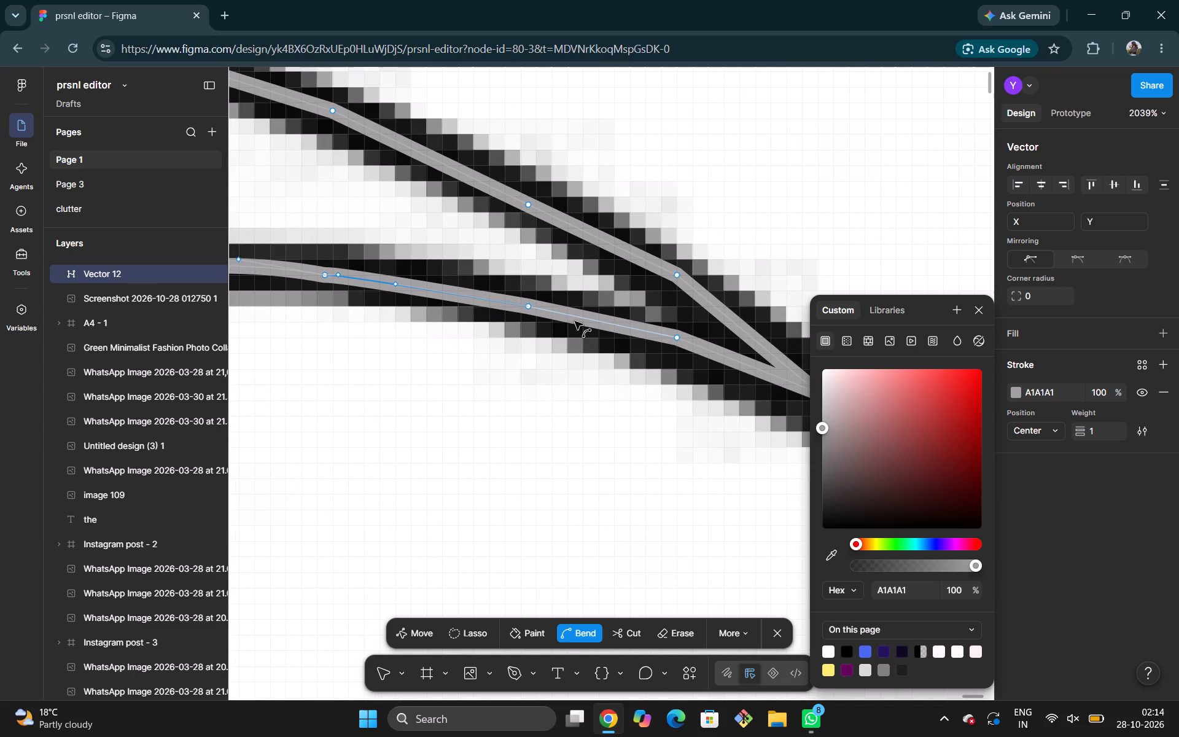
left_click(582, 318)
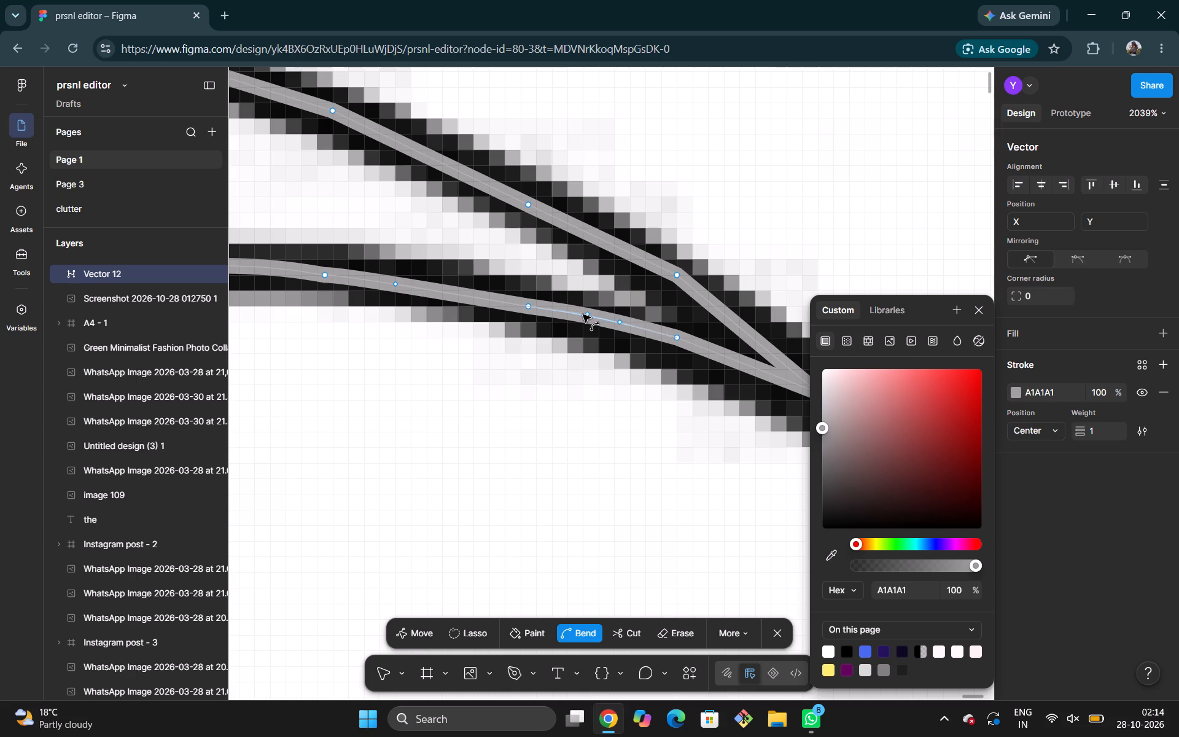
scroll(681, 350, "left", 1)
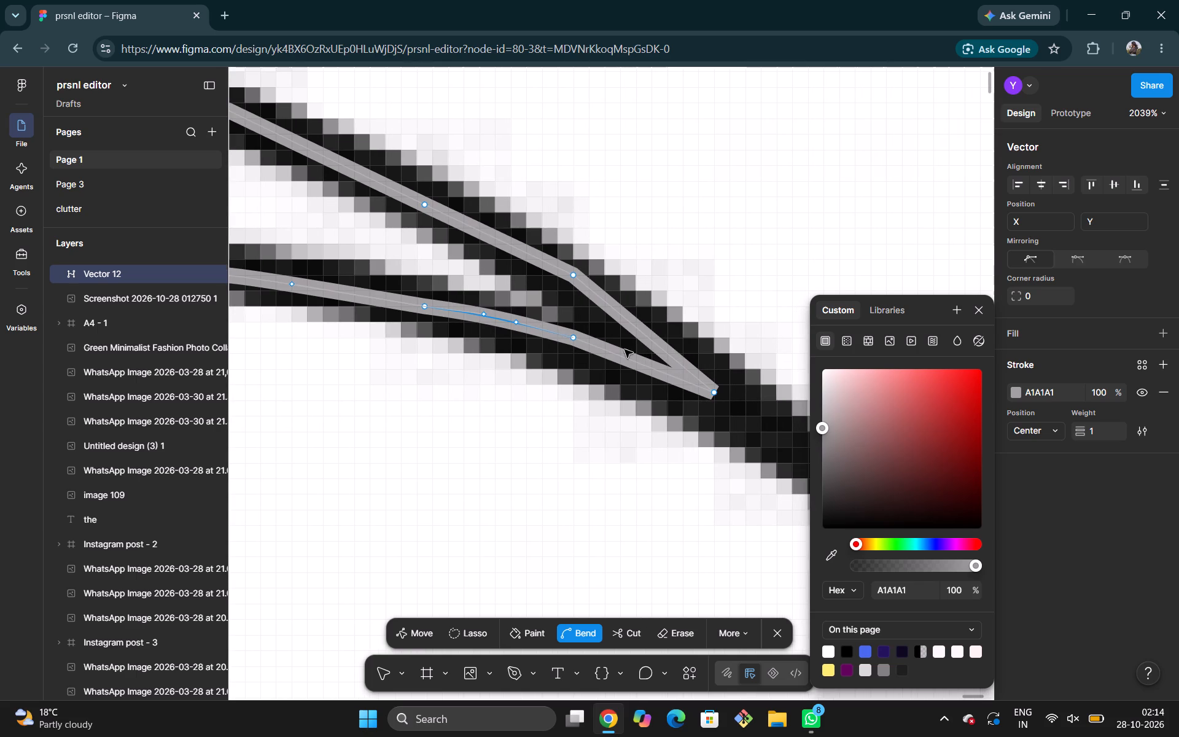
left_click(618, 354)
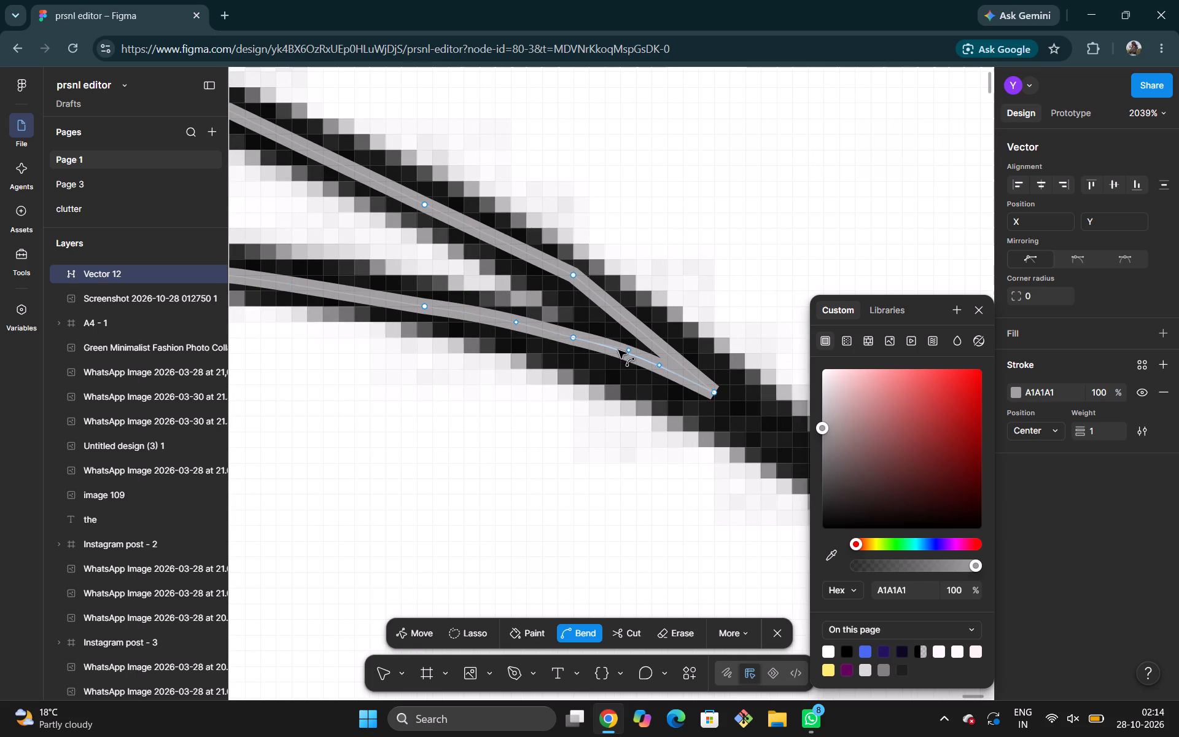
Bend the first two segments of the upper brim line going back from the pointed tip.
scroll(619, 351, "up", 1)
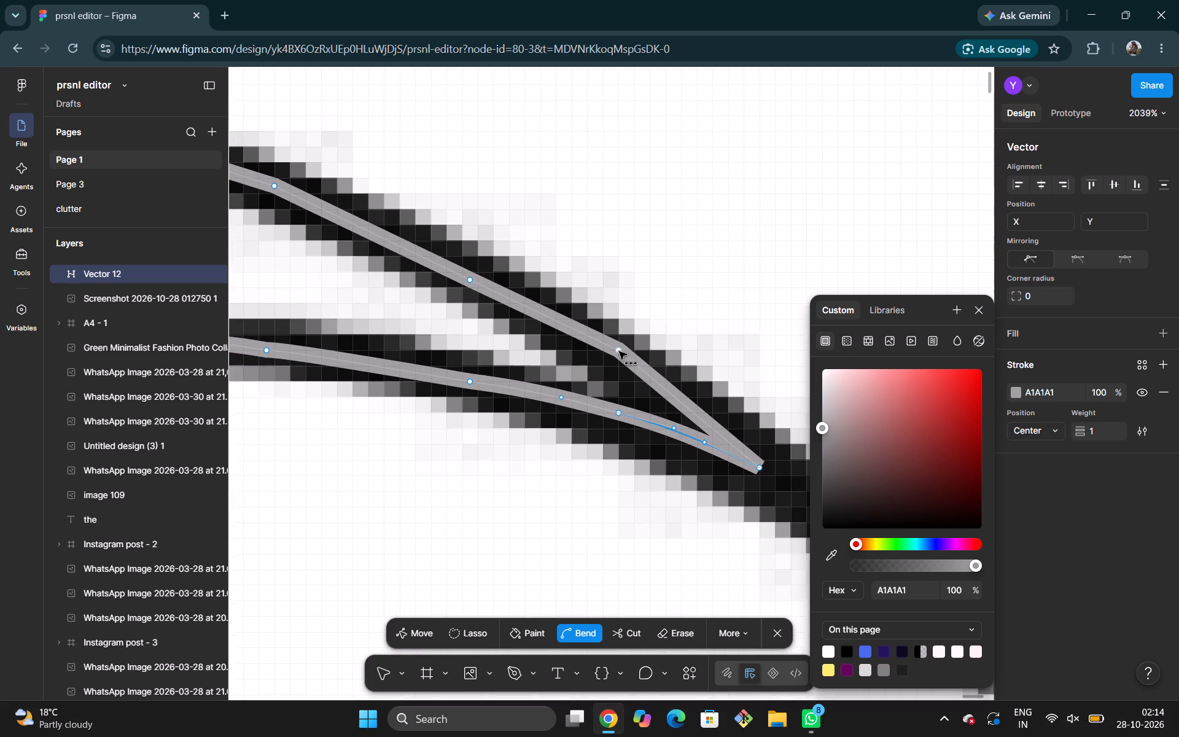
left_click_drag(660, 384, 666, 384)
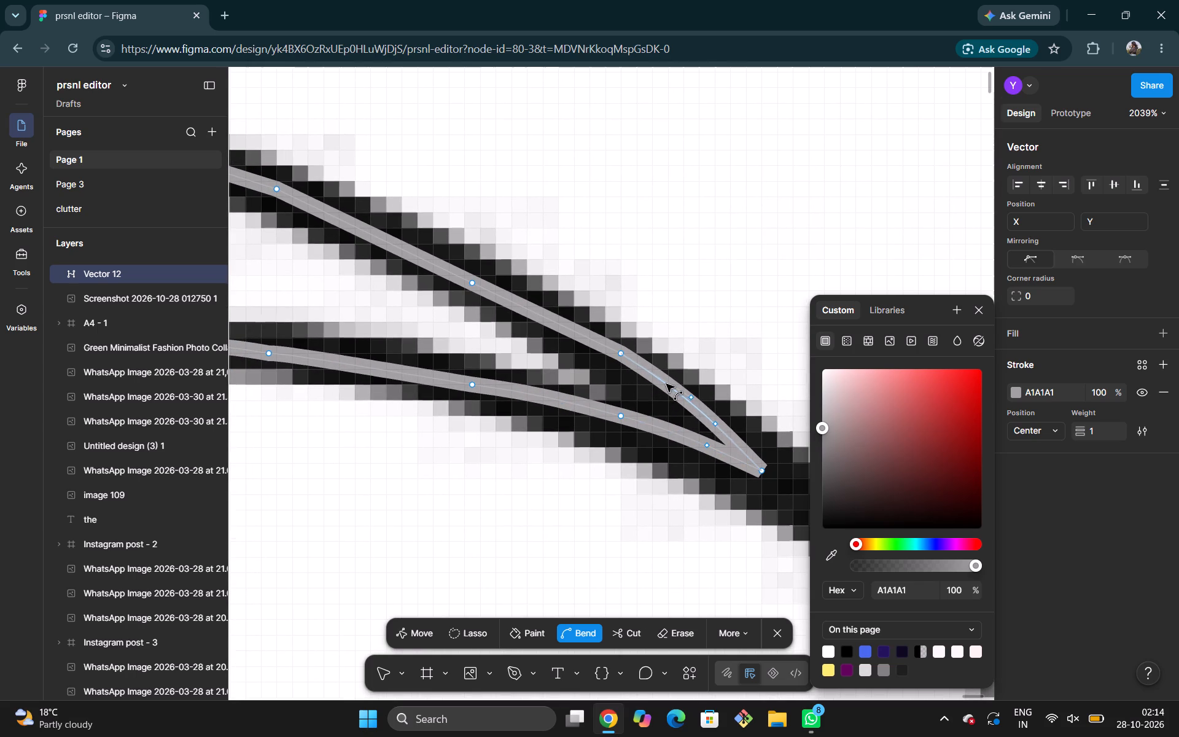
left_click_drag(666, 384, 666, 384)
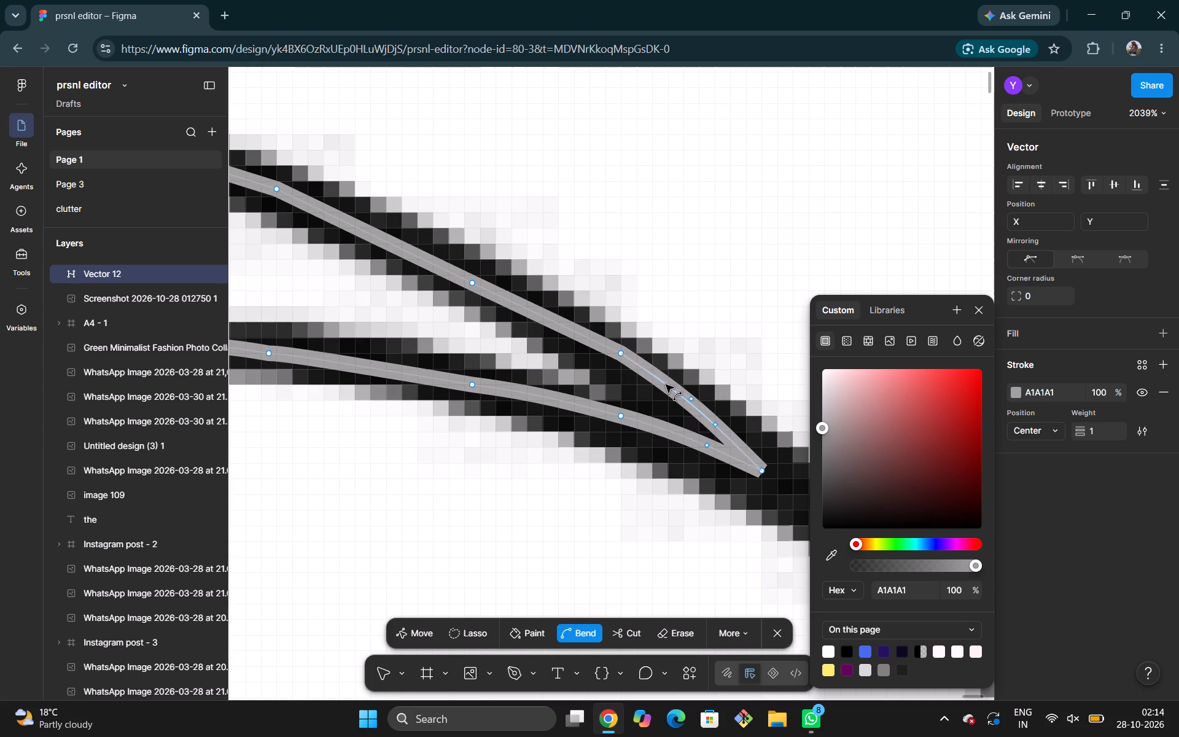
left_click(543, 317)
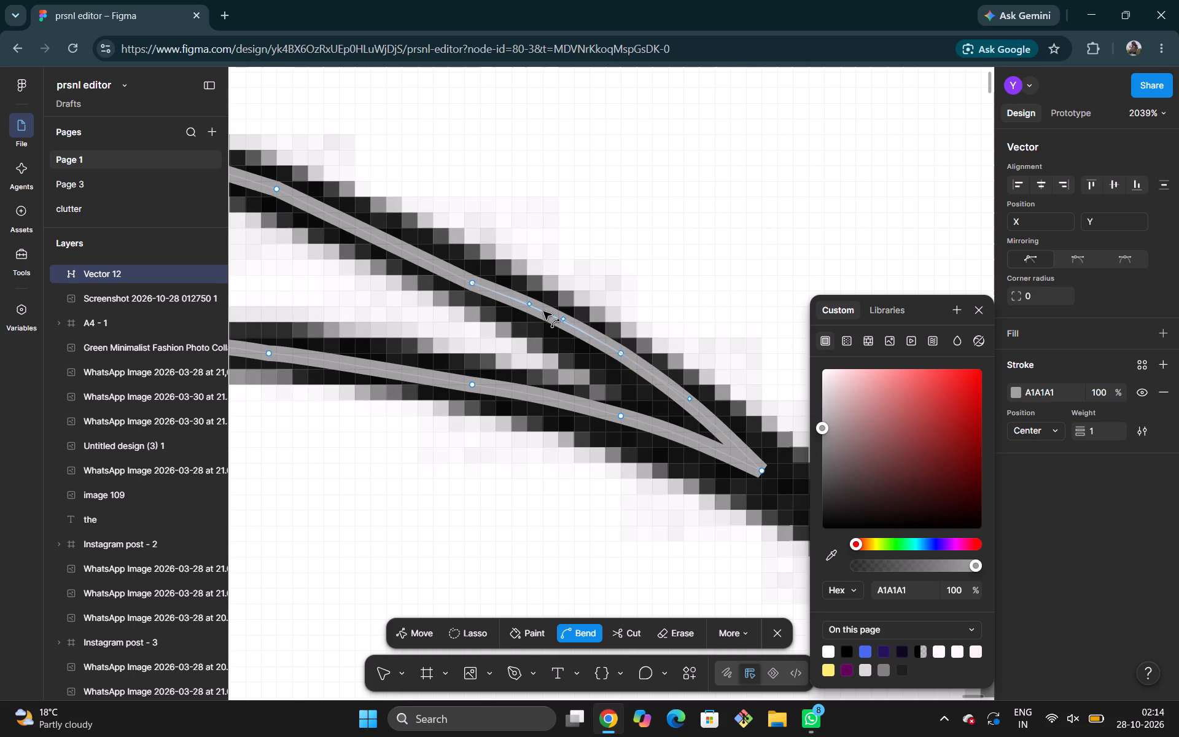
Move the upper brim line's second anchor back from the pointed tip to X 24221.5, Y -11998.
scroll(543, 312, "right", 1)
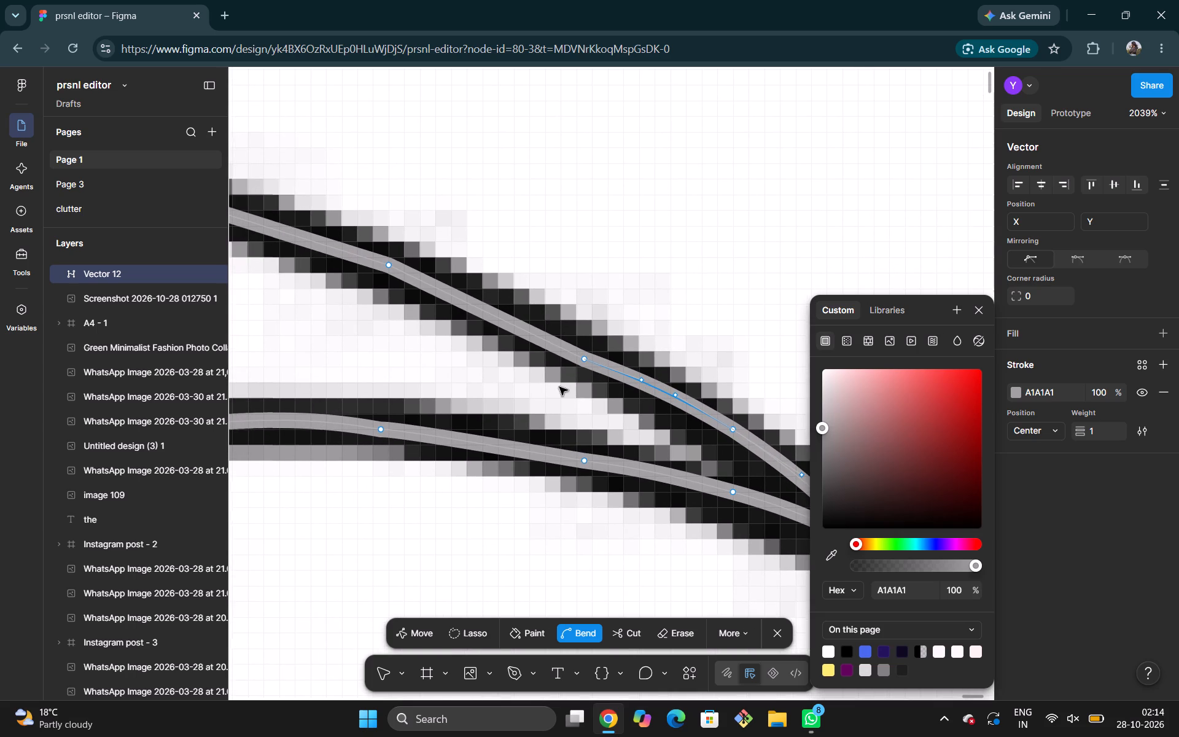
left_click(428, 626)
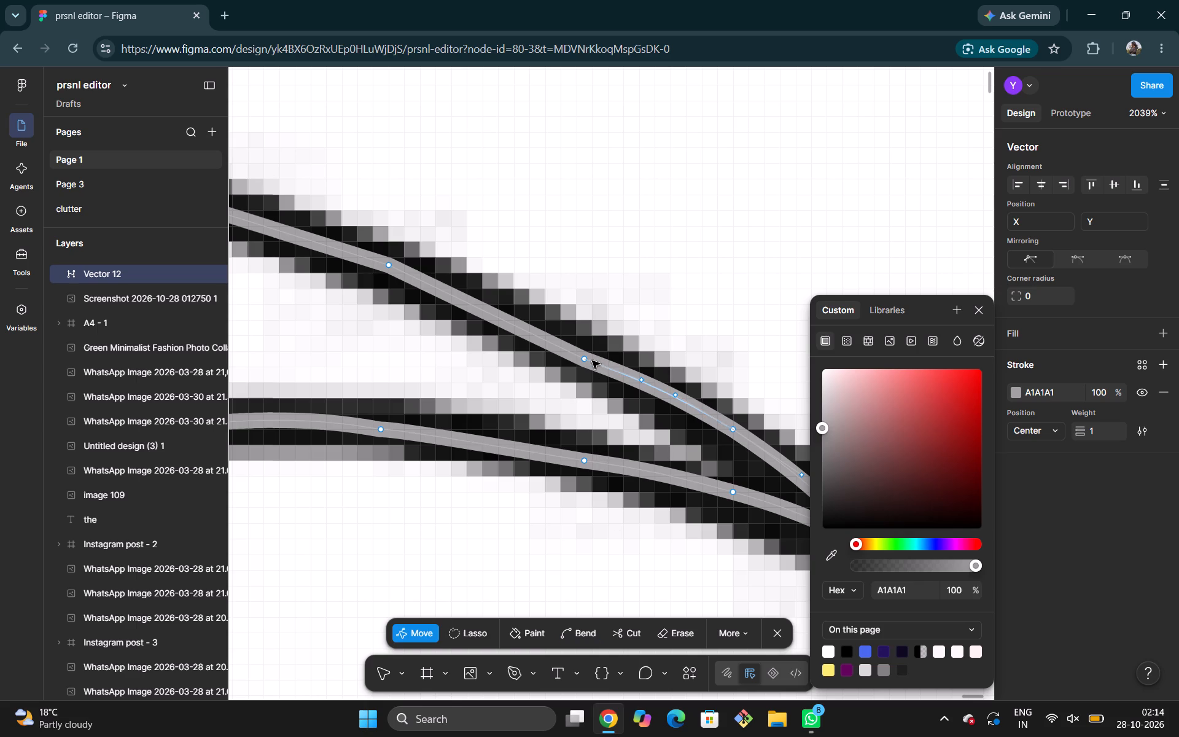
left_click_drag(586, 361, 586, 357)
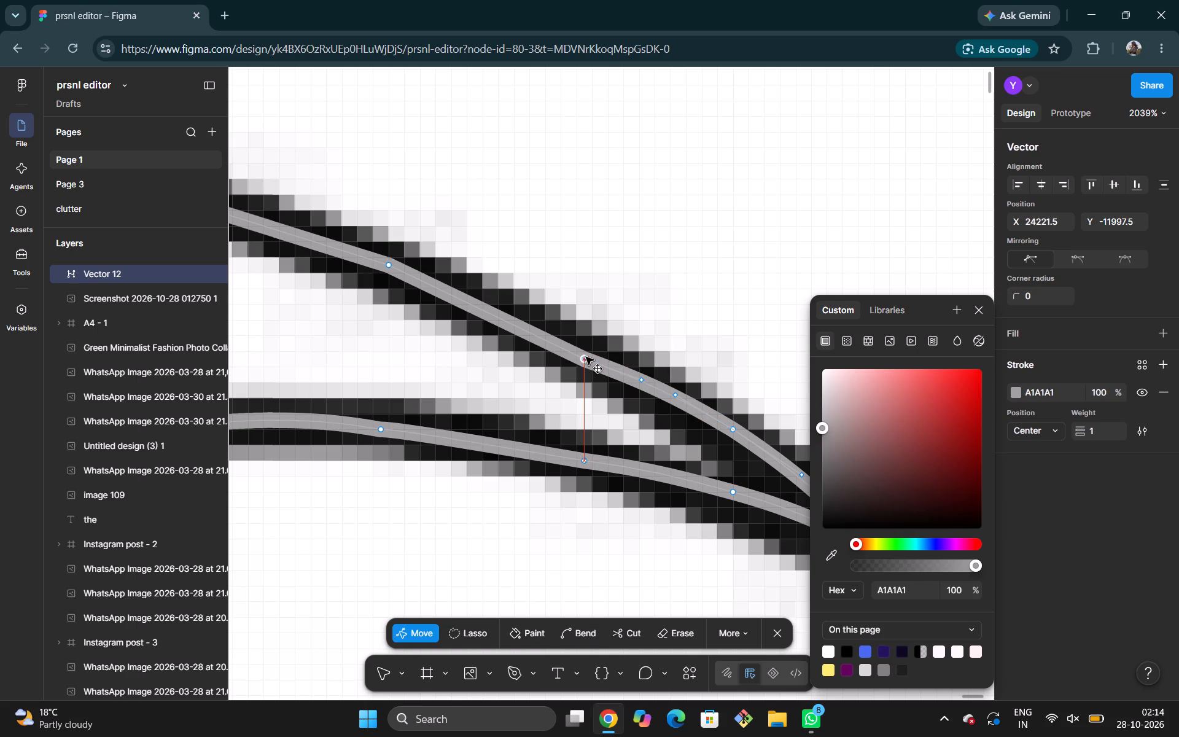
left_click_drag(586, 357, 586, 355)
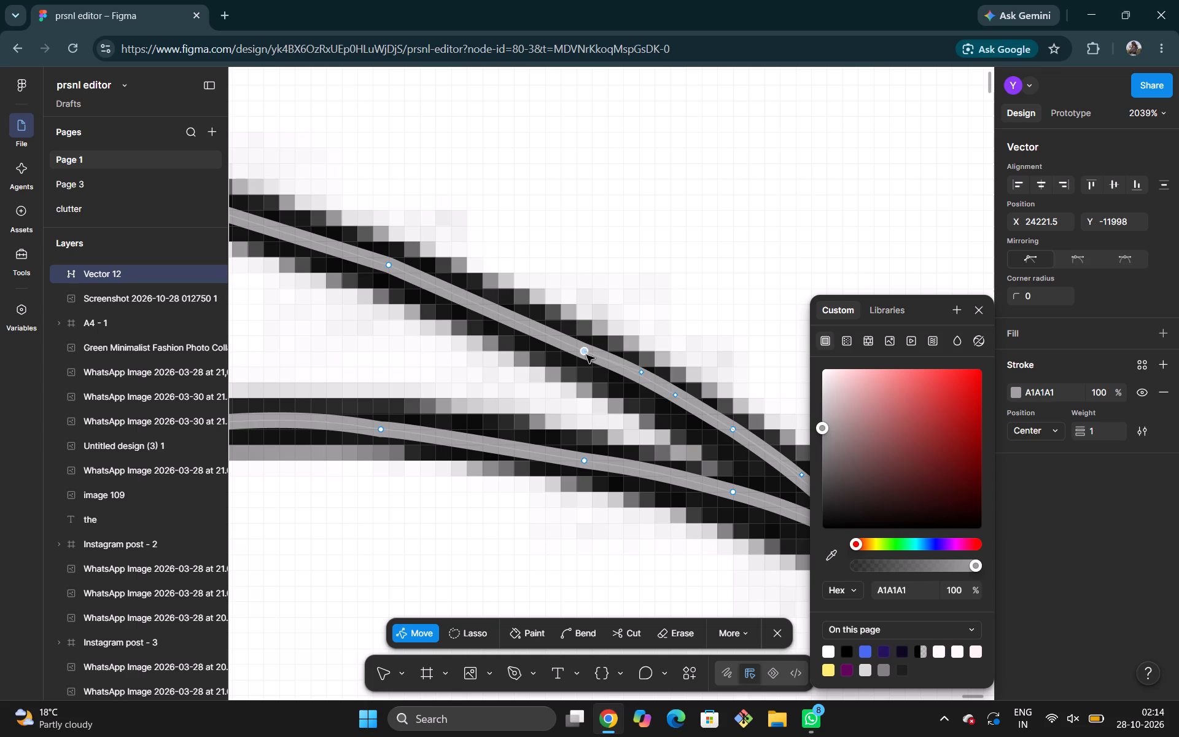
Bend the upper brim segment just beyond the moved anchor, away from the tip, fine-tuning it along the black line.
left_click(578, 632)
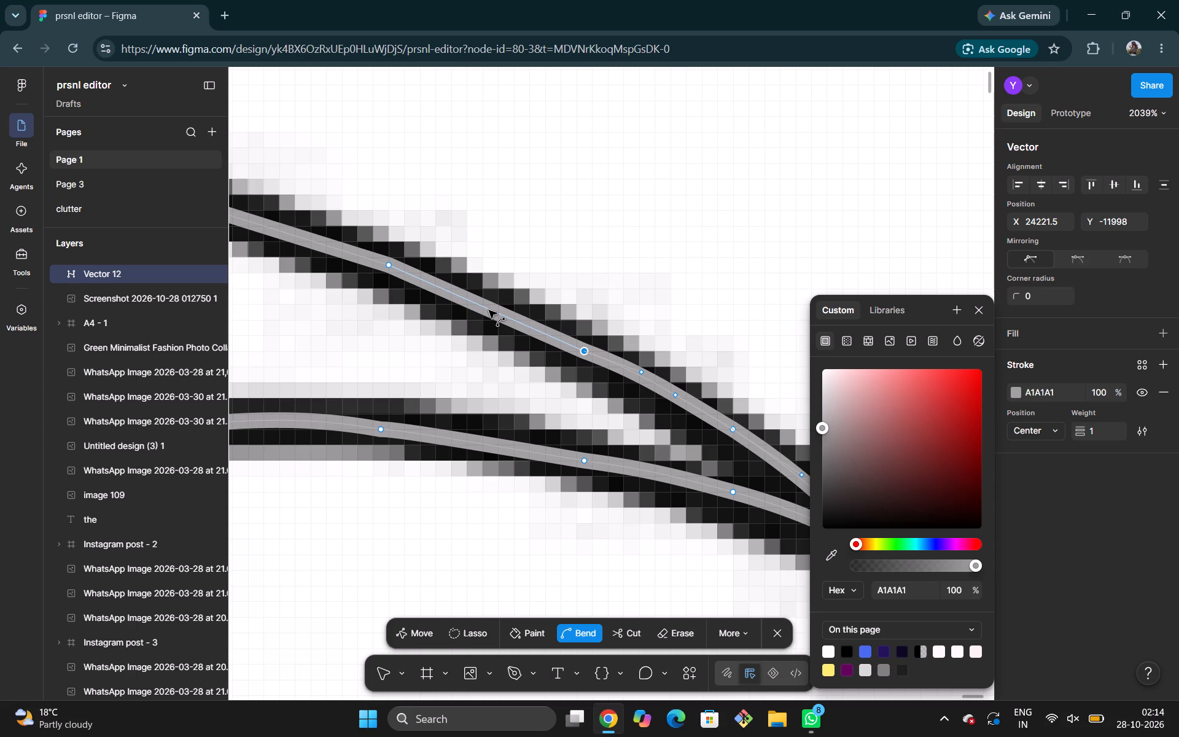
left_click_drag(489, 310, 489, 306)
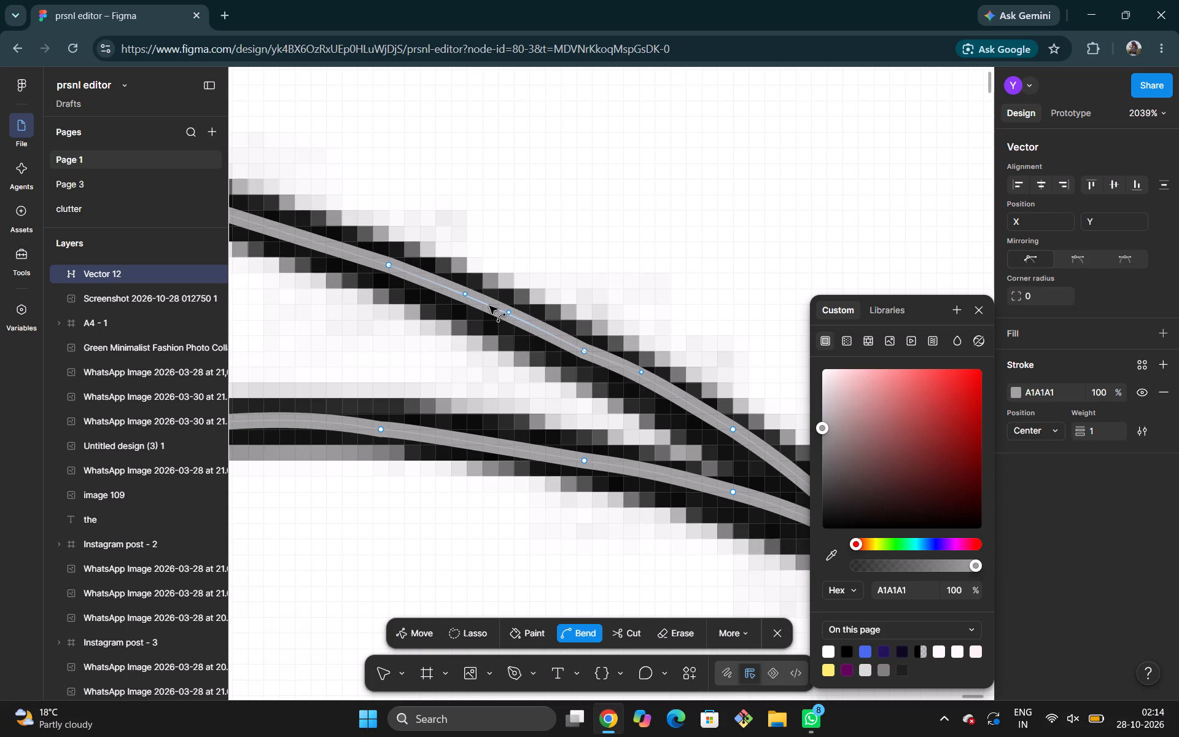
left_click_drag(489, 306, 492, 310)
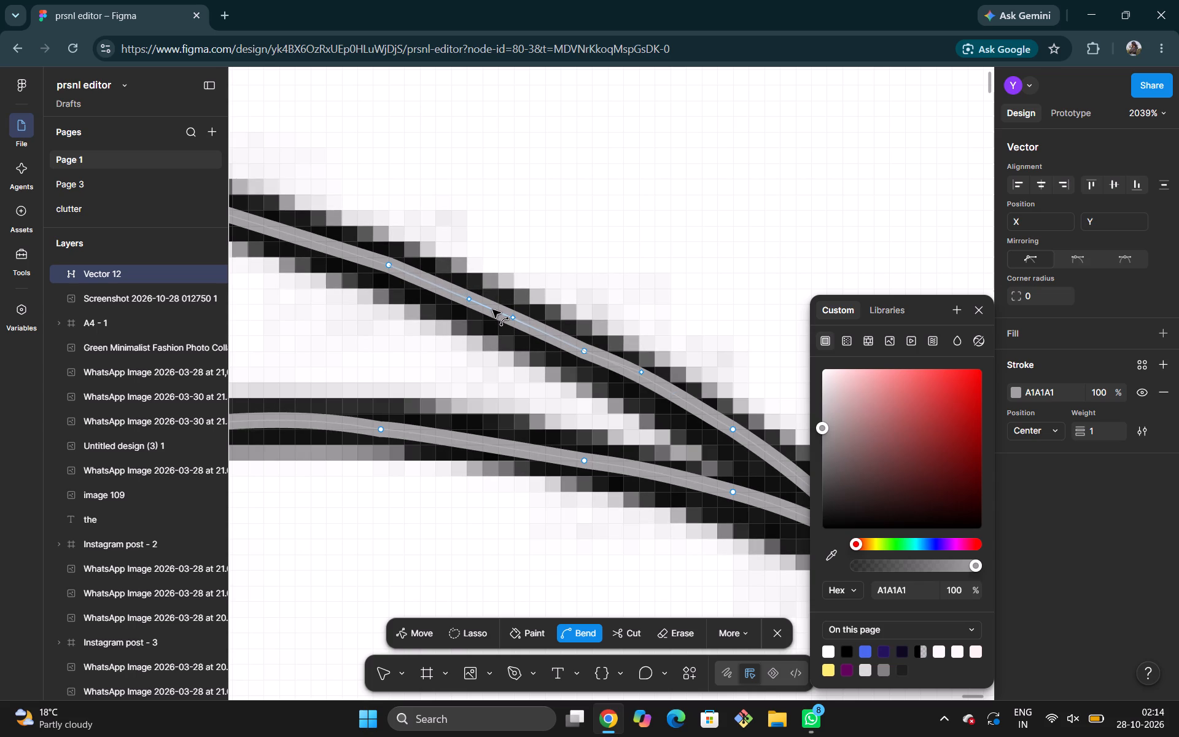
left_click_drag(492, 310, 494, 307)
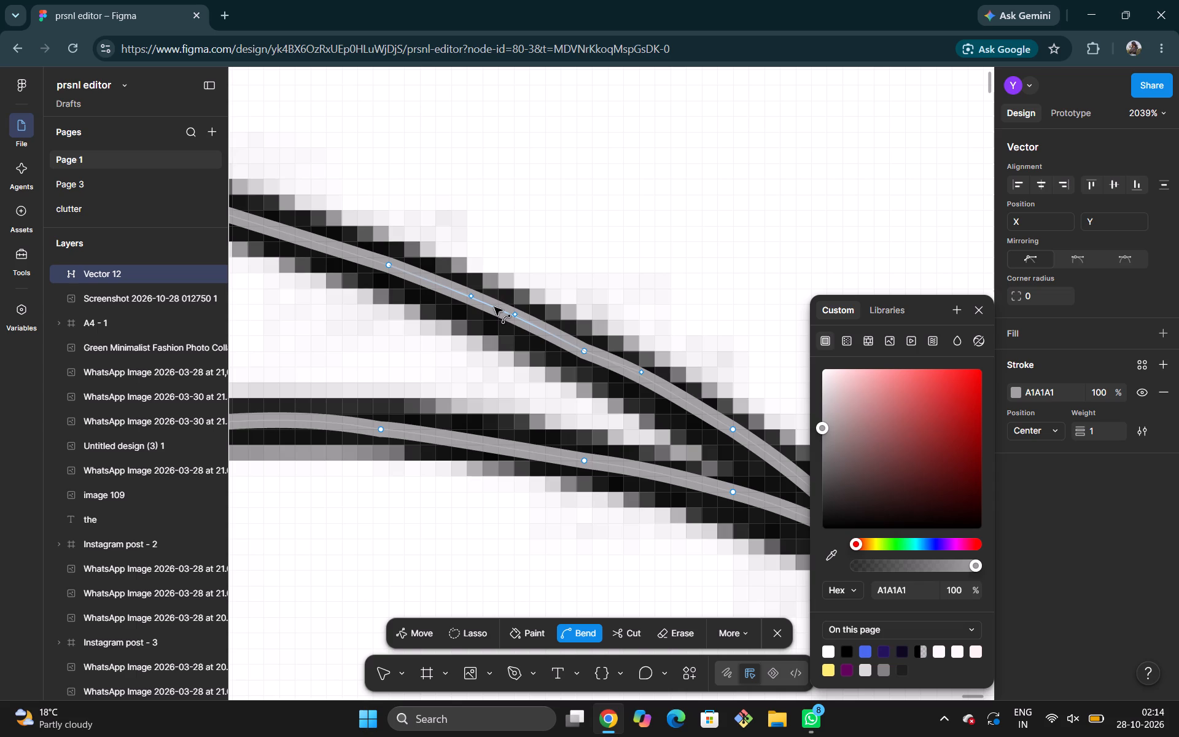
left_click_drag(494, 307, 508, 309)
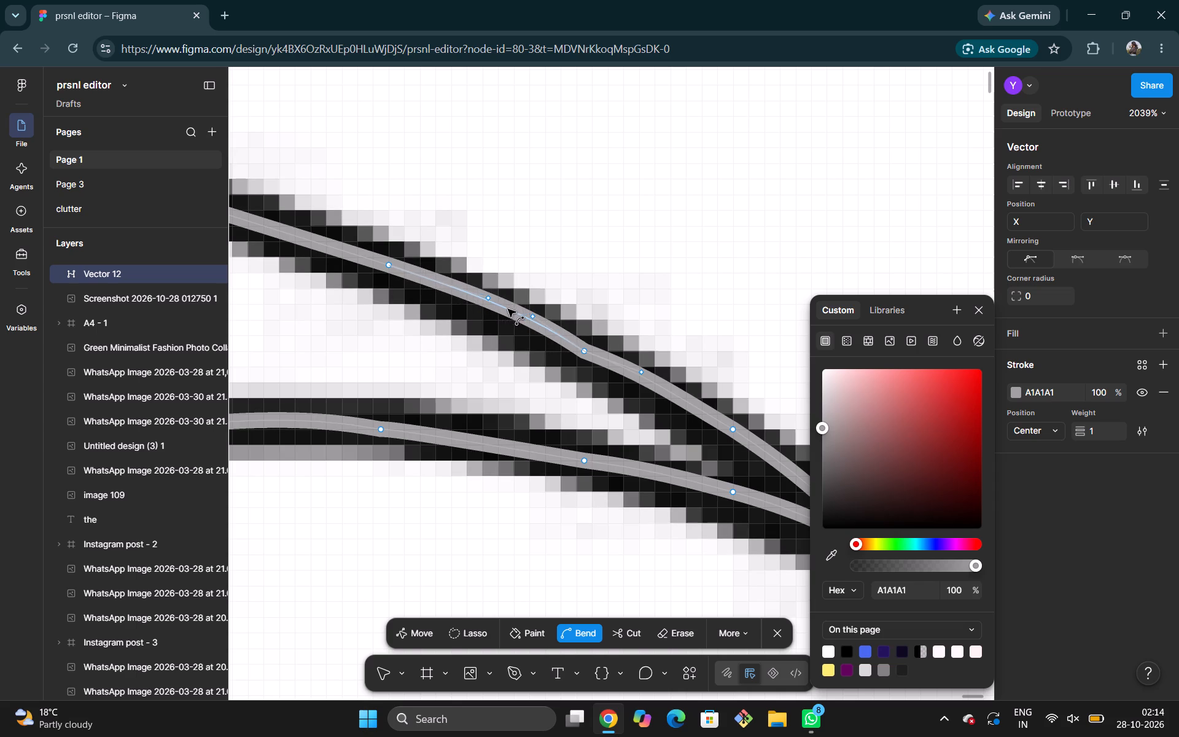
left_click_drag(508, 309, 515, 316)
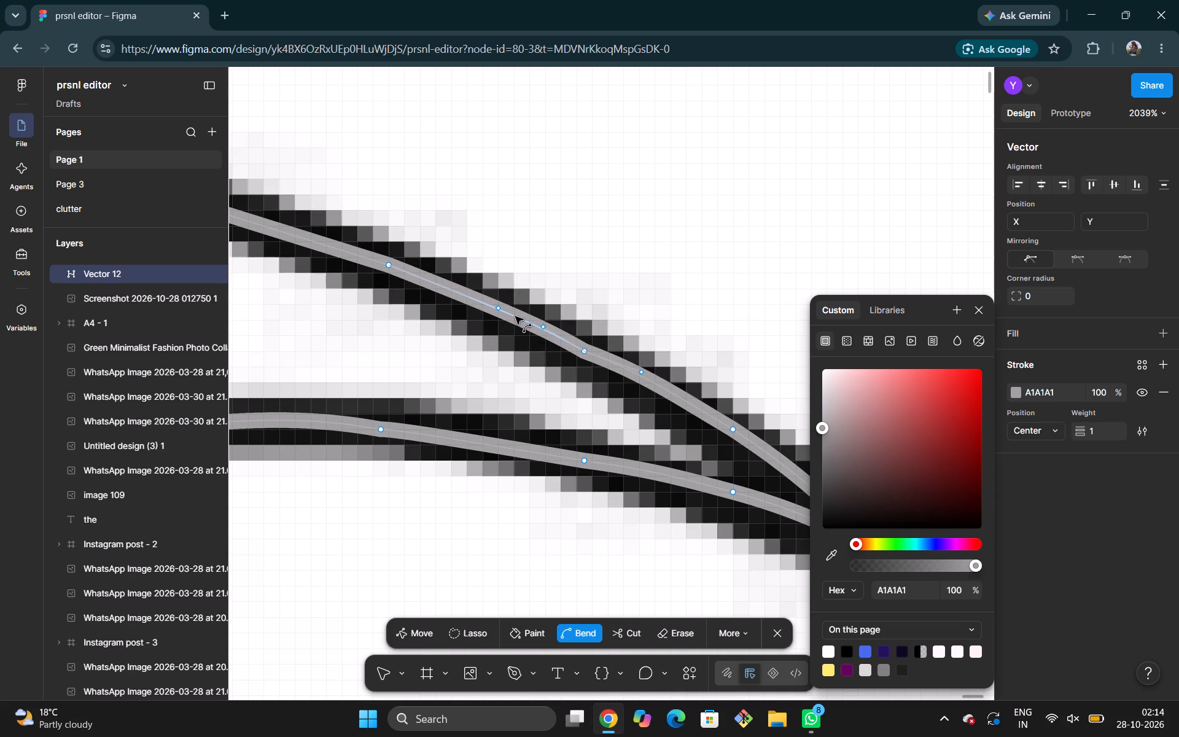
left_click_drag(515, 316, 518, 318)
Fine-tune the curve of the upper brim segment just beyond the moved anchor so it follows the middle of the black line.
left_click_drag(518, 318, 500, 310)
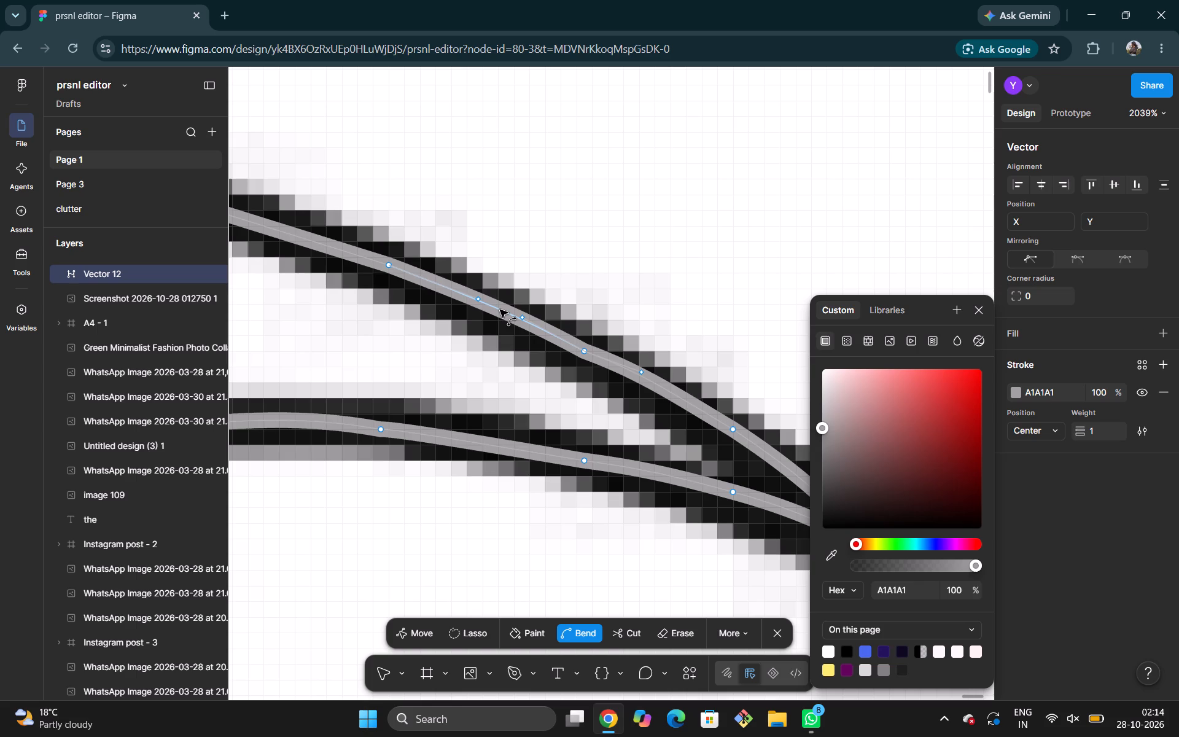
left_click_drag(500, 310, 500, 310)
left_click_drag(500, 310, 499, 310)
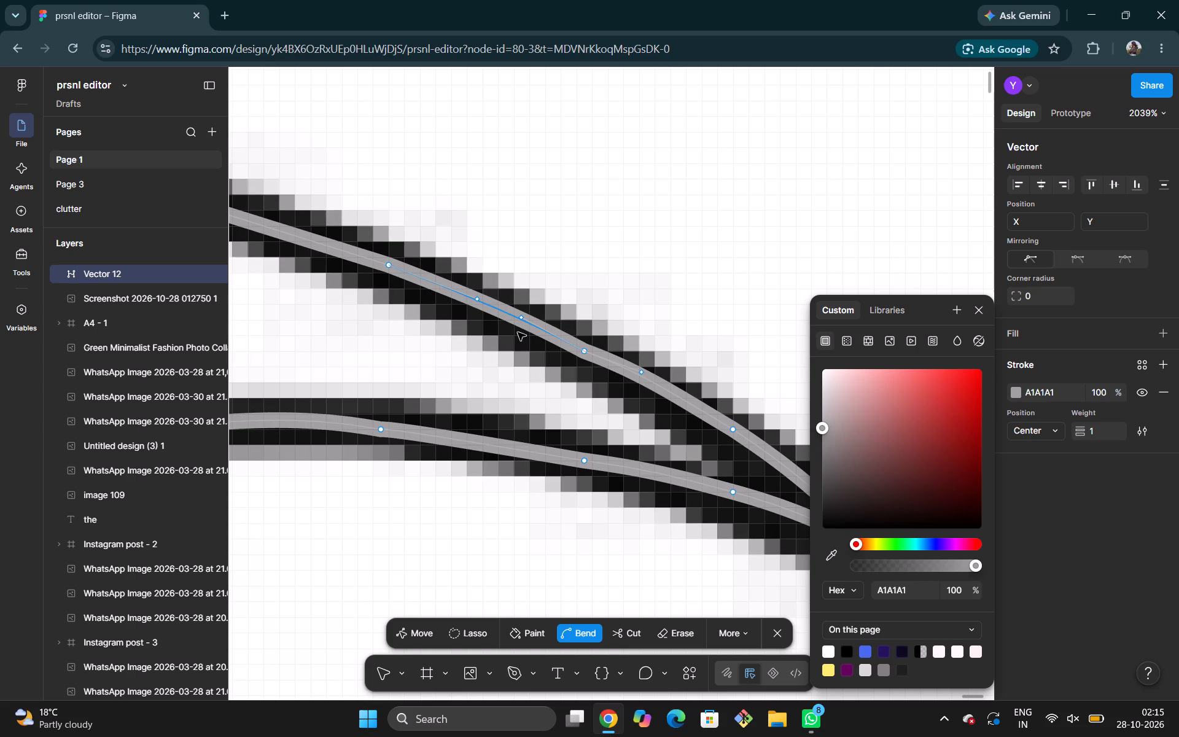
Bend the next two upper brim segments further away from the pointed tip to follow the black line.
scroll(518, 332, "right", 2)
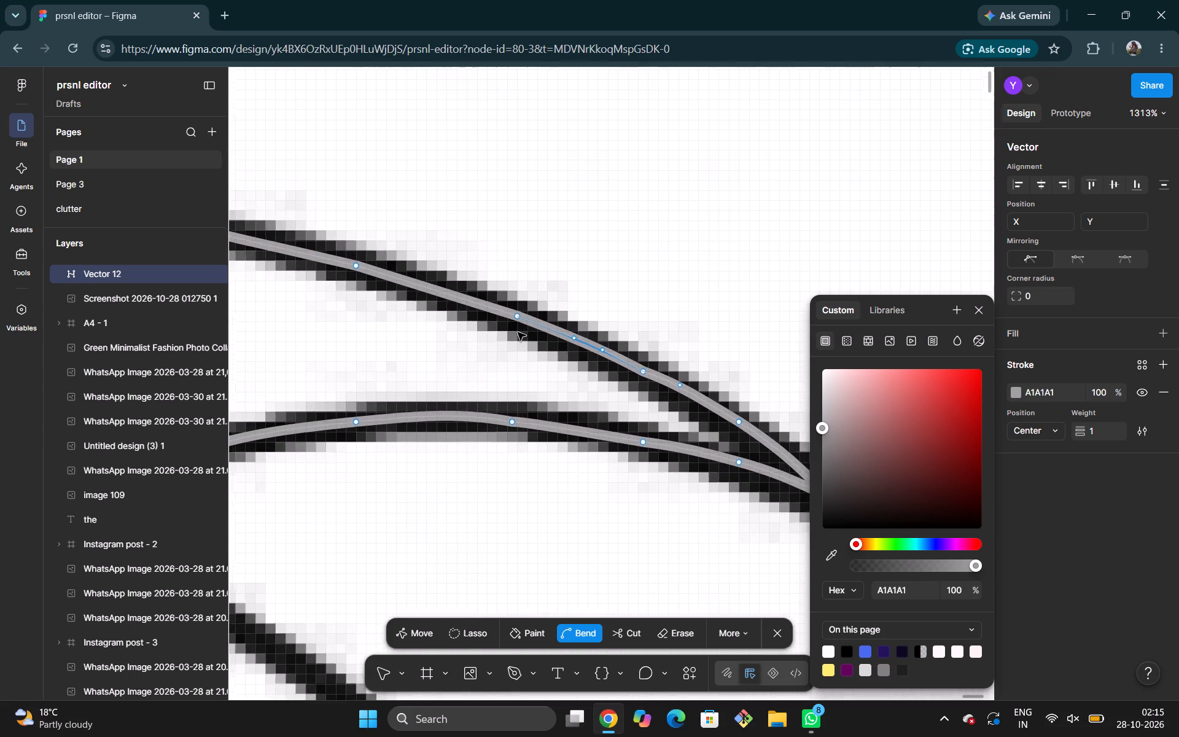
scroll(518, 332, "right", 1)
scroll(469, 306, "right", 1)
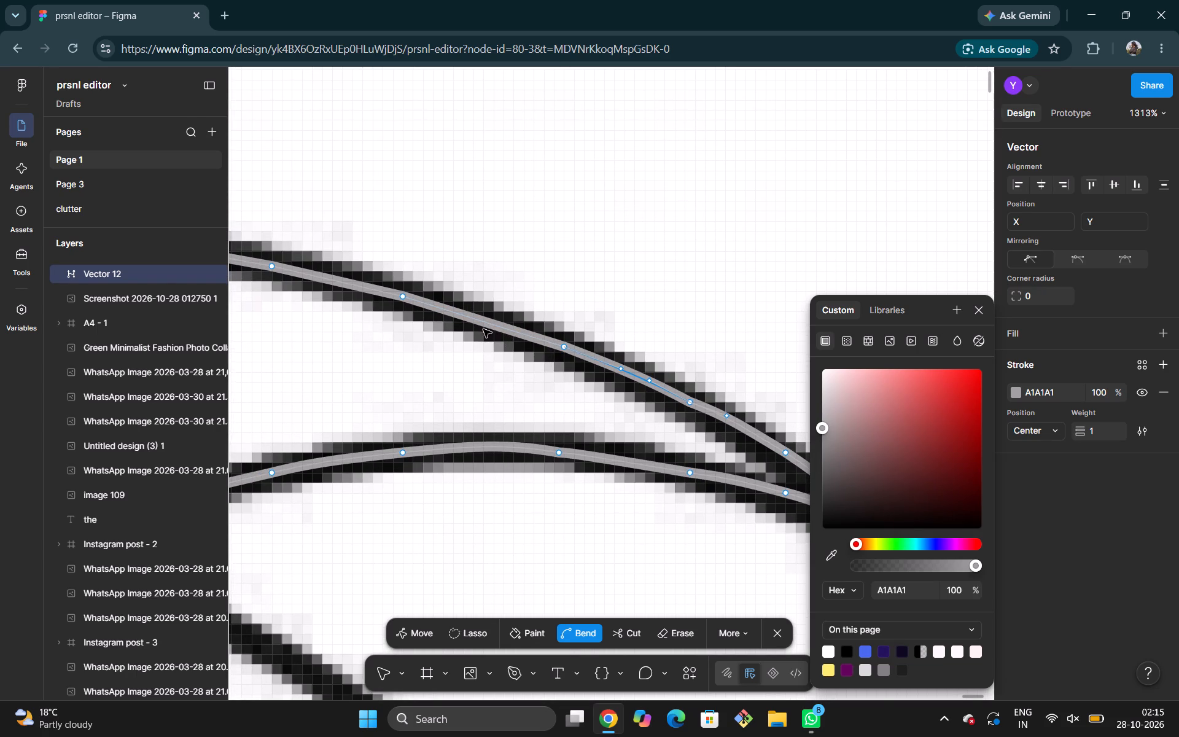
scroll(483, 329, "right", 1)
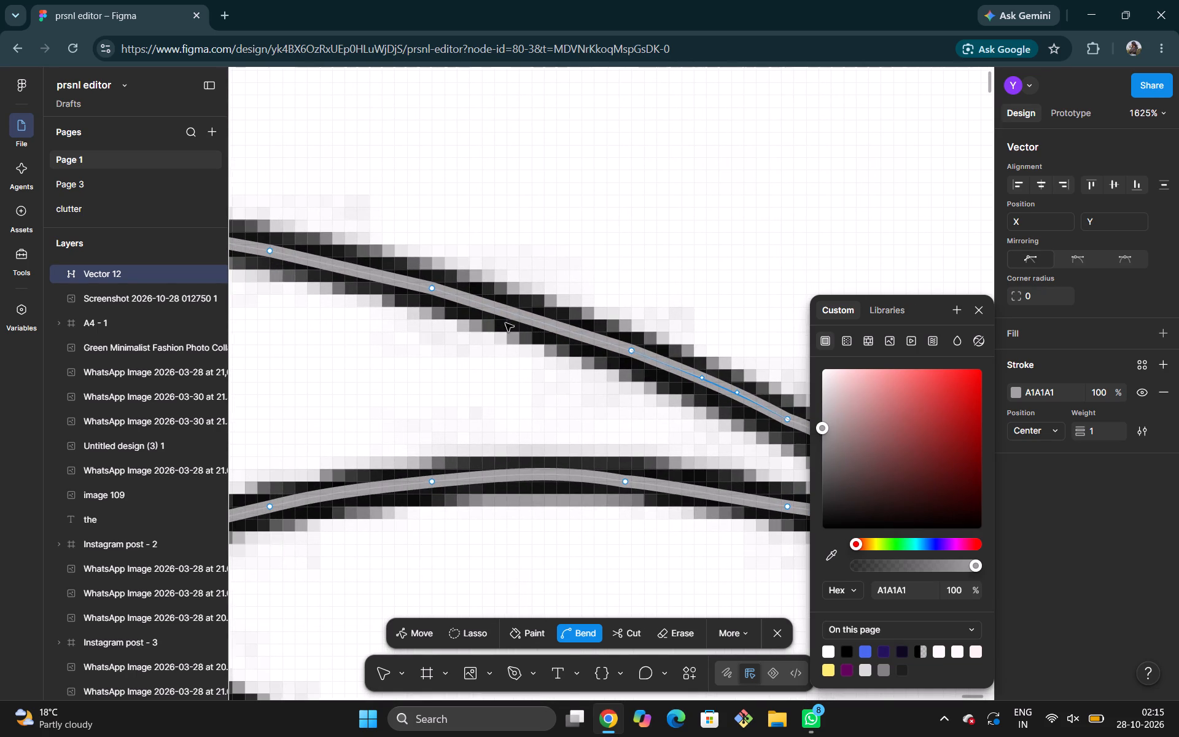
left_click_drag(524, 321, 525, 316)
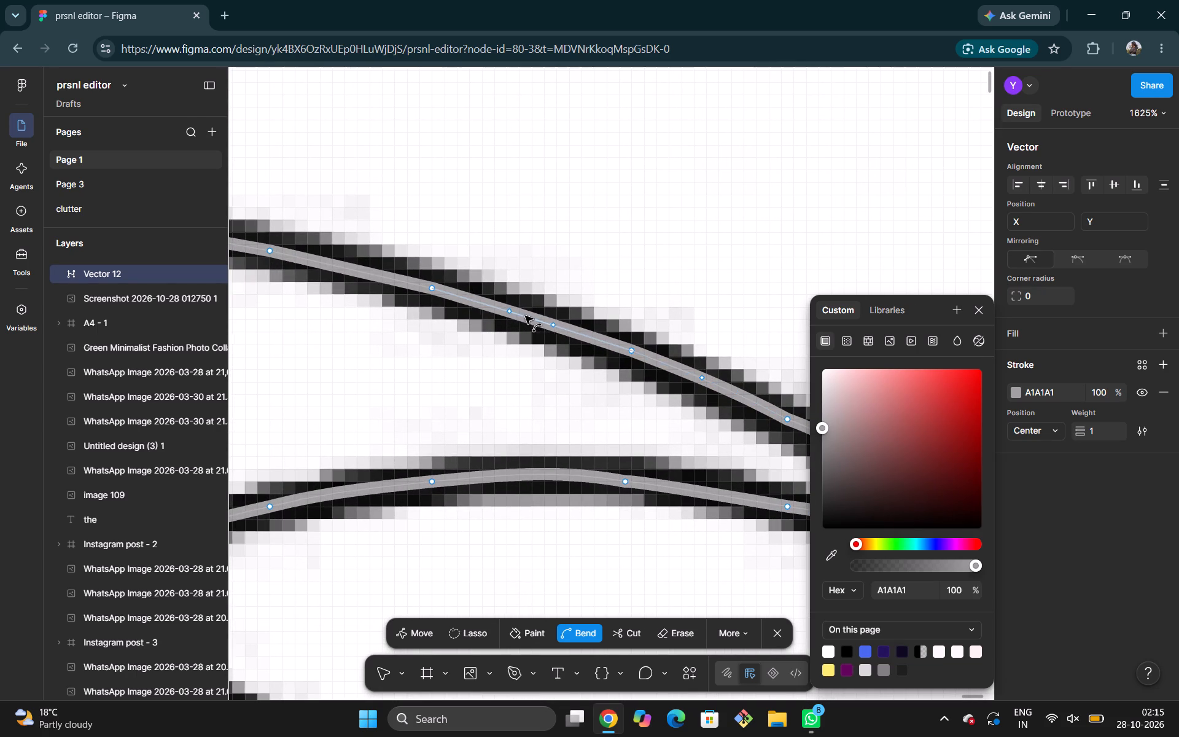
left_click_drag(525, 316, 528, 315)
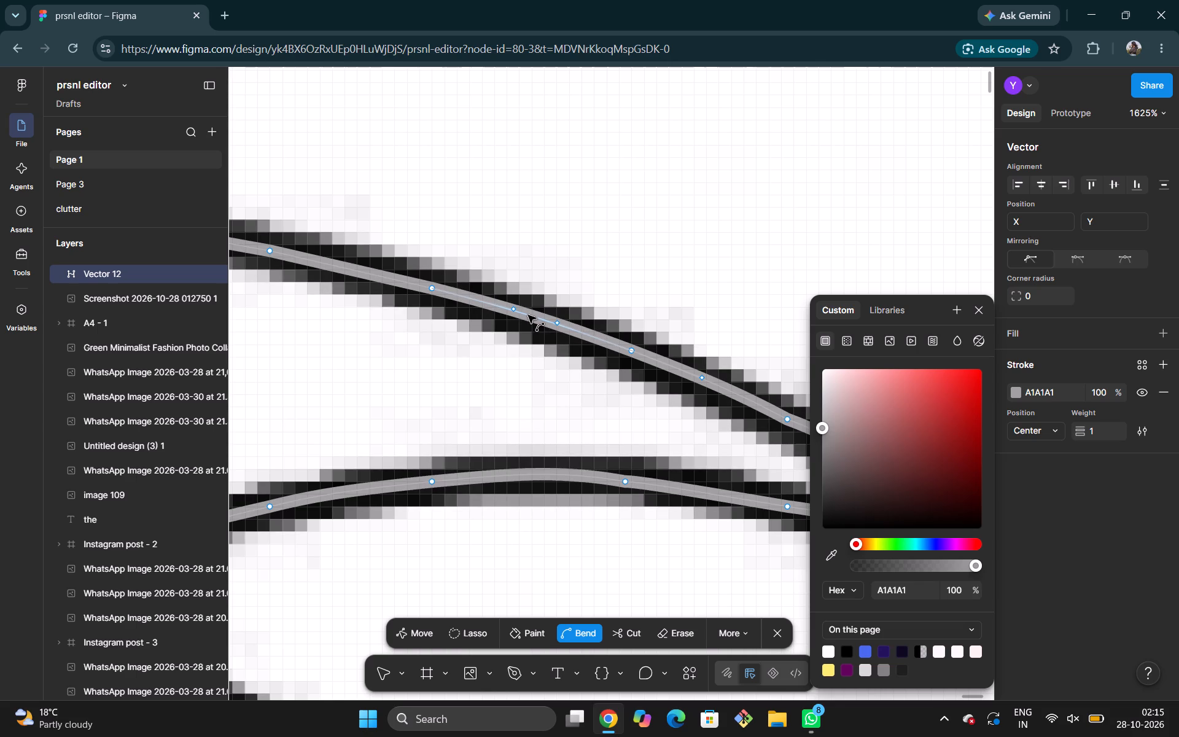
left_click_drag(528, 315, 527, 315)
scroll(527, 315, "right", 2)
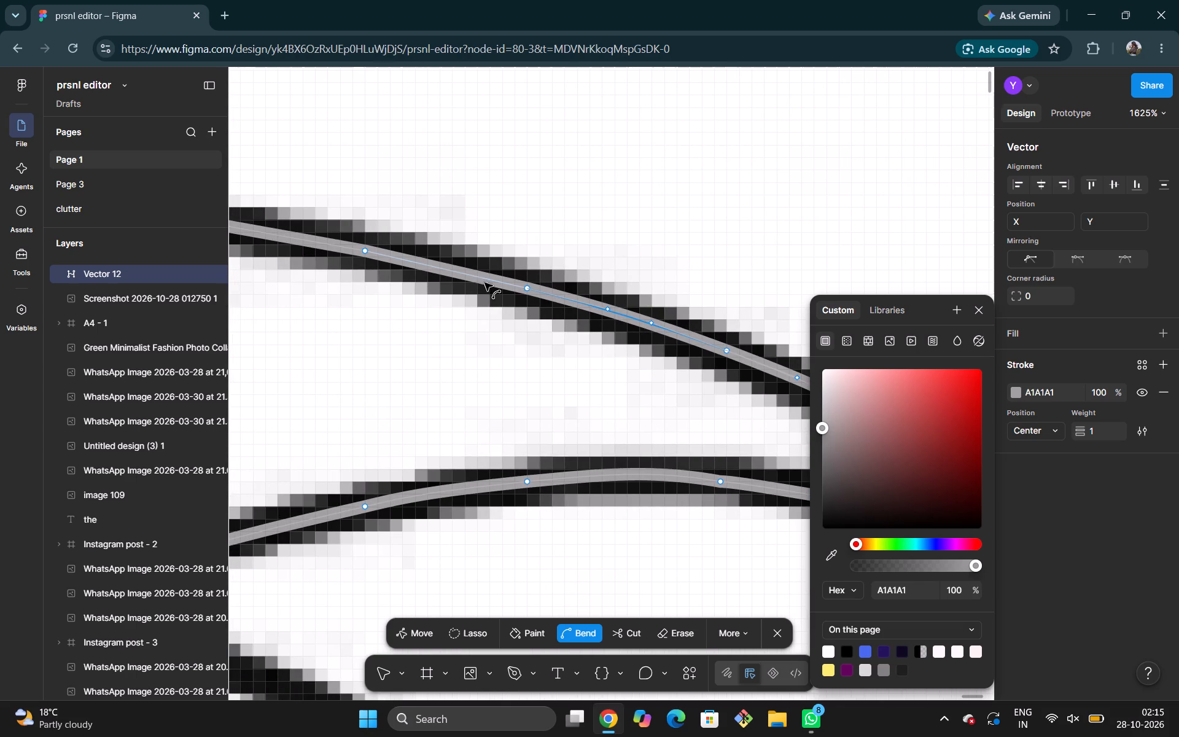
left_click(471, 276)
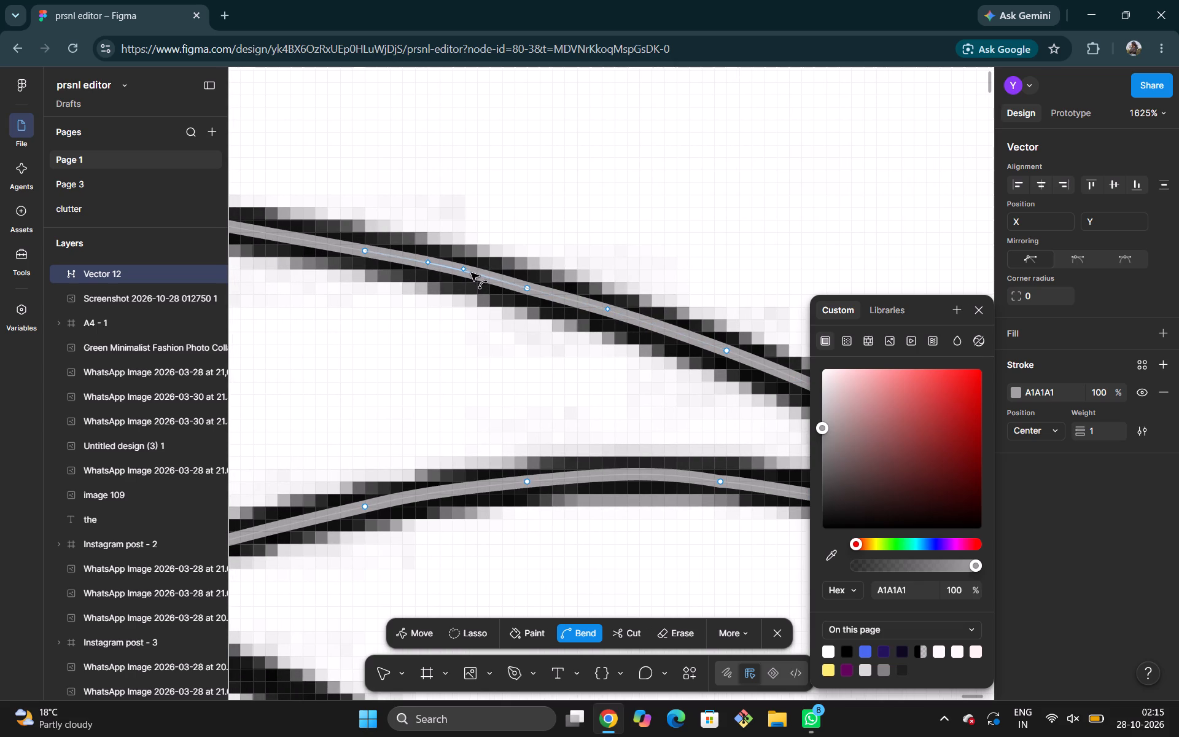
Bend the following two upper brim segments, up to the start of the nearly horizontal stretch of the line.
scroll(471, 273, "right", 3)
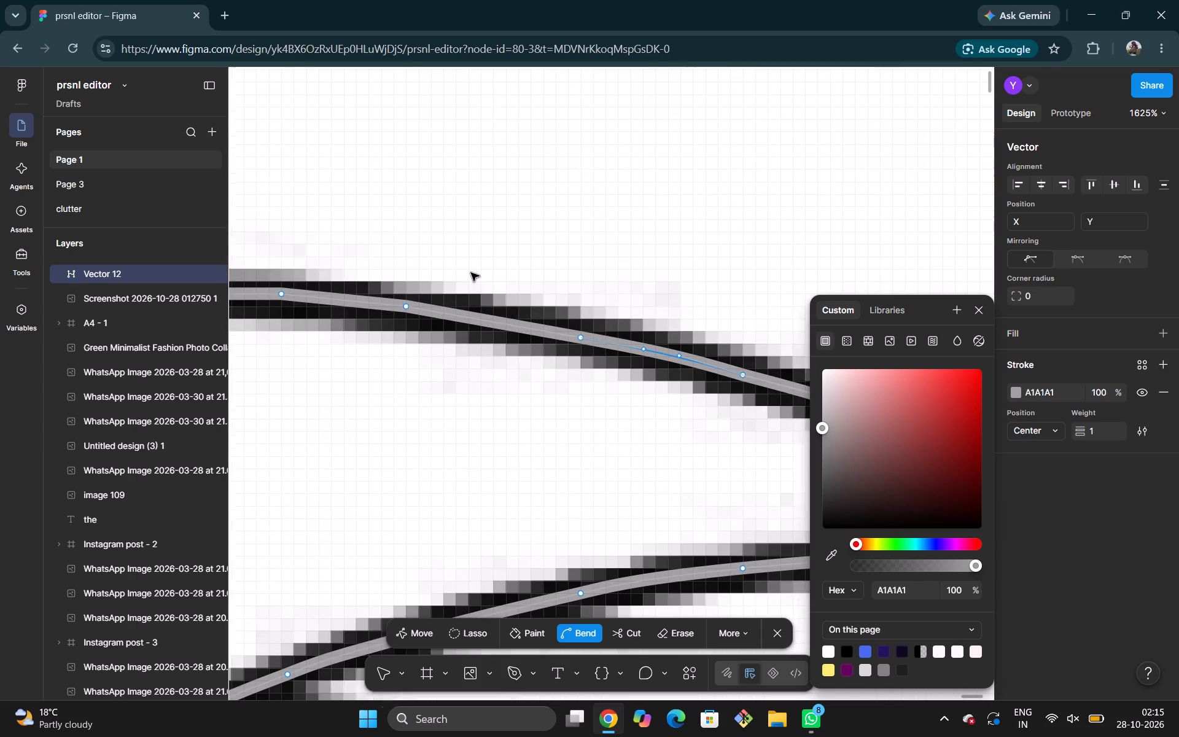
scroll(471, 273, "right", 2)
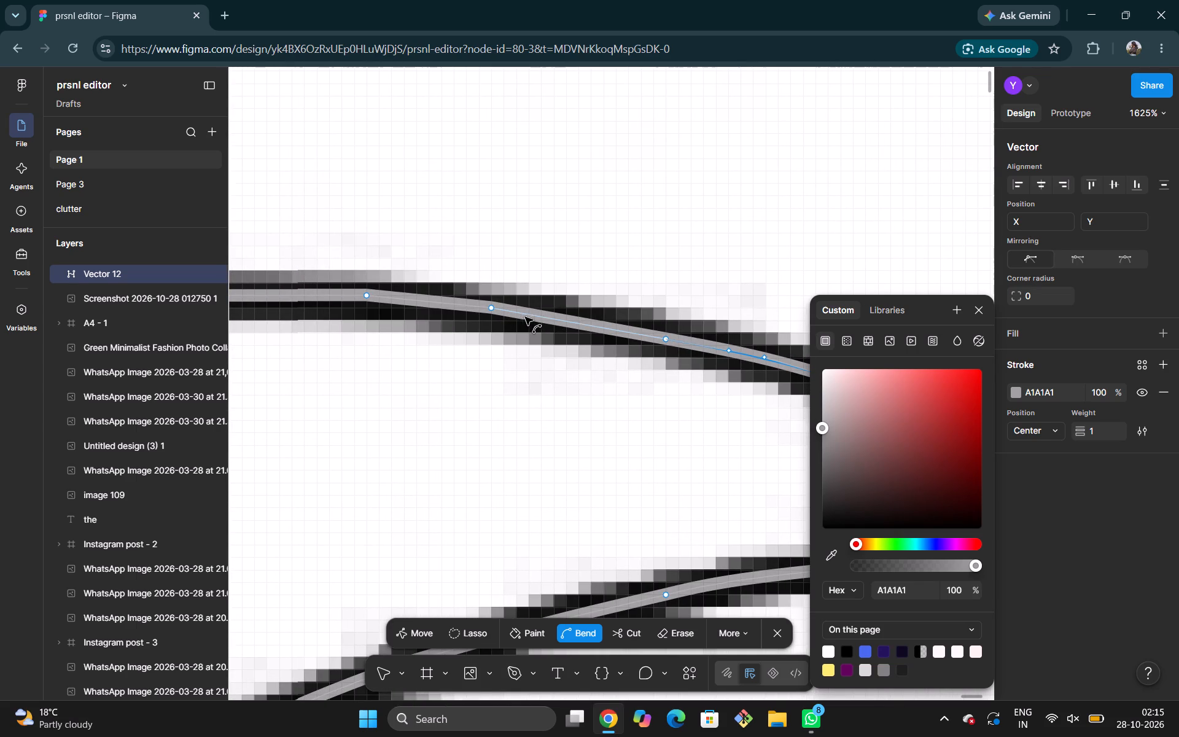
left_click_drag(565, 322, 567, 315)
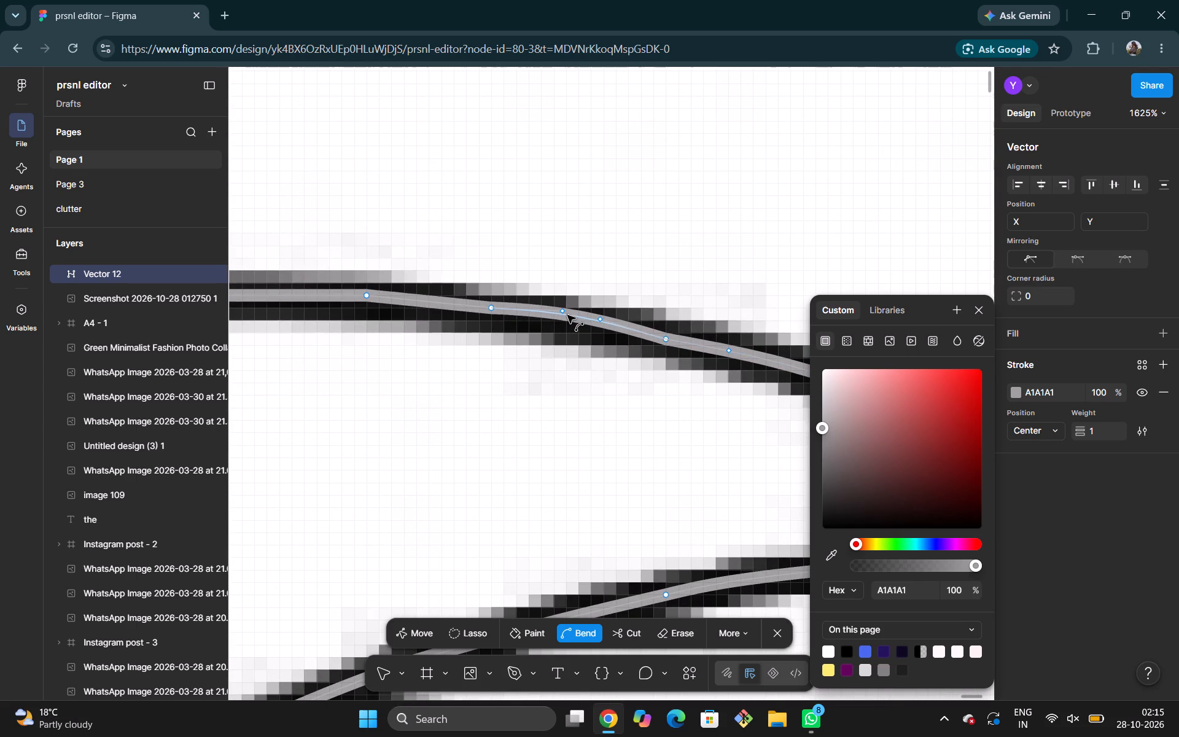
left_click_drag(567, 315, 587, 322)
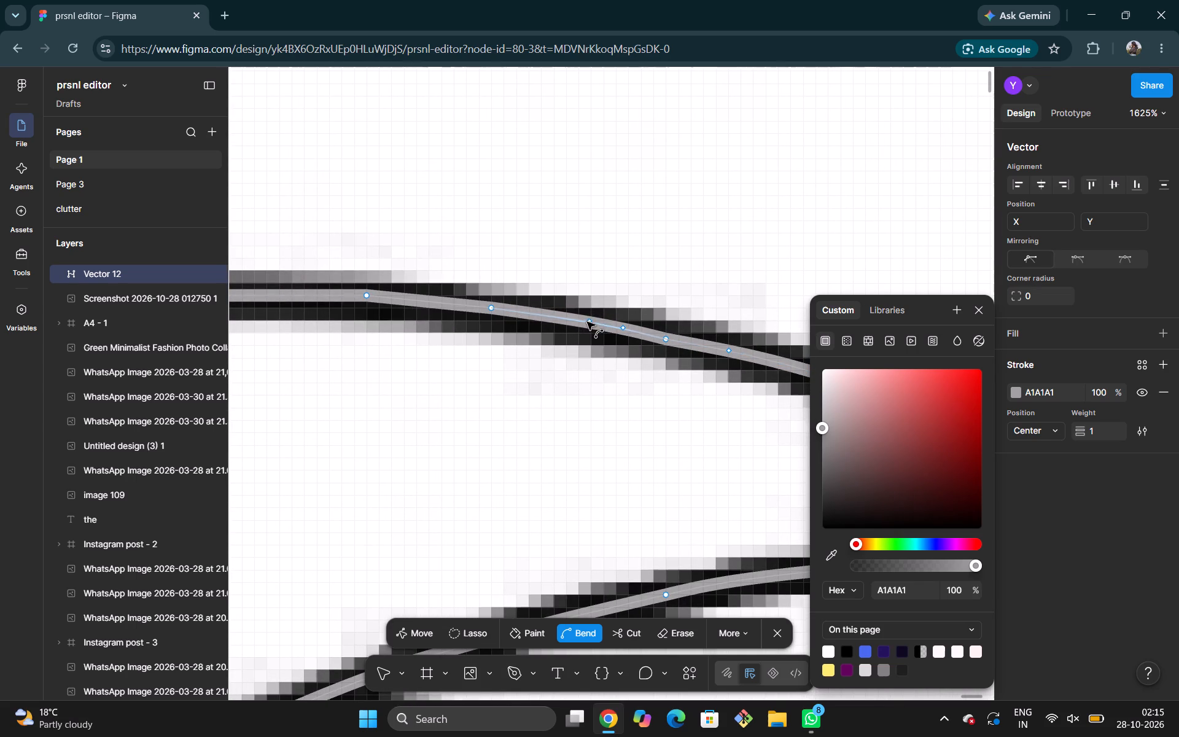
left_click_drag(587, 322, 580, 319)
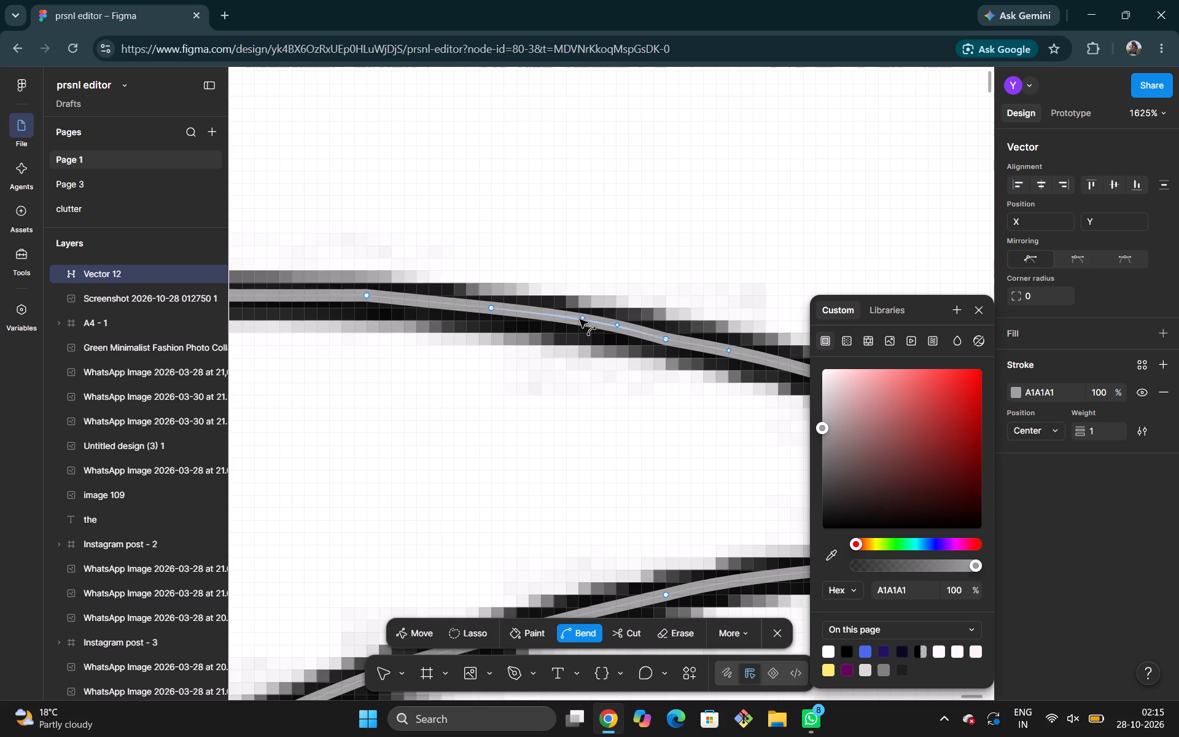
left_click_drag(580, 319, 575, 319)
scroll(575, 319, "right", 2)
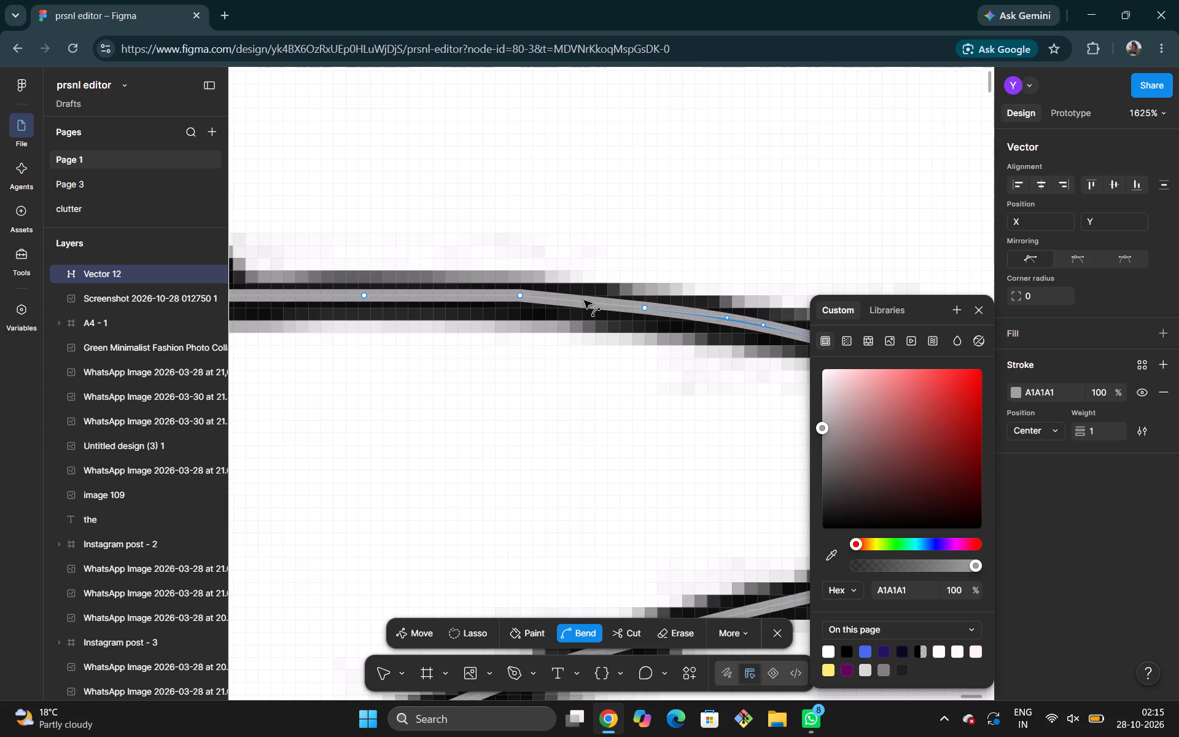
left_click(580, 303)
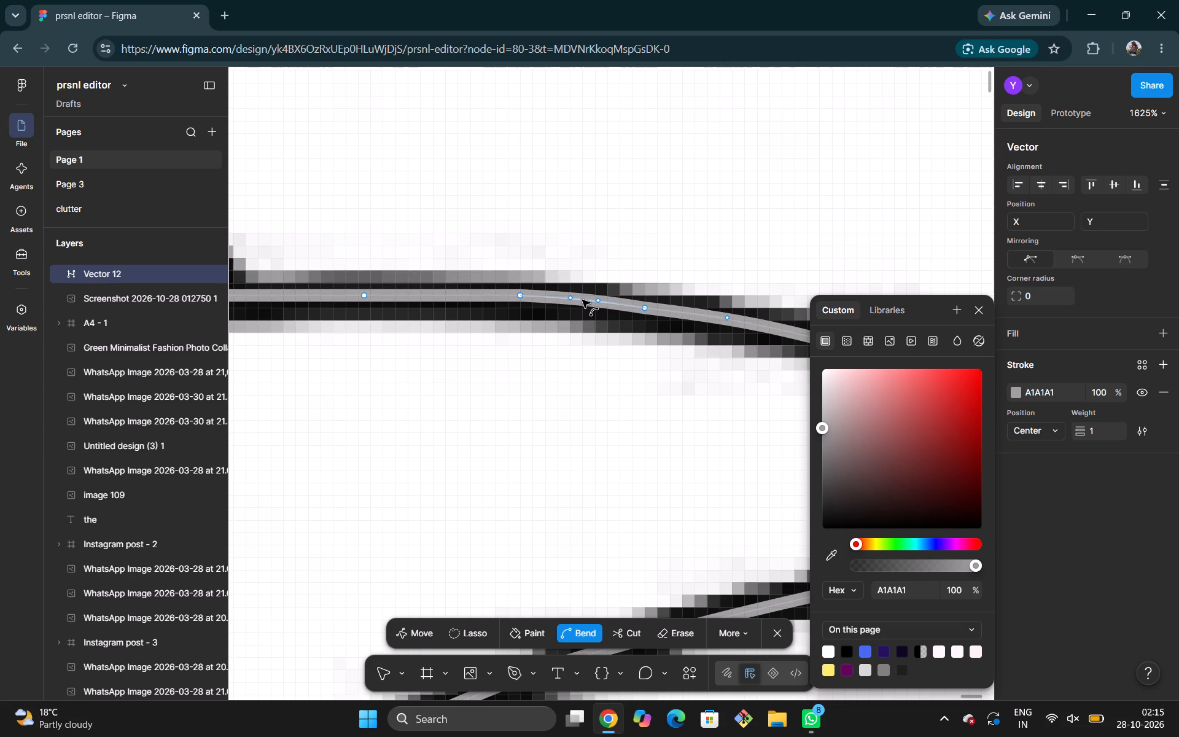
Bend the first horizontal segment of the upper brim line slightly upward, on the pointed-tip side of the diagonal line's junction.
scroll(582, 300, "right", 1)
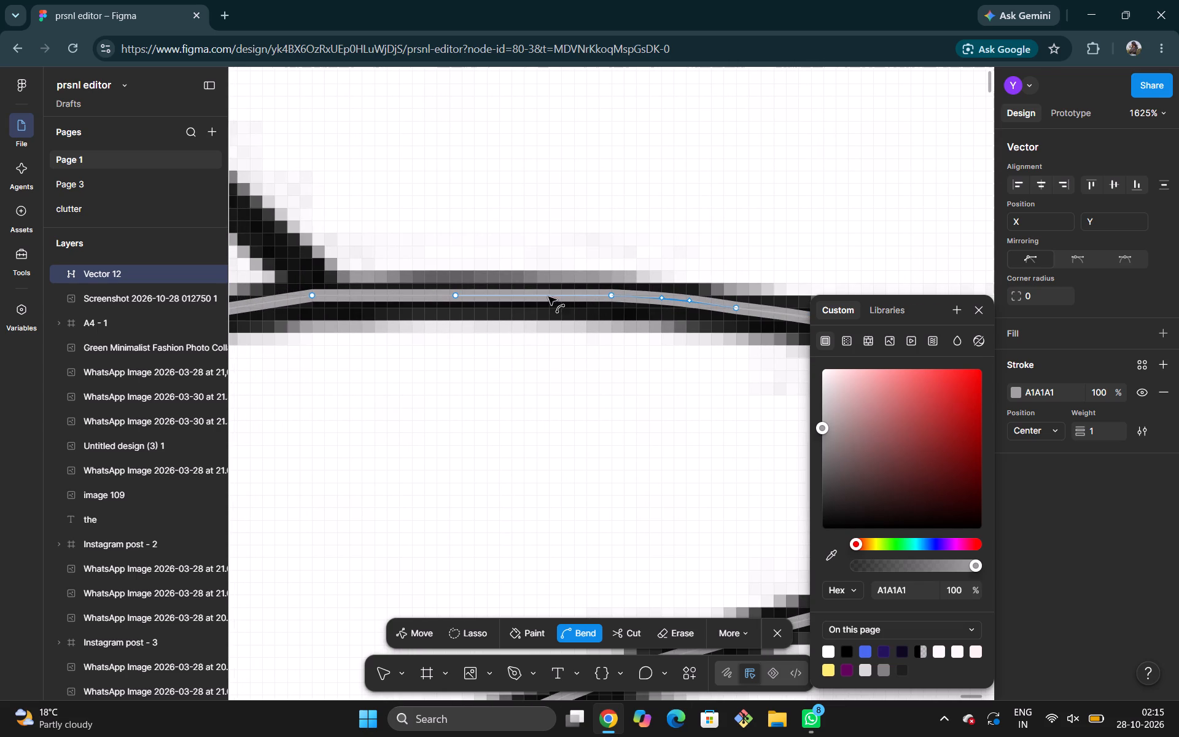
left_click_drag(540, 295, 540, 292)
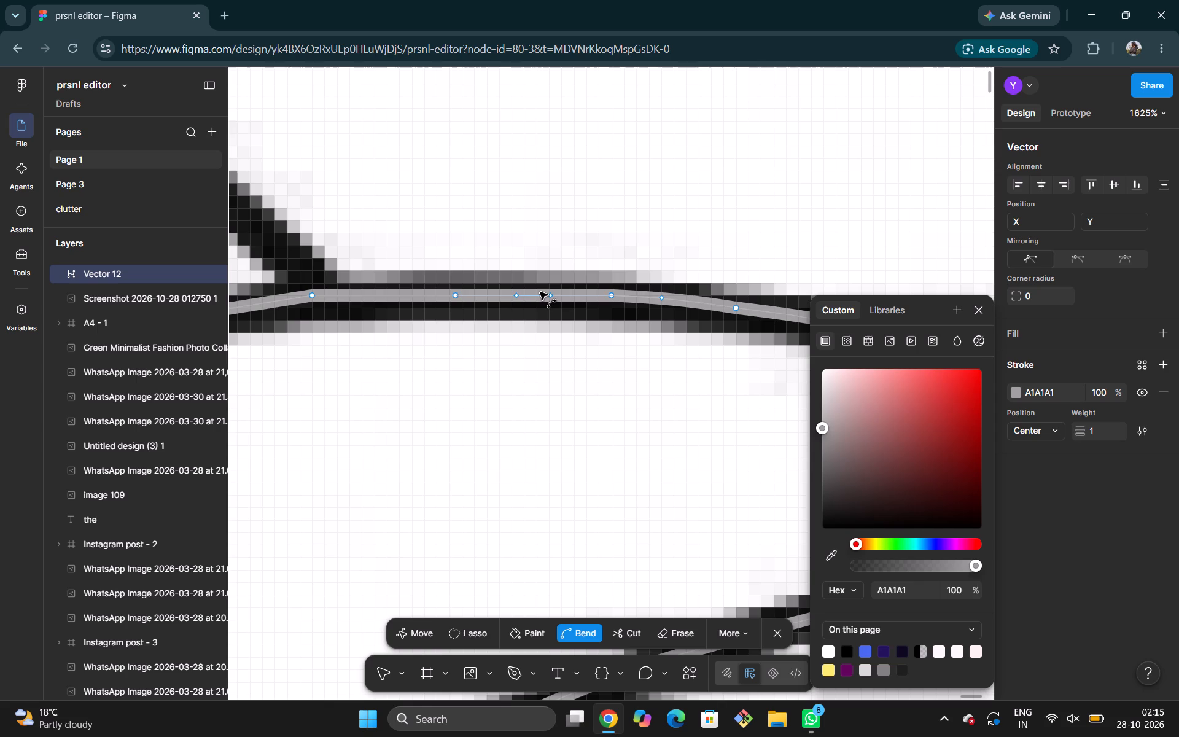
left_click_drag(540, 292, 533, 293)
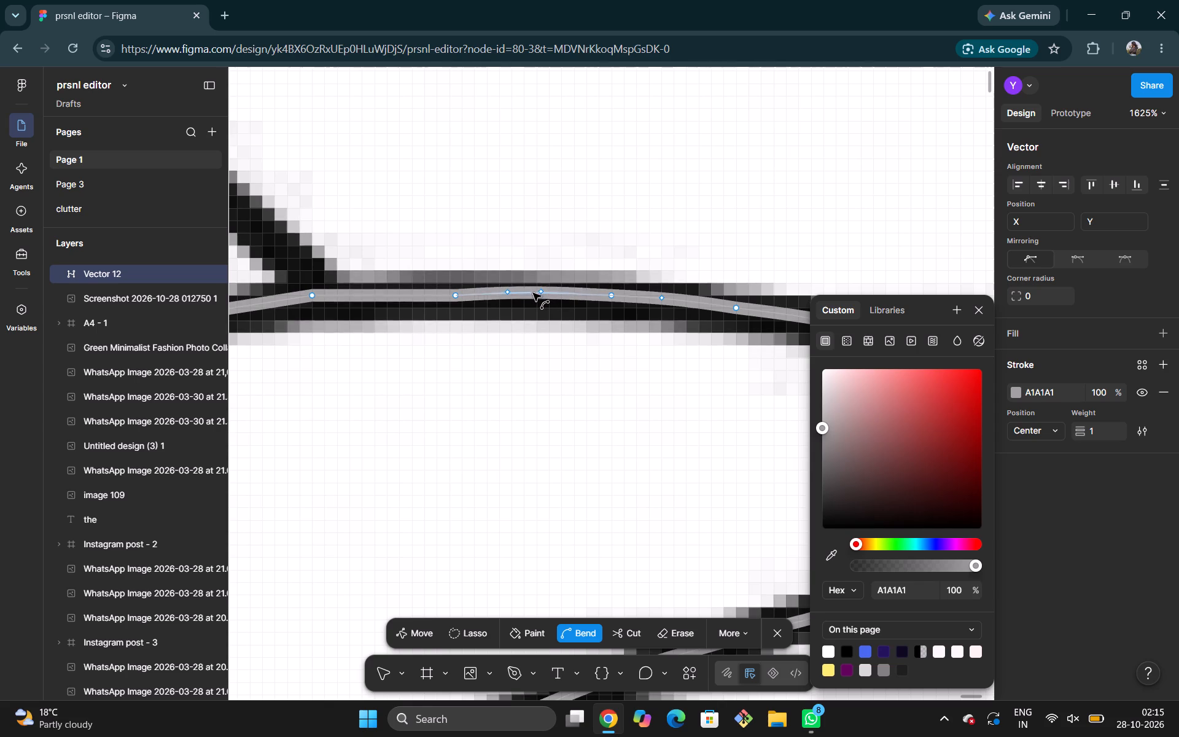
left_click_drag(533, 293, 532, 294)
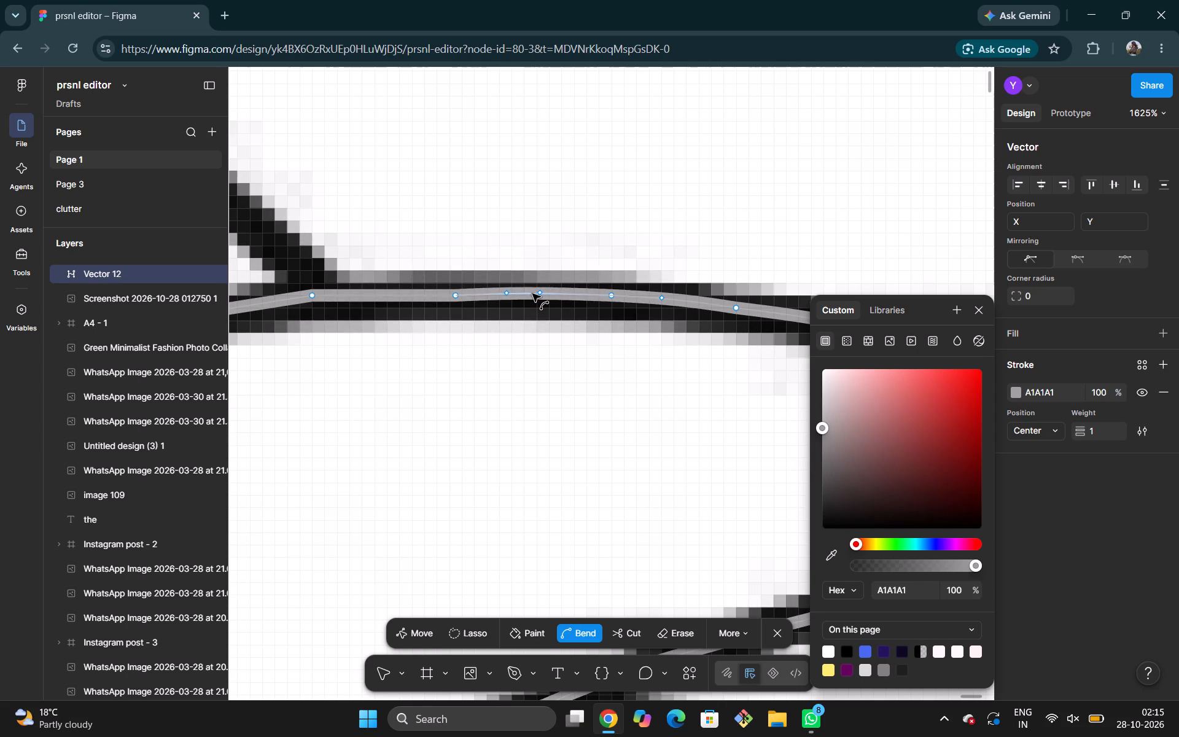
left_click_drag(532, 294, 531, 292)
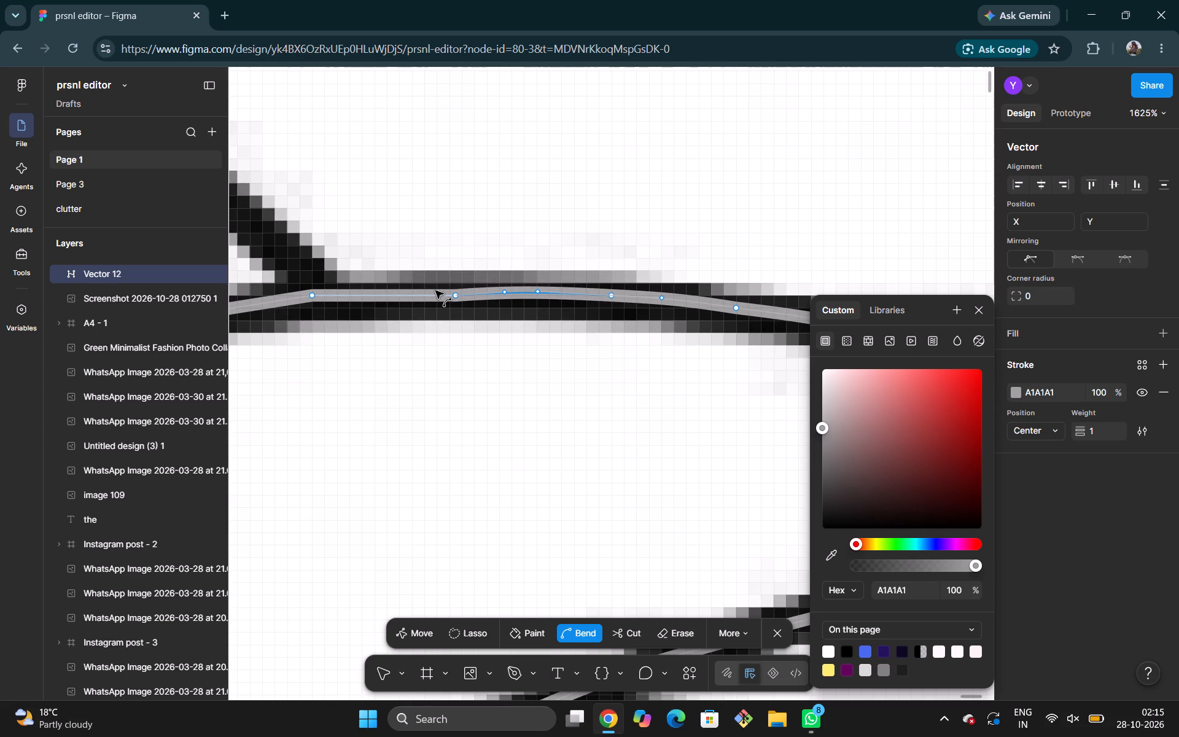
Move the horizontal stretch's middle anchor onto the neighbouring anchor at the diagonal line's junction, X 24132, Y -12015.
left_click(414, 626)
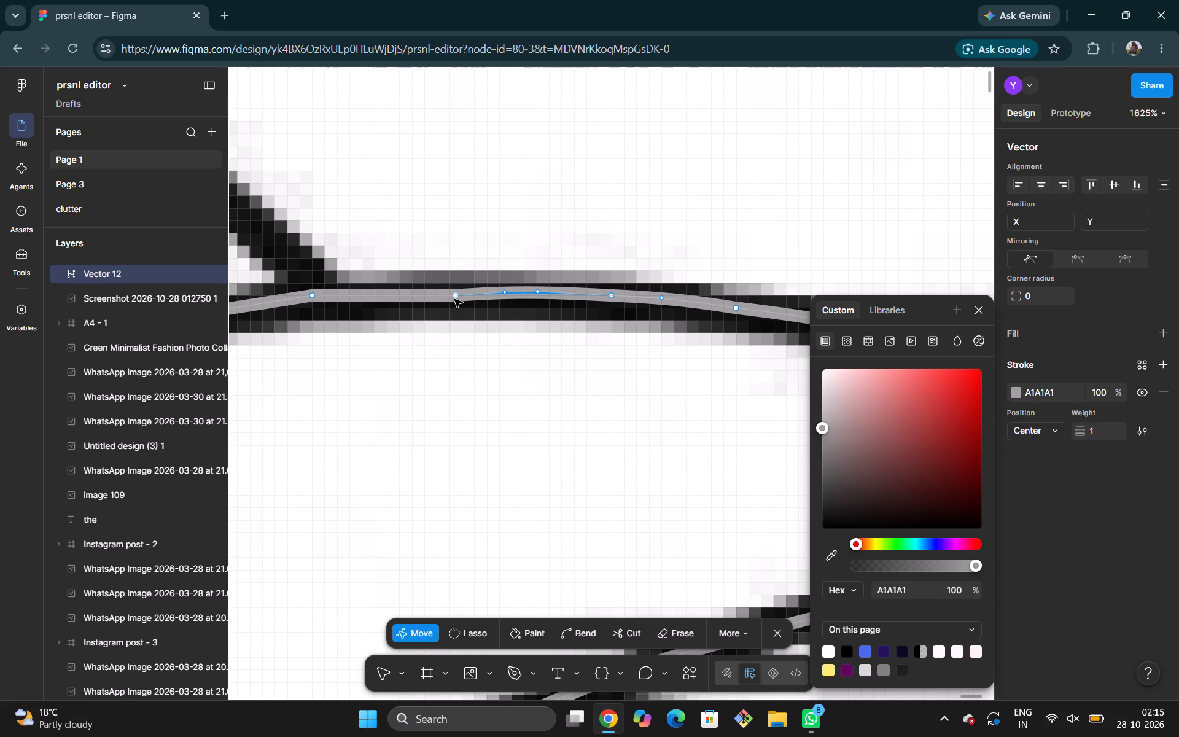
left_click_drag(454, 299, 310, 299)
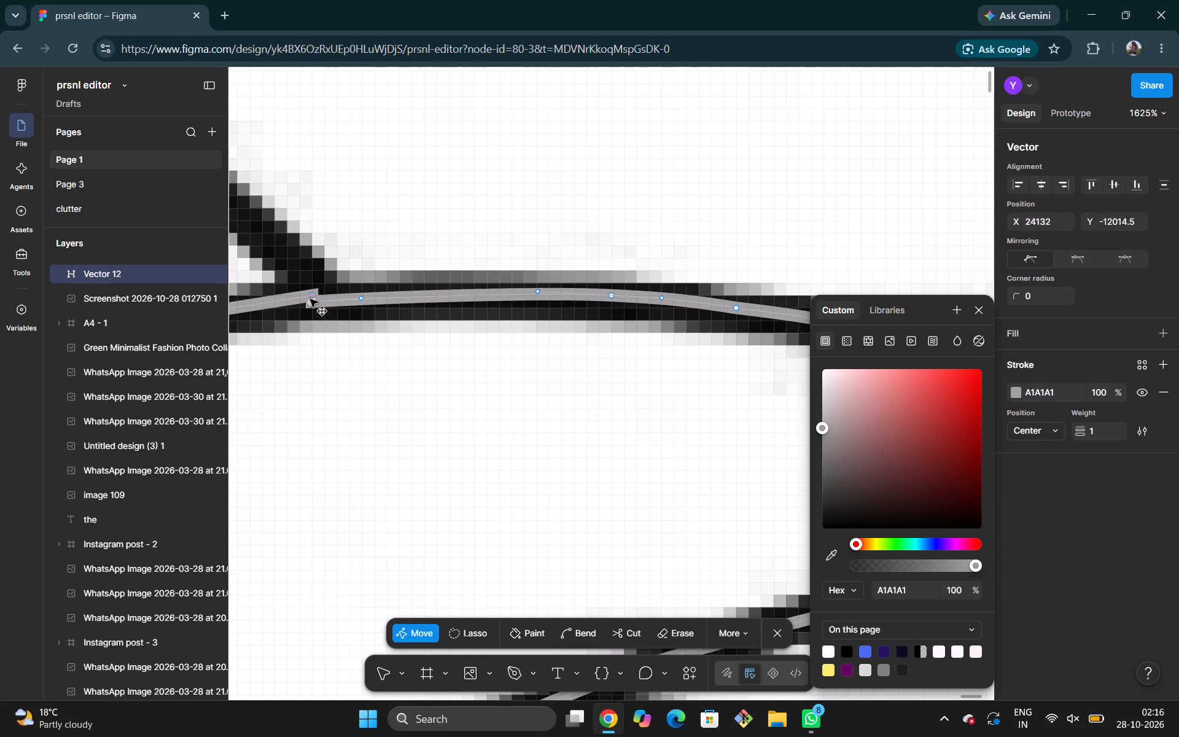
left_click_drag(310, 299, 310, 296)
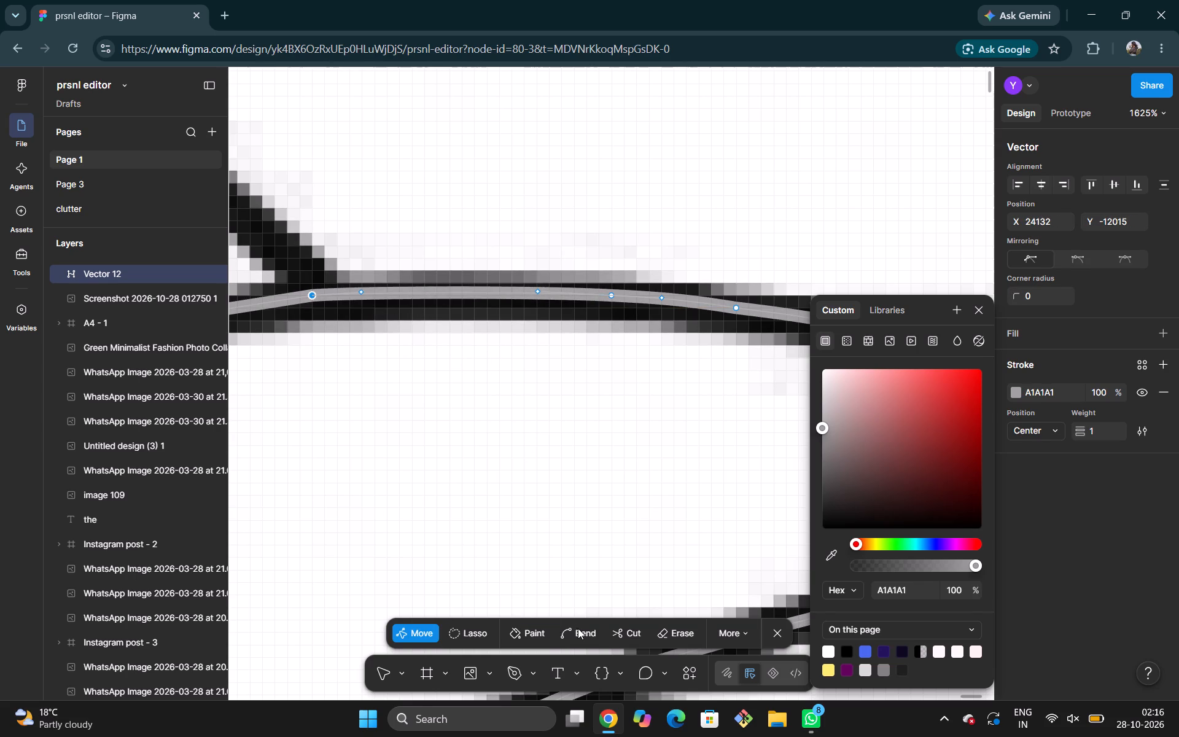
Bend the lengthened horizontal segment starting at the diagonal line's junction into a shallow upward arch.
left_click(578, 628)
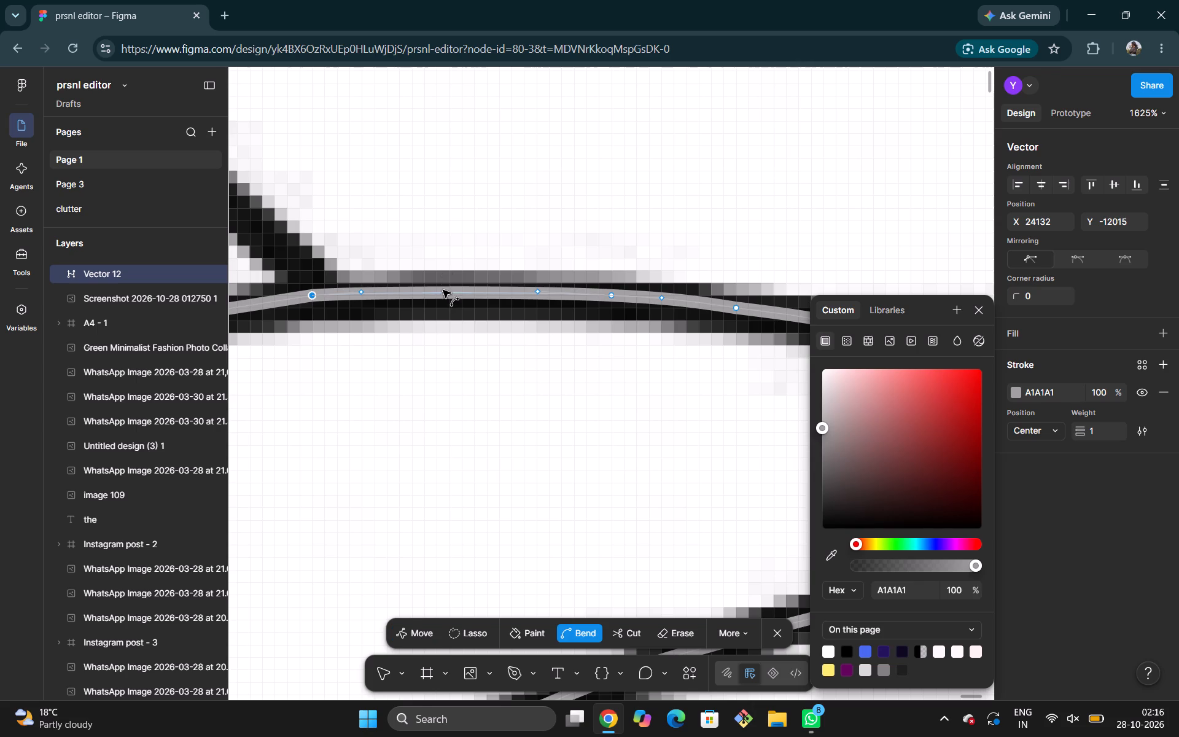
left_click_drag(442, 294, 445, 288)
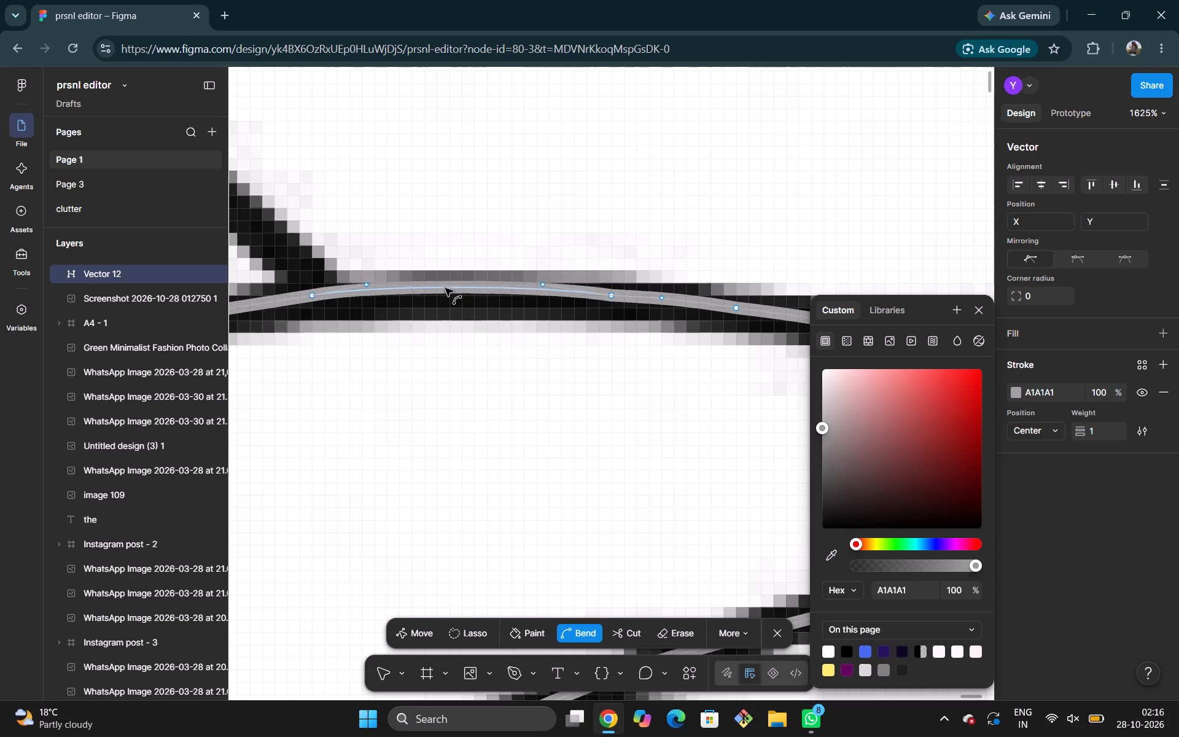
left_click_drag(445, 288, 449, 289)
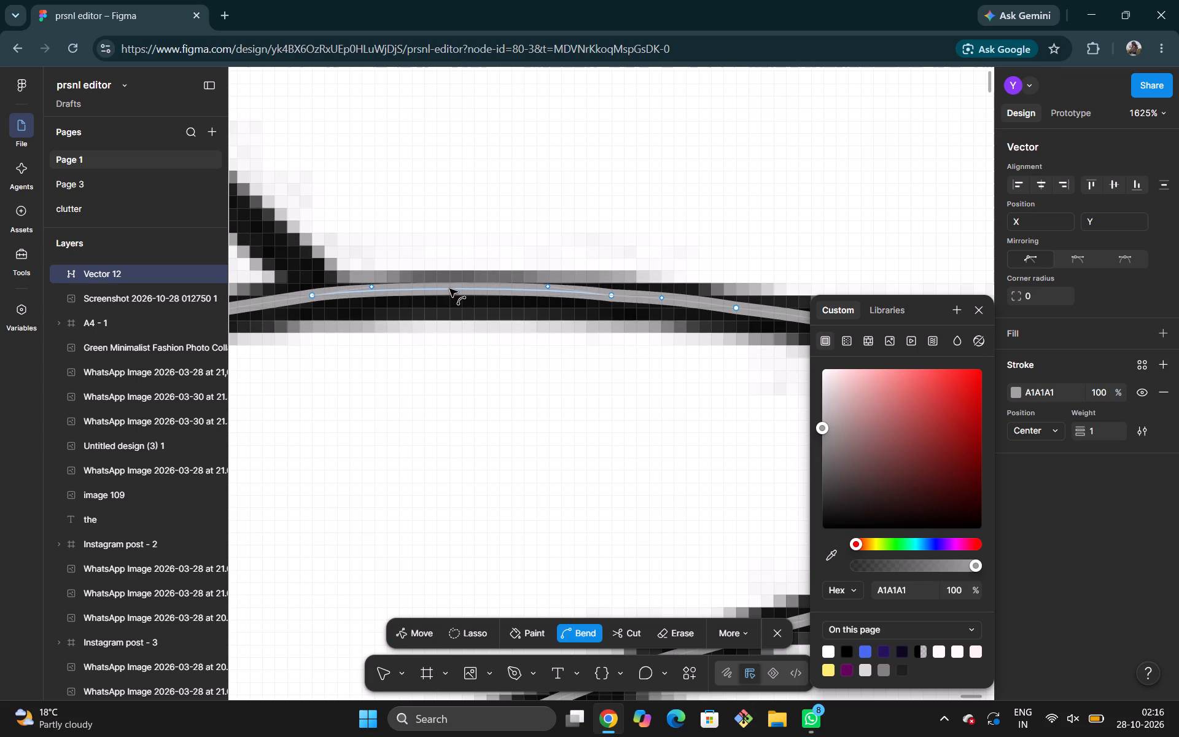
left_click_drag(449, 289, 450, 289)
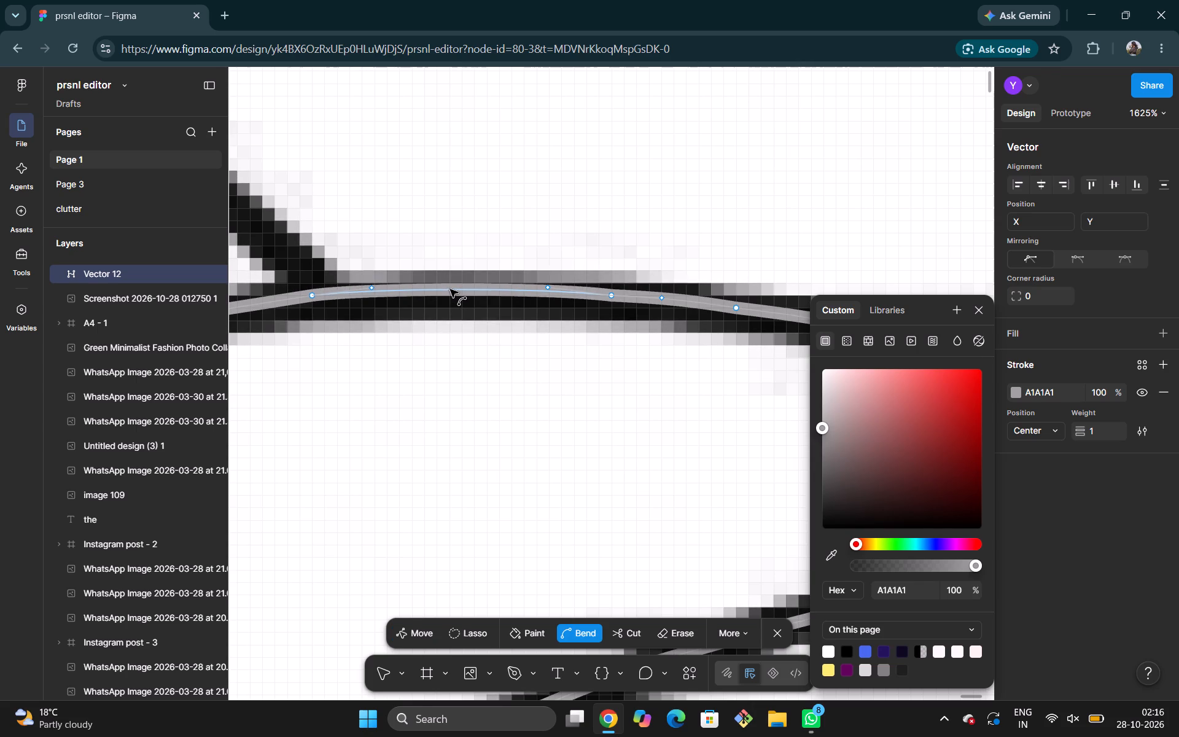
left_click_drag(450, 289, 449, 288)
Bend the brim segment descending on the other side of the diagonal line's junction, fine-tuning it along the black line.
scroll(449, 288, "right", 1)
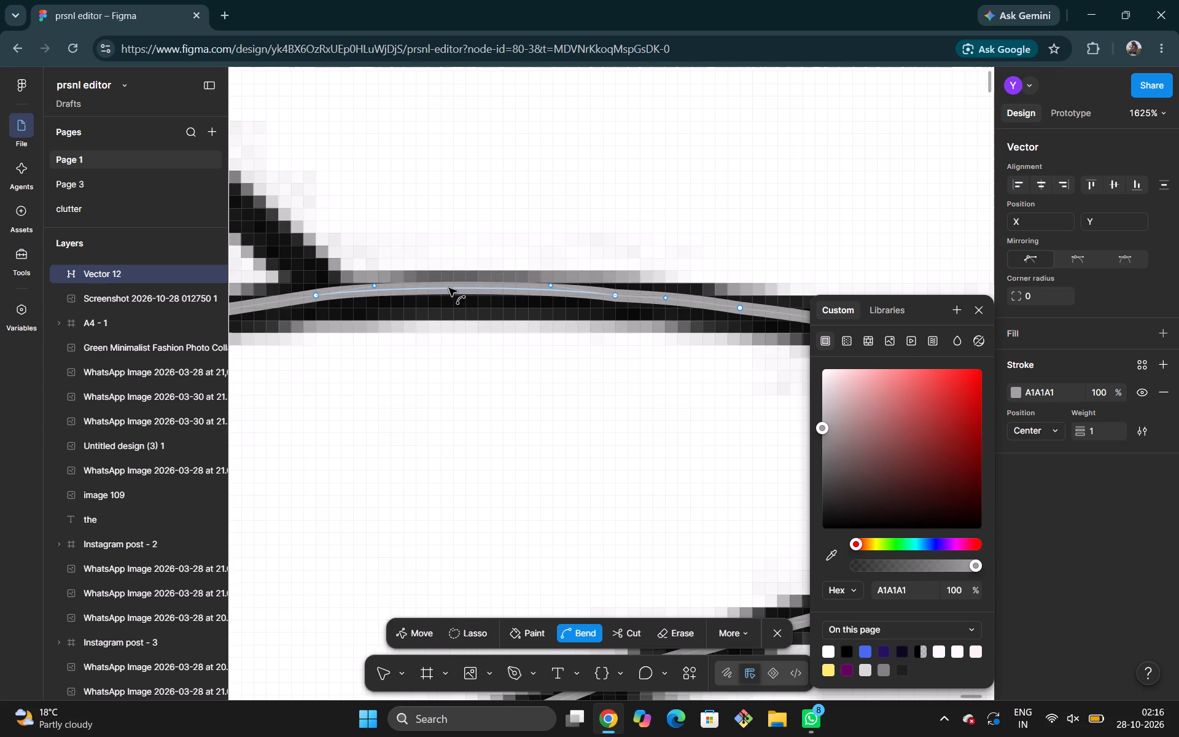
scroll(449, 288, "right", 3)
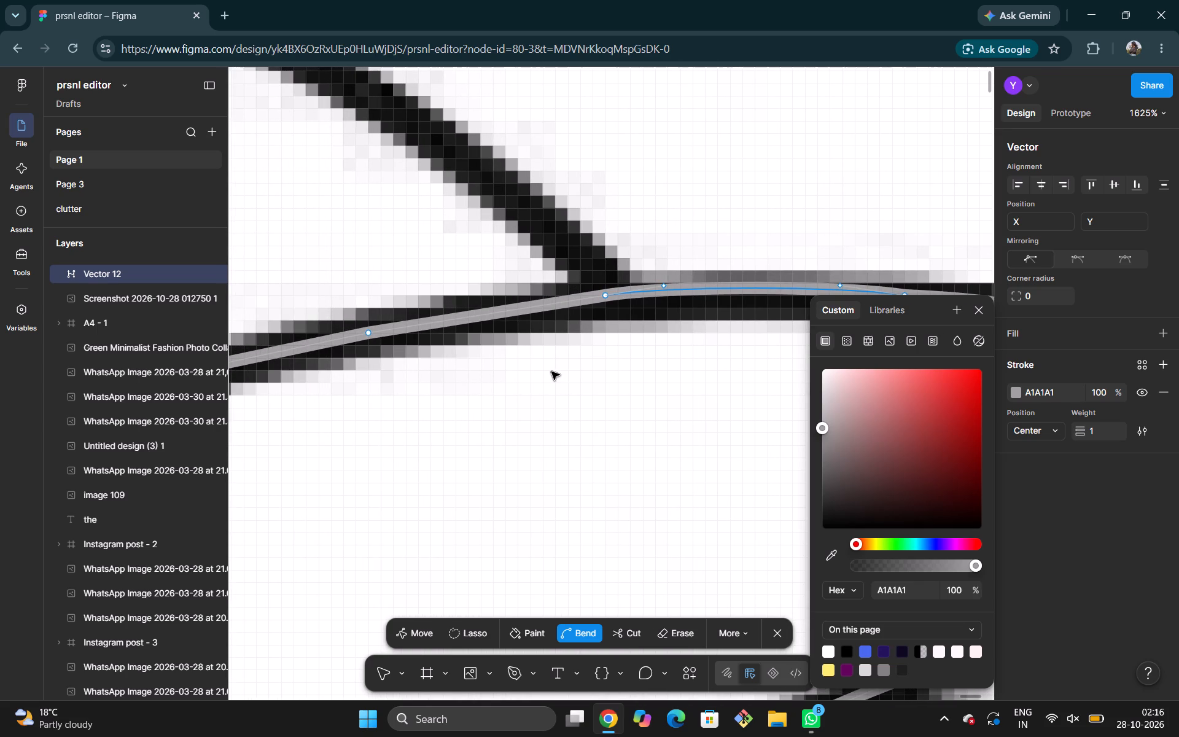
left_click_drag(504, 310, 501, 305)
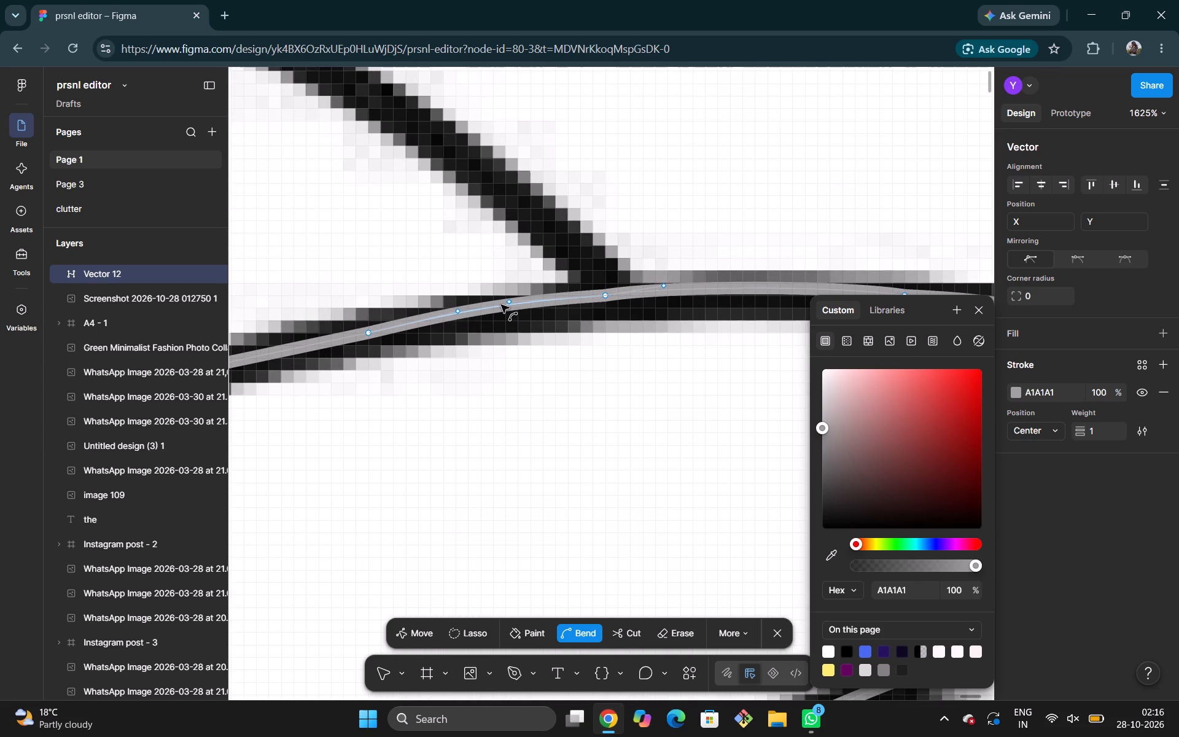
left_click_drag(501, 305, 512, 306)
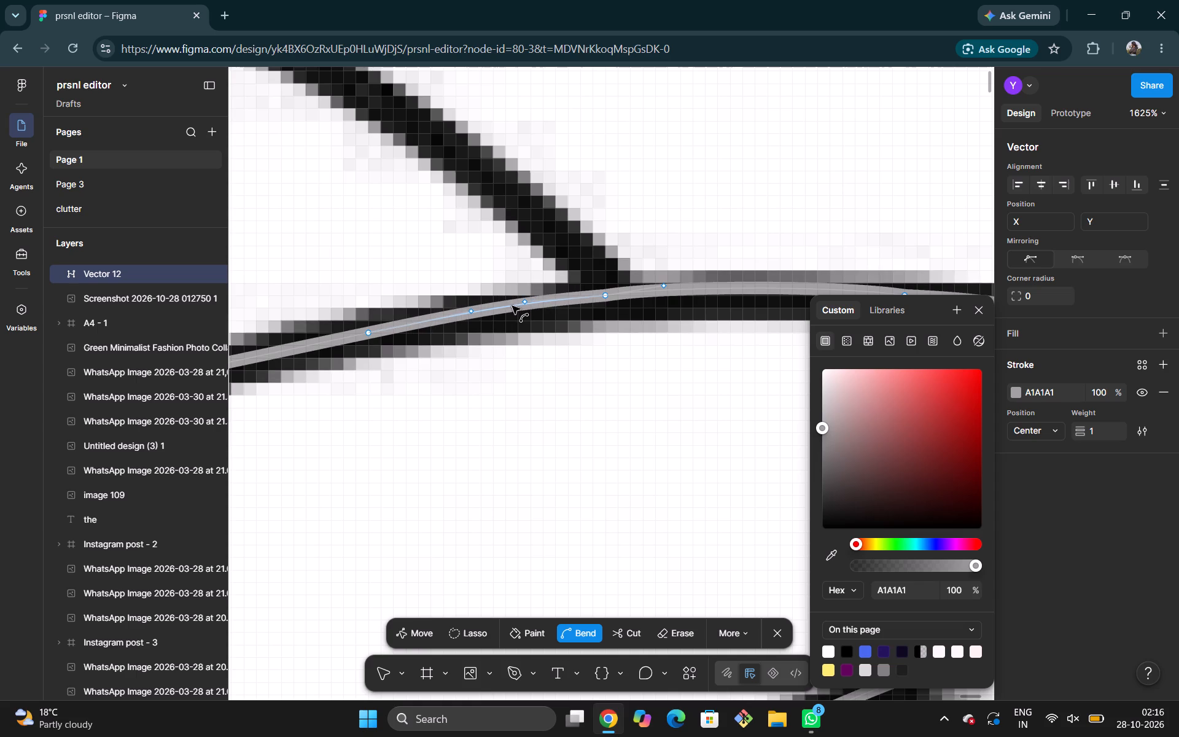
left_click_drag(512, 306, 514, 304)
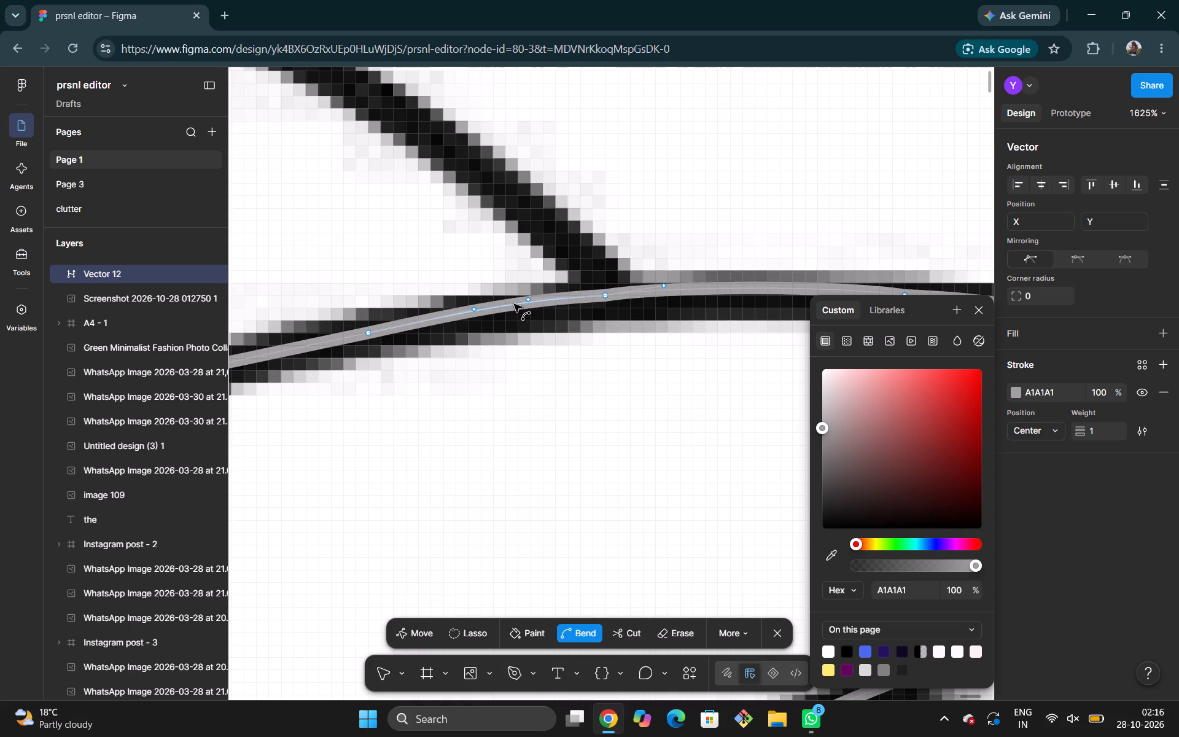
left_click_drag(514, 304, 510, 308)
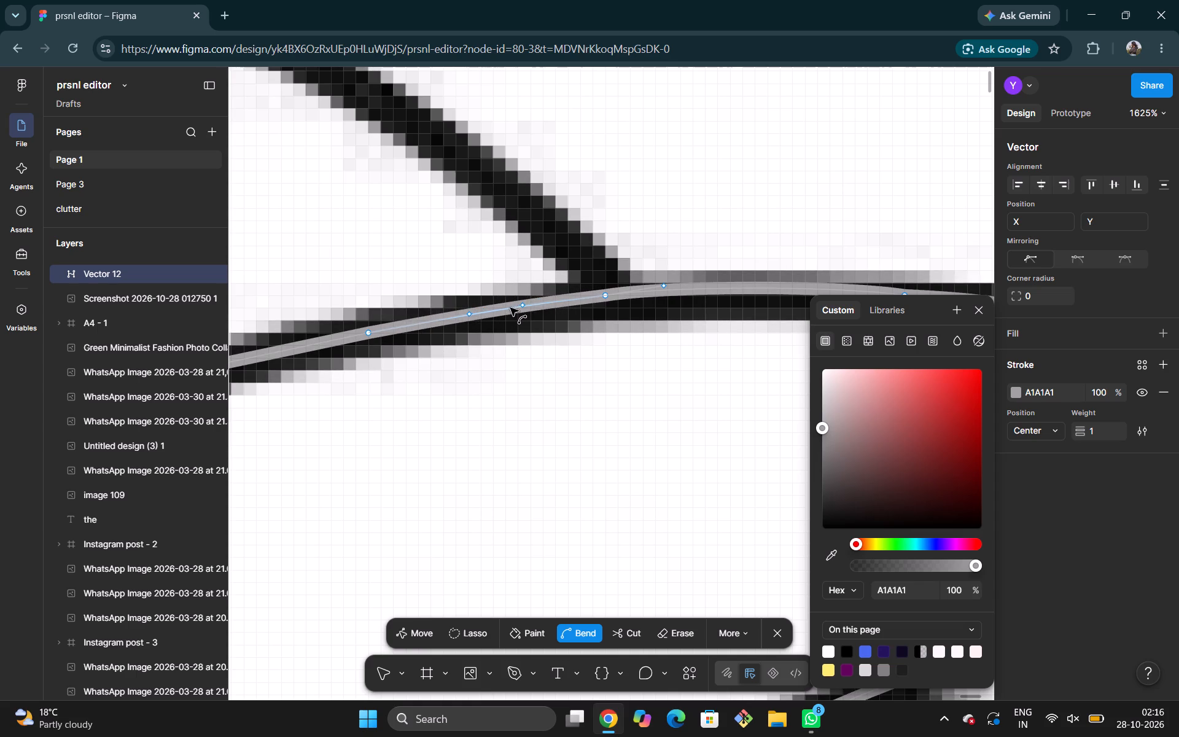
Bend the next two descending brim segments past the diagonal line's junction slightly upward, following the black line.
scroll(510, 308, "right", 2)
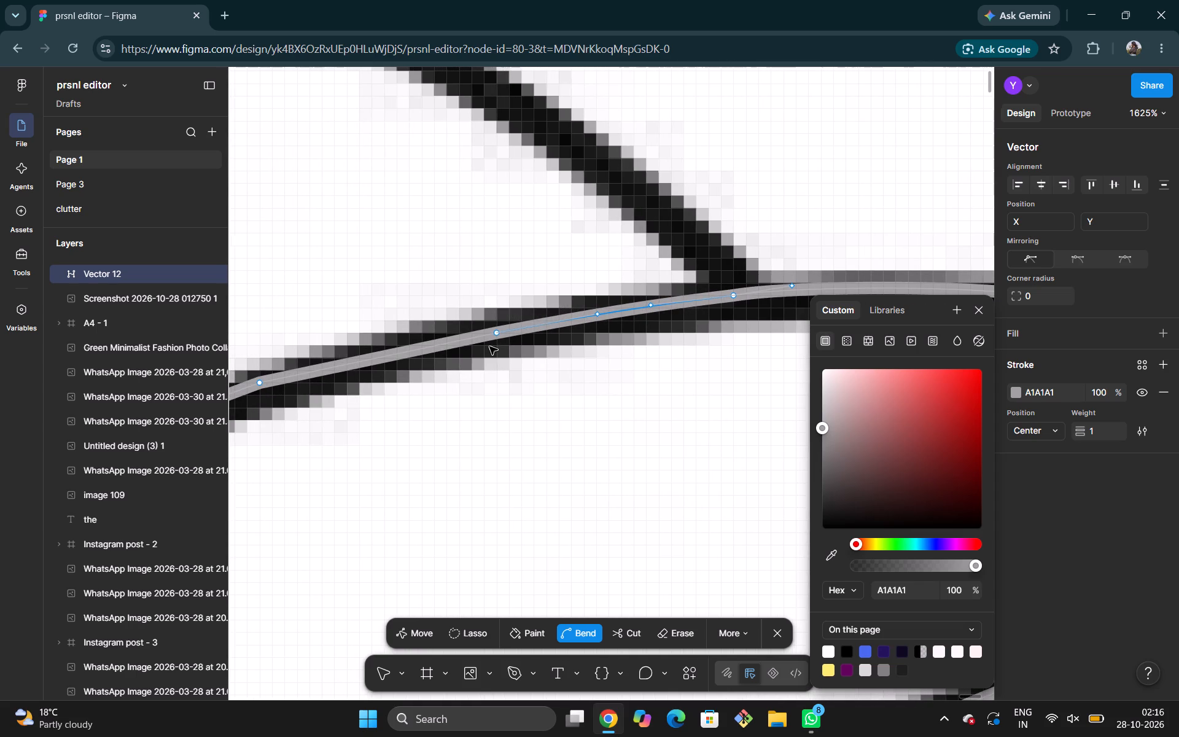
scroll(489, 346, "right", 1)
left_click_drag(459, 356, 458, 354)
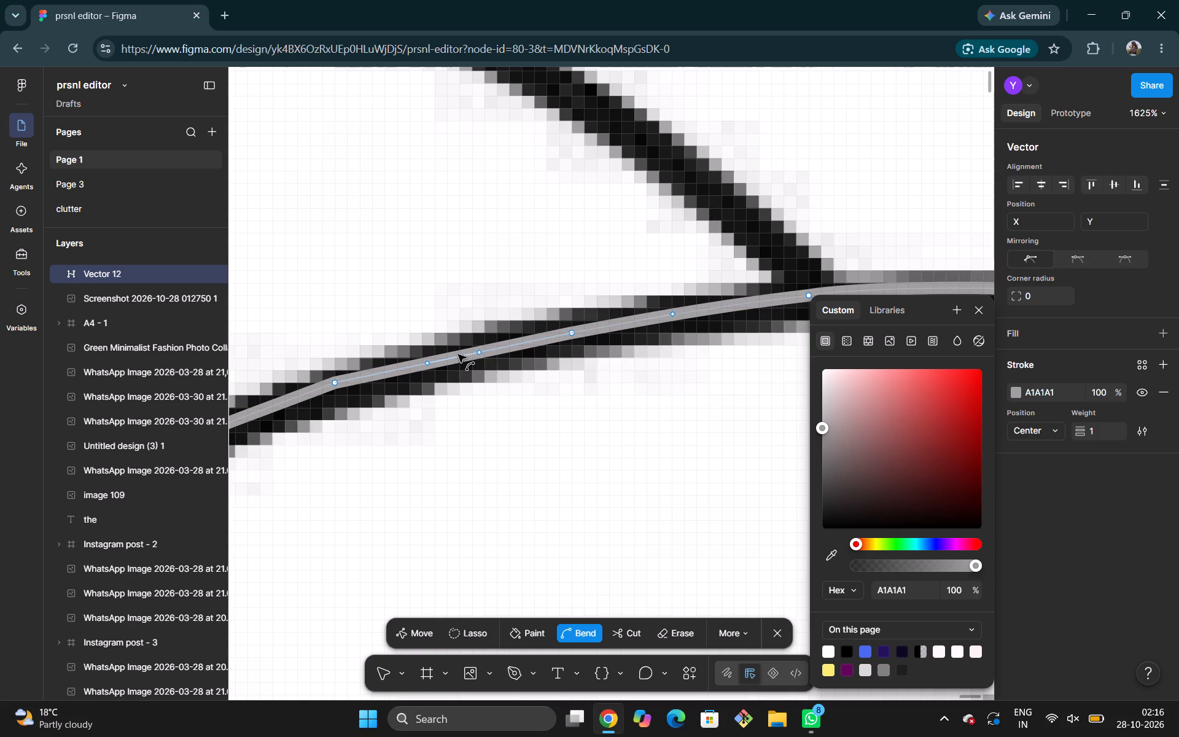
left_click_drag(458, 354, 461, 353)
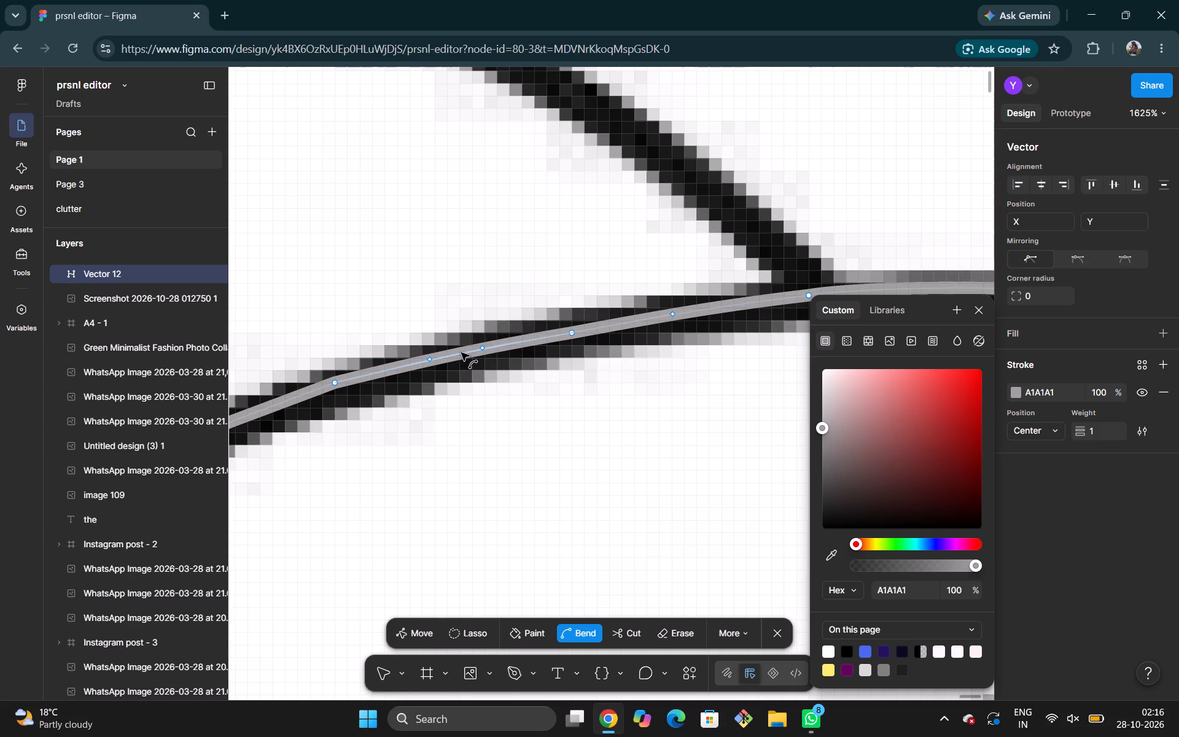
left_click_drag(461, 353, 465, 351)
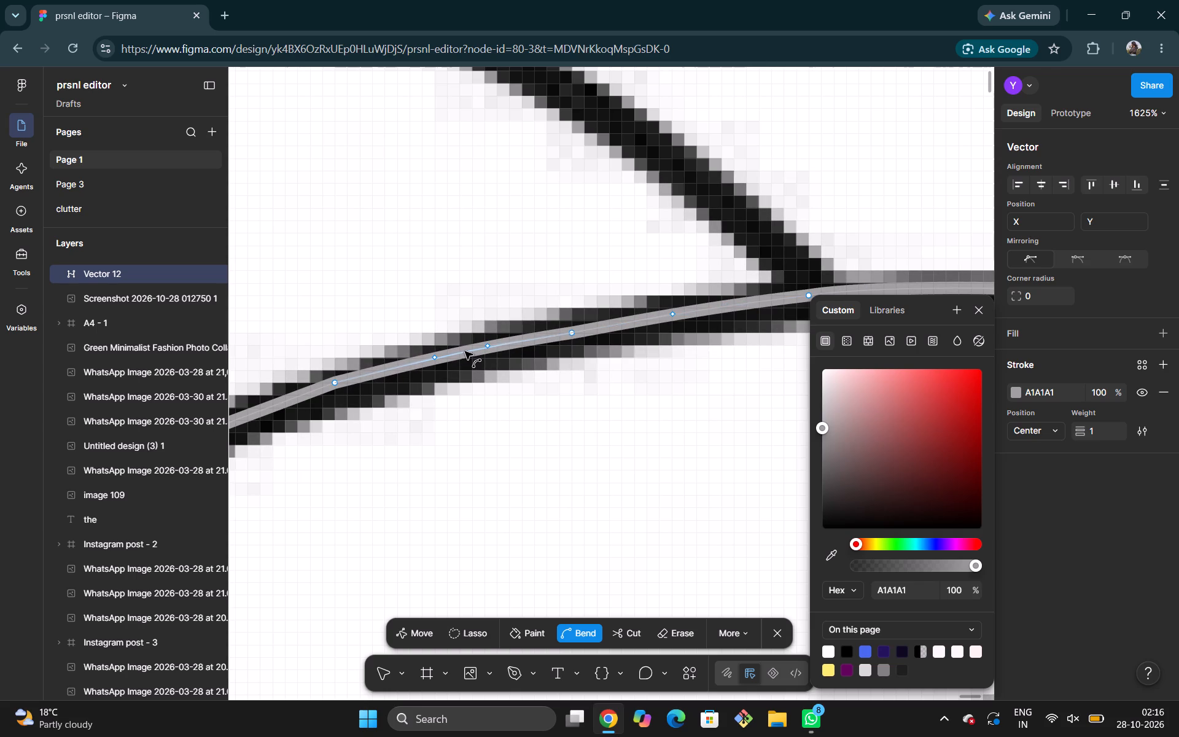
scroll(465, 351, "right", 2)
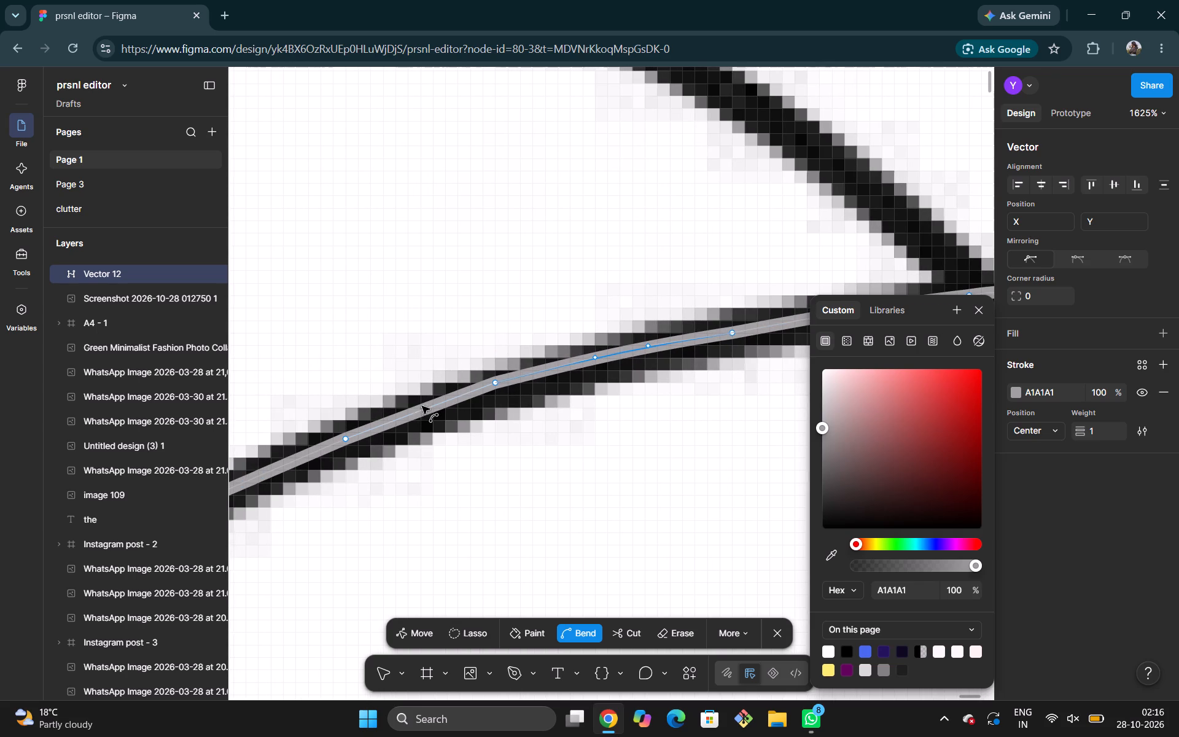
left_click(417, 408)
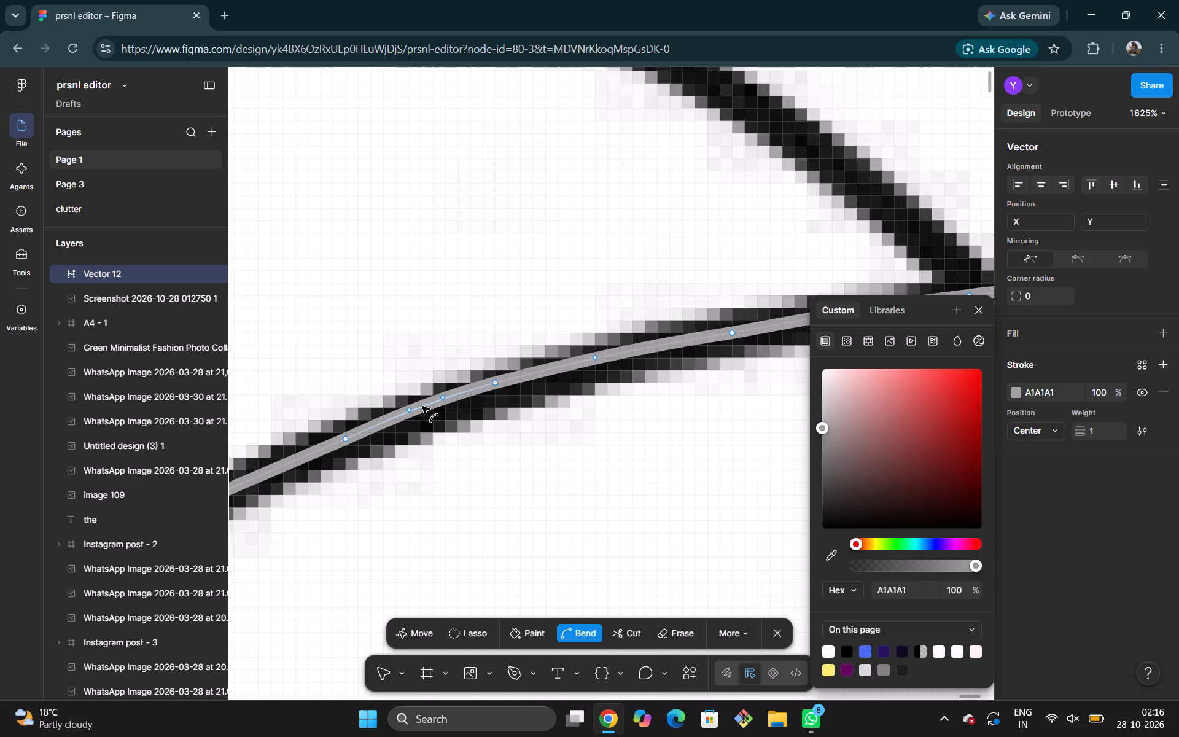
Bend the third of these descending brim segments upward, then ease the curve back down to the middle of the black line.
scroll(422, 406, "right", 2)
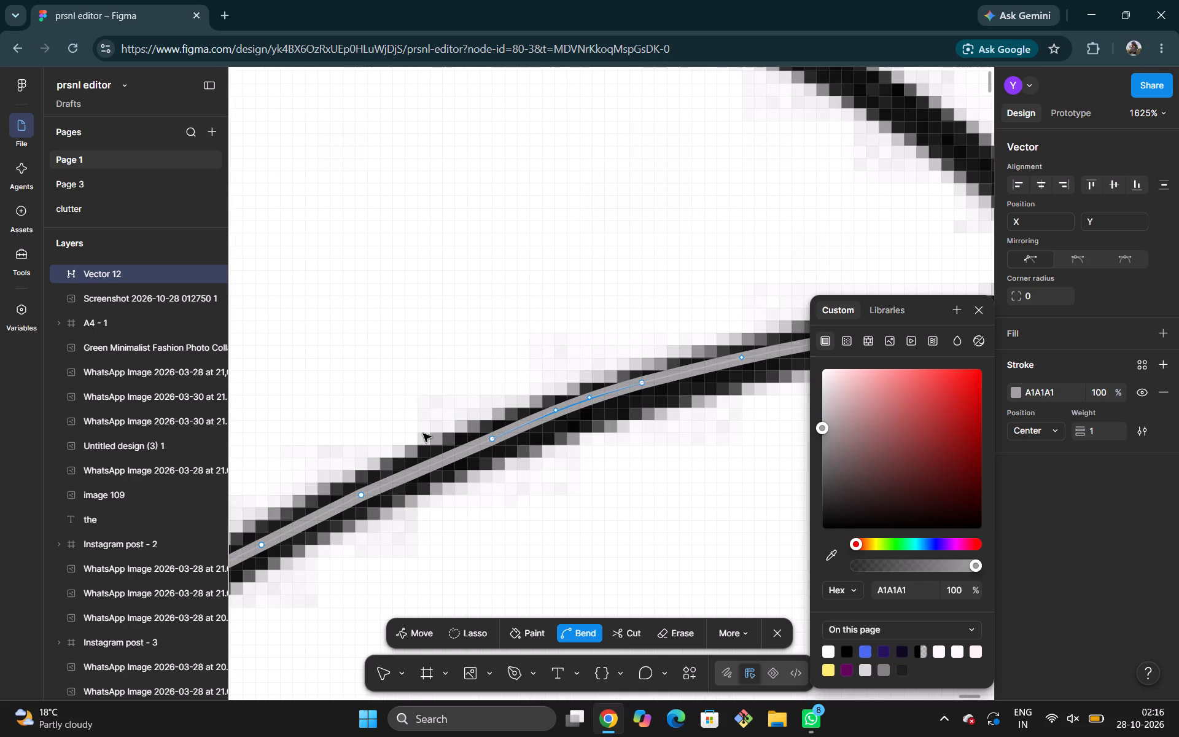
left_click(433, 464)
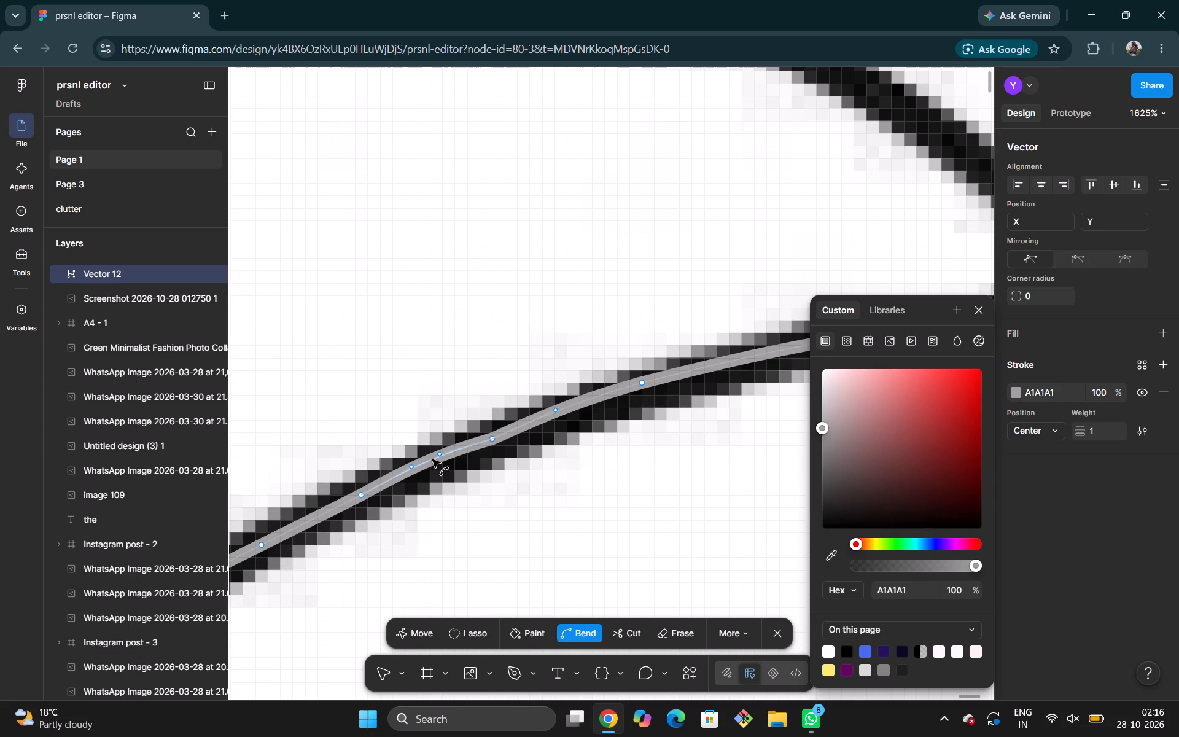
left_click(413, 634)
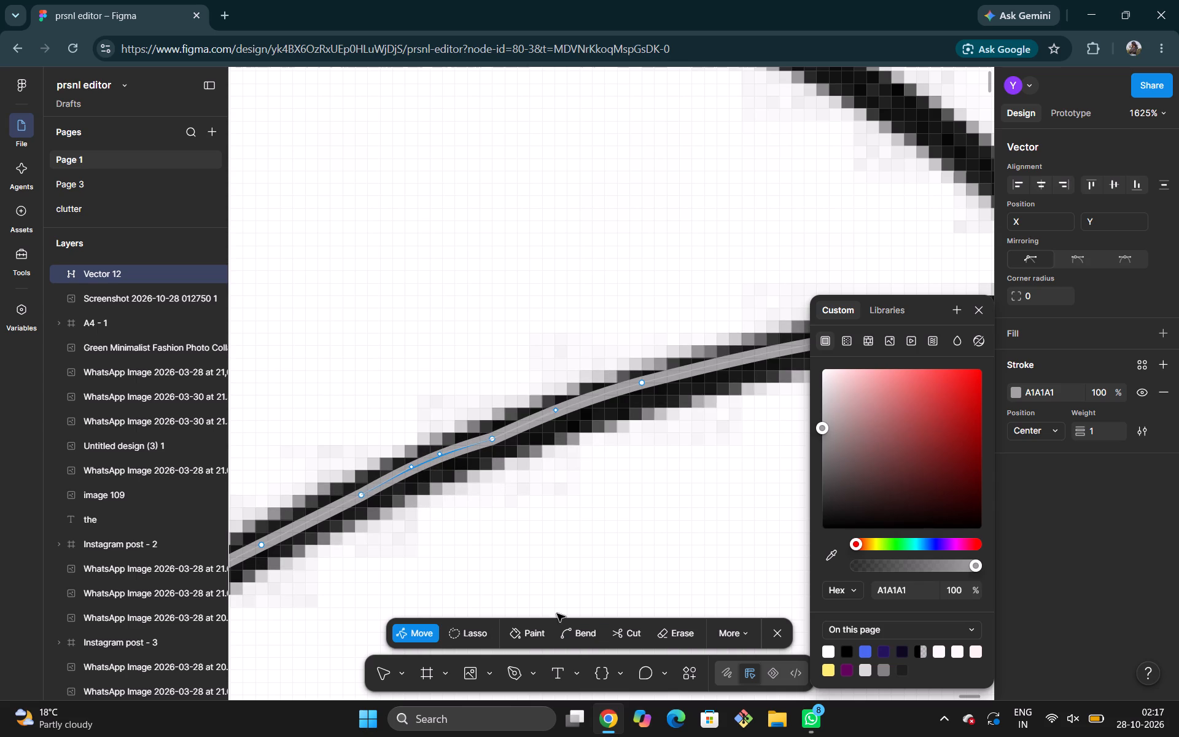
left_click(574, 633)
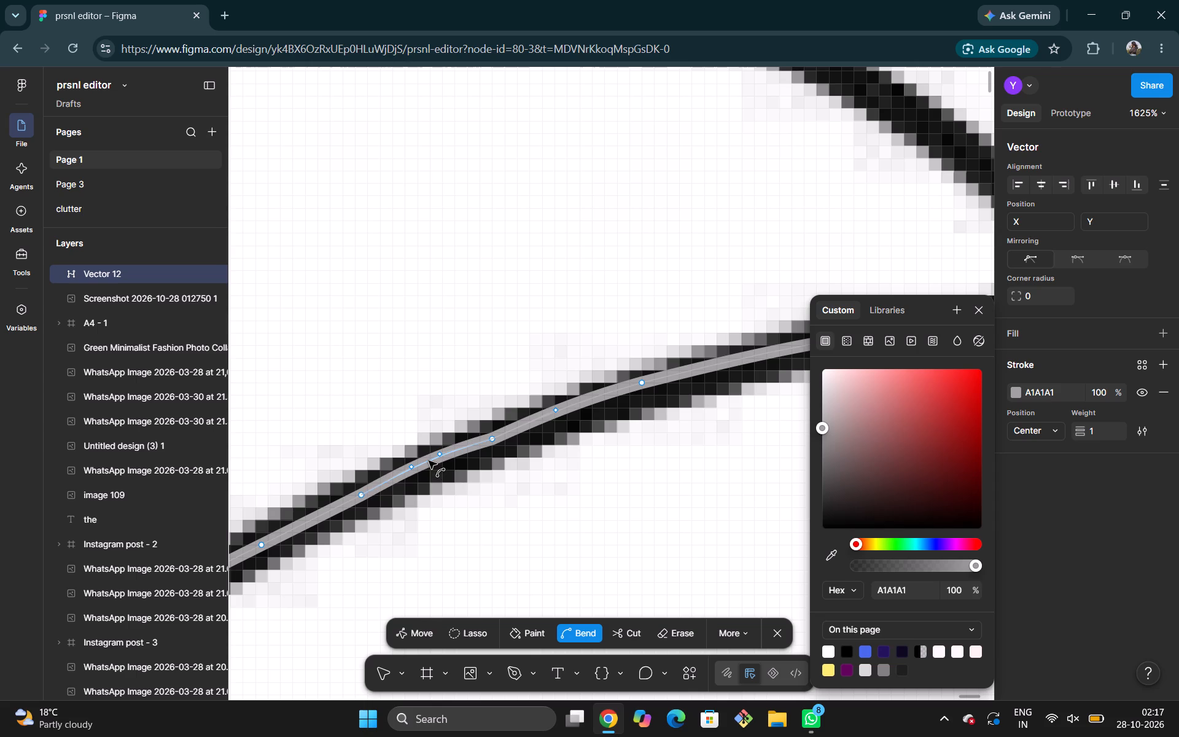
left_click(429, 461)
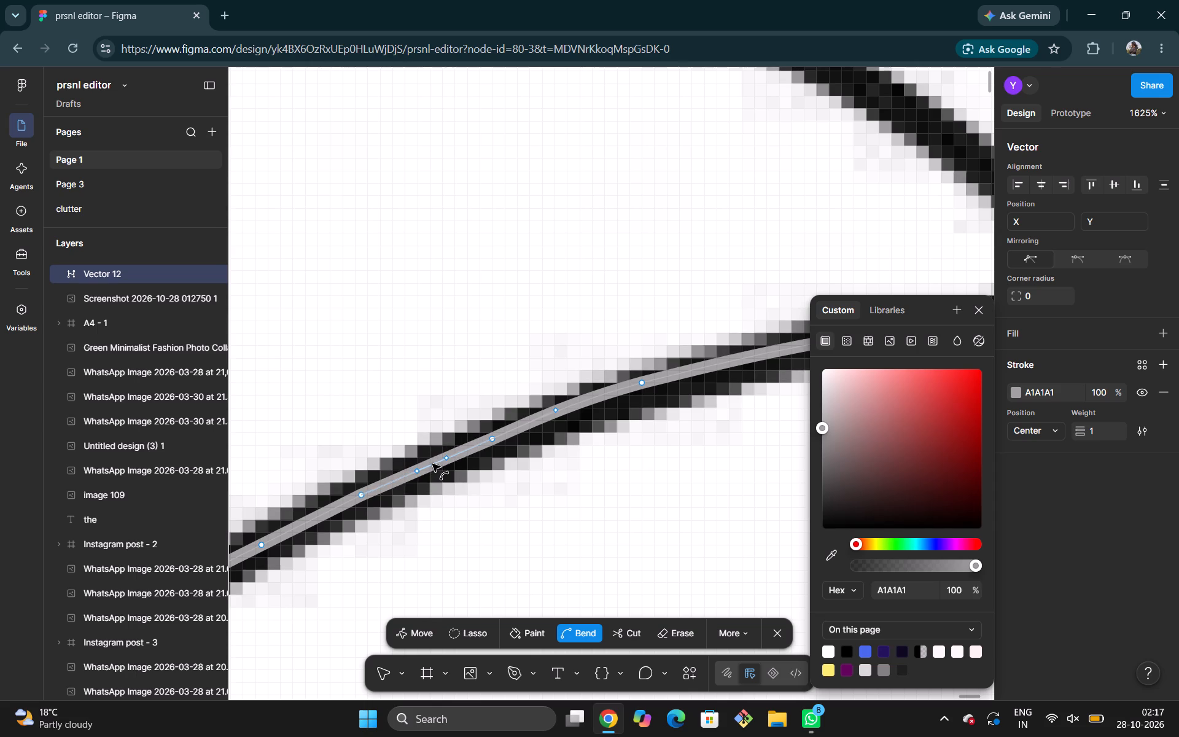
Bend the next short brim segment further down the slope very slightly, along the centre of the black line.
scroll(430, 462, "right", 1)
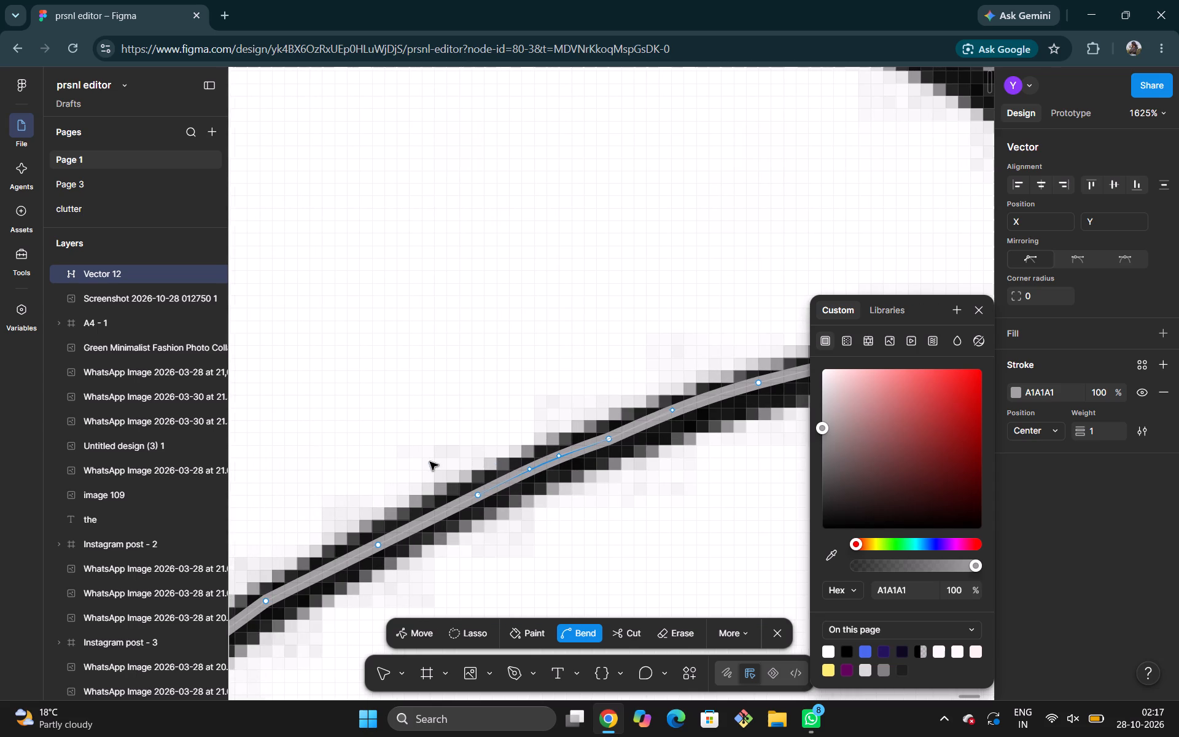
scroll(430, 462, "down", 2)
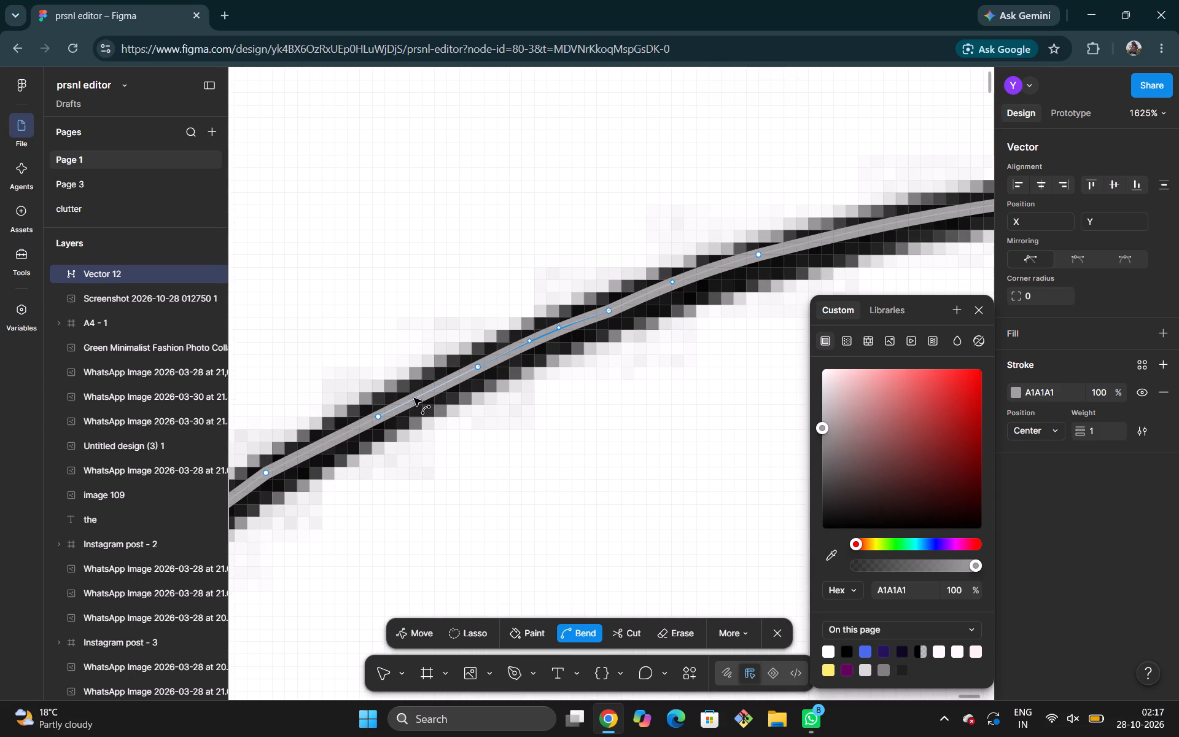
left_click(414, 398)
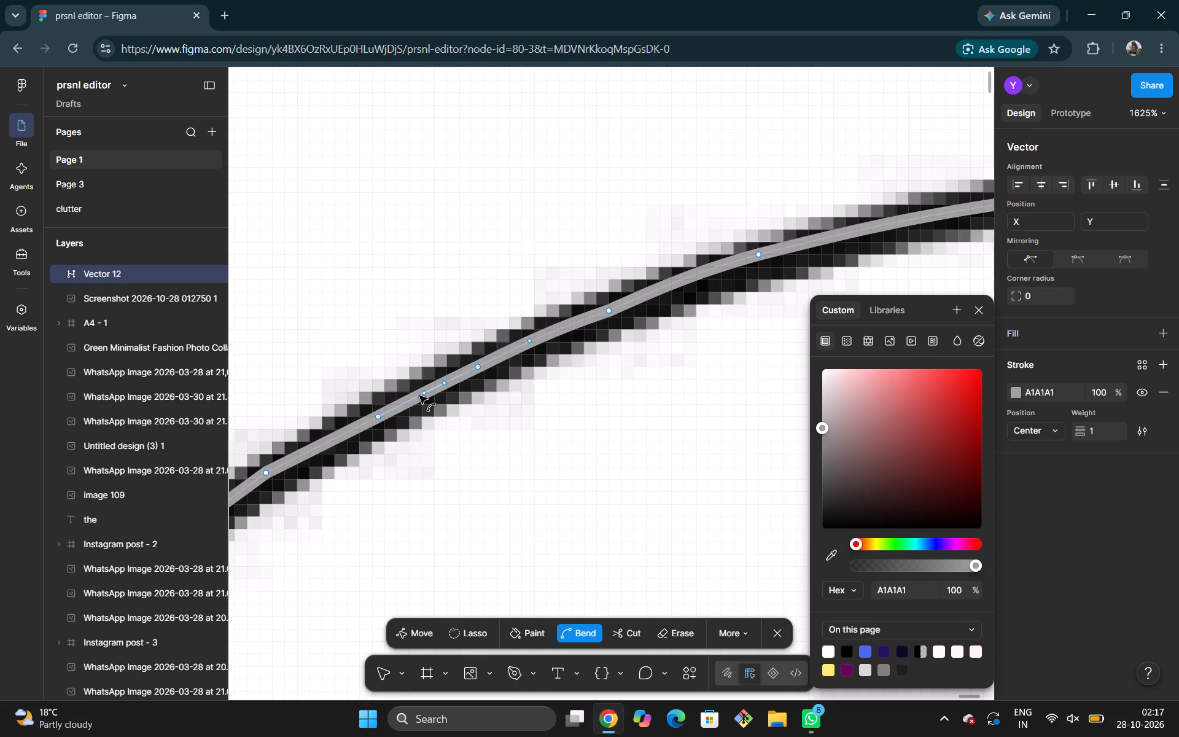
Bend the following brim segment, ending at the corner where the line steepens, into a slight upward curve near that corner.
scroll(419, 396, "right", 1)
scroll(419, 396, "down", 2)
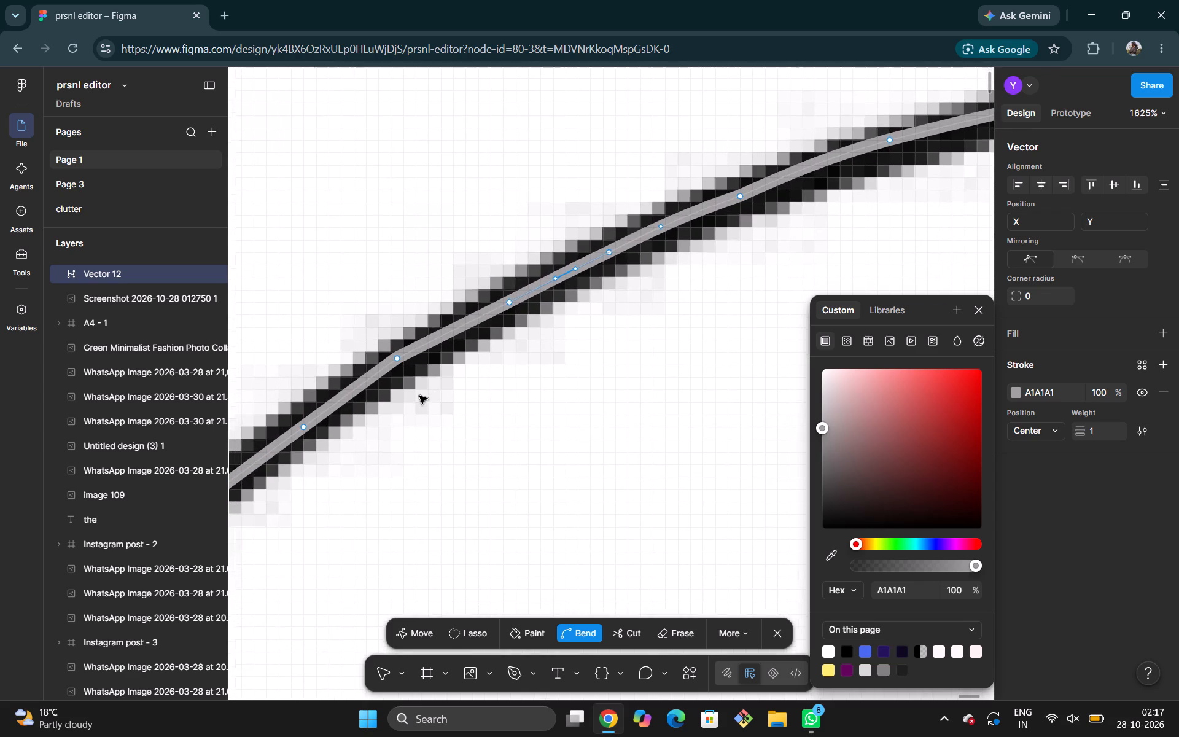
scroll(419, 396, "down", 1)
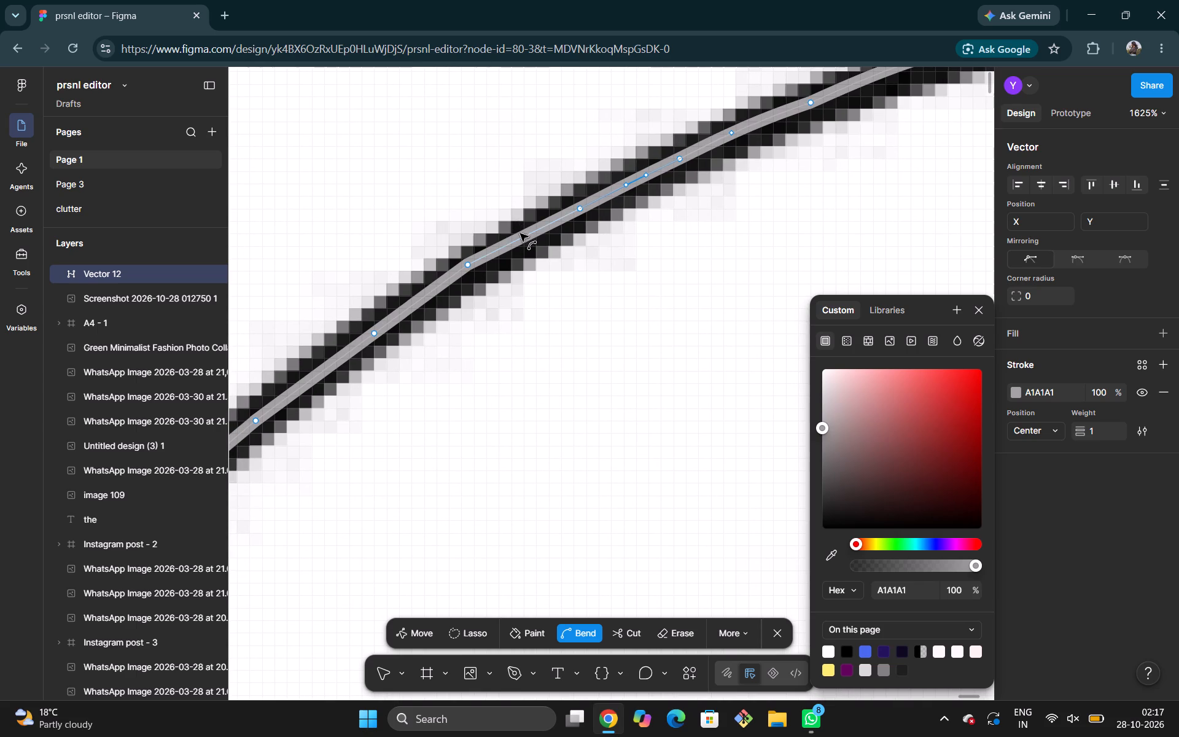
left_click_drag(520, 233, 506, 241)
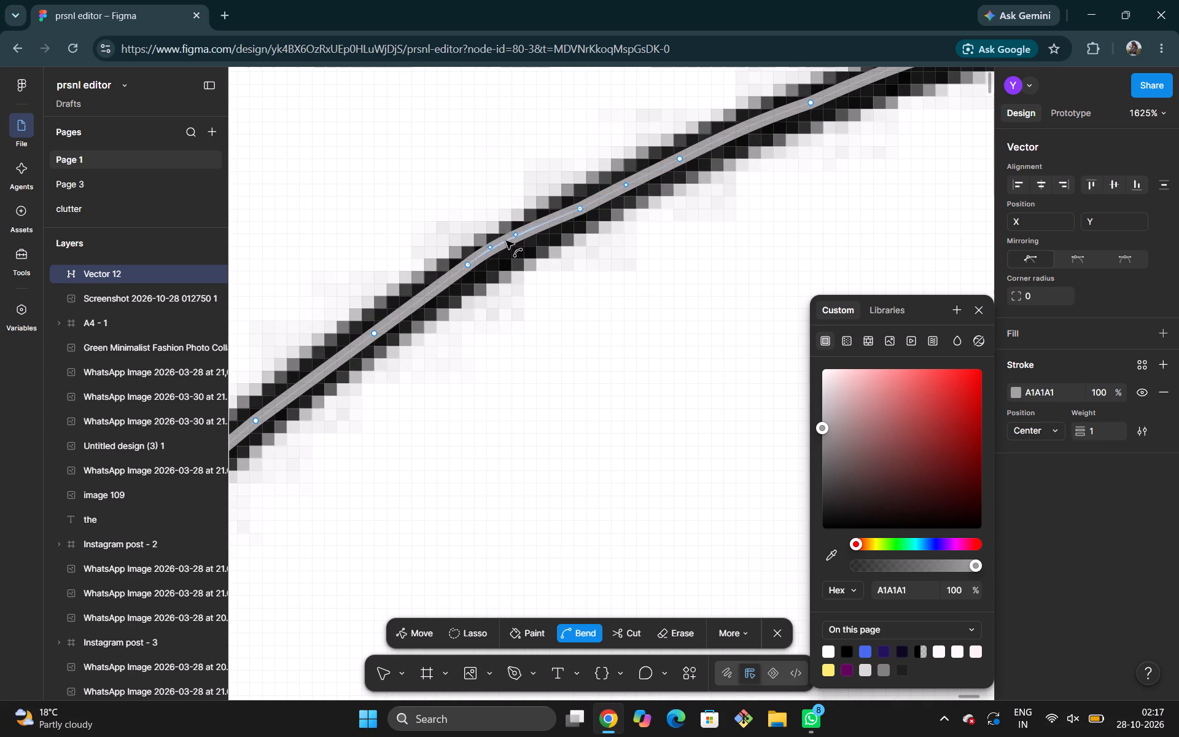
left_click_drag(506, 241, 502, 246)
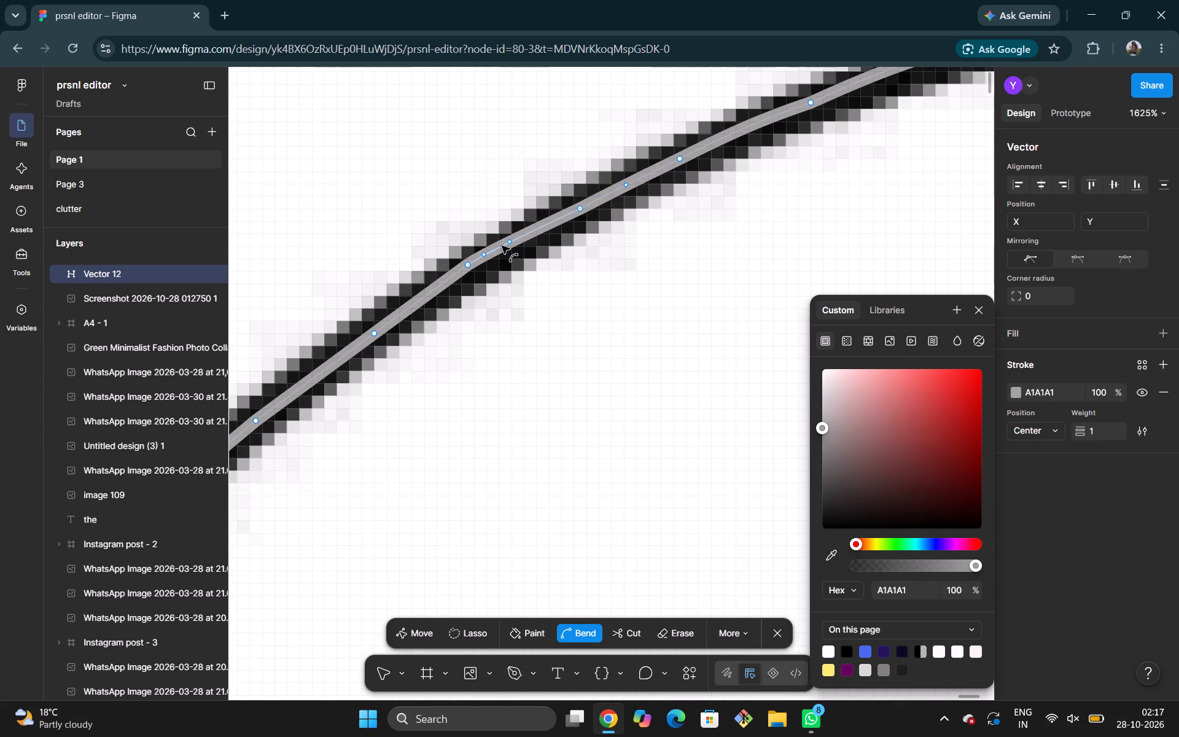
left_click_drag(502, 246, 501, 244)
scroll(501, 244, "right", 1)
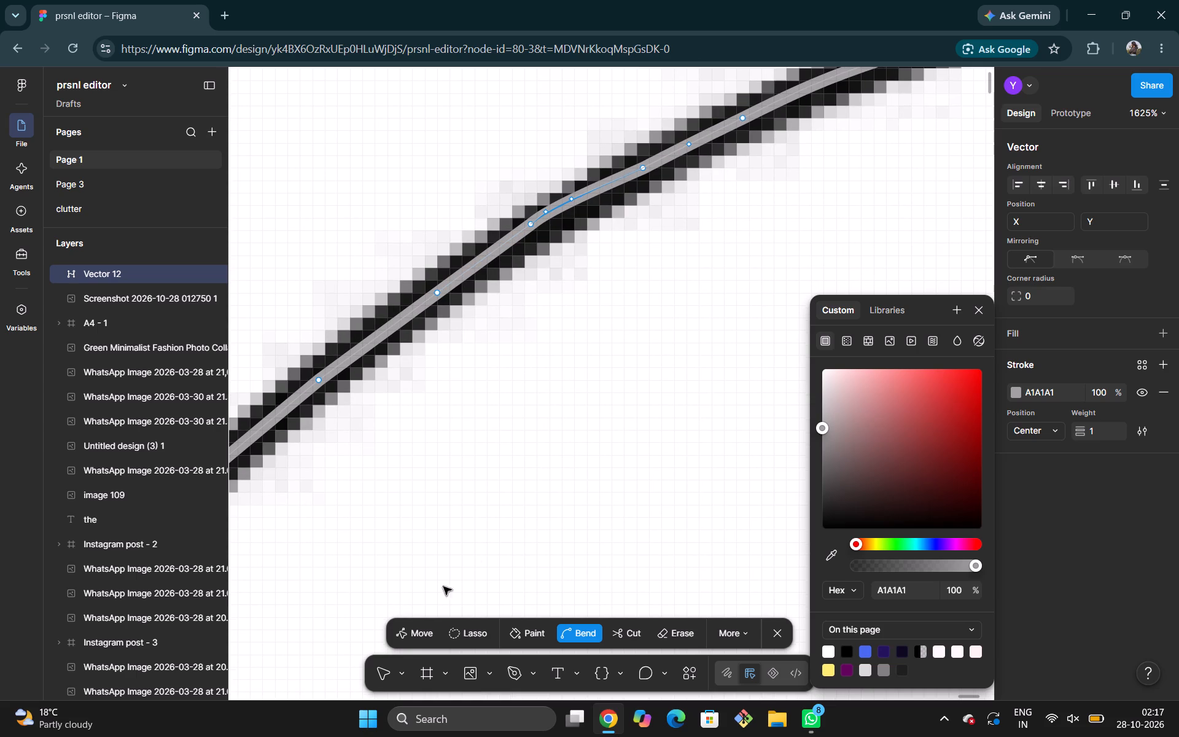
Move the anchor at the corner where the brim line steepens slightly down, to X 24054.5, Y -11990.
left_click(405, 623)
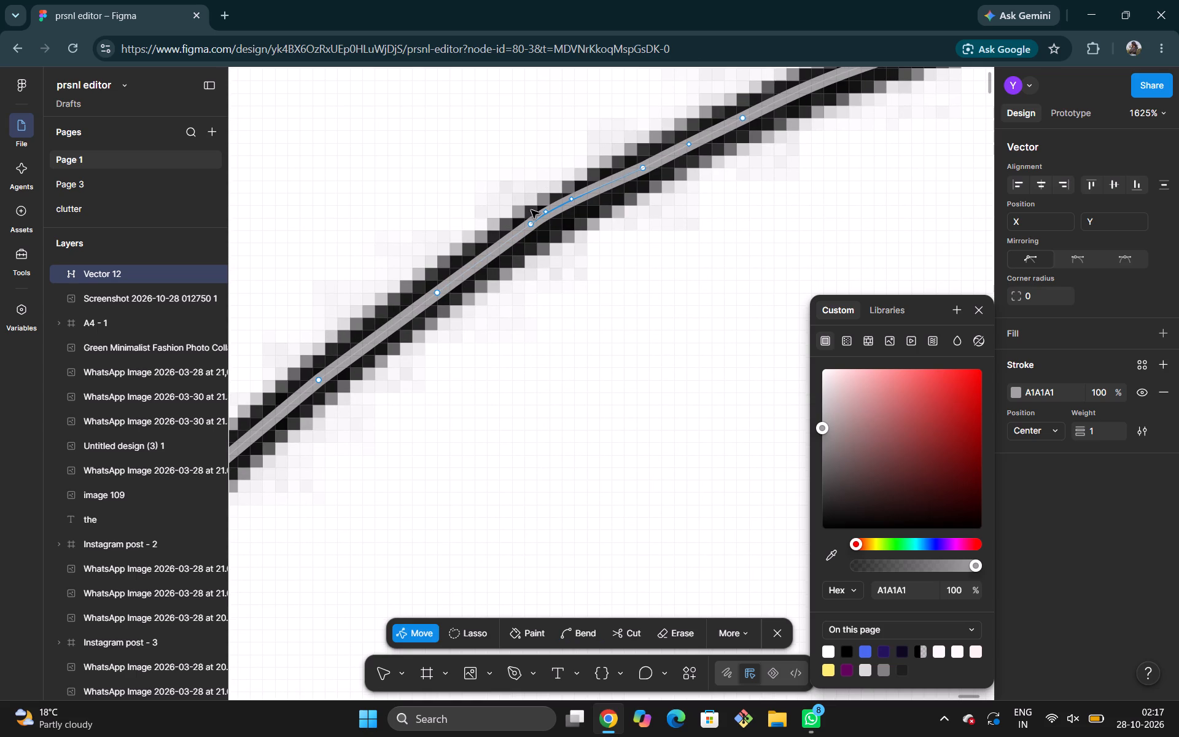
left_click(531, 224)
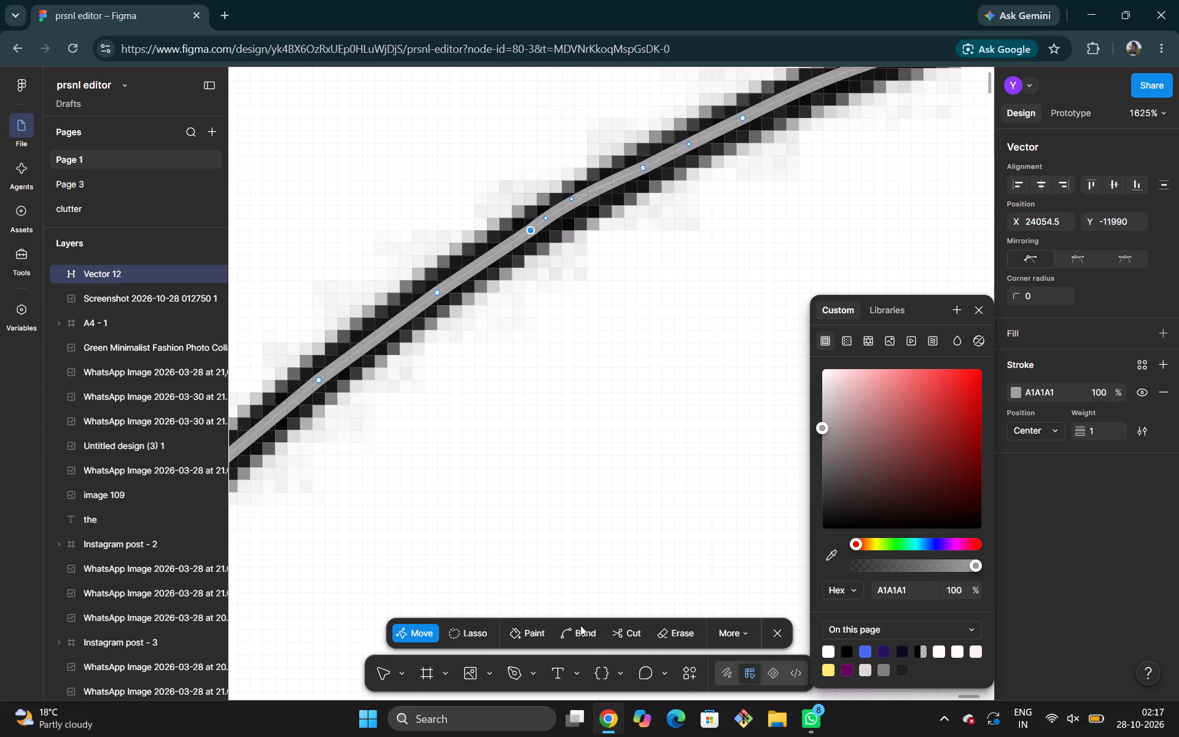
Bend the brim segment just below the lowered corner anchor slightly outward along the black line.
left_click(566, 635)
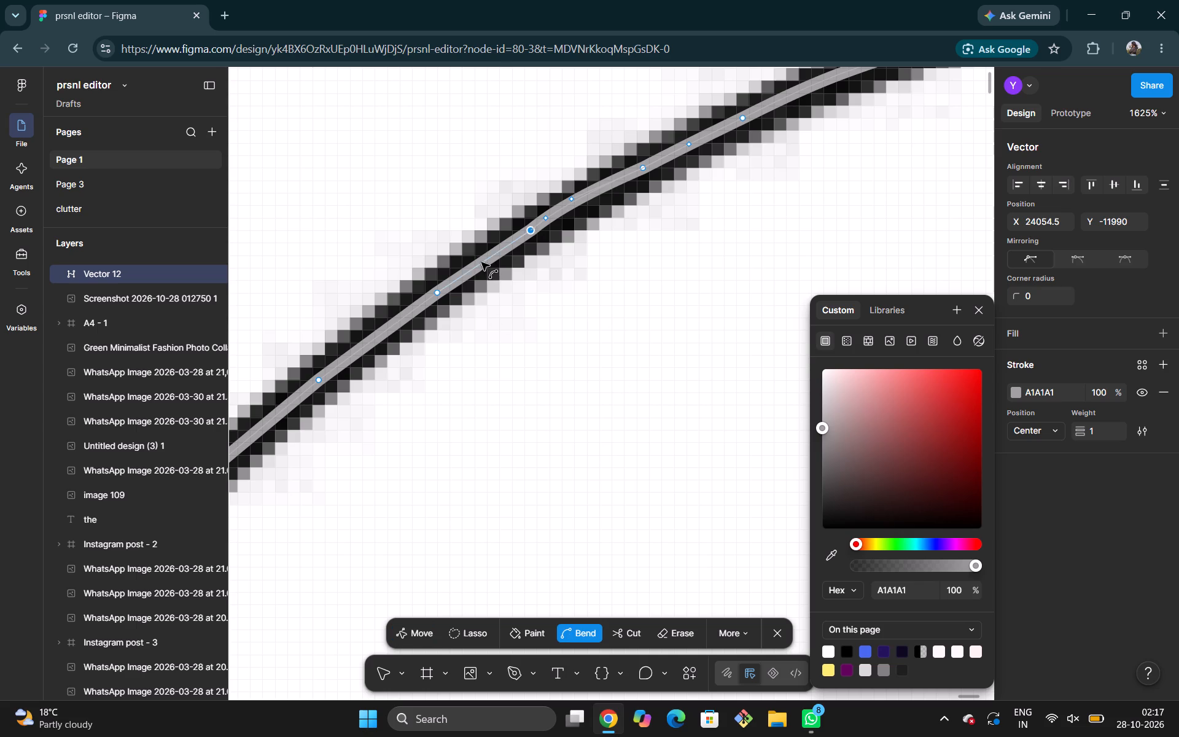
left_click(481, 261)
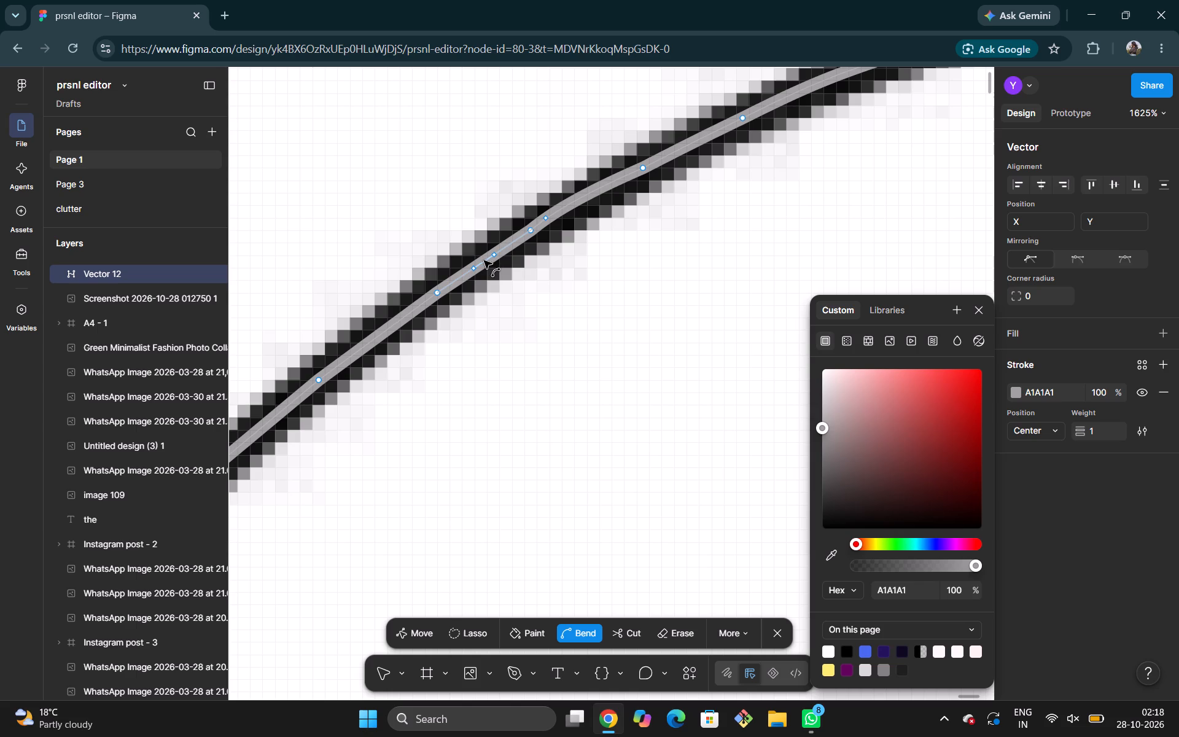
left_click(483, 261)
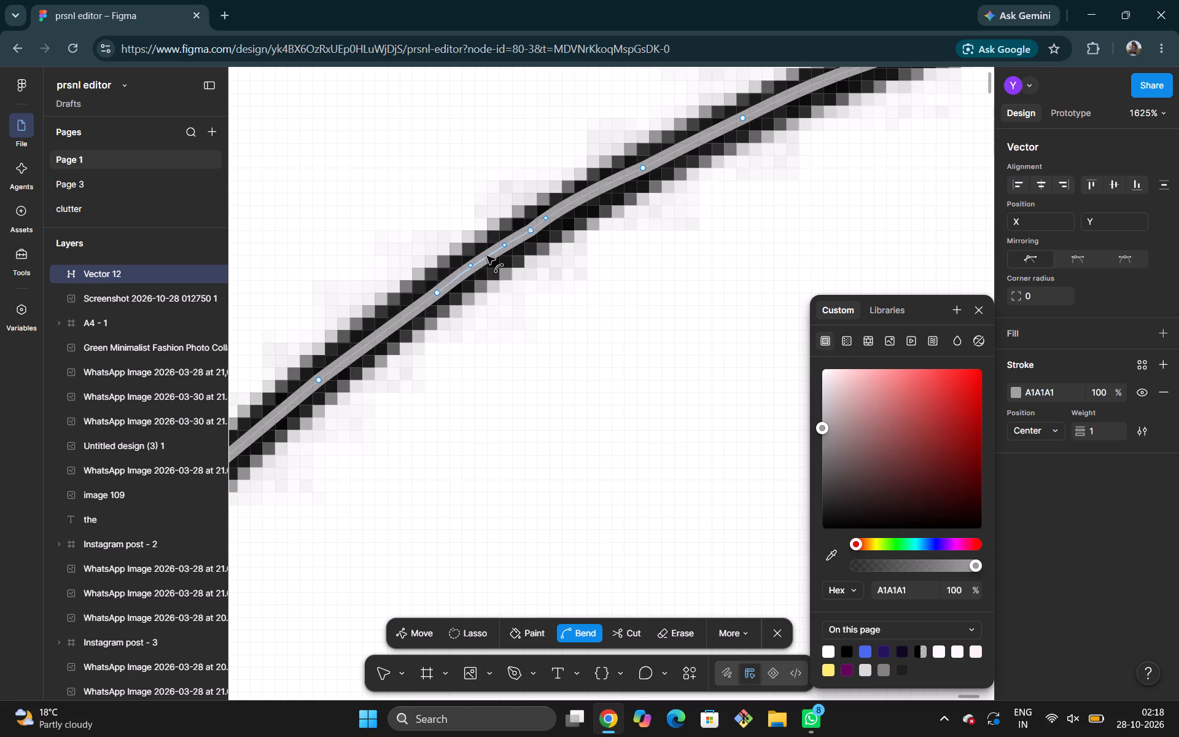
Bend the second brim segment below the lowered corner anchor slightly outward, fine-tuning it within the black line.
scroll(487, 256, "right", 1)
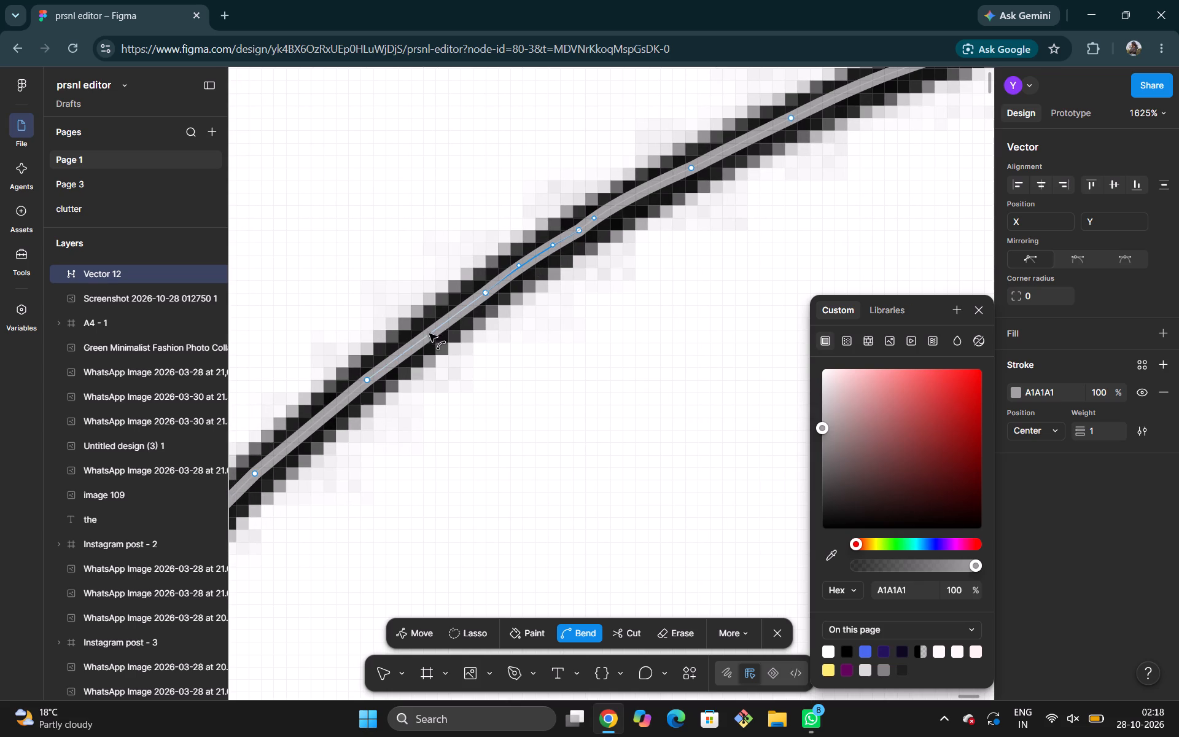
left_click_drag(427, 334, 427, 330)
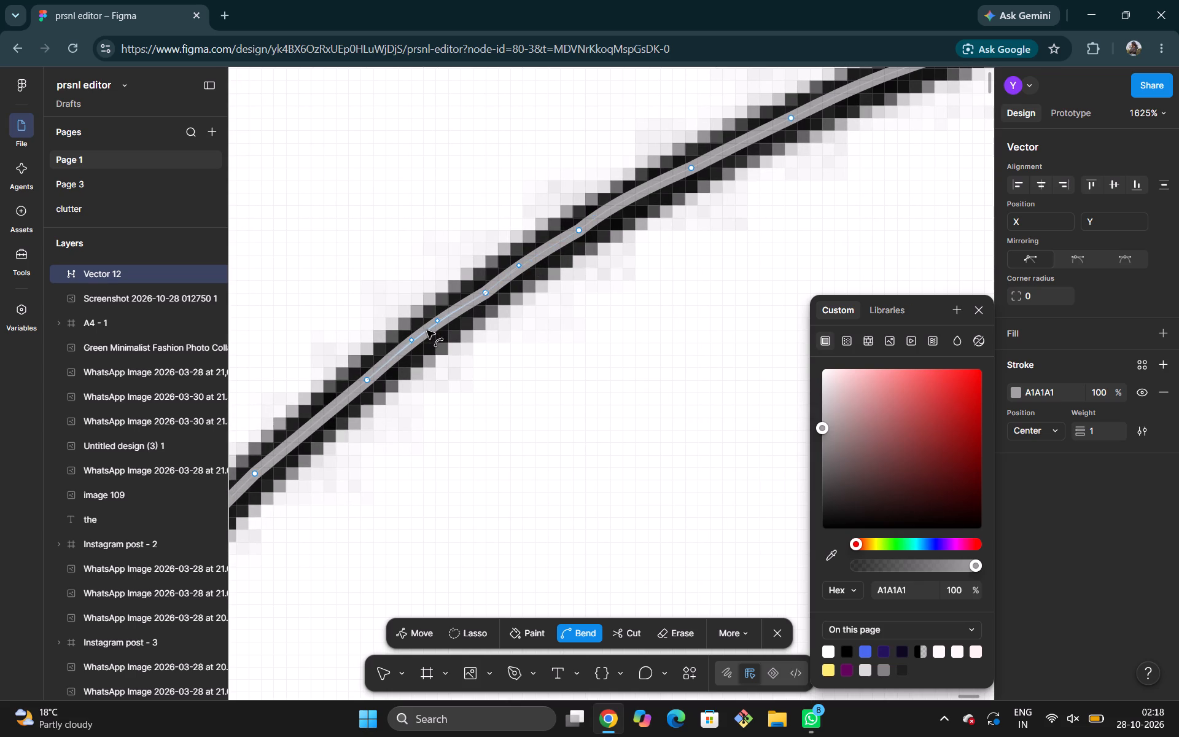
left_click_drag(427, 330, 430, 329)
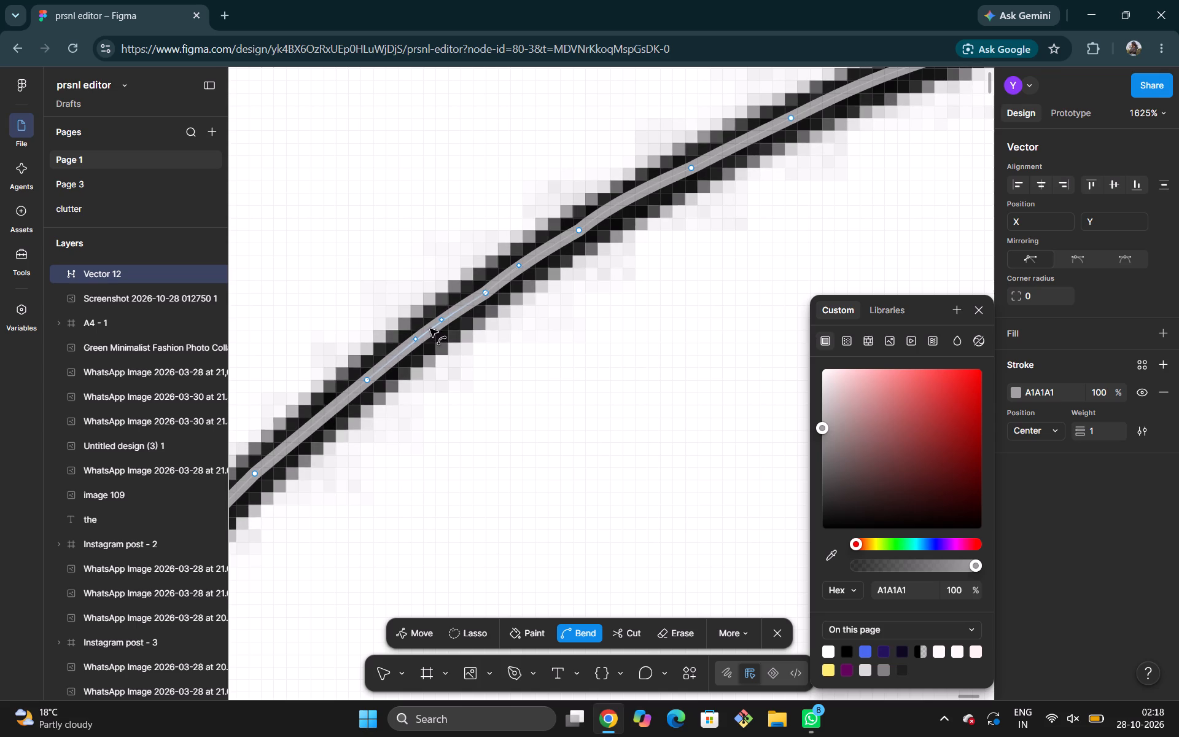
left_click_drag(430, 329, 432, 329)
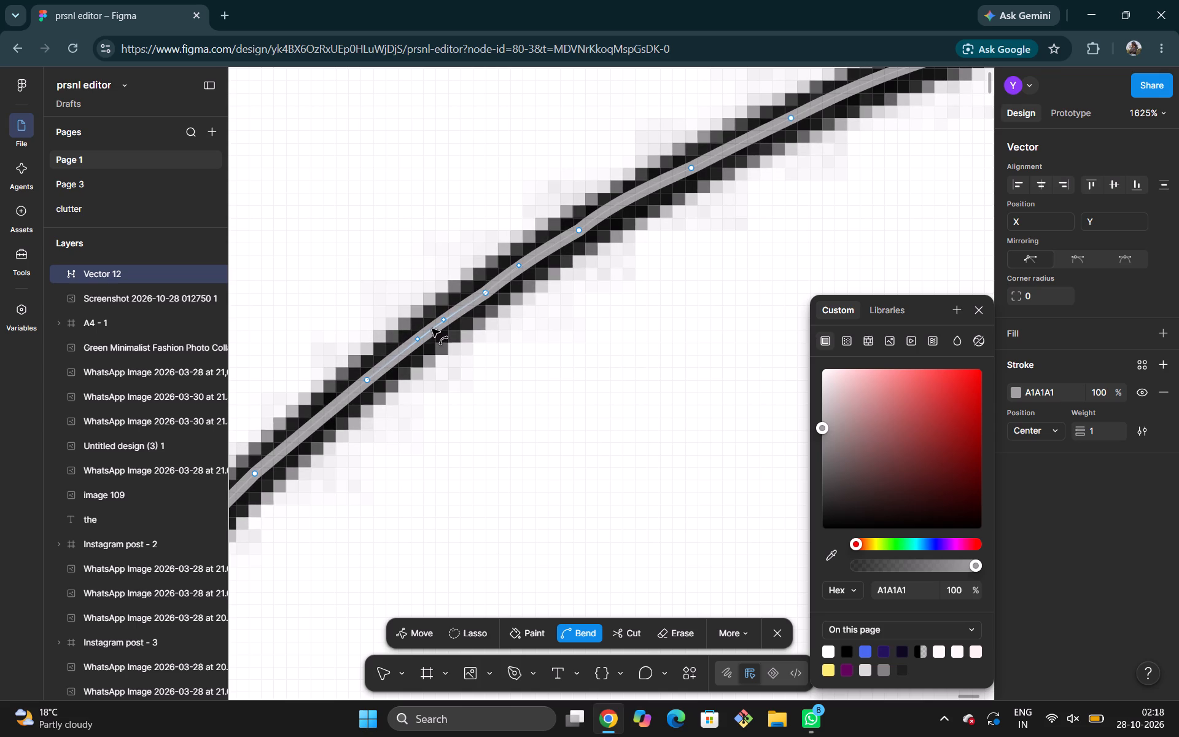
left_click_drag(432, 329, 431, 329)
Bend the third brim segment below the lowered corner anchor slightly outward along the black line.
scroll(431, 329, "right", 1)
scroll(431, 329, "down", 1)
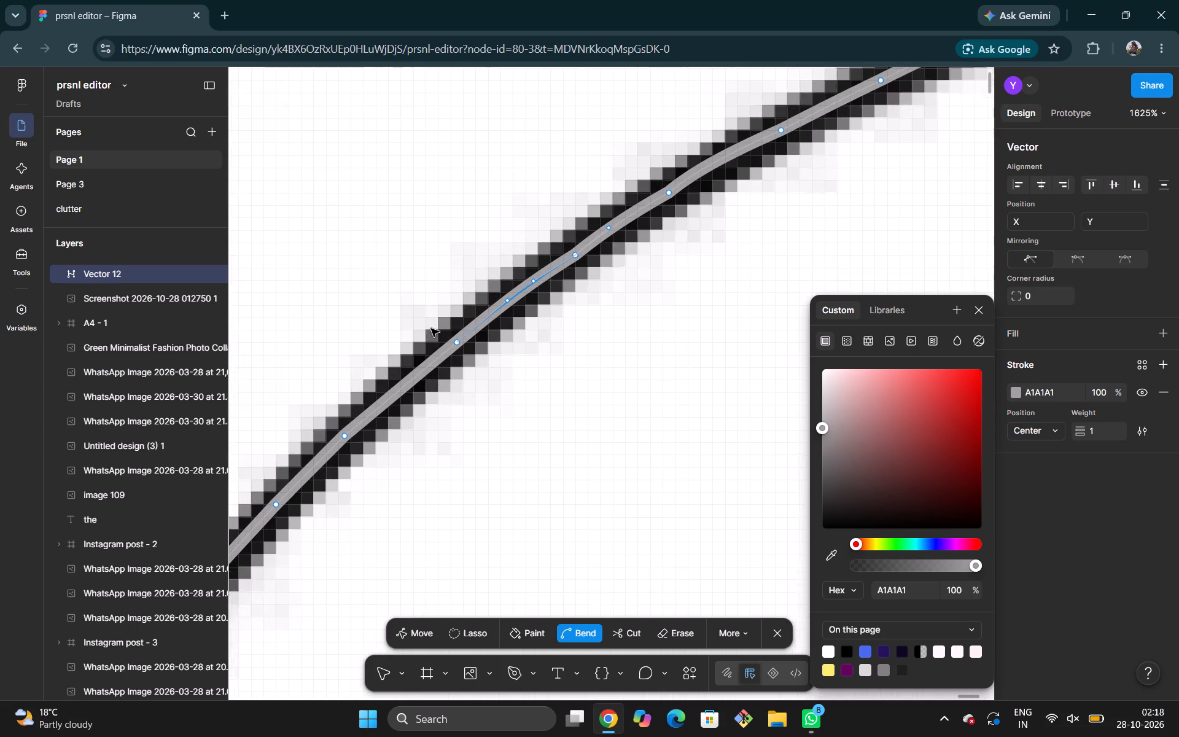
scroll(431, 329, "down", 2)
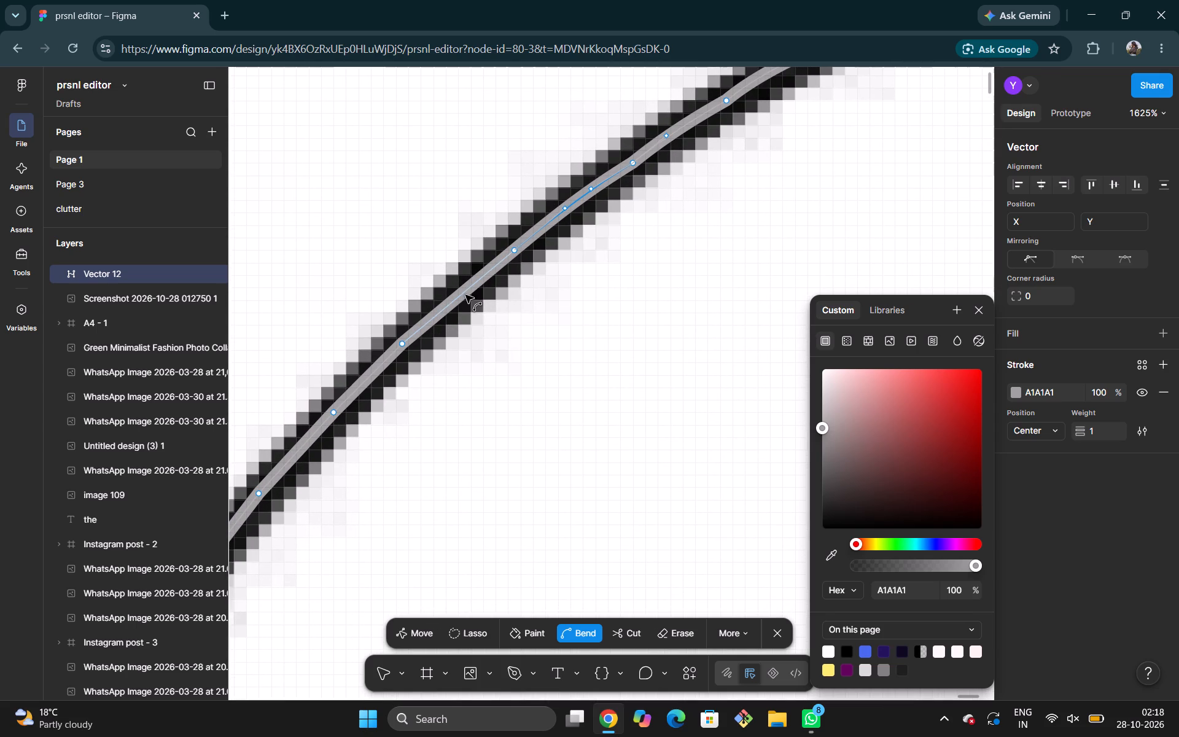
left_click(462, 290)
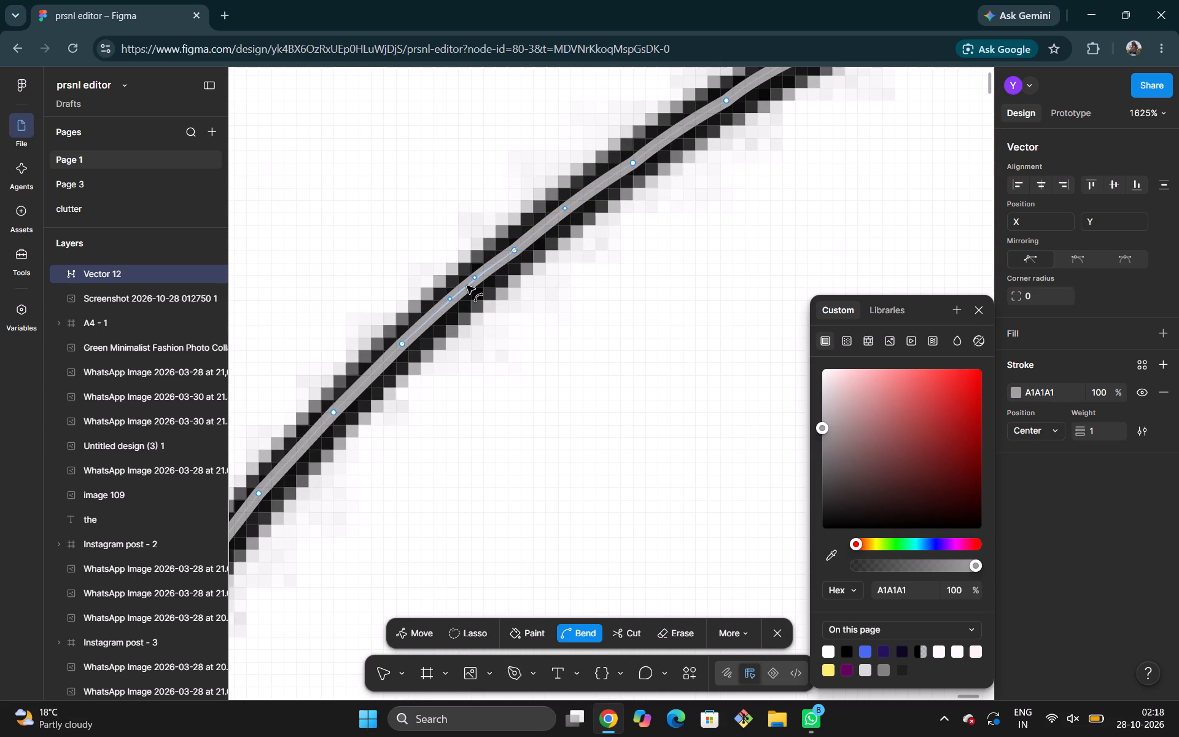
Bend the short fourth brim segment below the lowered corner anchor, reducing the bulge to a slight curve centred on the black line.
scroll(467, 286, "right", 1)
scroll(467, 286, "down", 1)
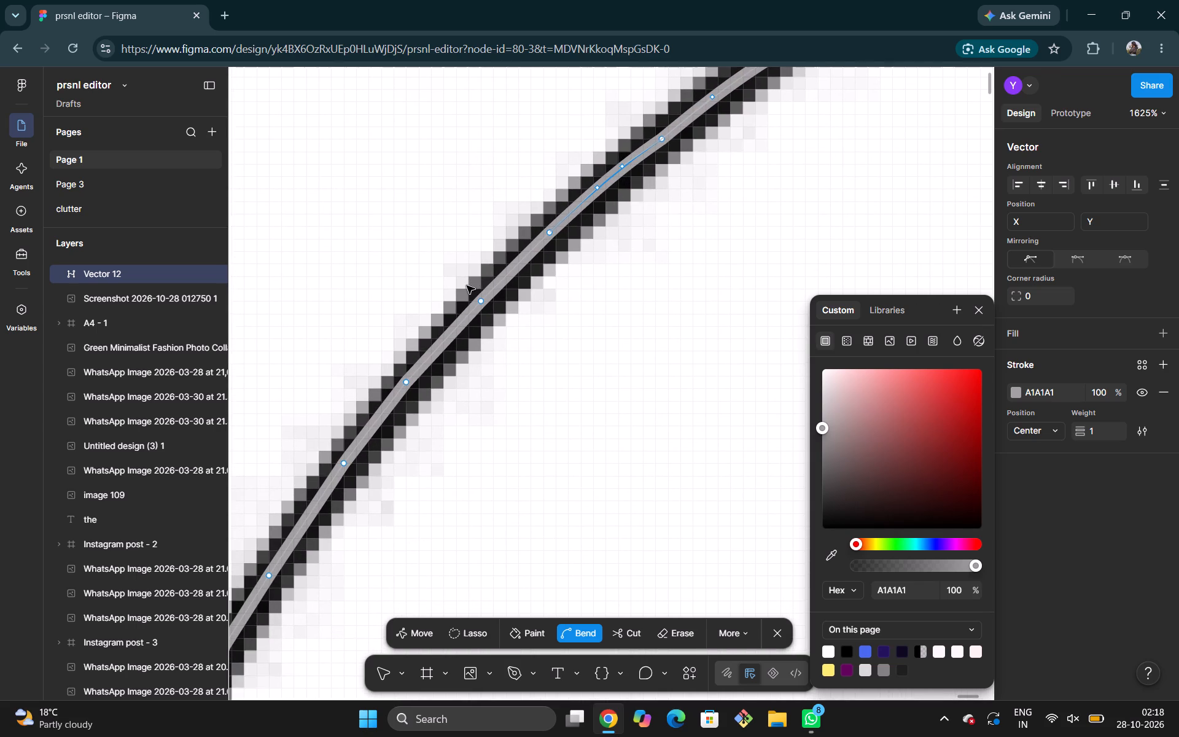
left_click_drag(500, 283, 496, 276)
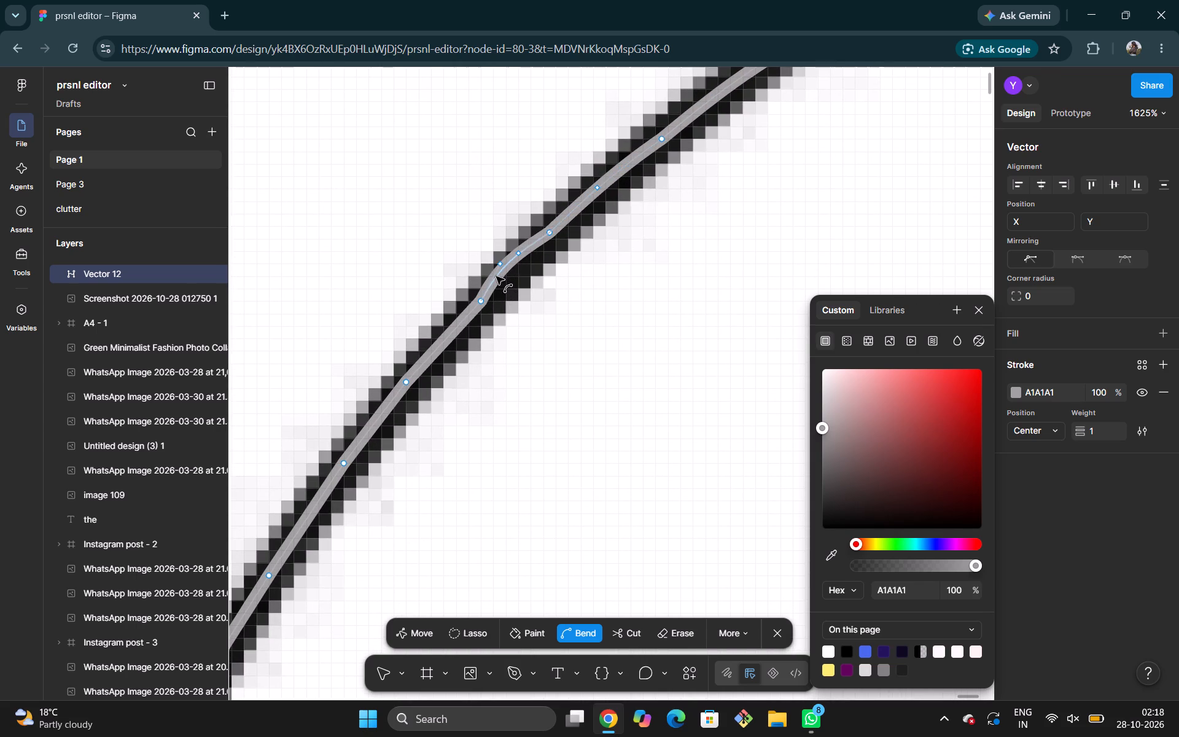
left_click_drag(496, 276, 504, 277)
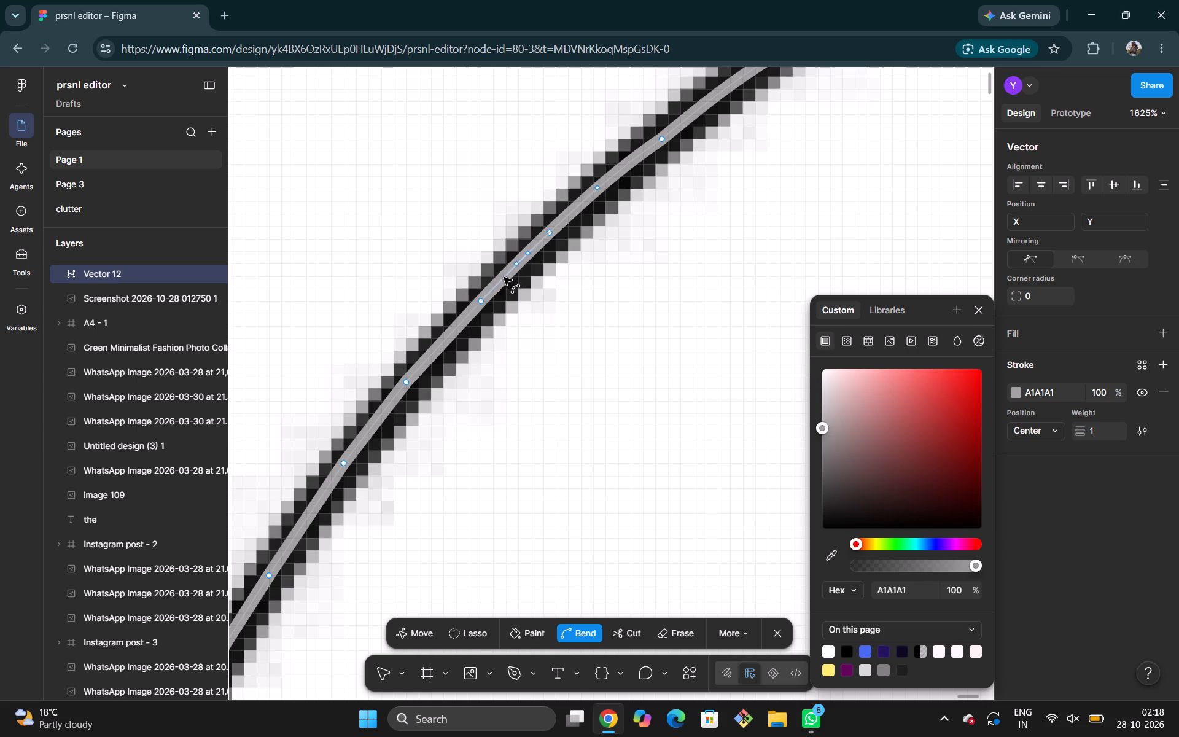
left_click_drag(504, 277, 502, 277)
scroll(502, 277, "down", 1)
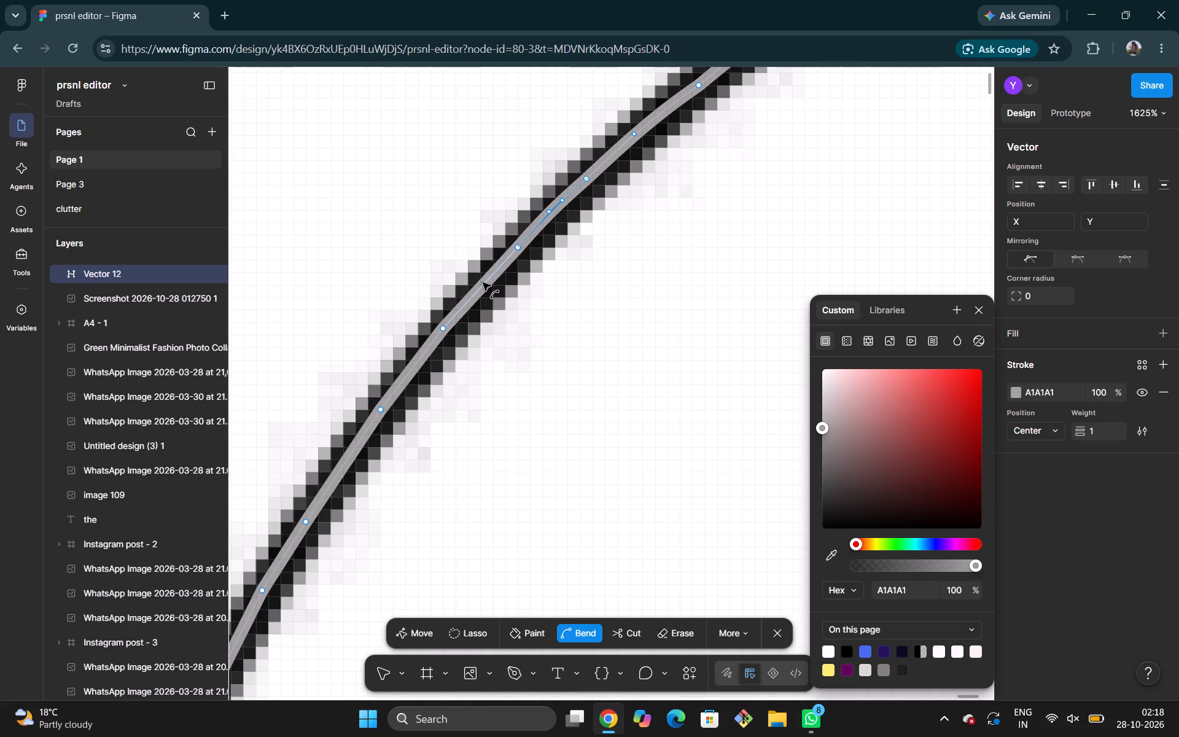
Bend the fifth to eighth brim segments below the lowered corner anchor slightly, keeping the path centred along the black line.
left_click(483, 283)
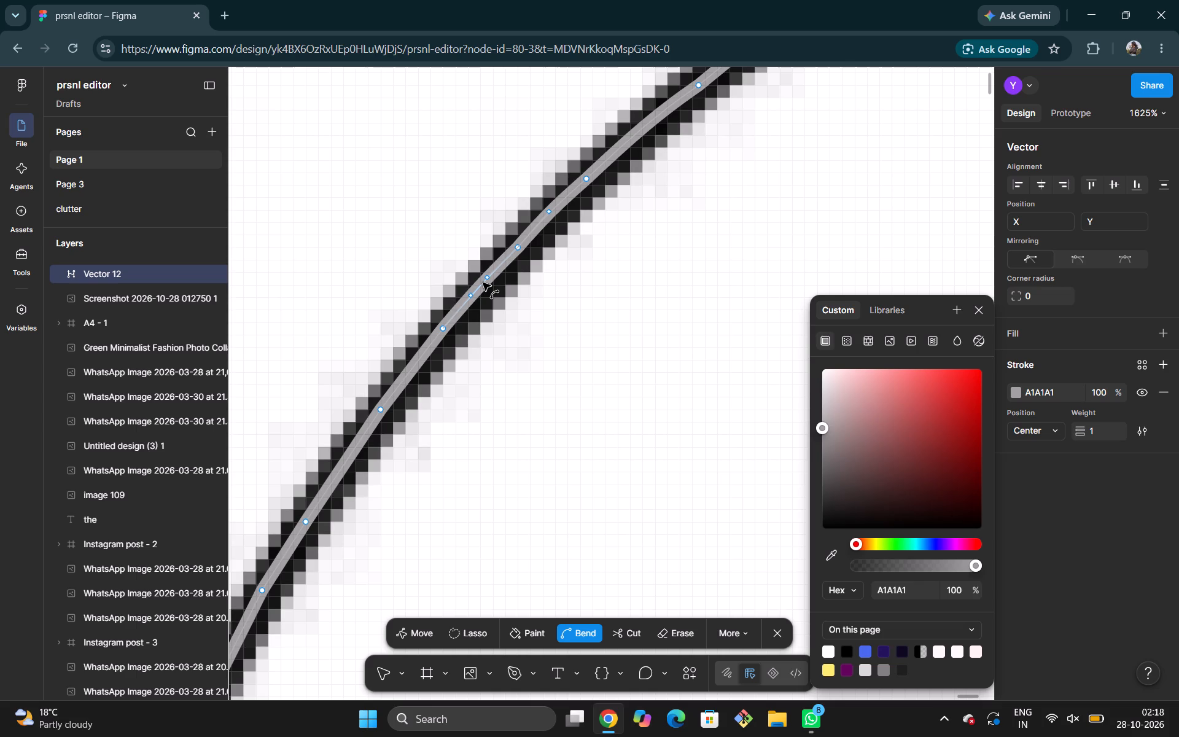
scroll(483, 283, "right", 1)
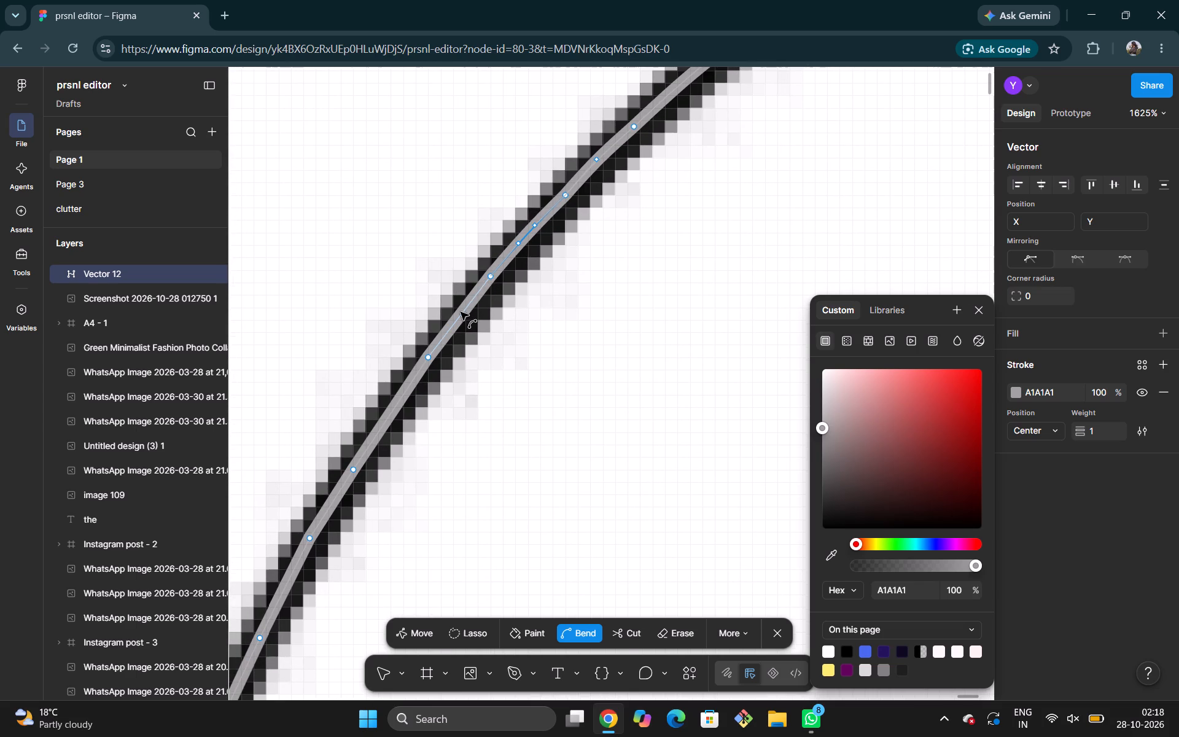
left_click(460, 313)
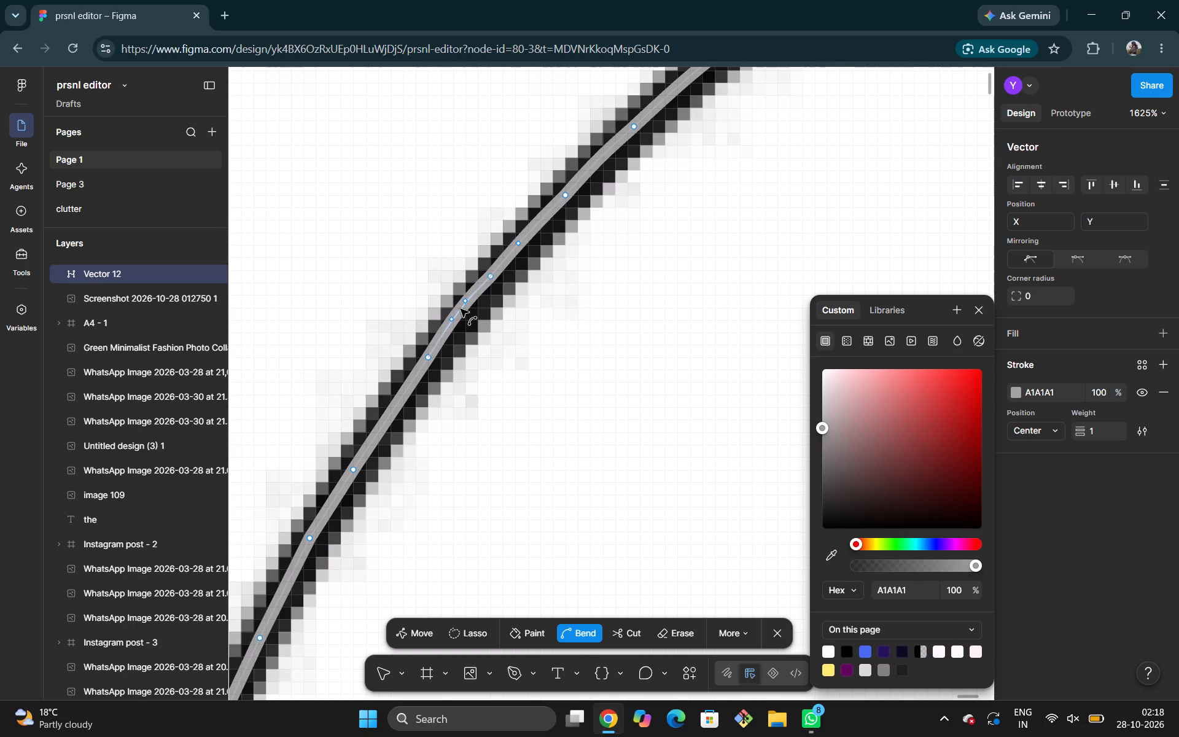
scroll(462, 310, "down", 2)
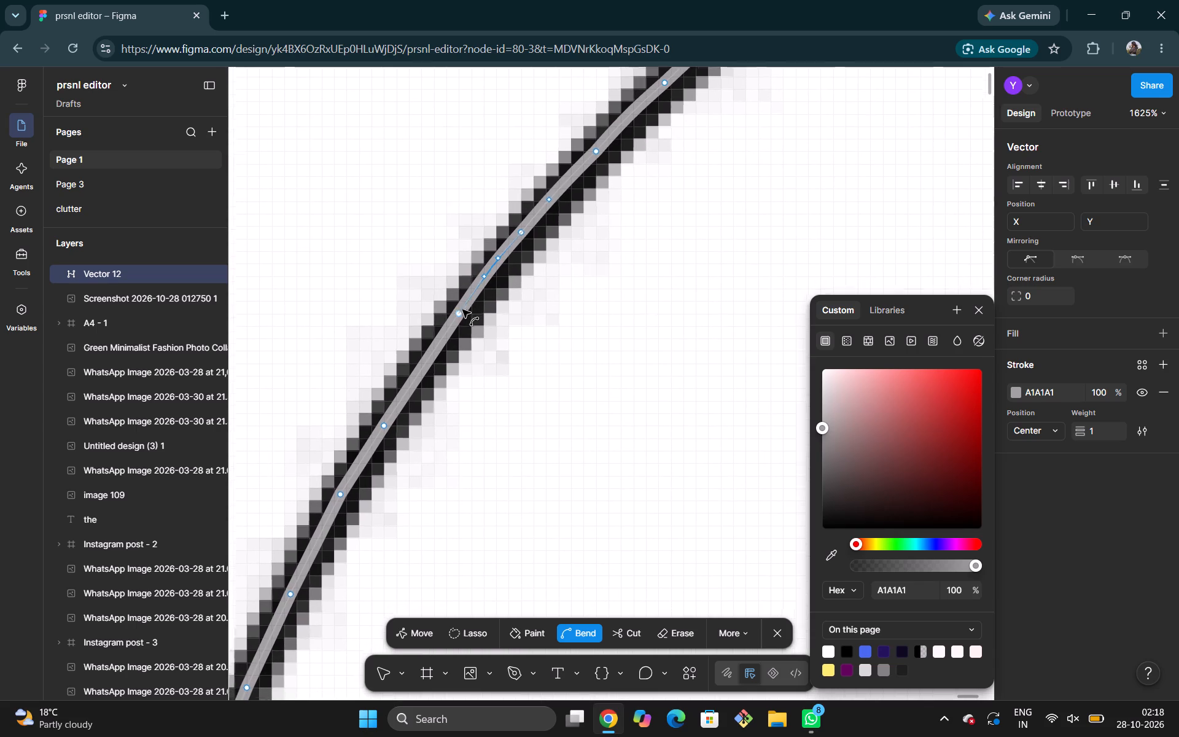
scroll(462, 310, "down", 1)
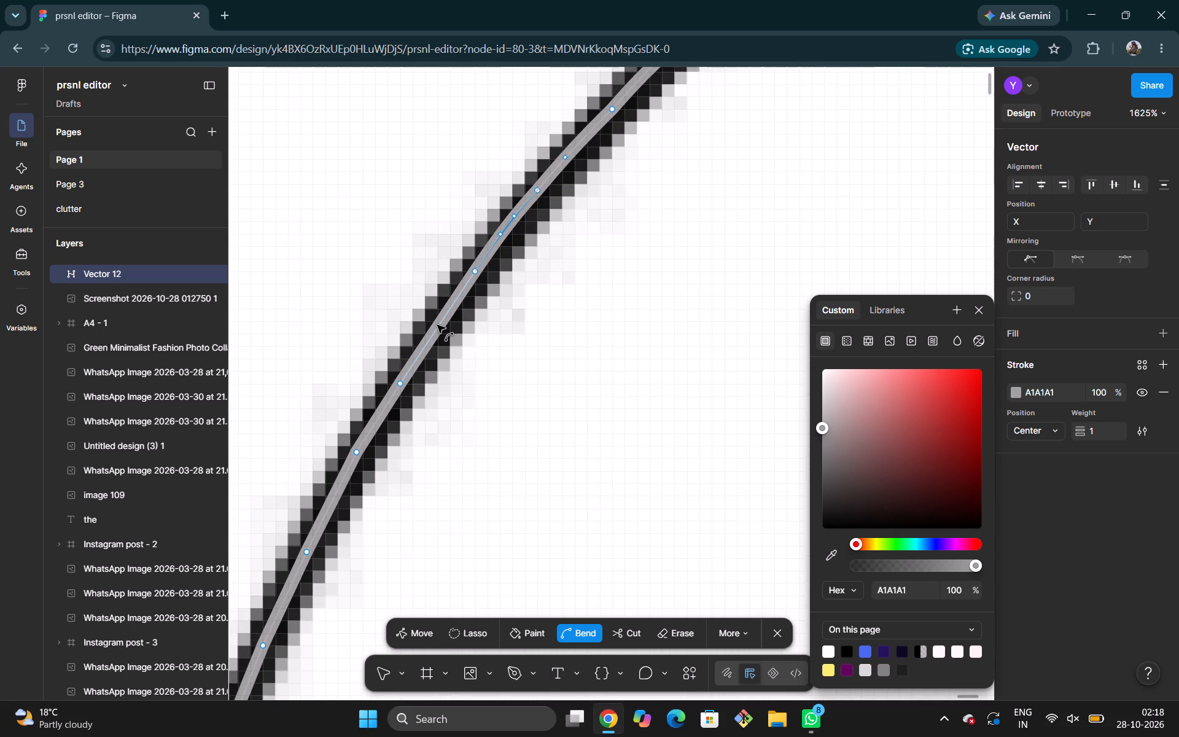
left_click(437, 325)
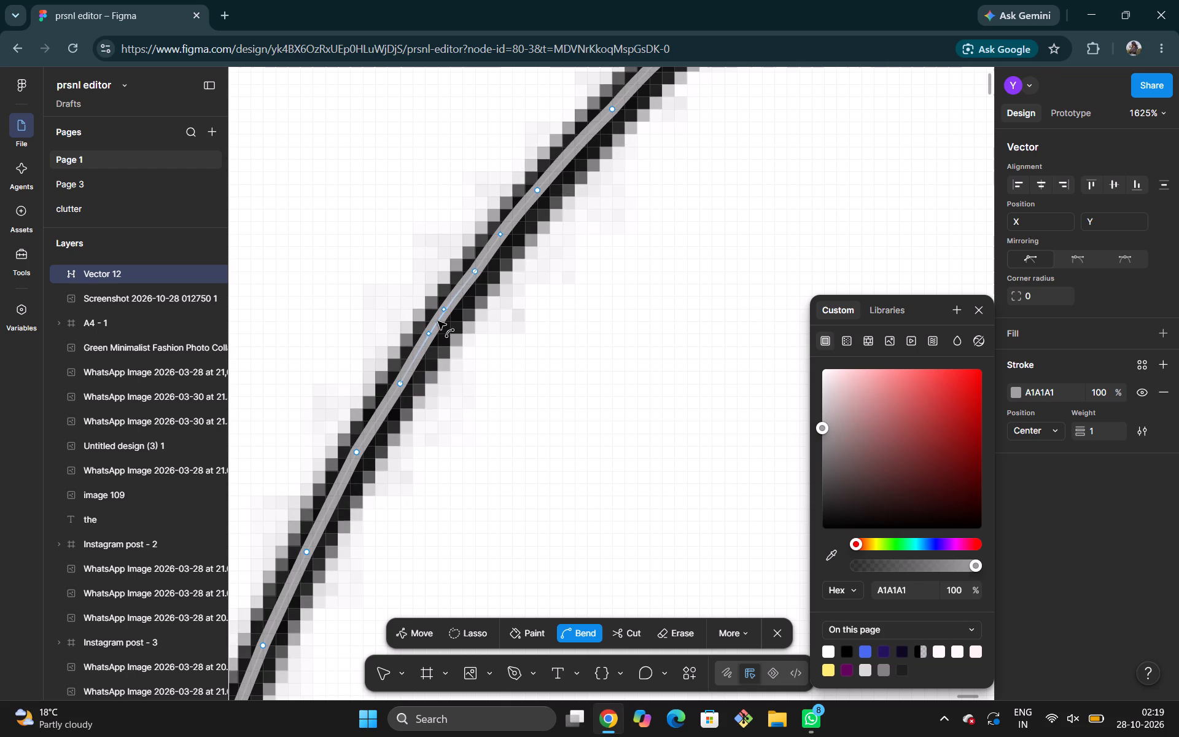
scroll(438, 321, "down", 2)
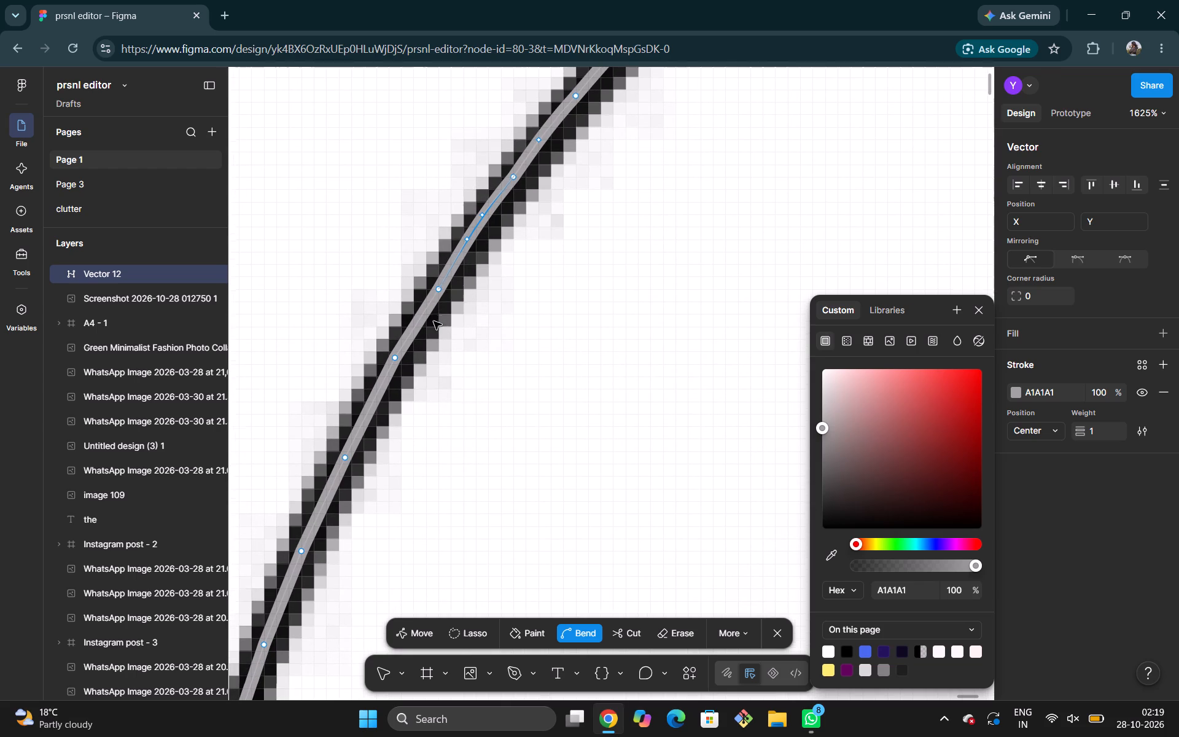
left_click(416, 320)
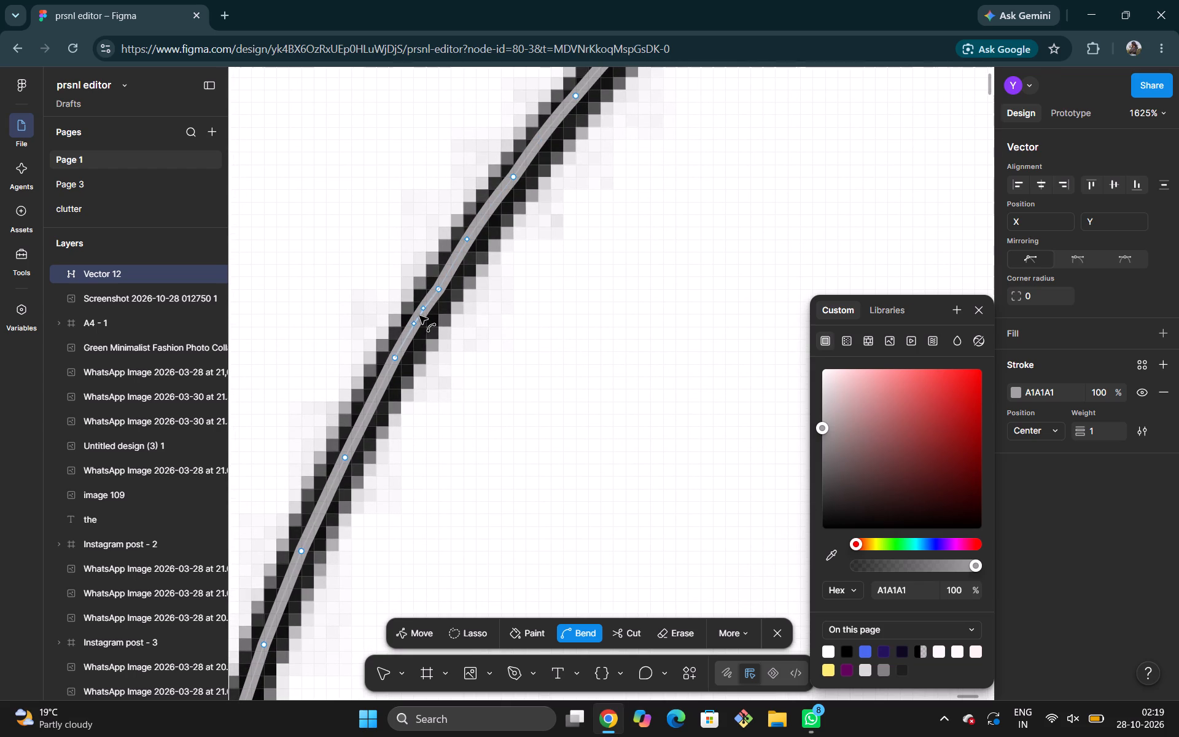
left_click(416, 316)
Bend the ninth brim segment below the lowered corner anchor, fine-tuning it to a slight outward curve within the black line.
scroll(421, 314, "down", 1)
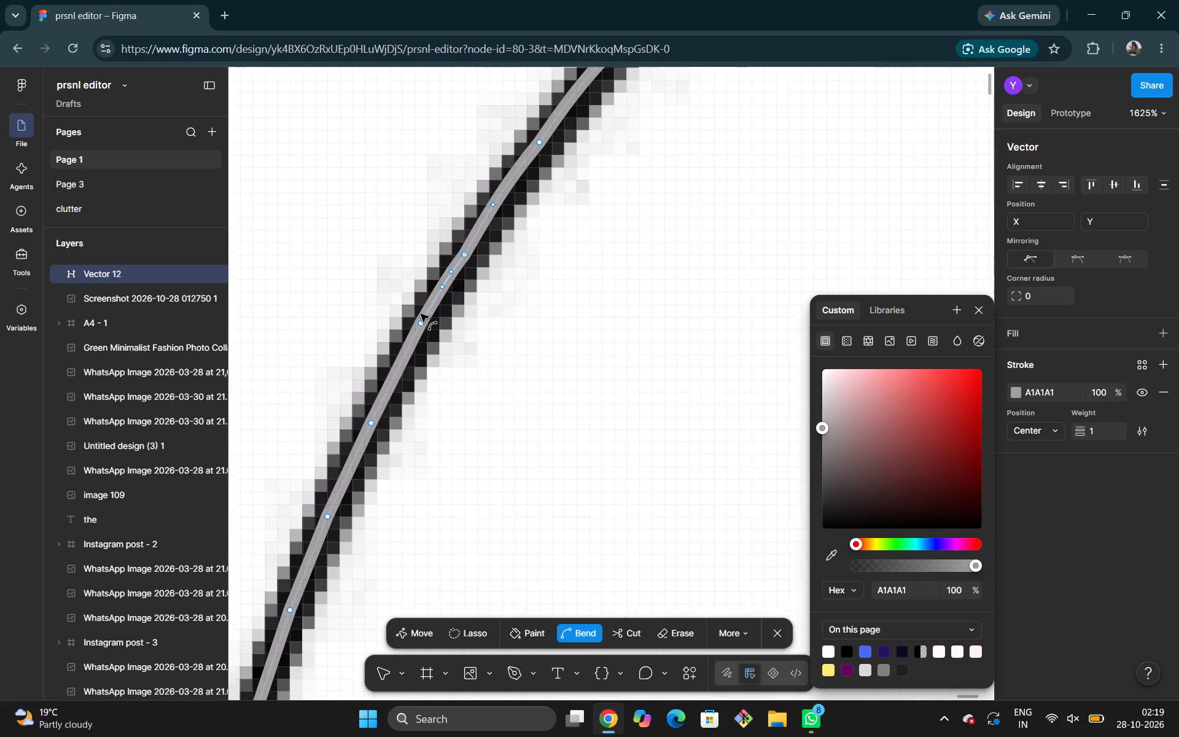
scroll(421, 314, "down", 1)
left_click_drag(412, 338, 412, 330)
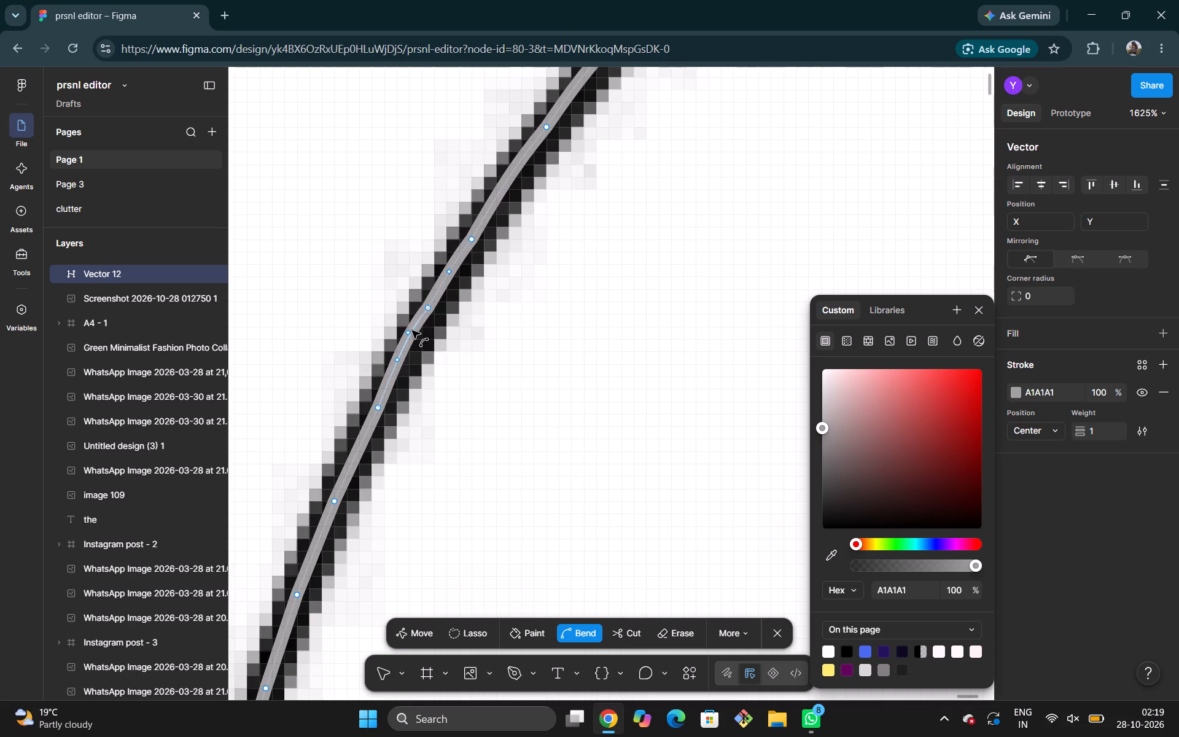
left_click_drag(412, 330, 420, 319)
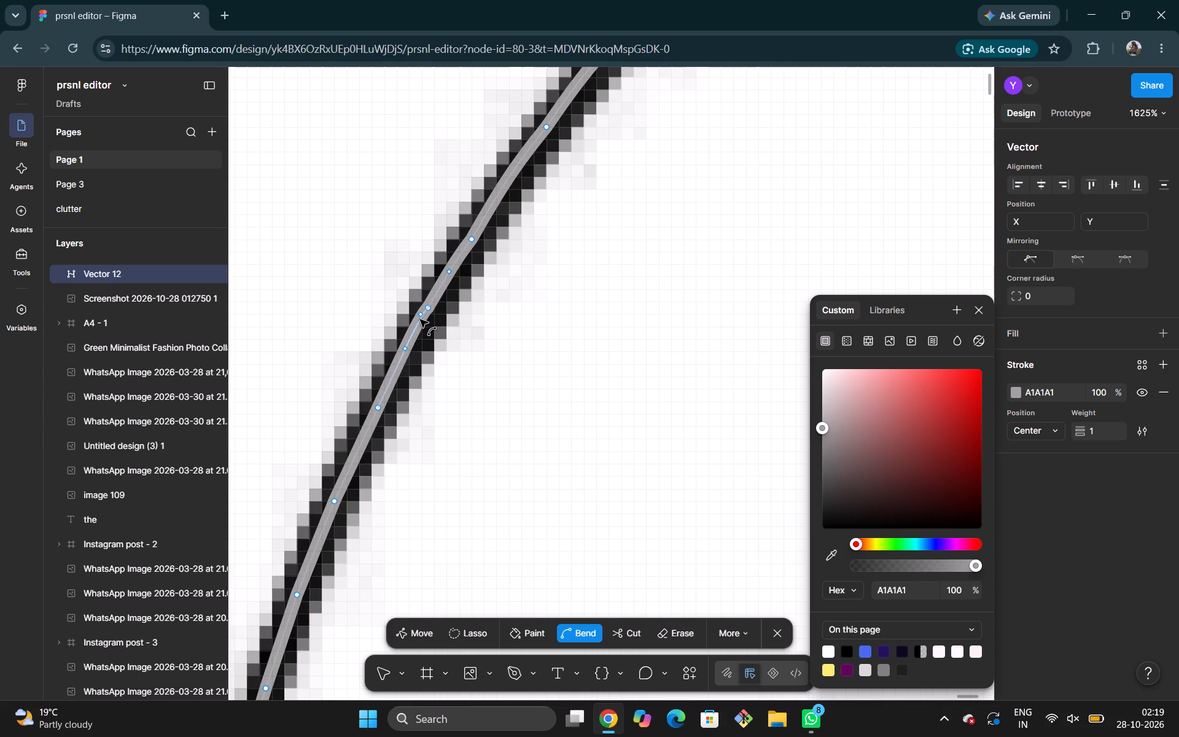
left_click_drag(420, 319, 416, 322)
left_click_drag(416, 322, 418, 321)
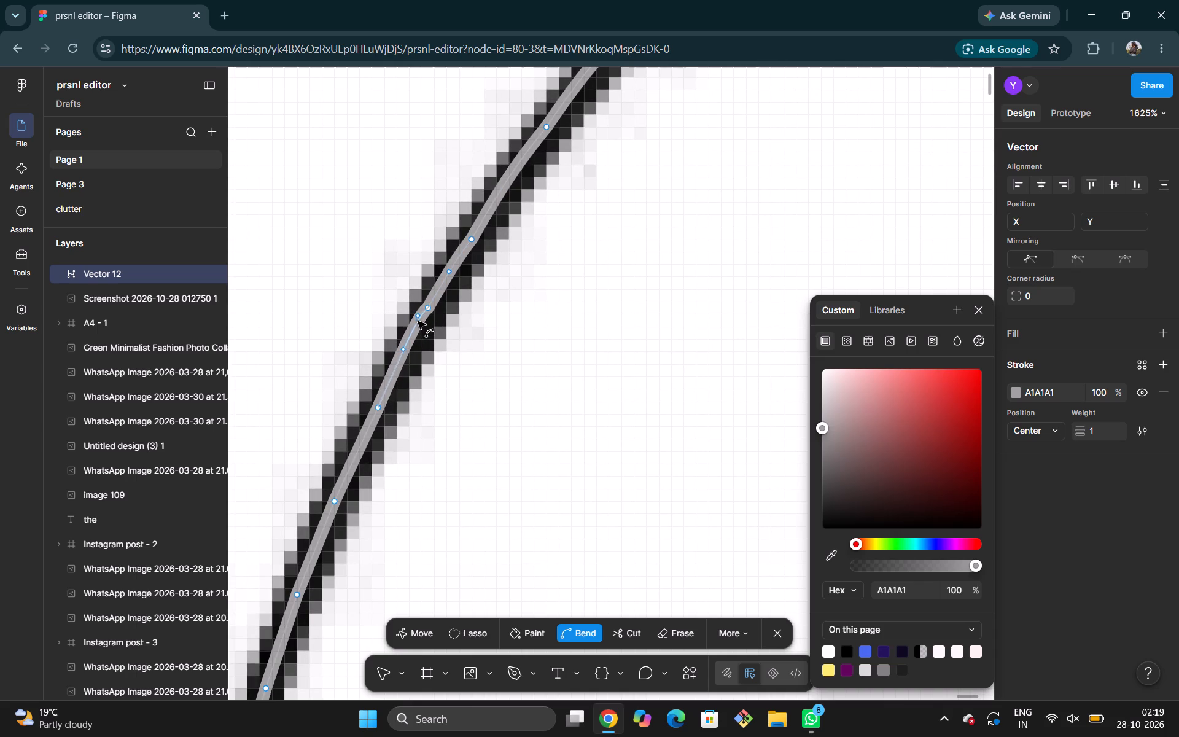
left_click_drag(418, 321, 419, 322)
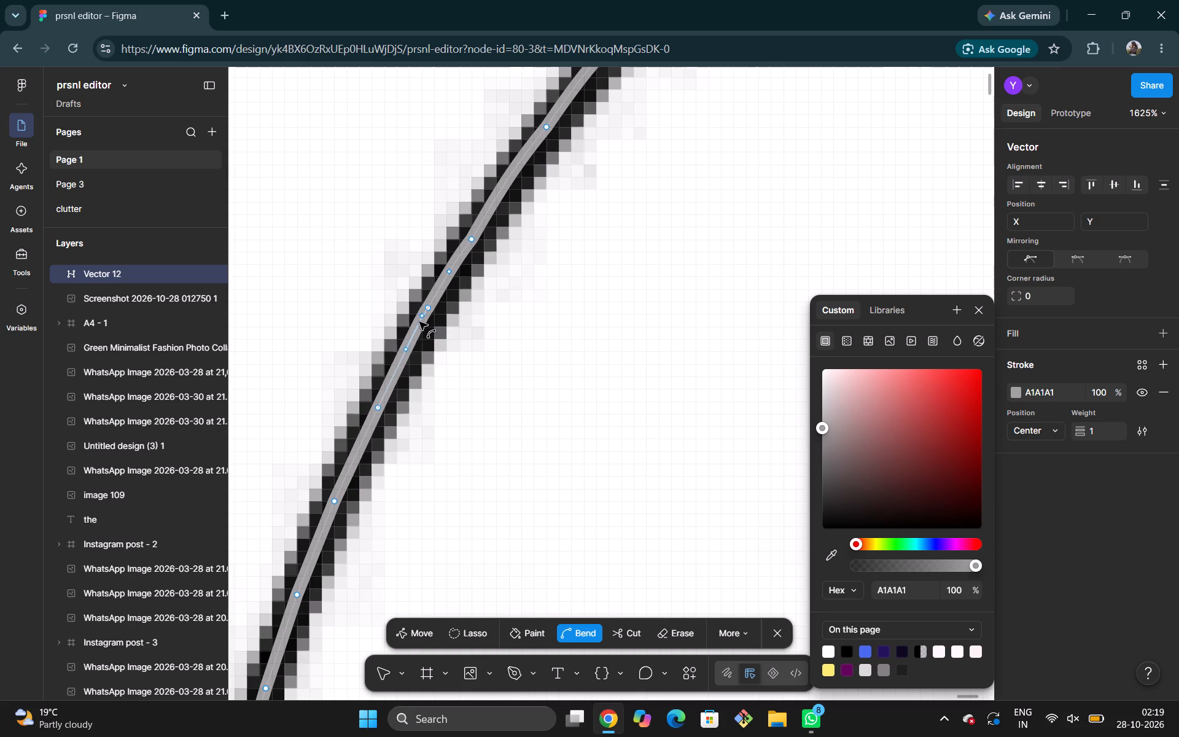
left_click_drag(419, 322, 416, 327)
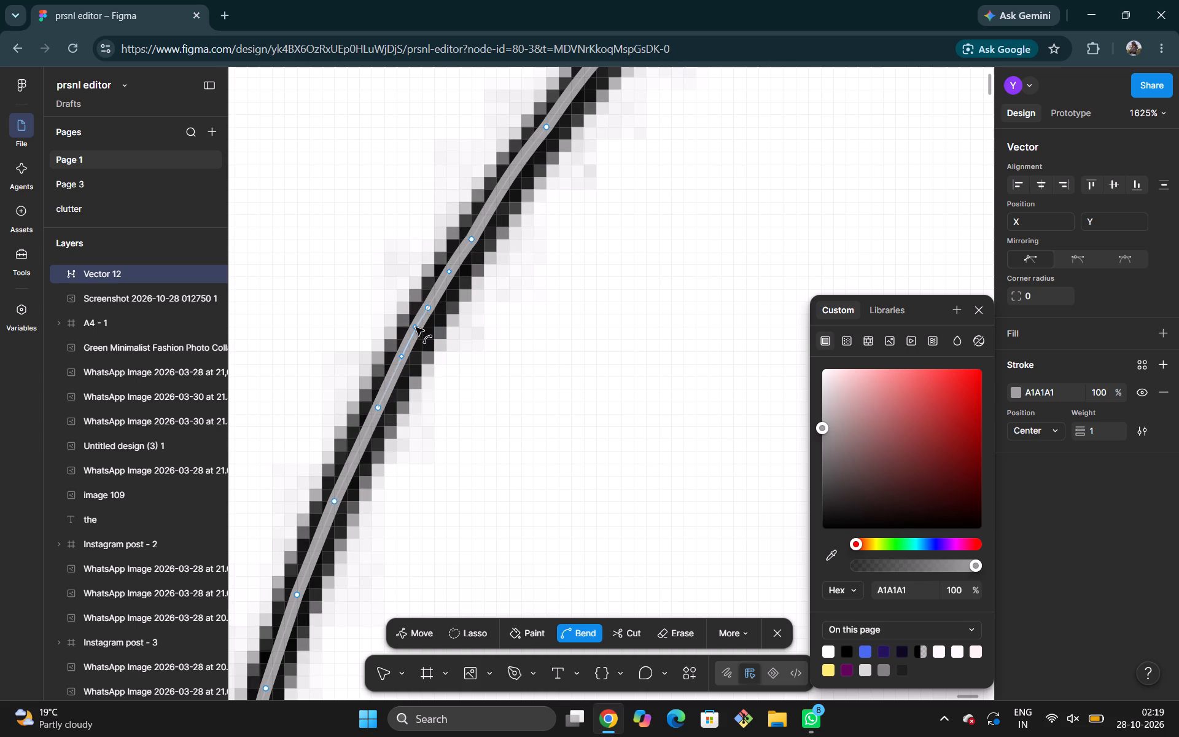
left_click_drag(416, 327, 415, 327)
scroll(415, 327, "down", 1)
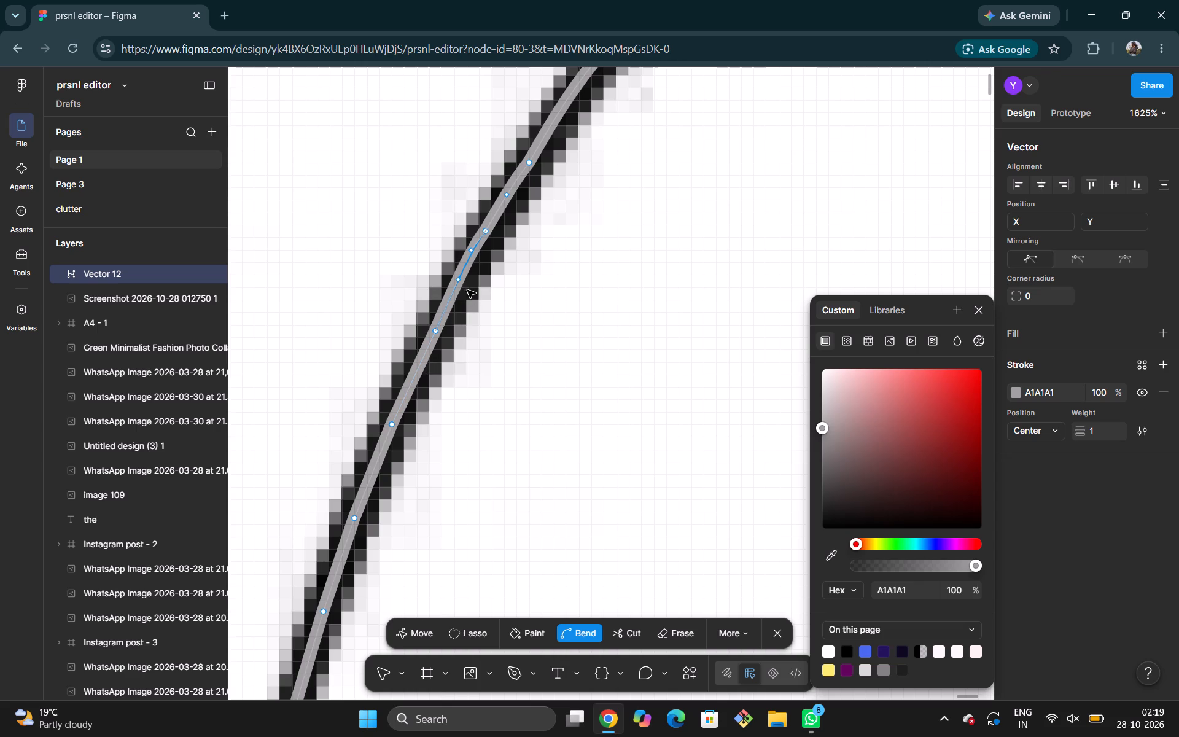
left_click_drag(461, 267, 462, 269)
left_click_drag(462, 269, 461, 272)
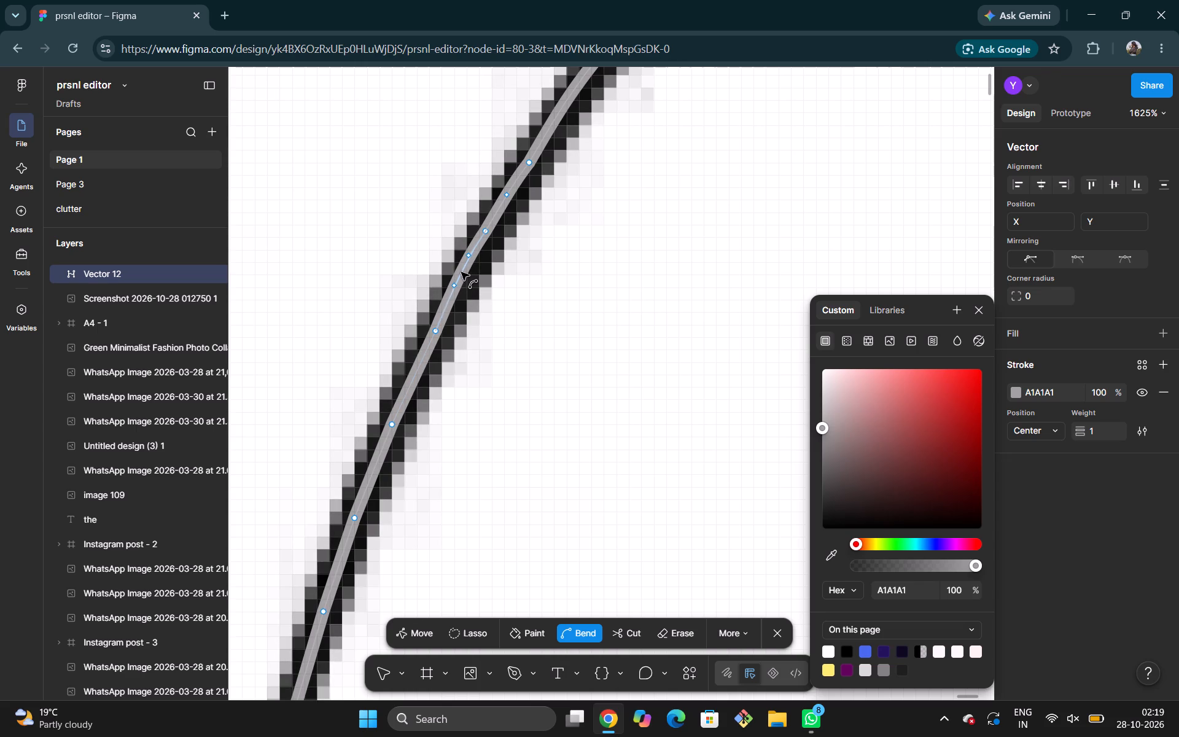
Bend the next four brim segments, the tenth to thirteenth below the lowered corner anchor, slightly along the black line.
left_click(411, 389)
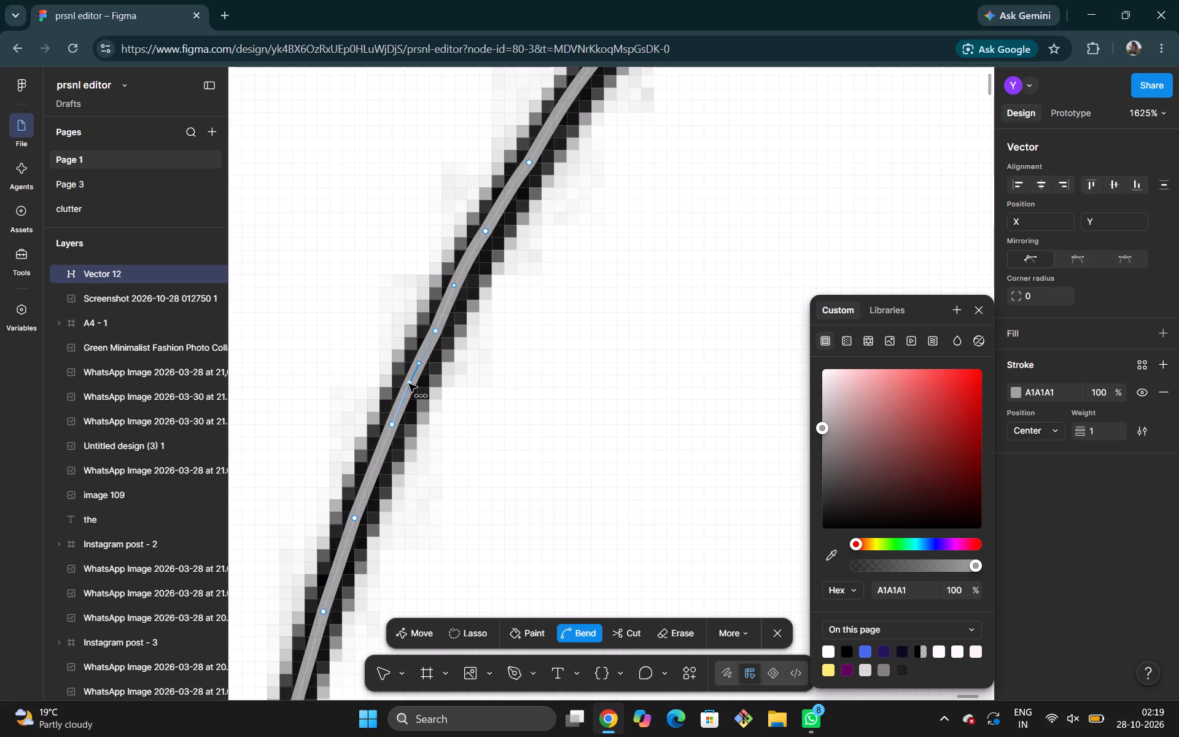
scroll(409, 384, "down", 1)
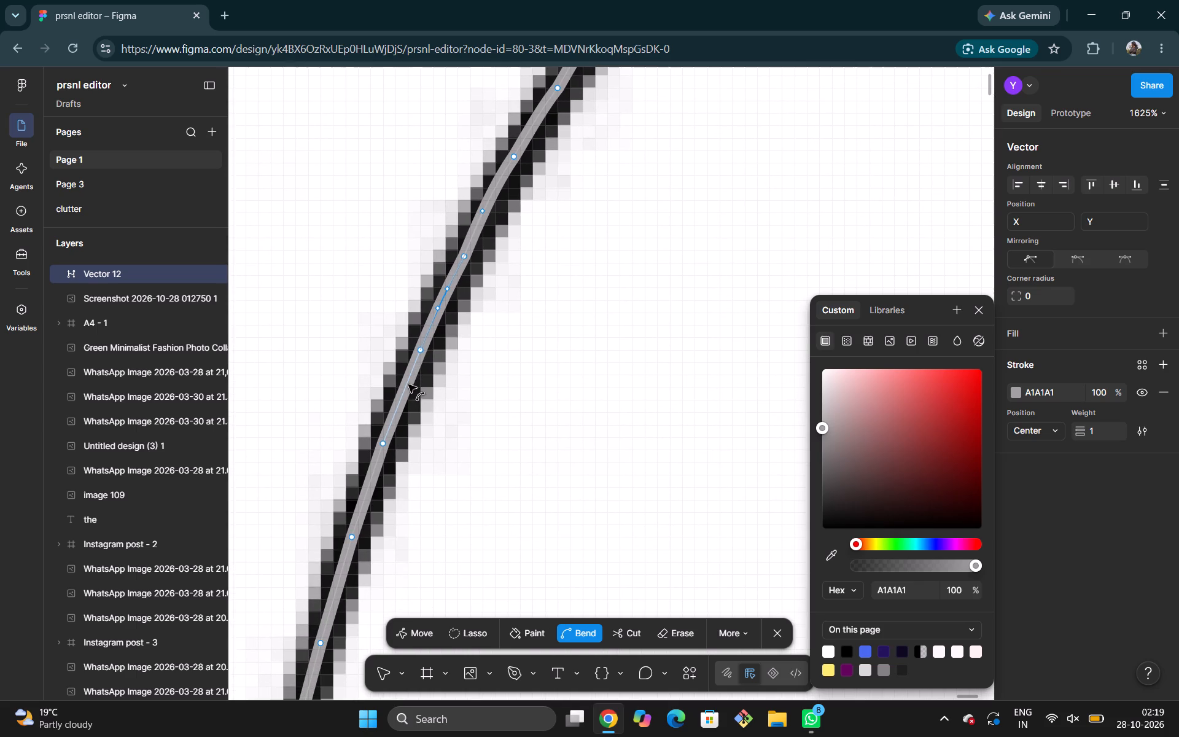
left_click(406, 387)
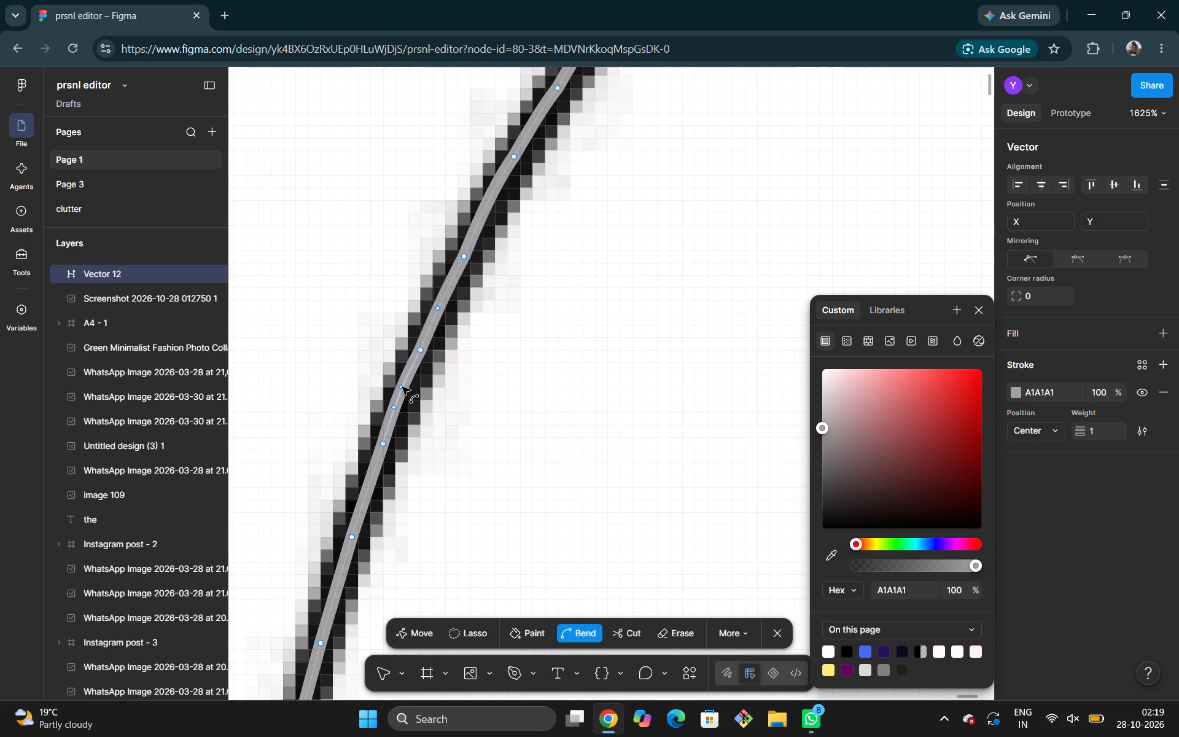
scroll(403, 387, "down", 1)
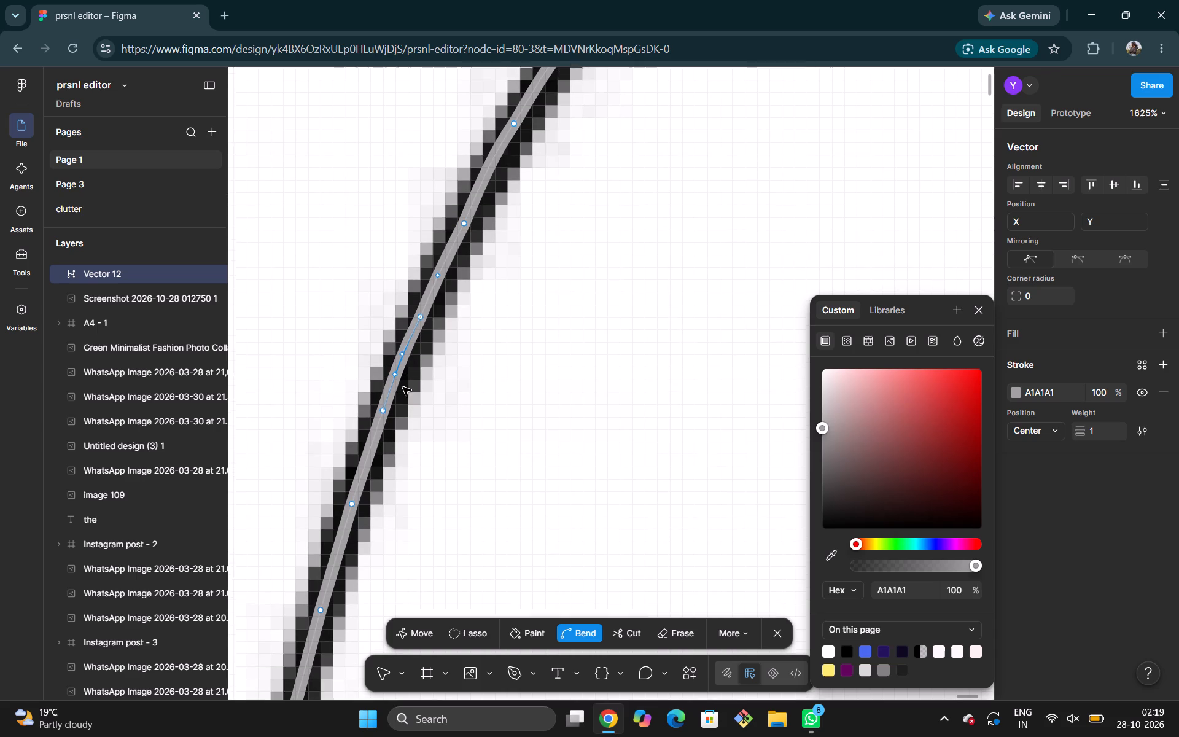
scroll(403, 387, "down", 1)
left_click(365, 425)
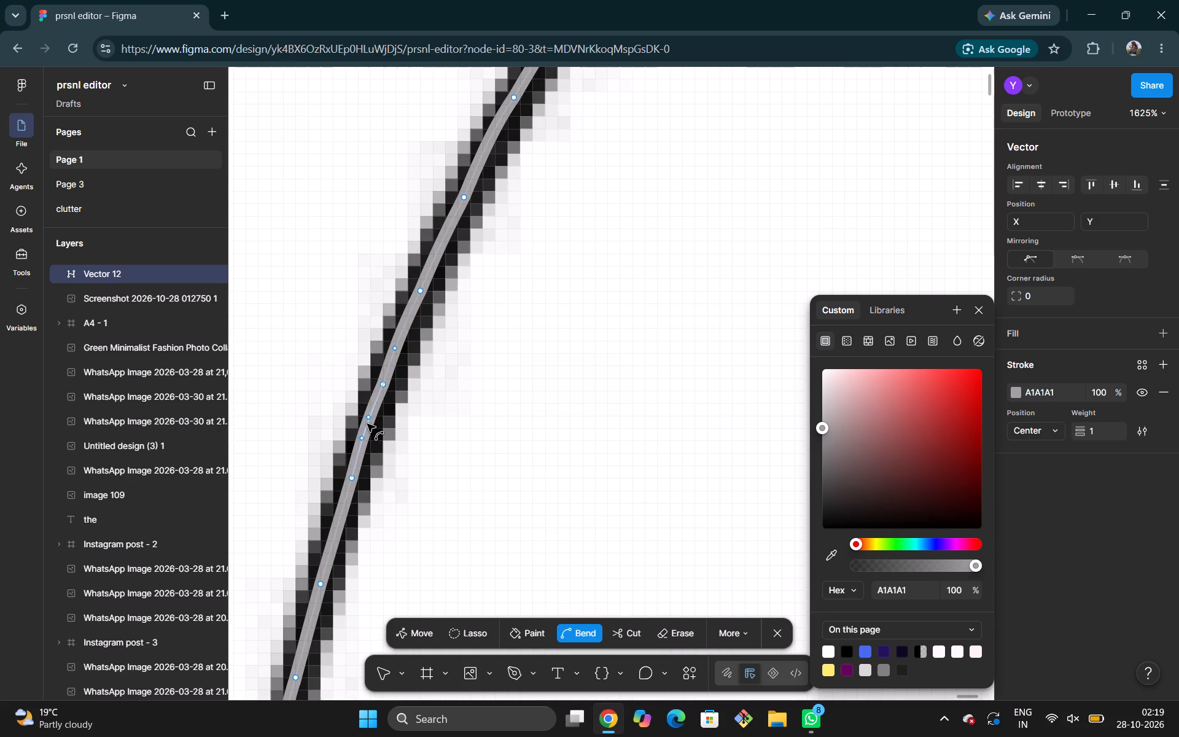
scroll(368, 424, "down", 1)
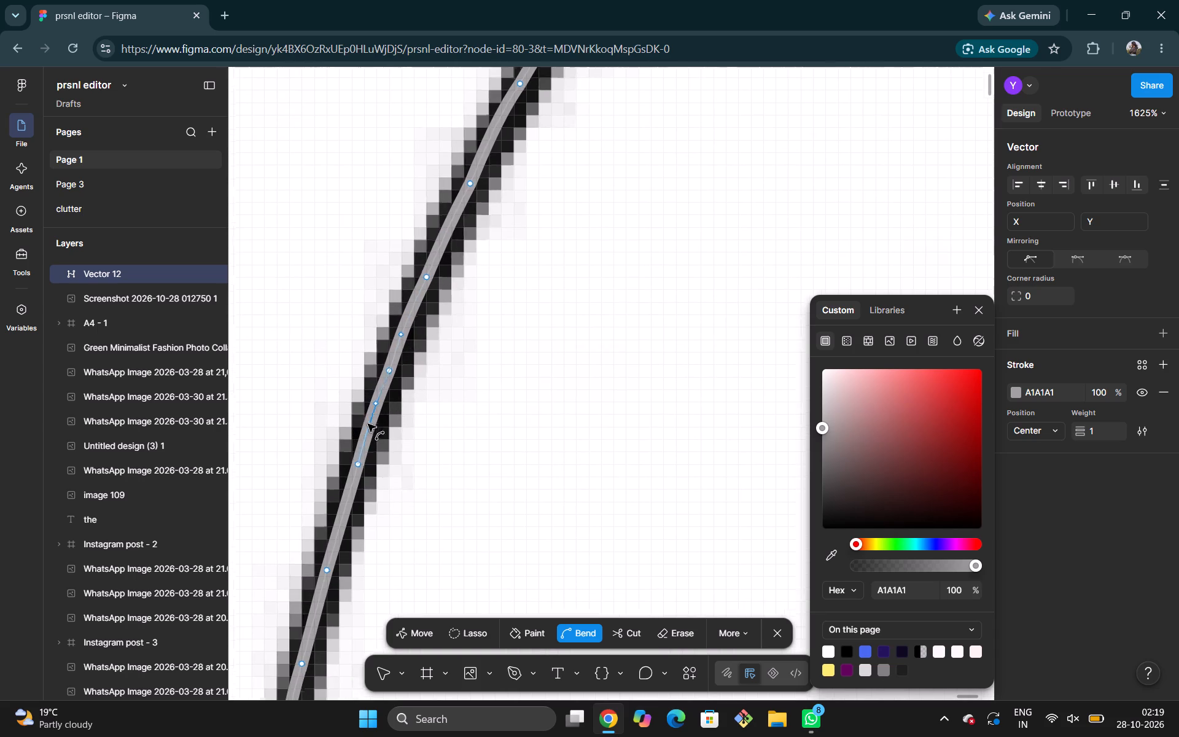
scroll(368, 424, "down", 1)
left_click(376, 430)
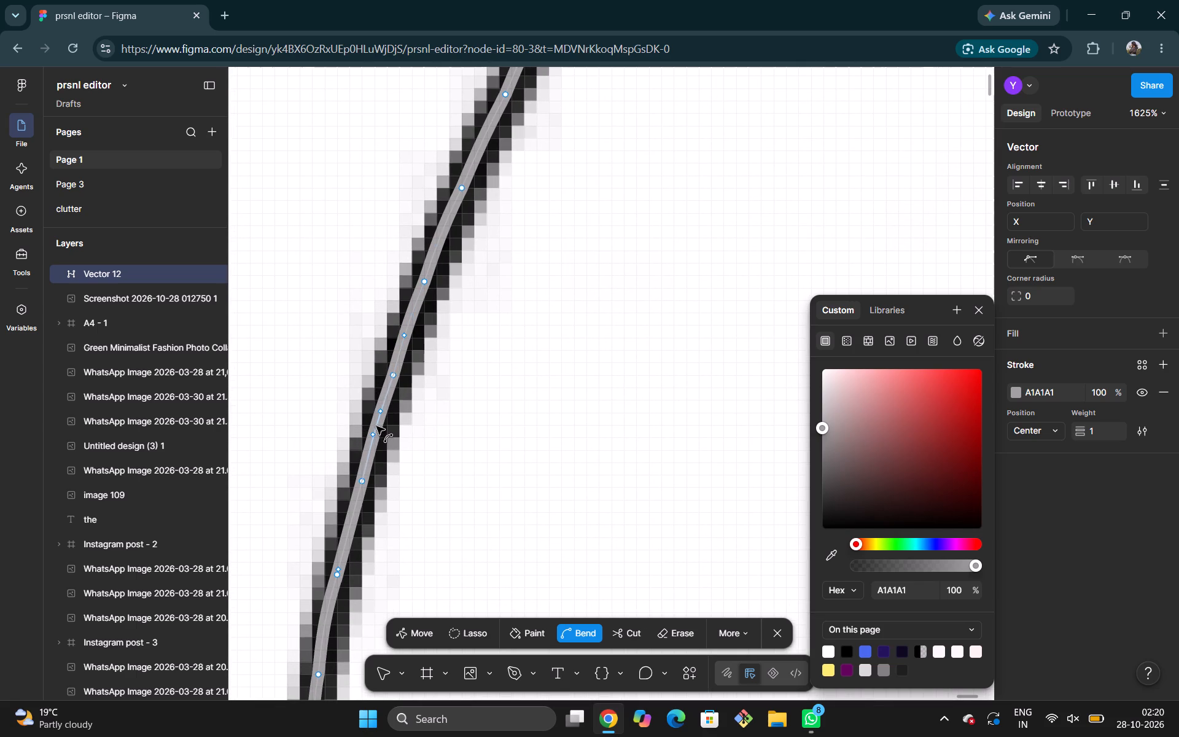
Bend the fourteenth brim segment below the lowered corner anchor, fine-tuning it to a slight curve centred on the black line.
scroll(377, 426, "down", 1)
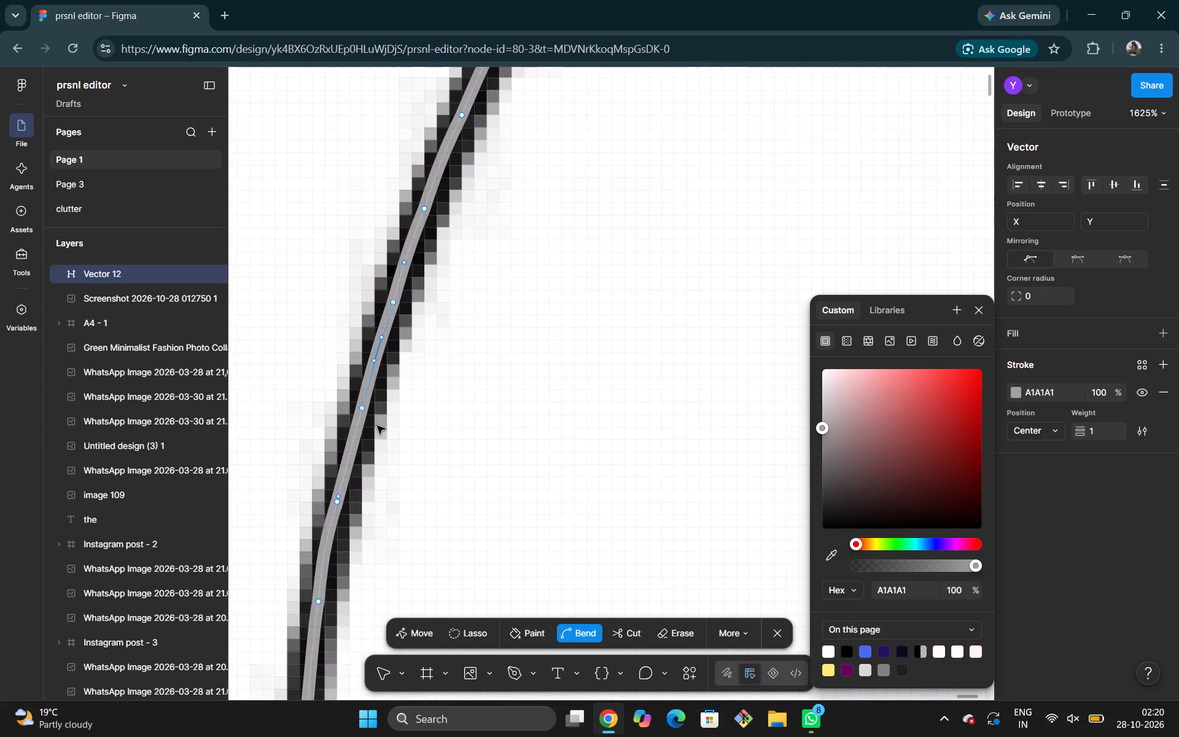
left_click(348, 453)
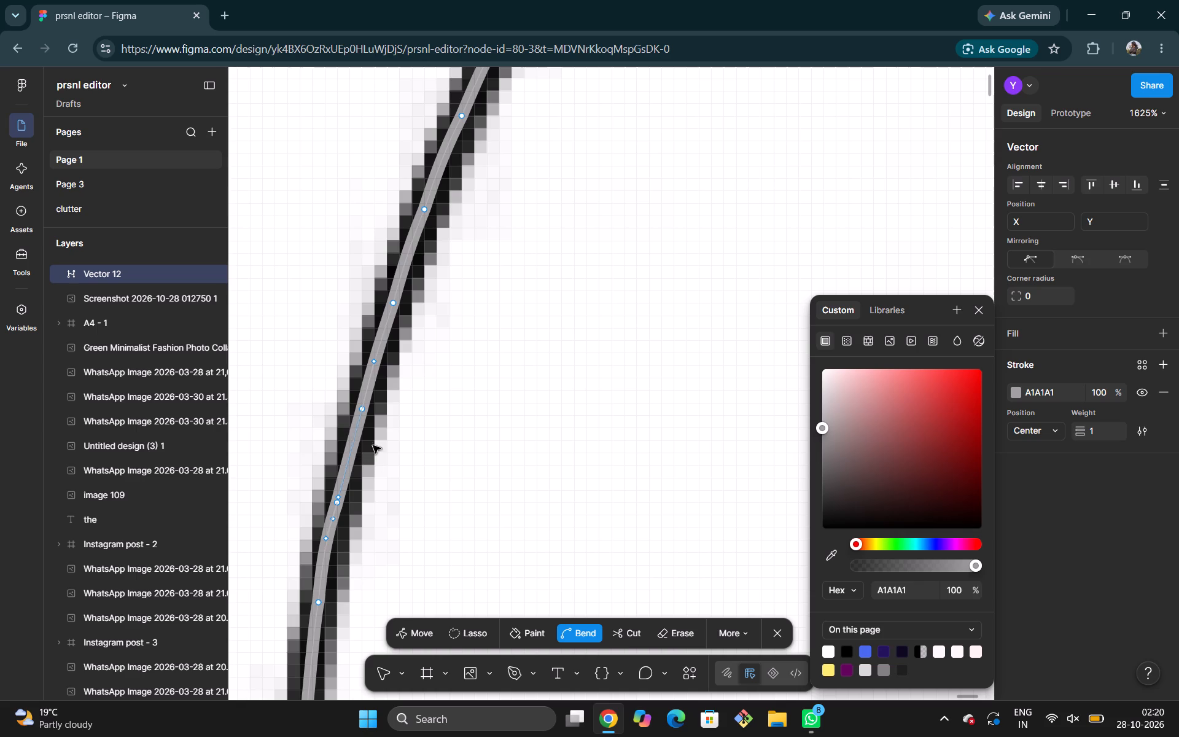
left_click_drag(348, 450, 343, 450)
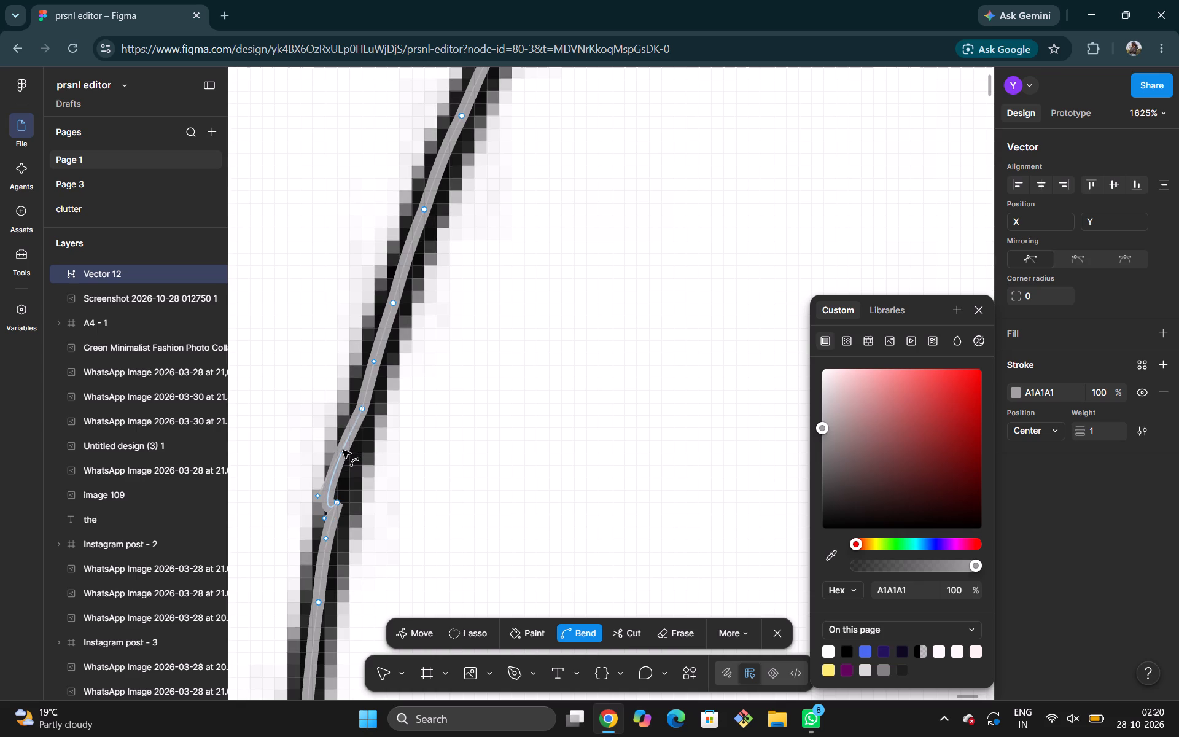
left_click_drag(343, 450, 356, 431)
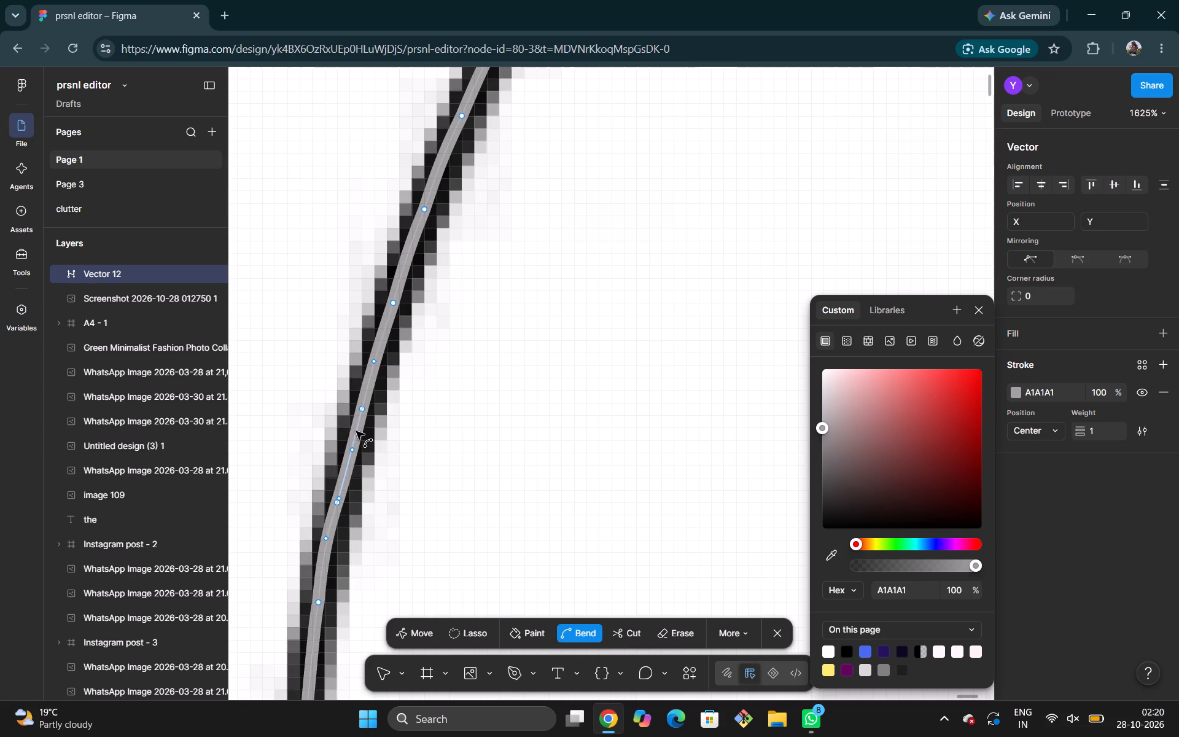
left_click_drag(356, 431, 353, 434)
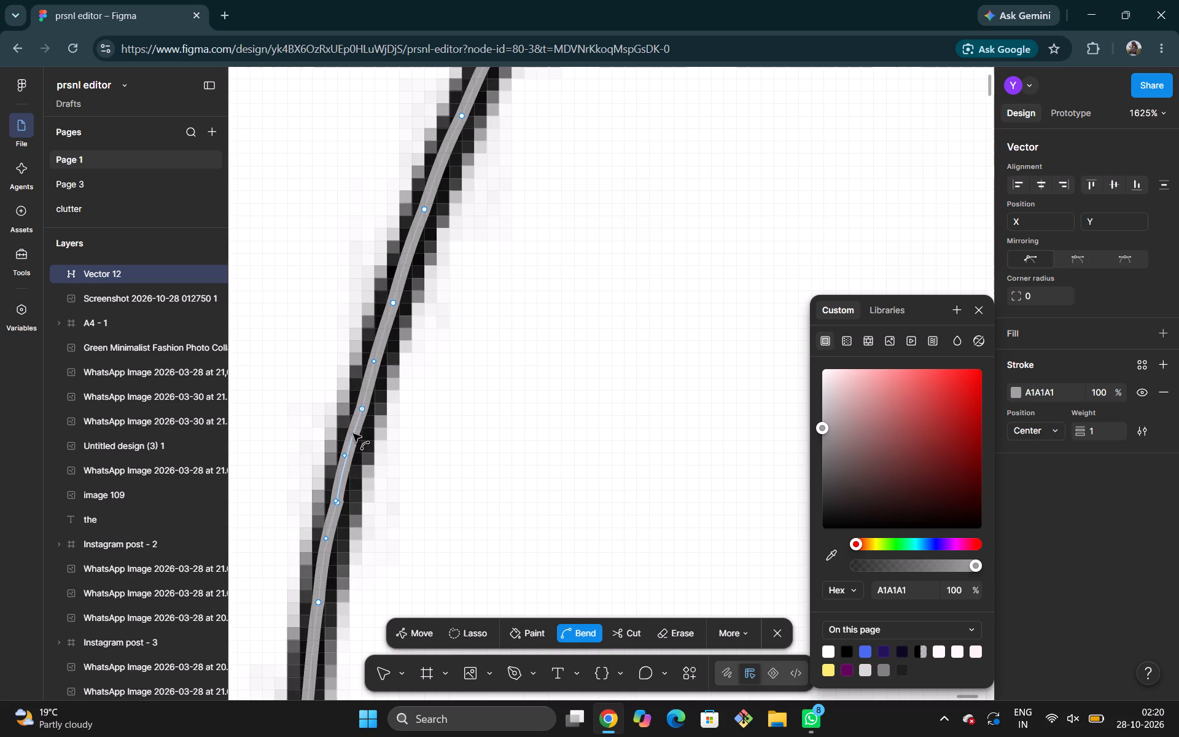
left_click_drag(353, 434, 354, 431)
left_click(437, 443)
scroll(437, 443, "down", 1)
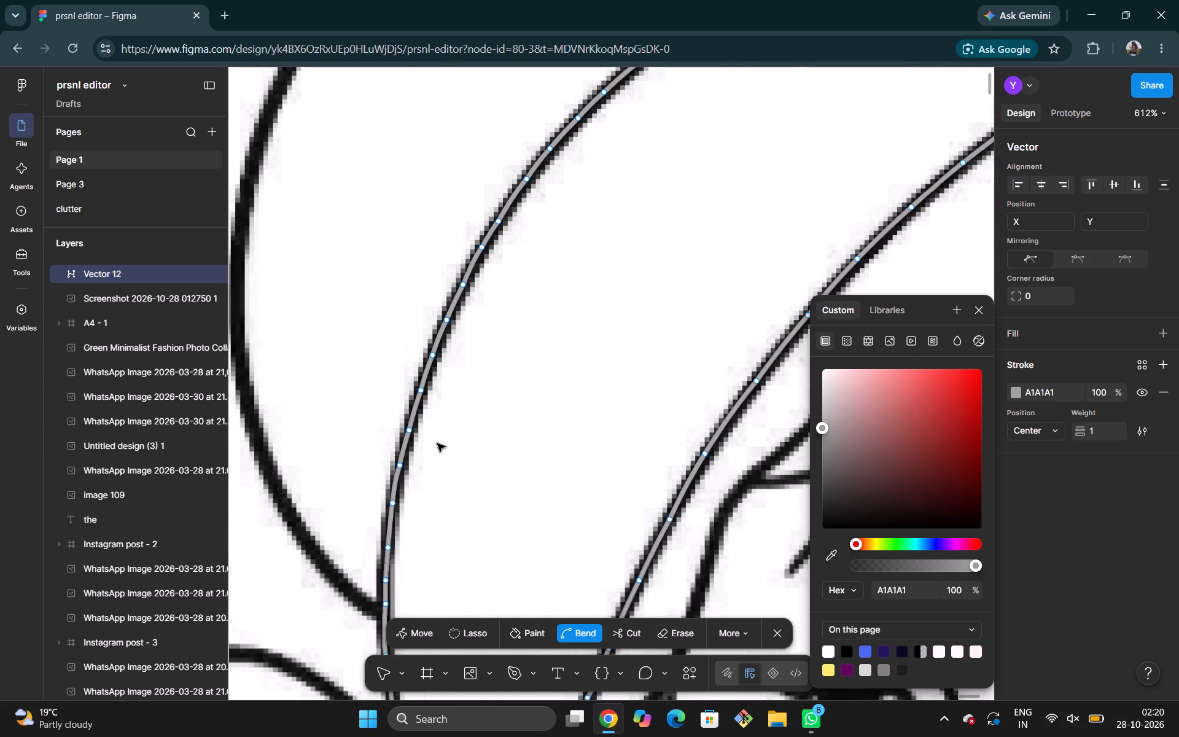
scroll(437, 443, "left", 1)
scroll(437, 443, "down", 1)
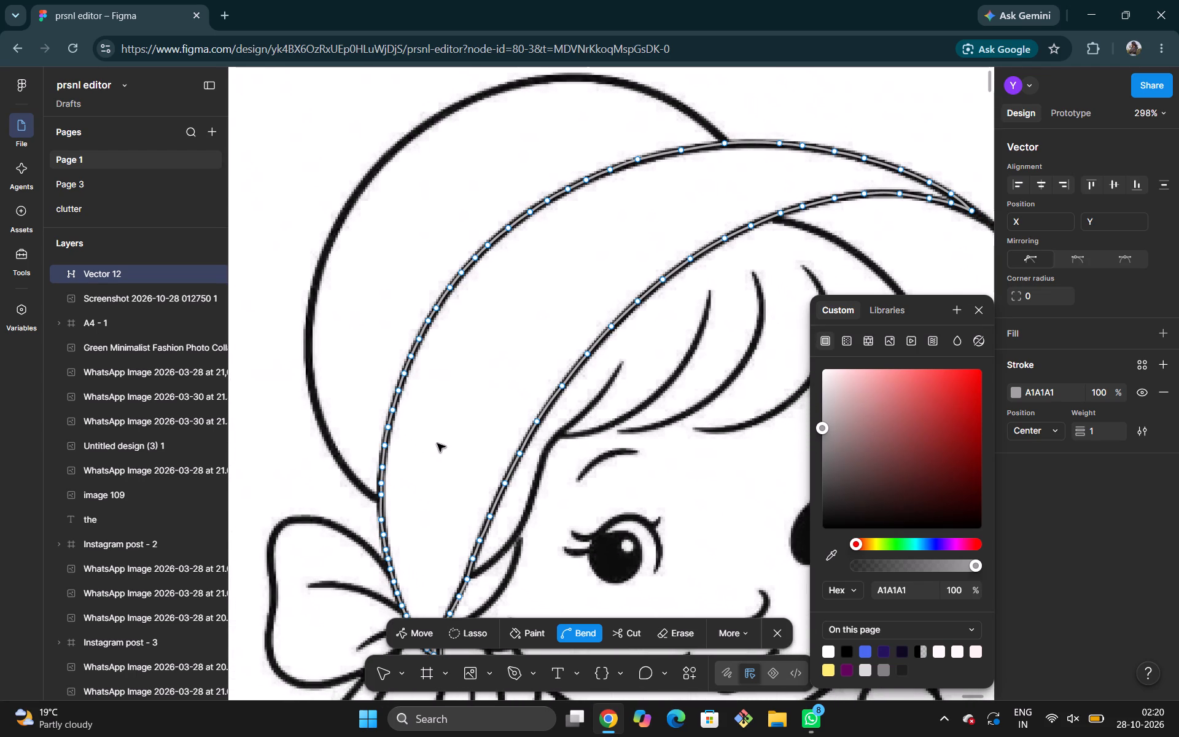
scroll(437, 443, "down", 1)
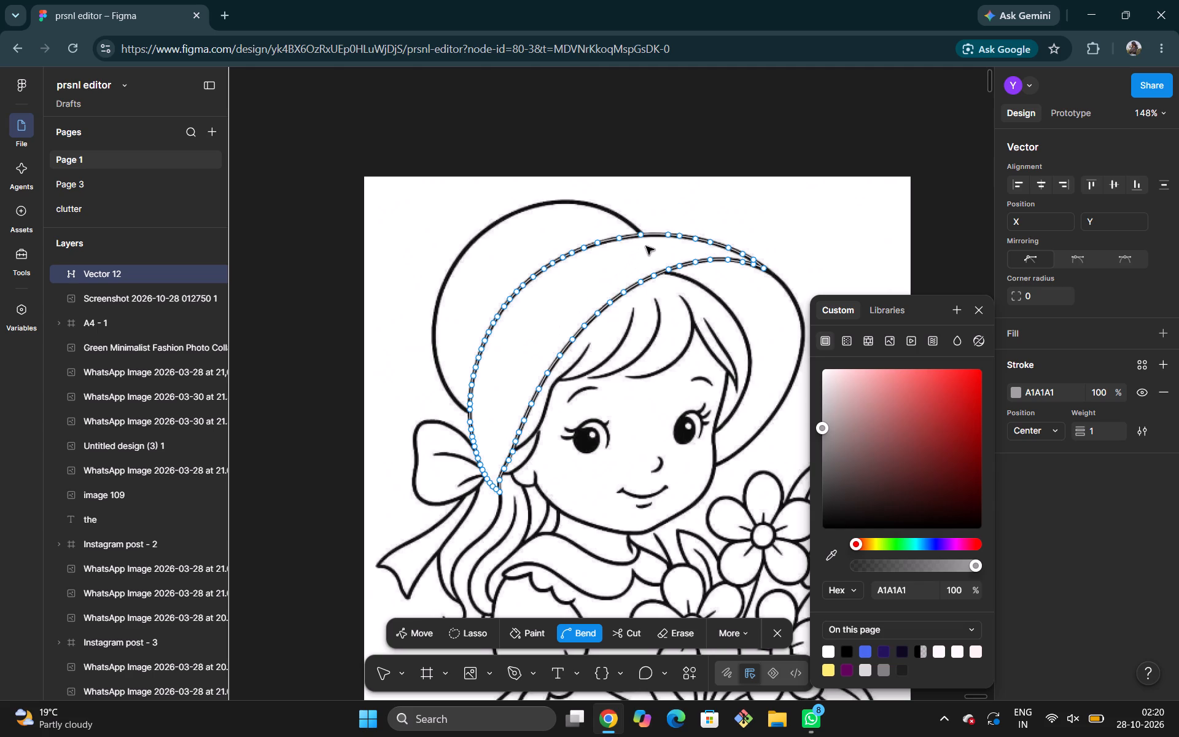
Start a new Pen path where the inner brim line meets the face outline beside the eye, placing six close anchors up its first bend.
scroll(646, 246, "down", 1)
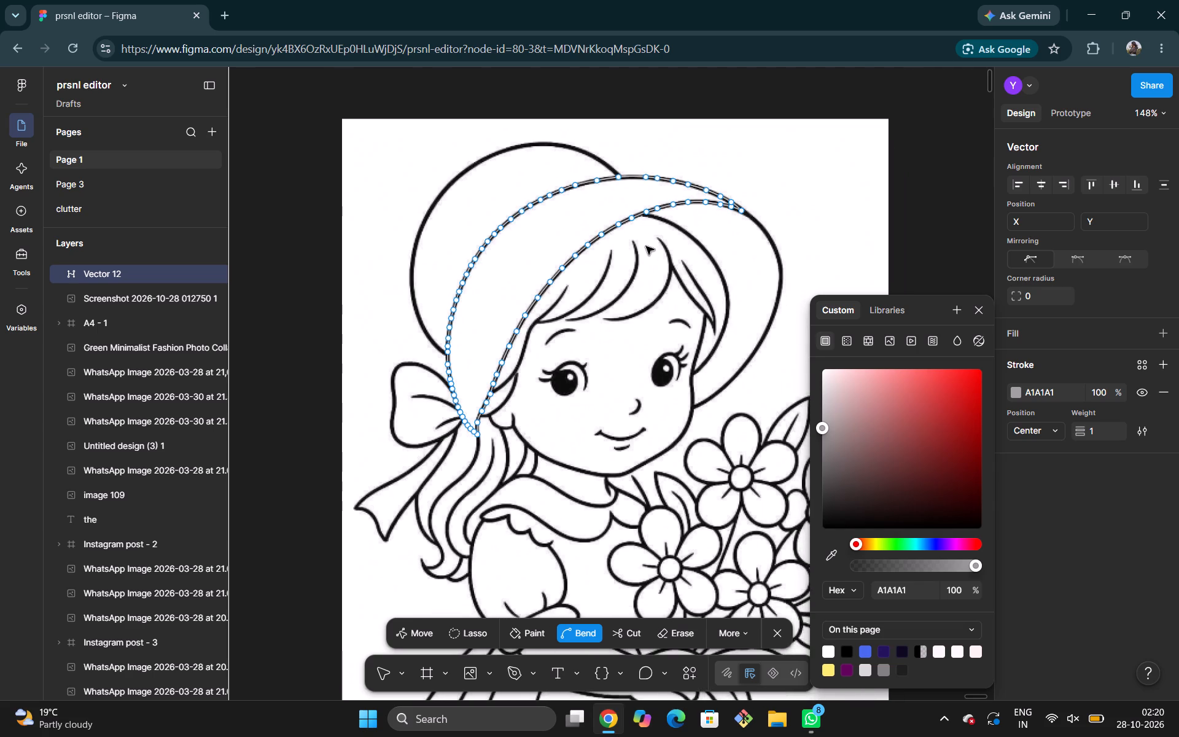
scroll(646, 246, "down", 1)
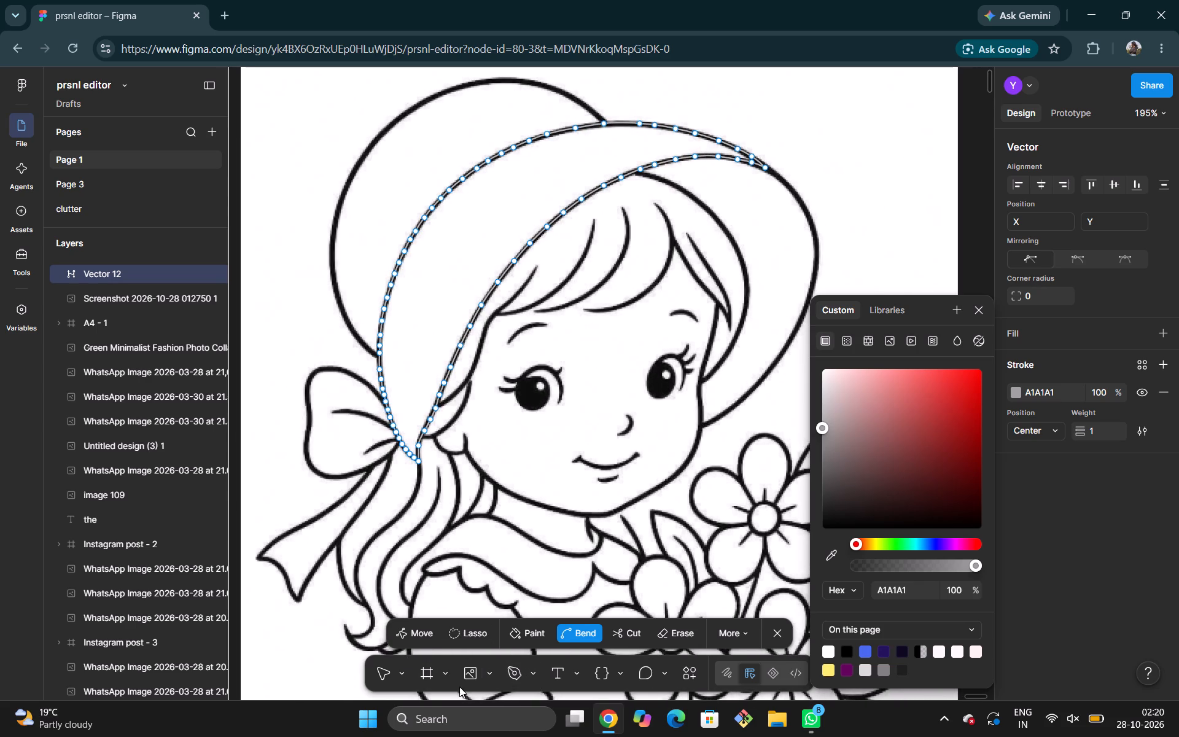
left_click(518, 668)
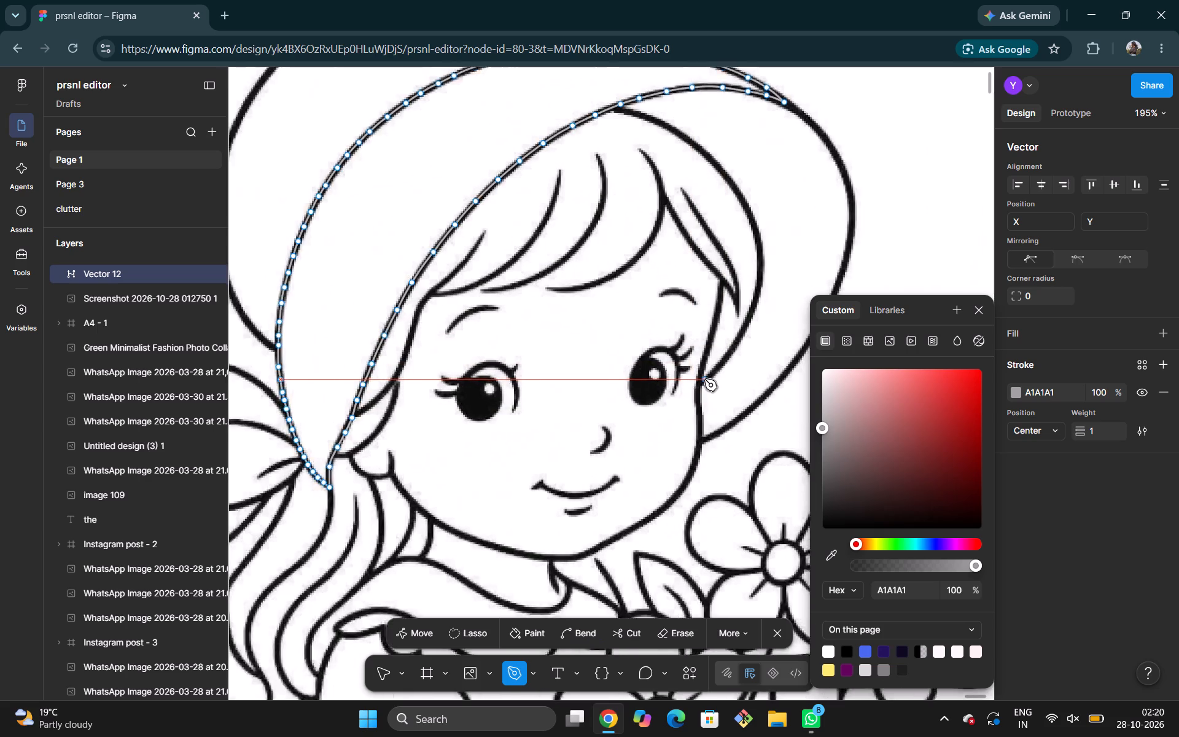
scroll(704, 379, "up", 1)
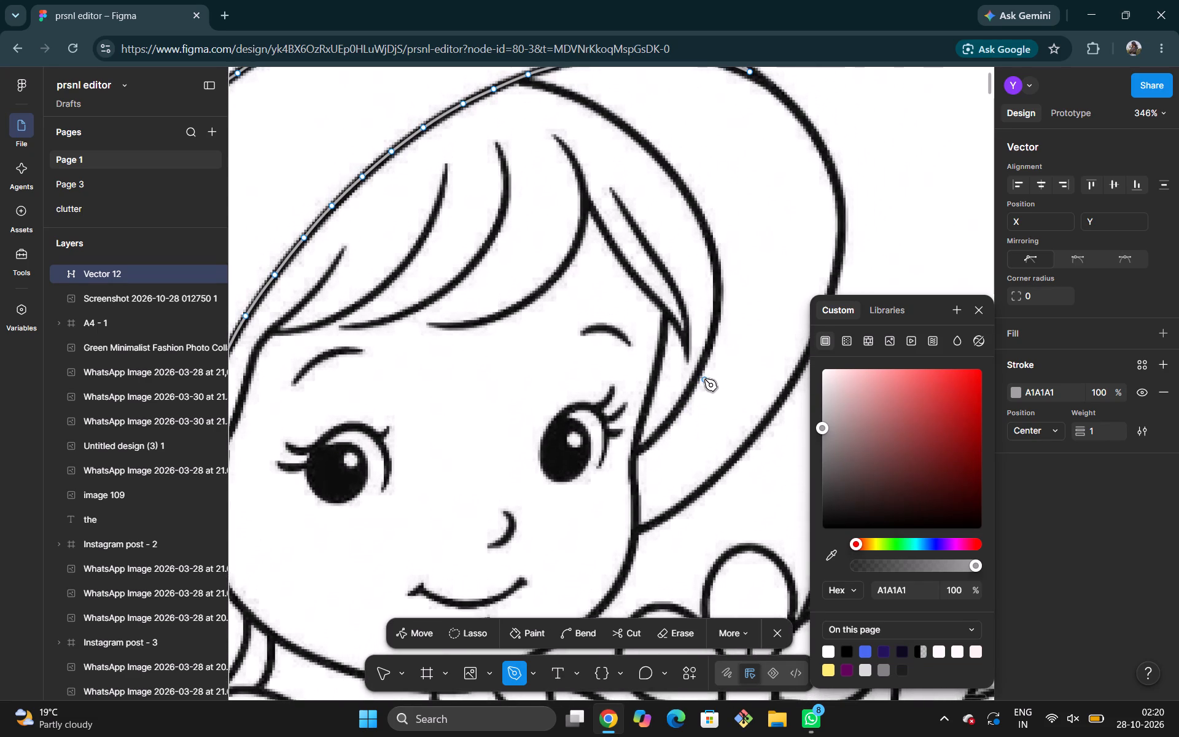
scroll(704, 379, "up", 1)
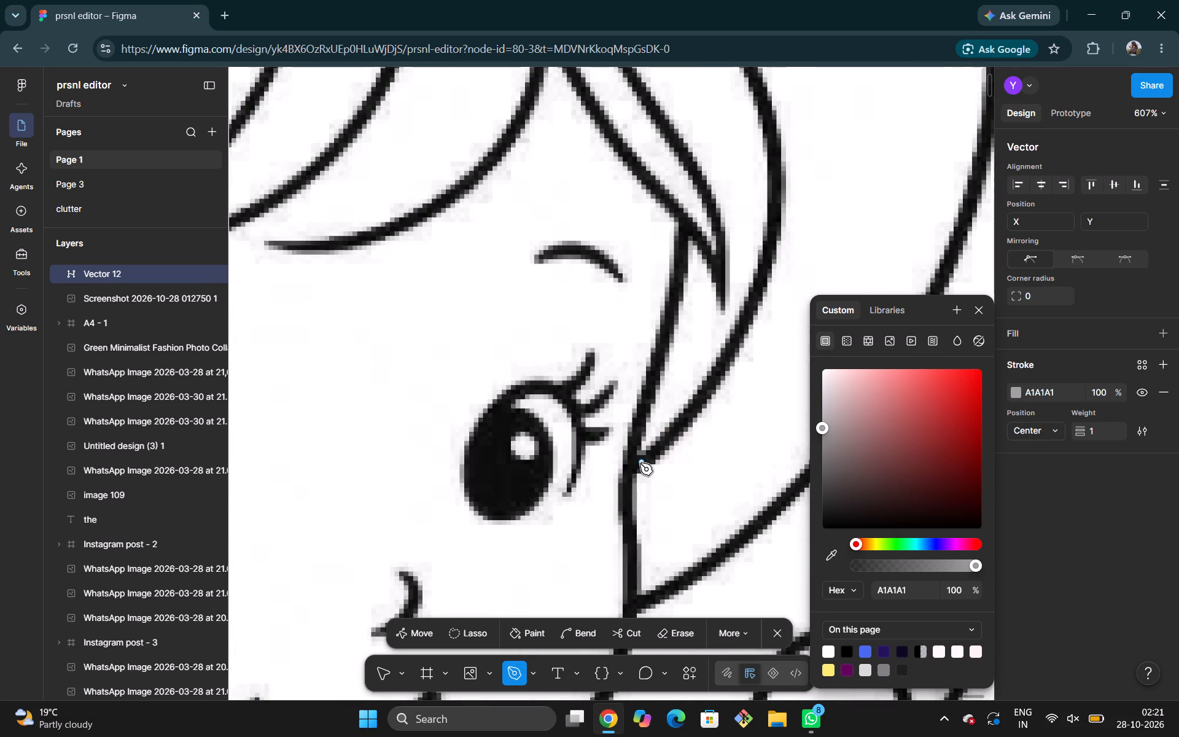
scroll(640, 463, "left", 1)
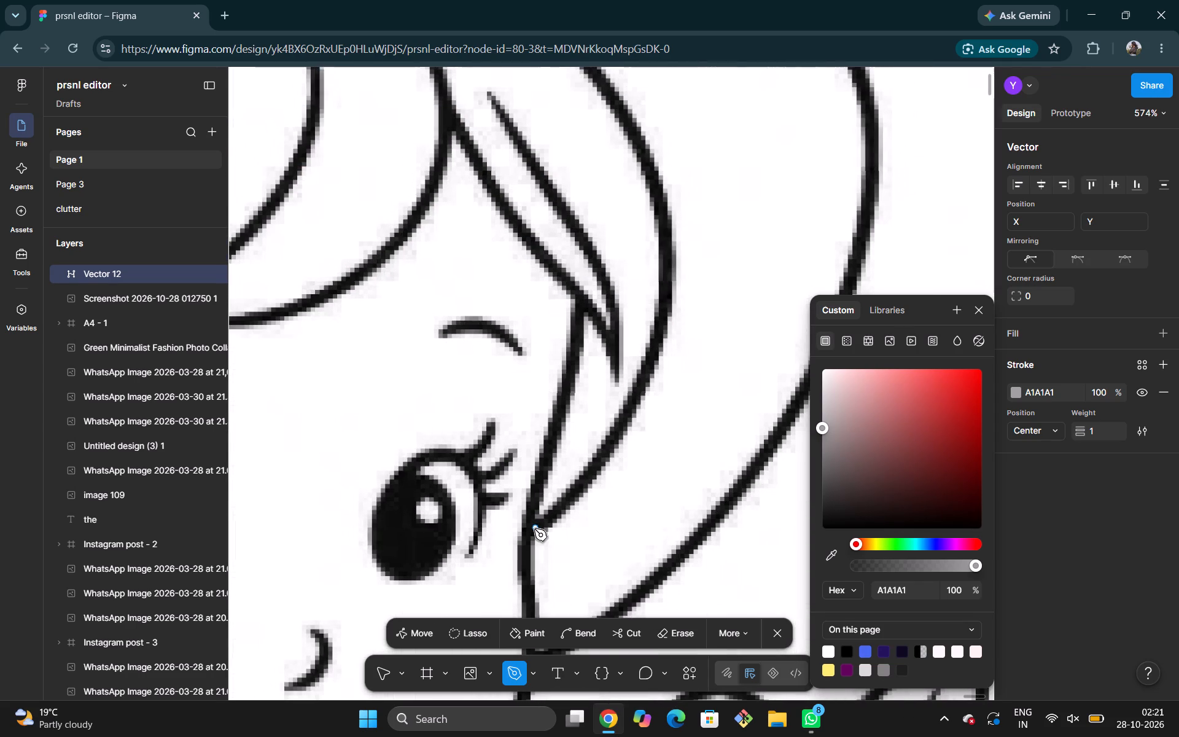
left_click(535, 526)
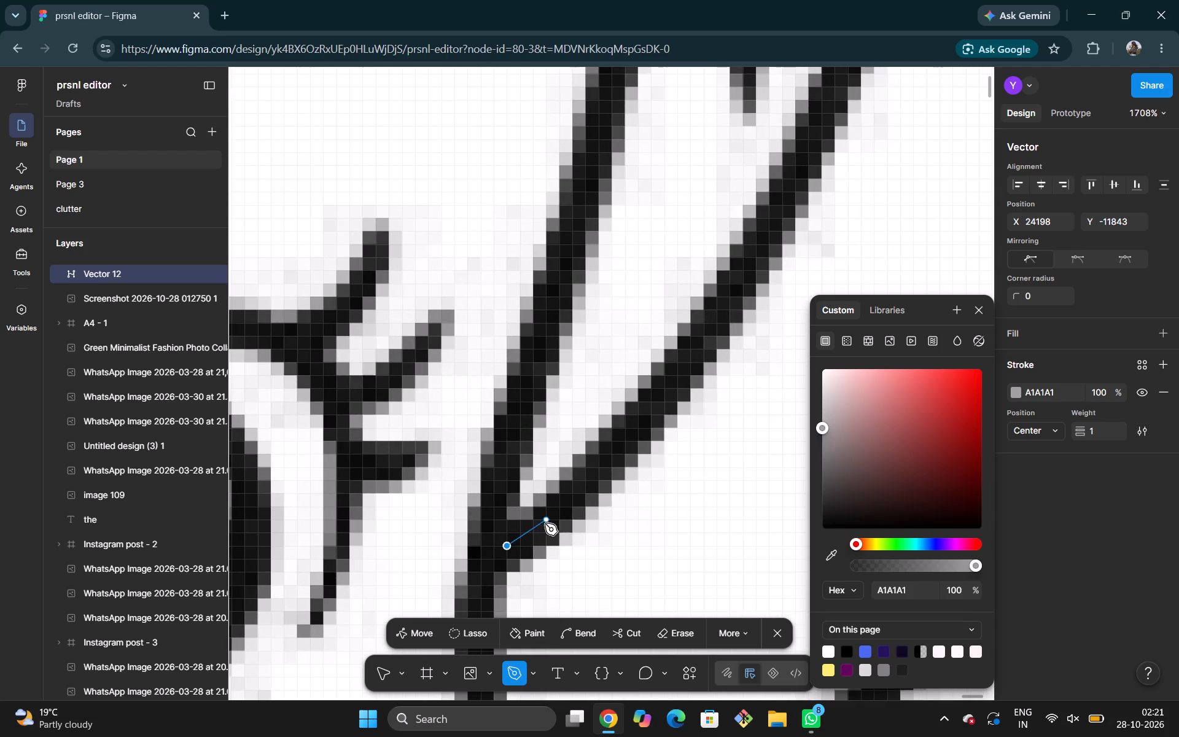
left_click(532, 532)
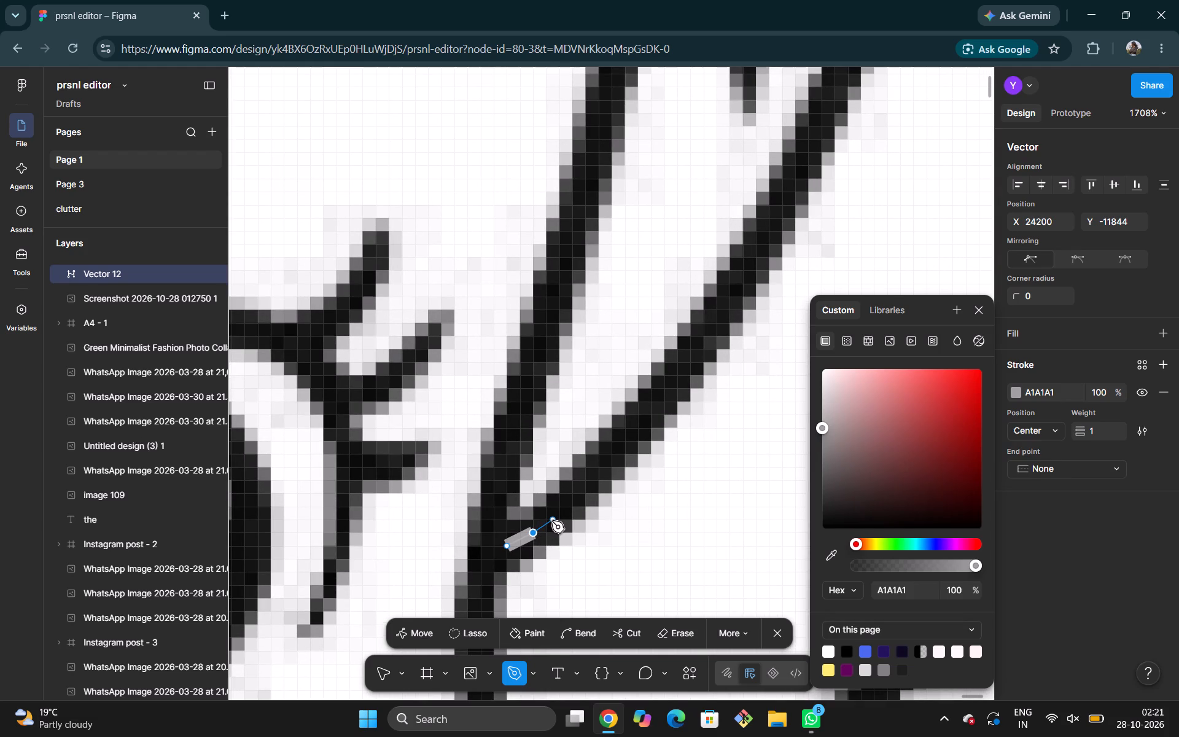
left_click(551, 521)
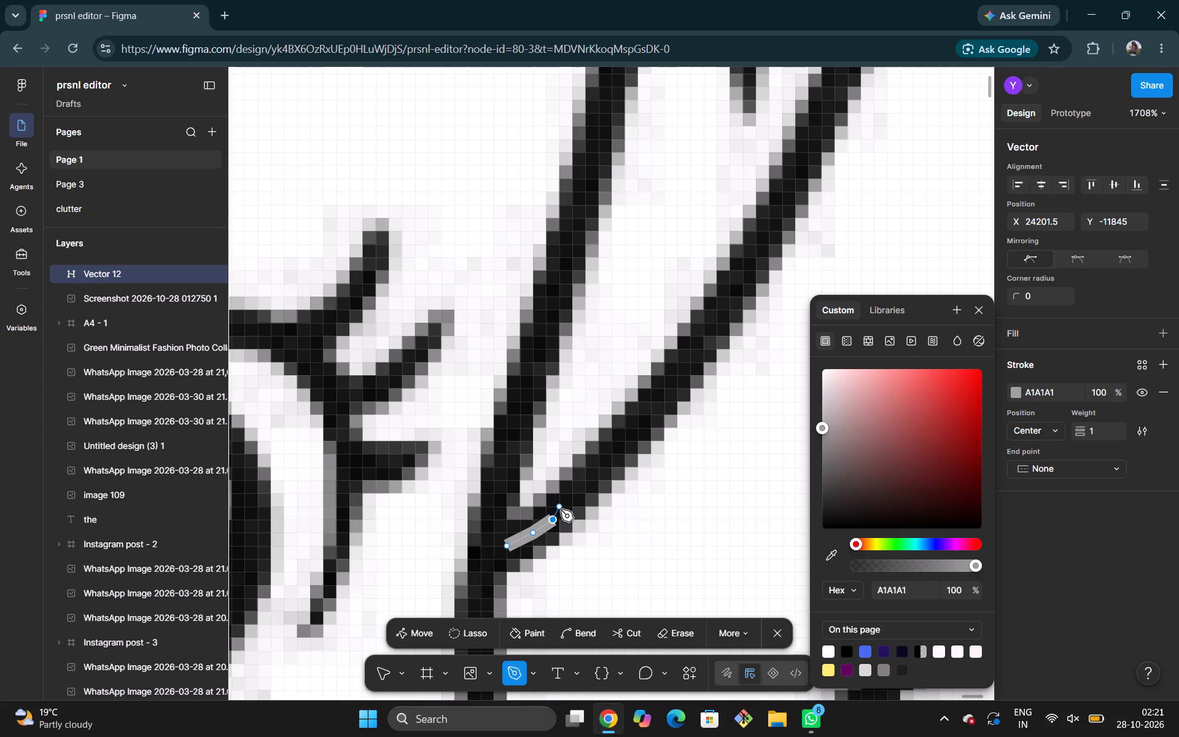
left_click(561, 510)
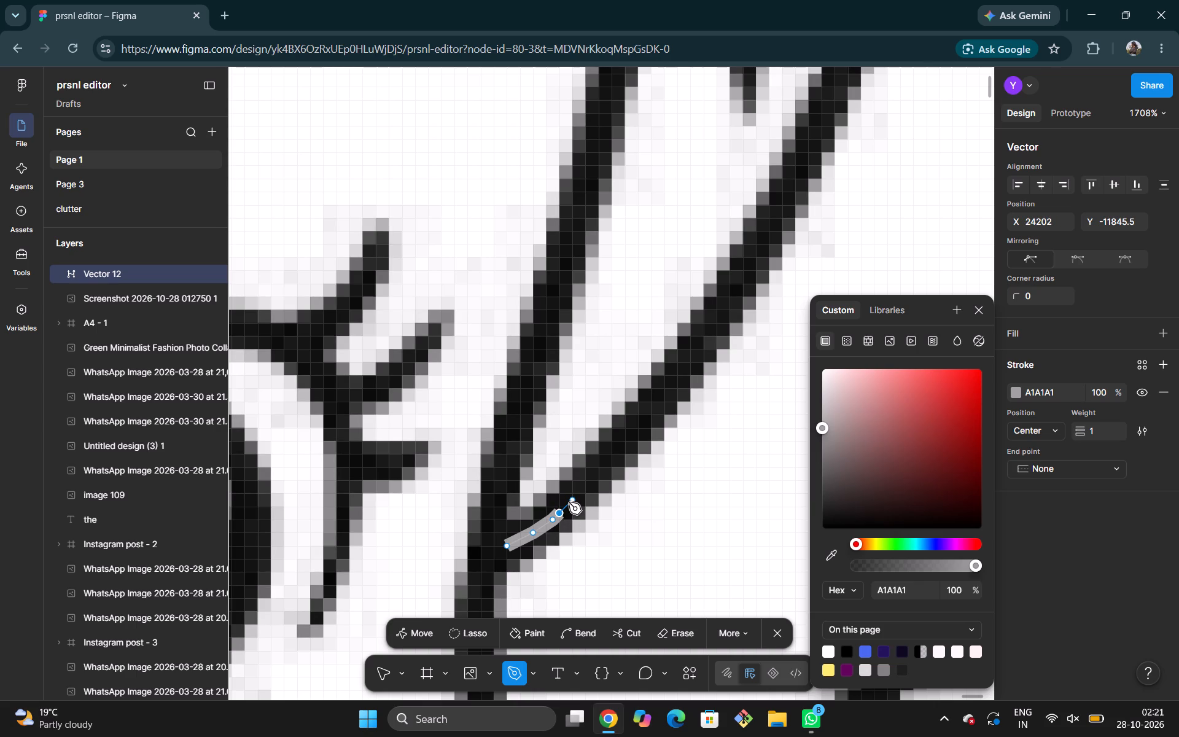
left_click(569, 502)
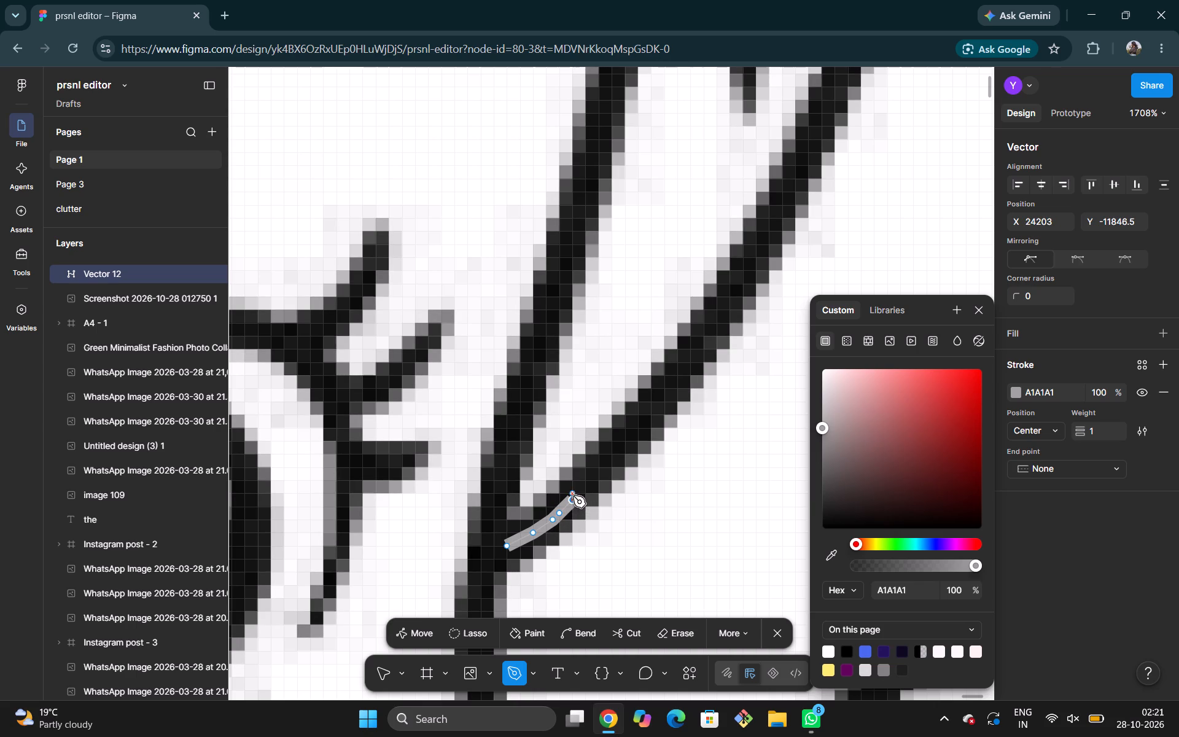
left_click(582, 485)
Extend the inner brim path with eight more anchors up along the black line to about X 24212, Y -11858.5.
left_click(593, 473)
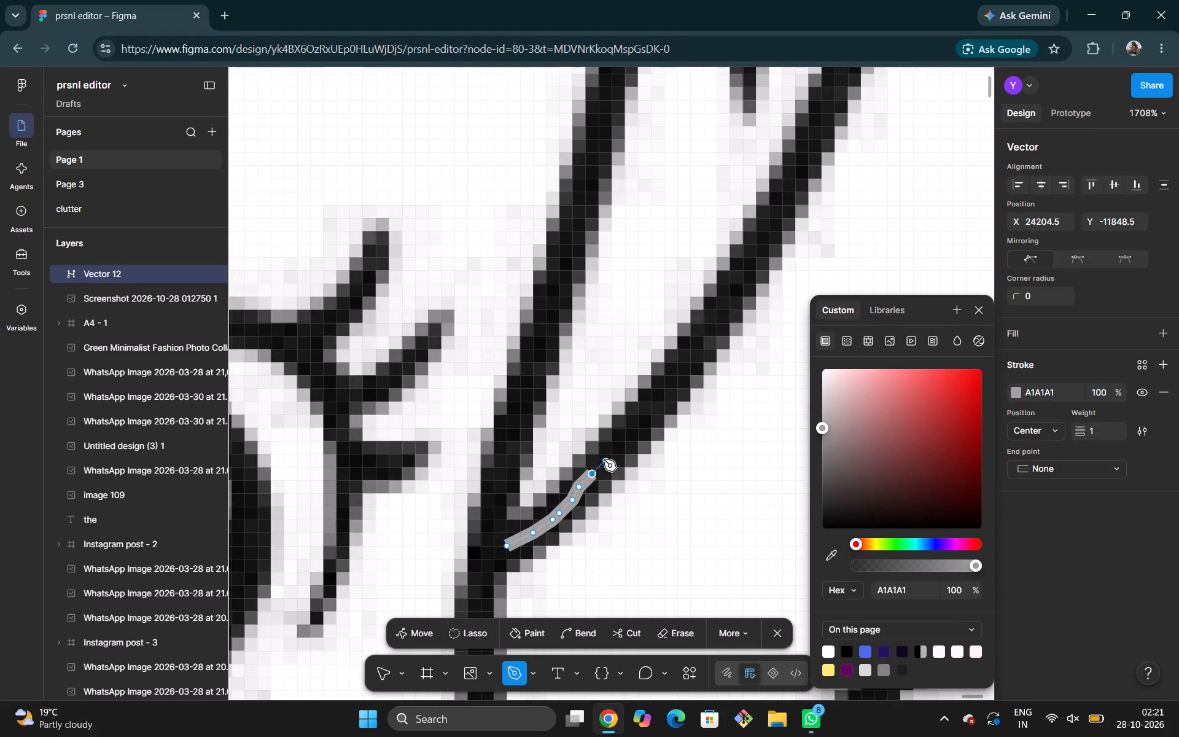
left_click(602, 462)
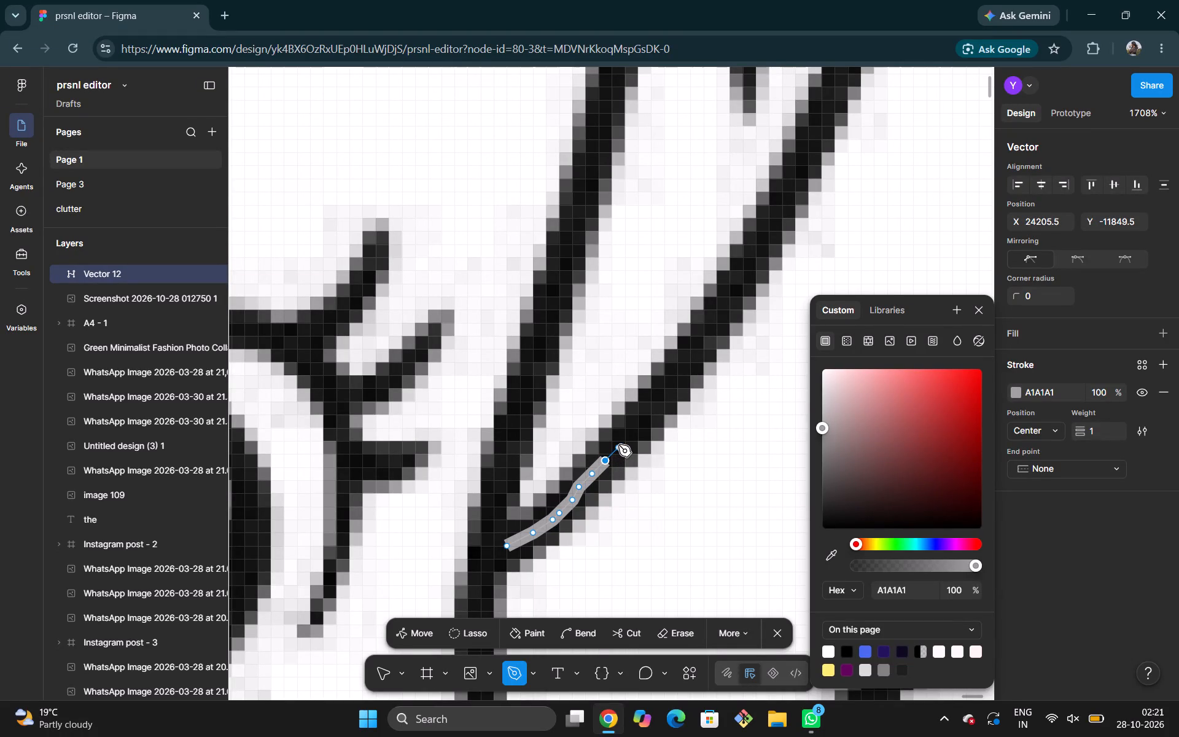
left_click(618, 445)
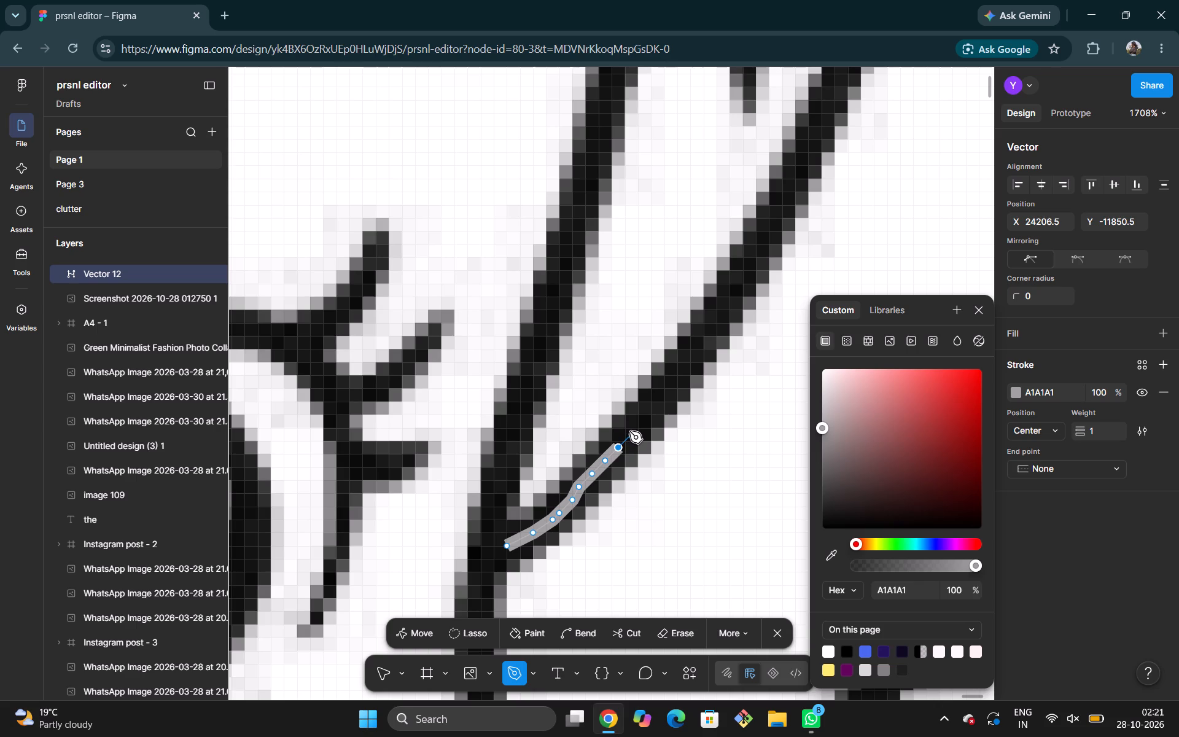
left_click(629, 430)
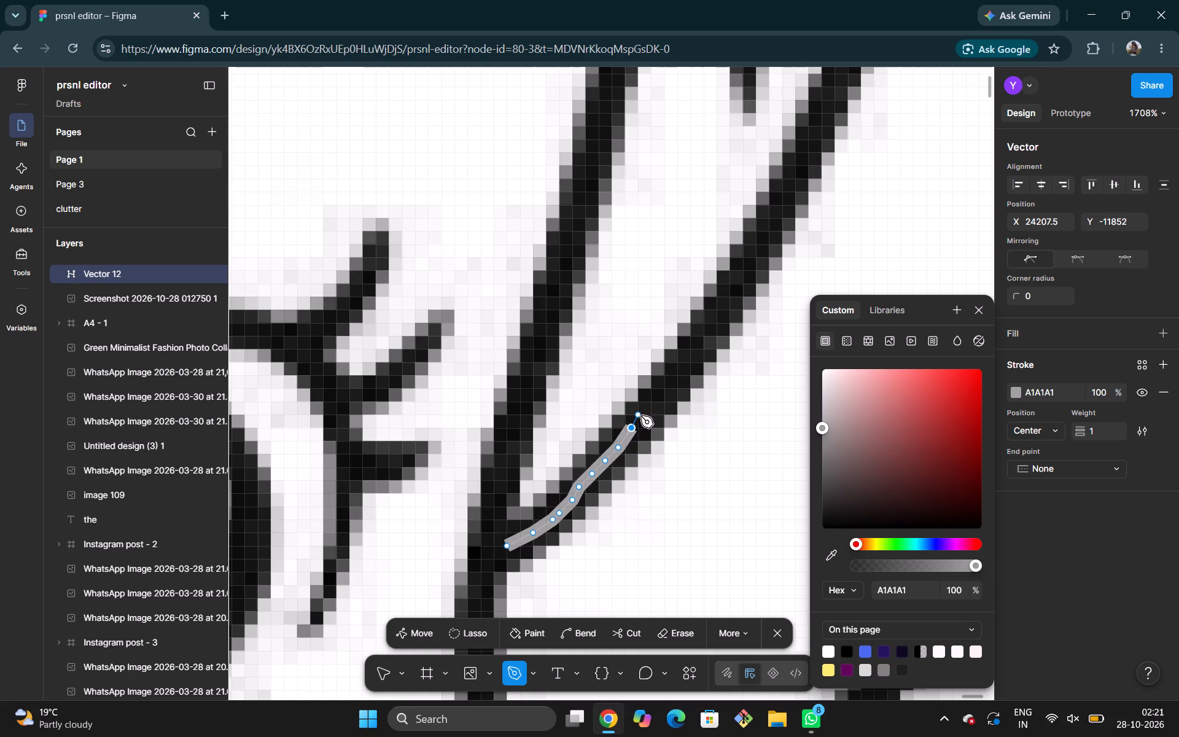
left_click(640, 416)
key("ctrl+z")
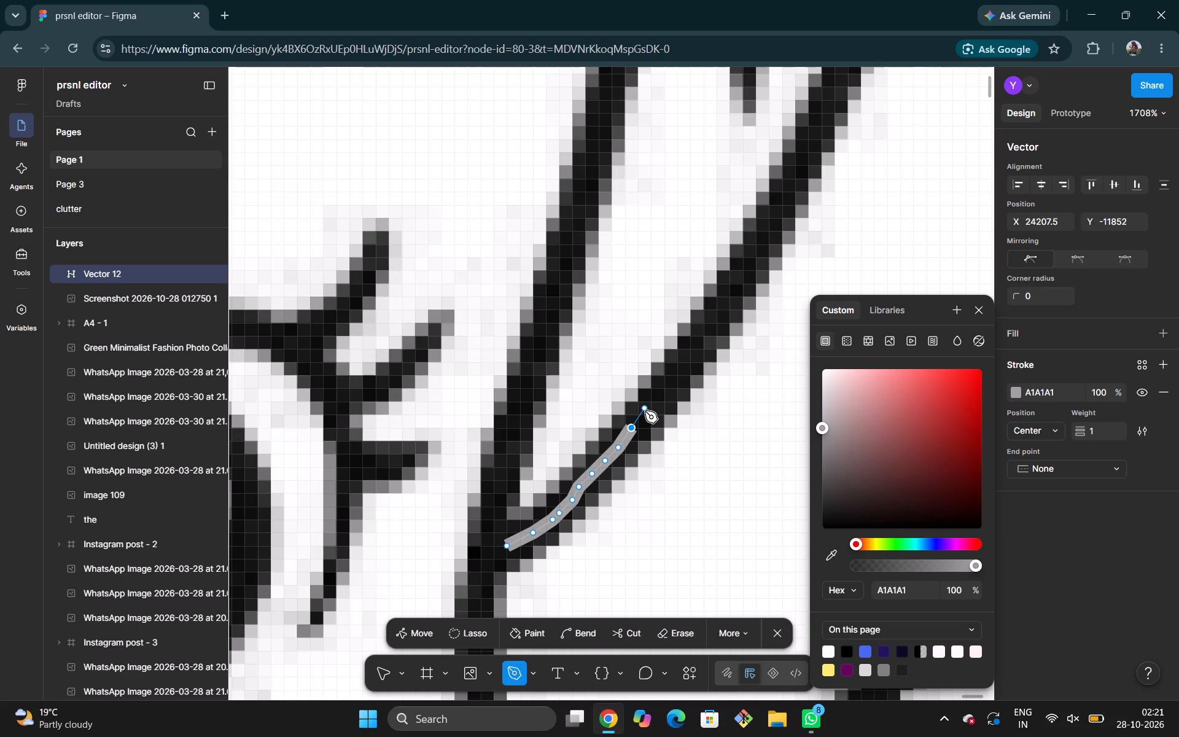
left_click(647, 411)
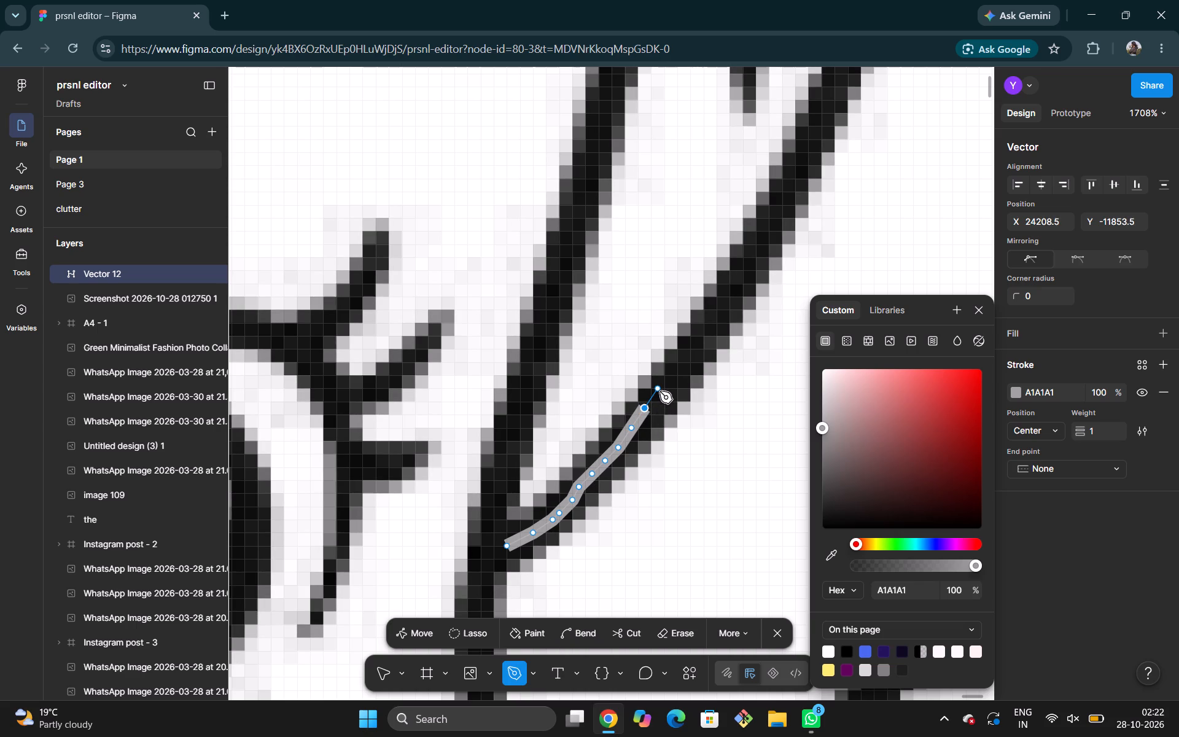
left_click(660, 391)
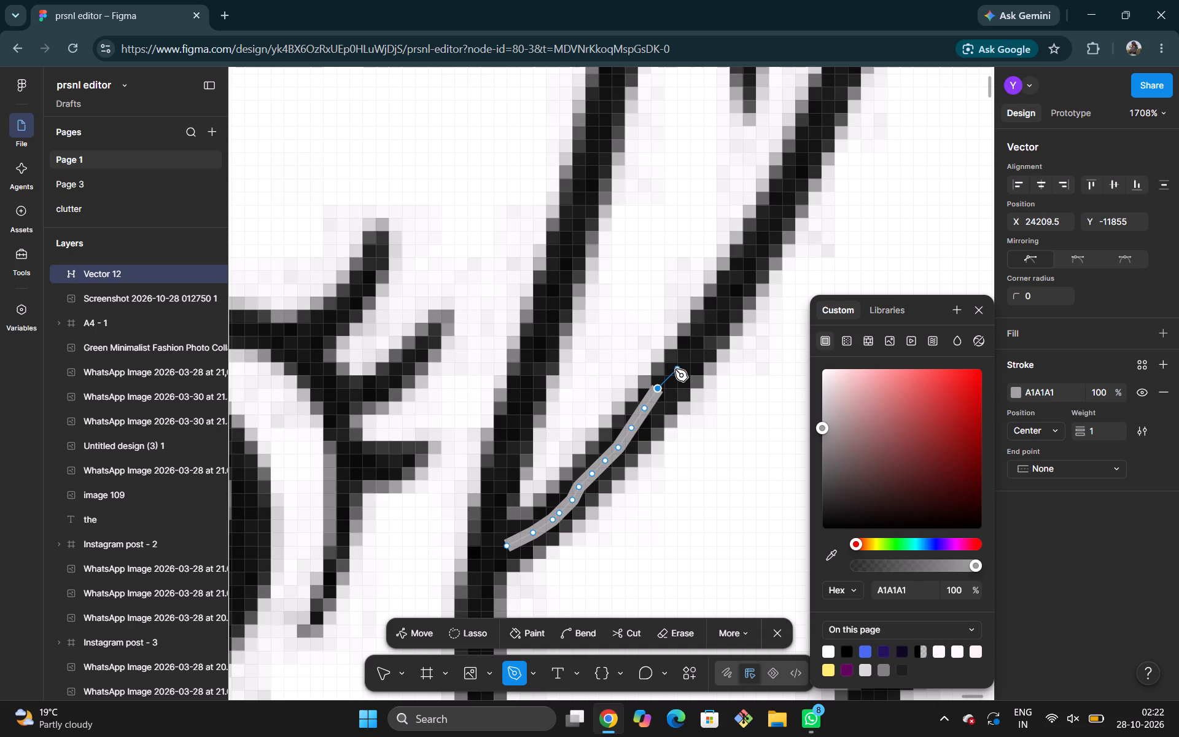
left_click(671, 368)
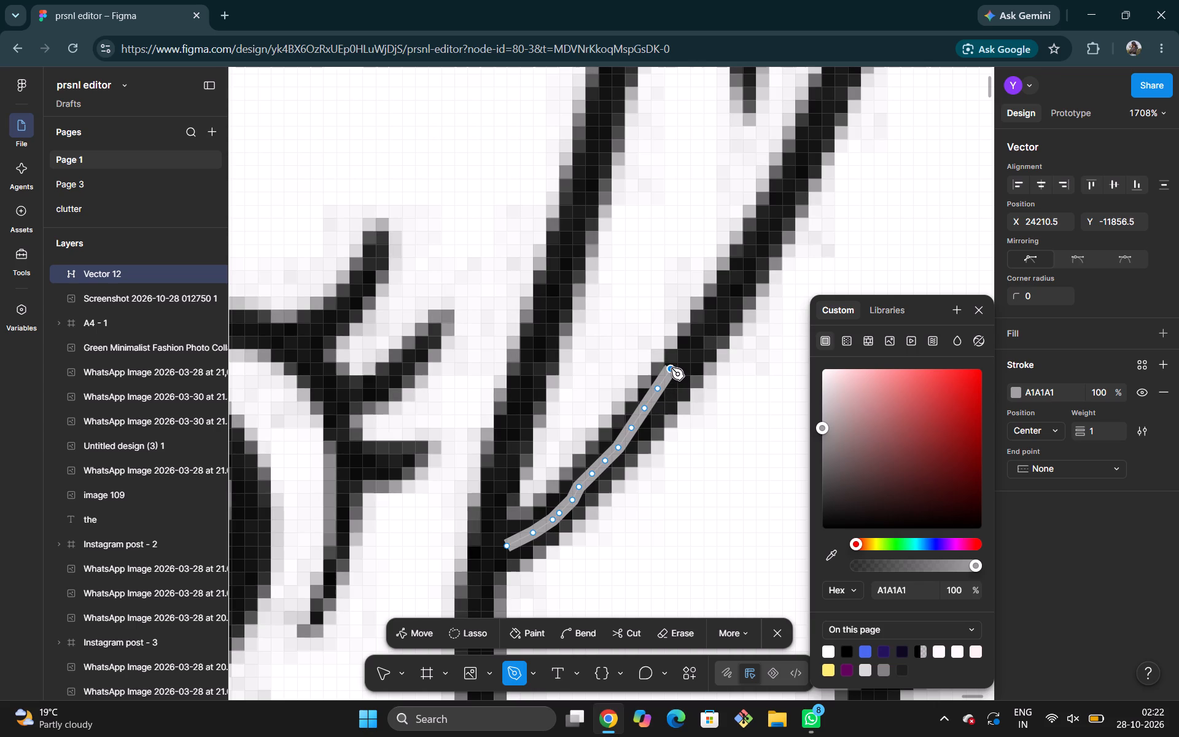
left_click(688, 342)
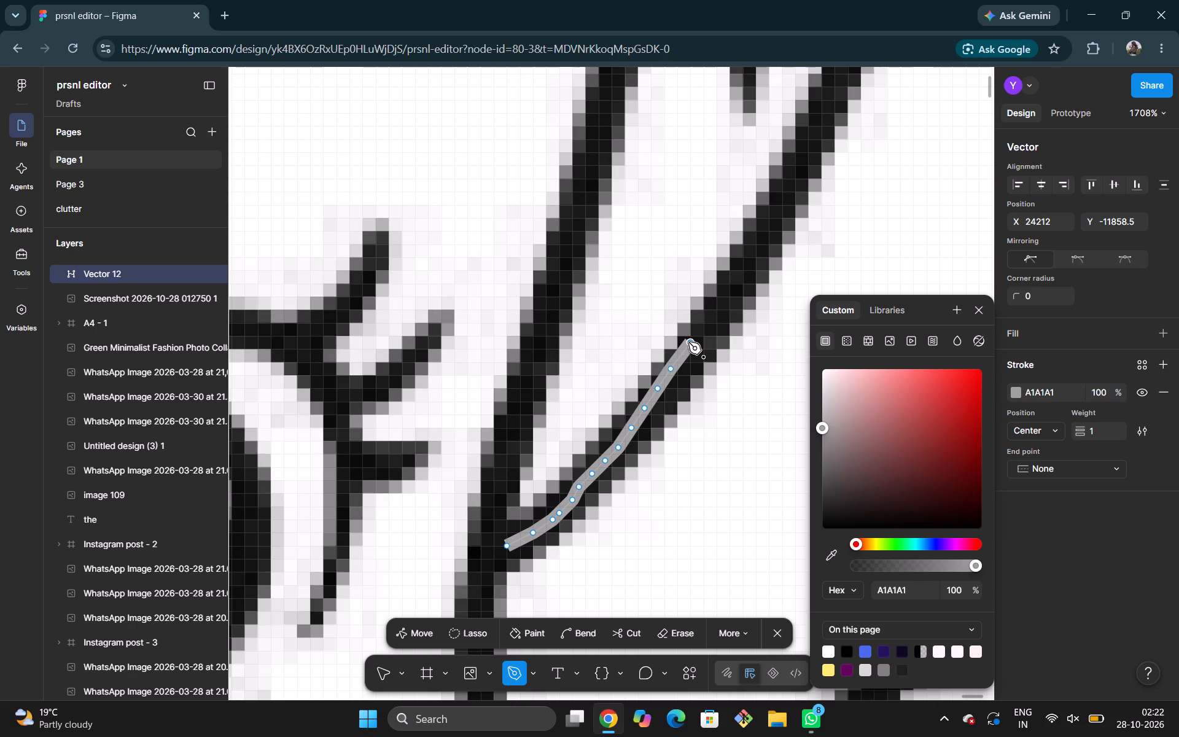
Continue the inner brim path with five evenly spaced anchors up the black line to about X 24217, Y -11866.
scroll(688, 342, "left", 1)
scroll(688, 342, "up", 1)
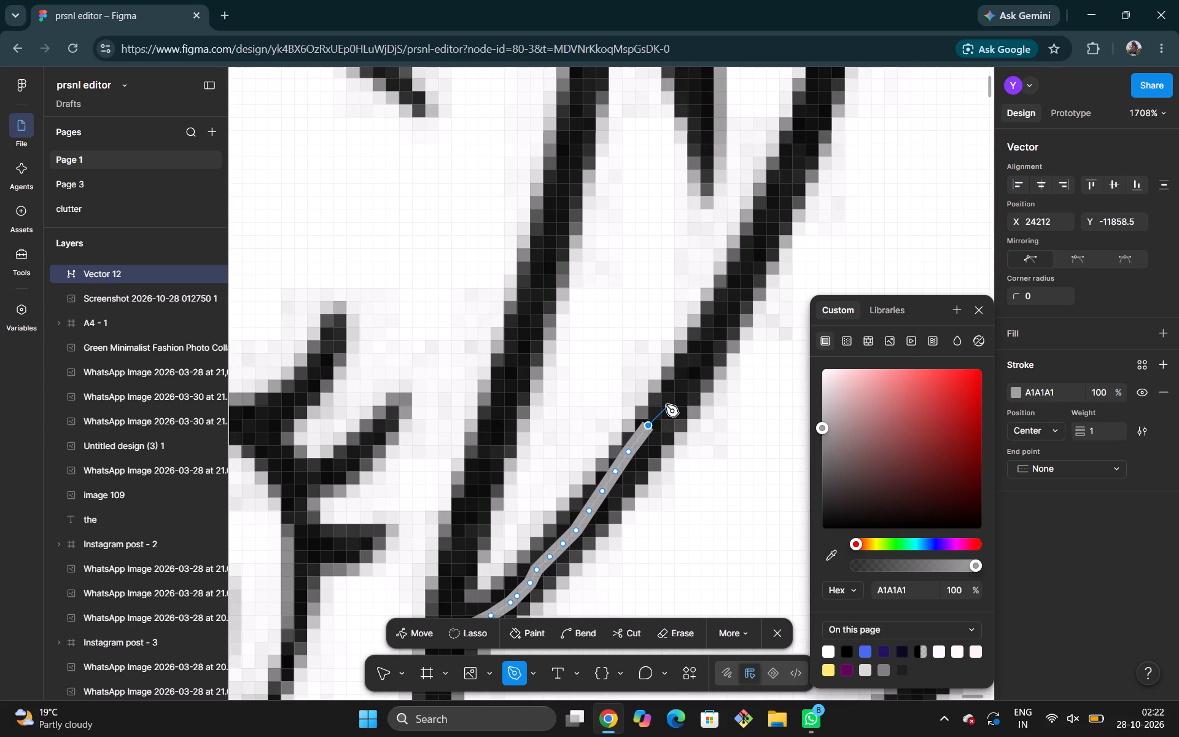
left_click(663, 405)
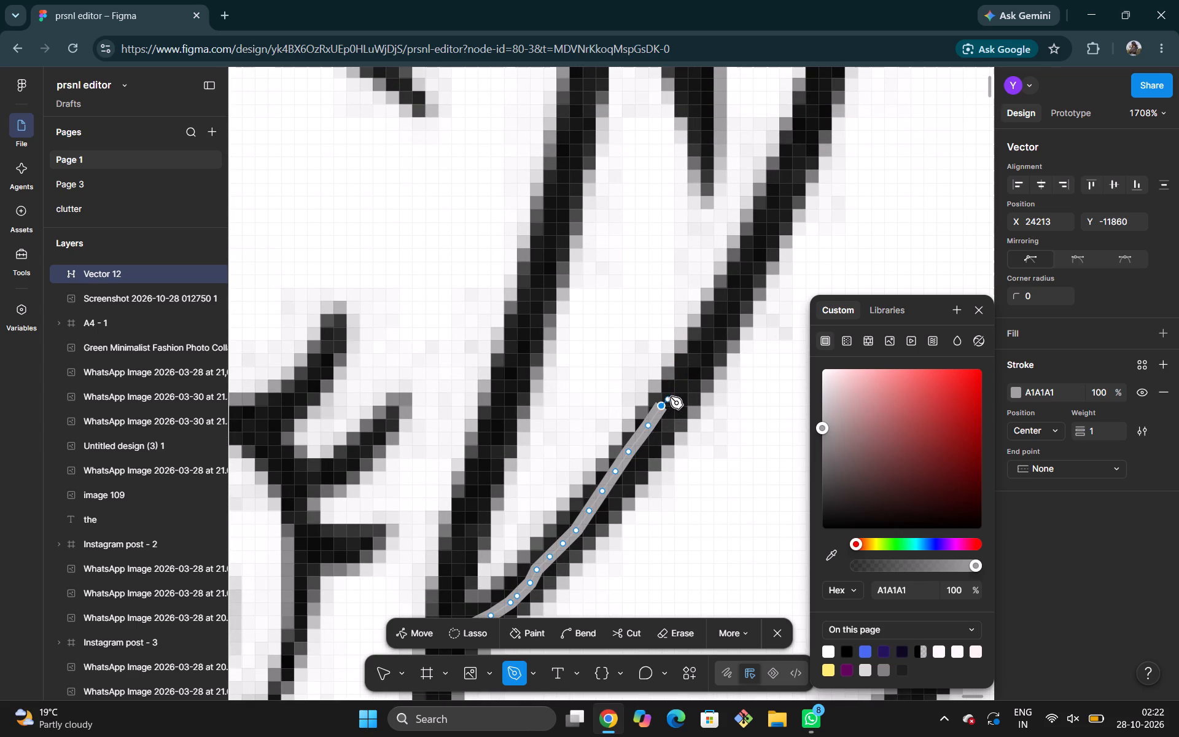
left_click(674, 386)
left_click(690, 364)
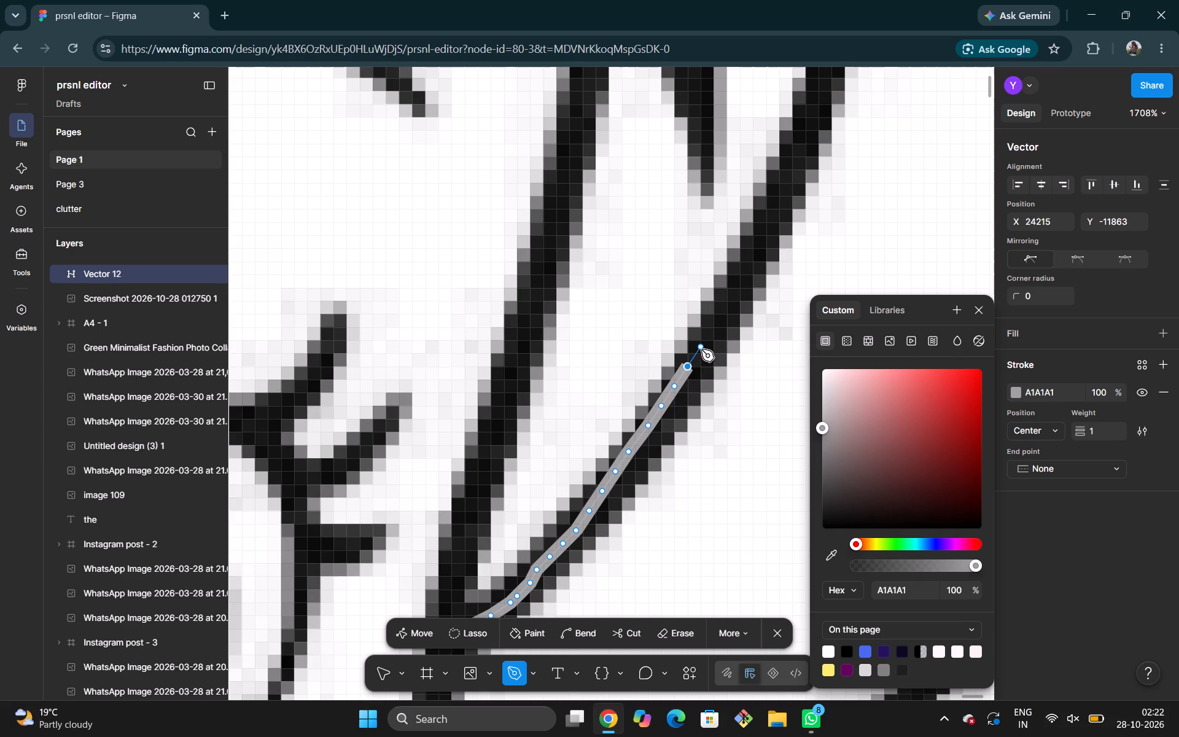
left_click(701, 349)
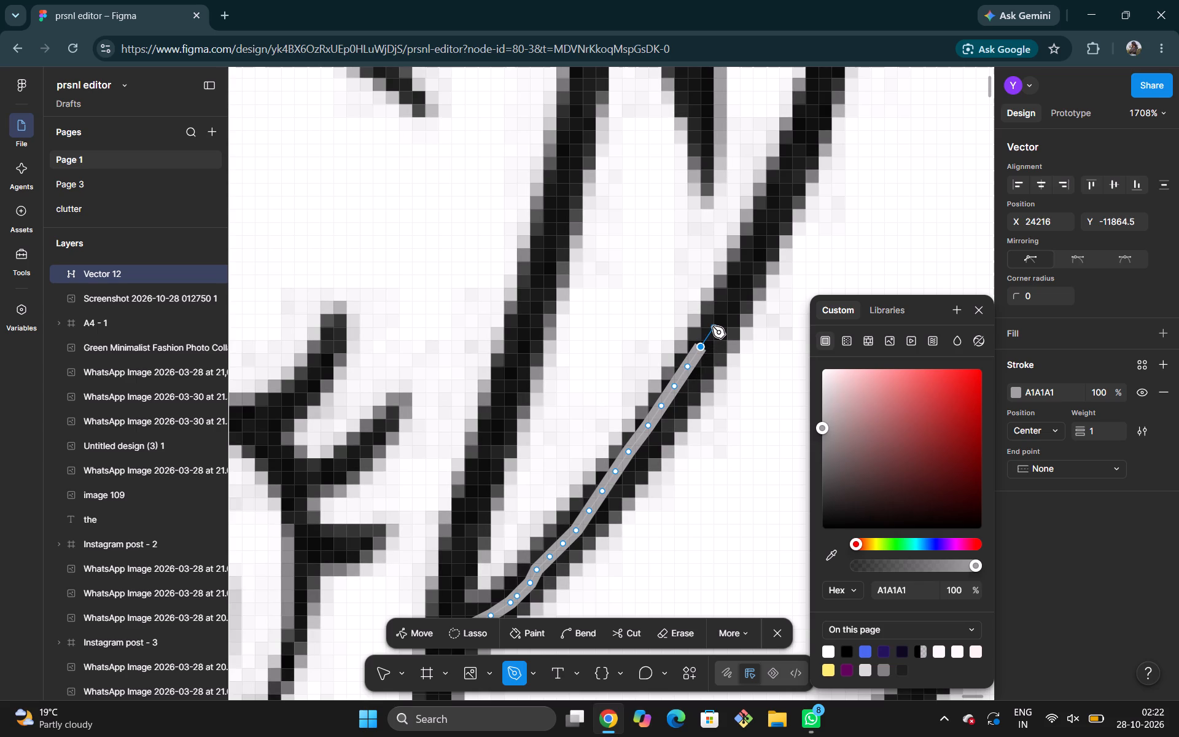
left_click(712, 326)
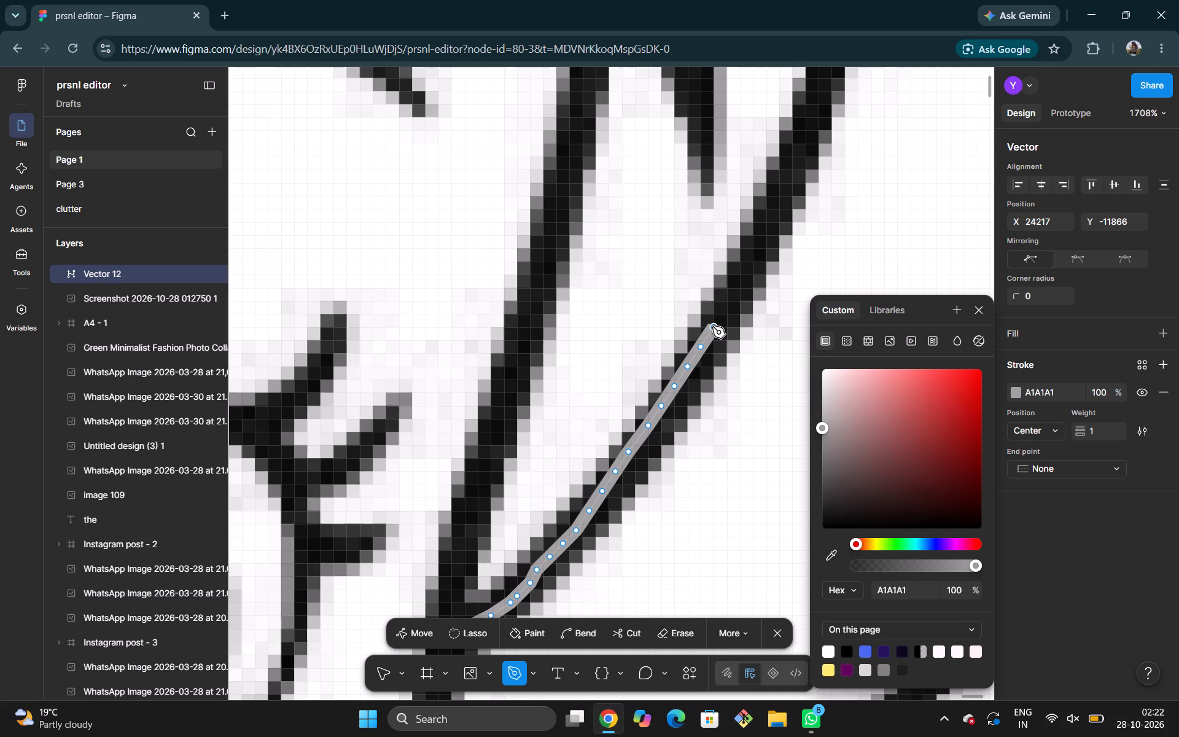
Extend the inner brim path with six closely spaced anchors up the black line to about X 24221.5, Y -11875.5.
scroll(712, 326, "up", 1)
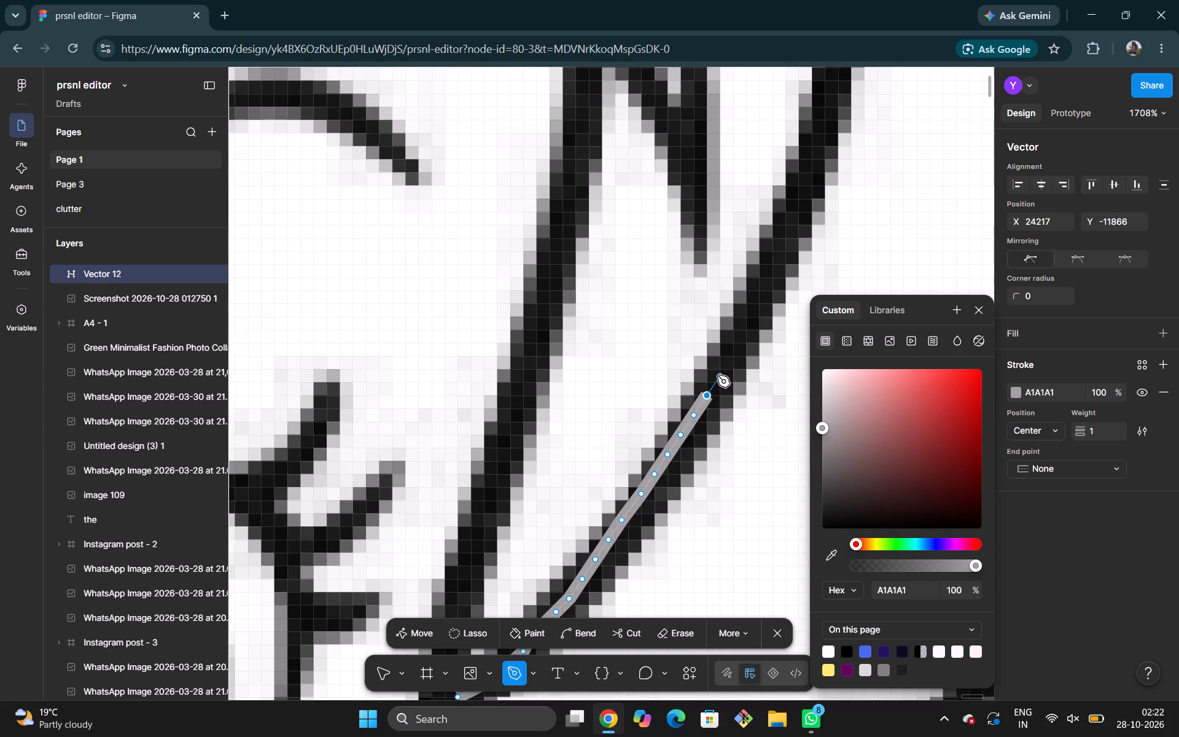
left_click(717, 375)
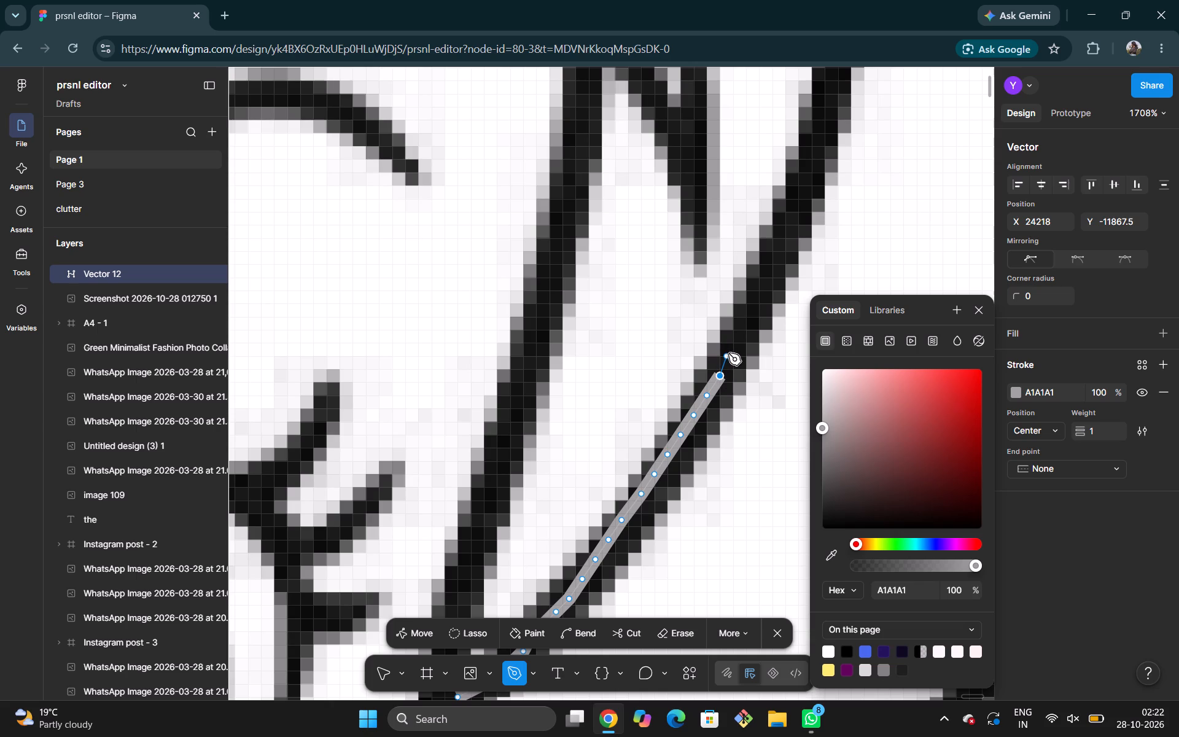
left_click(730, 353)
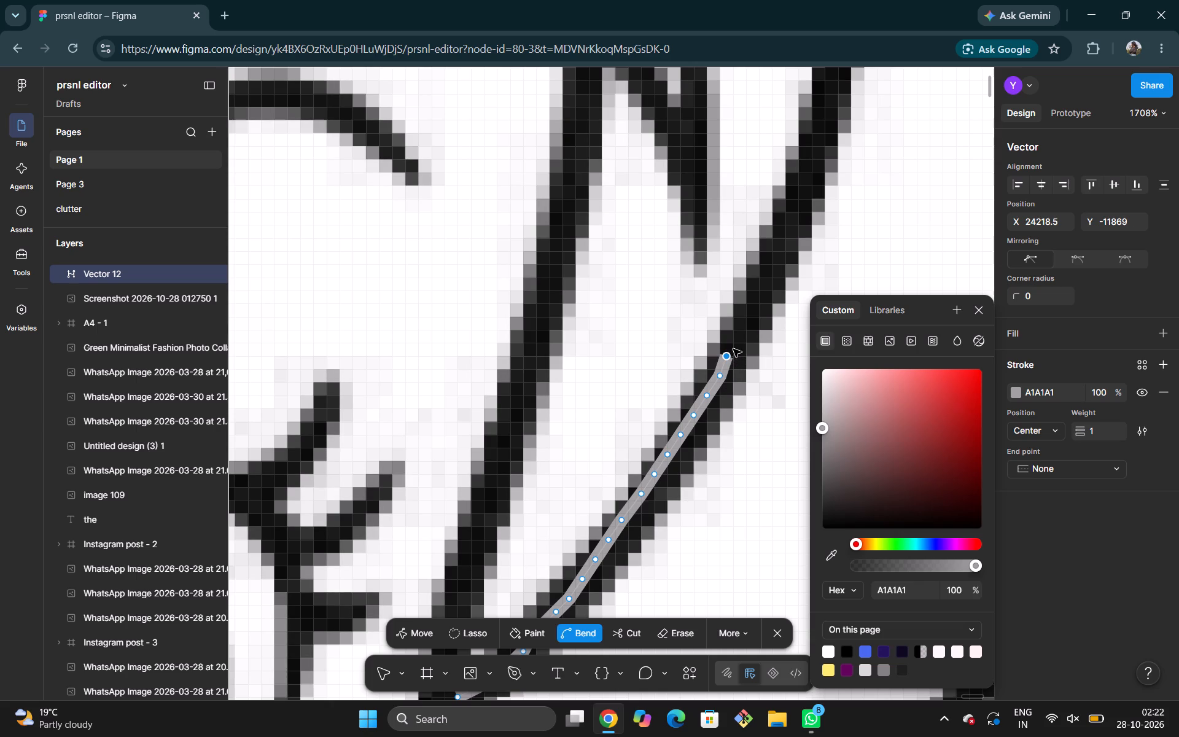
key("ctrl+z")
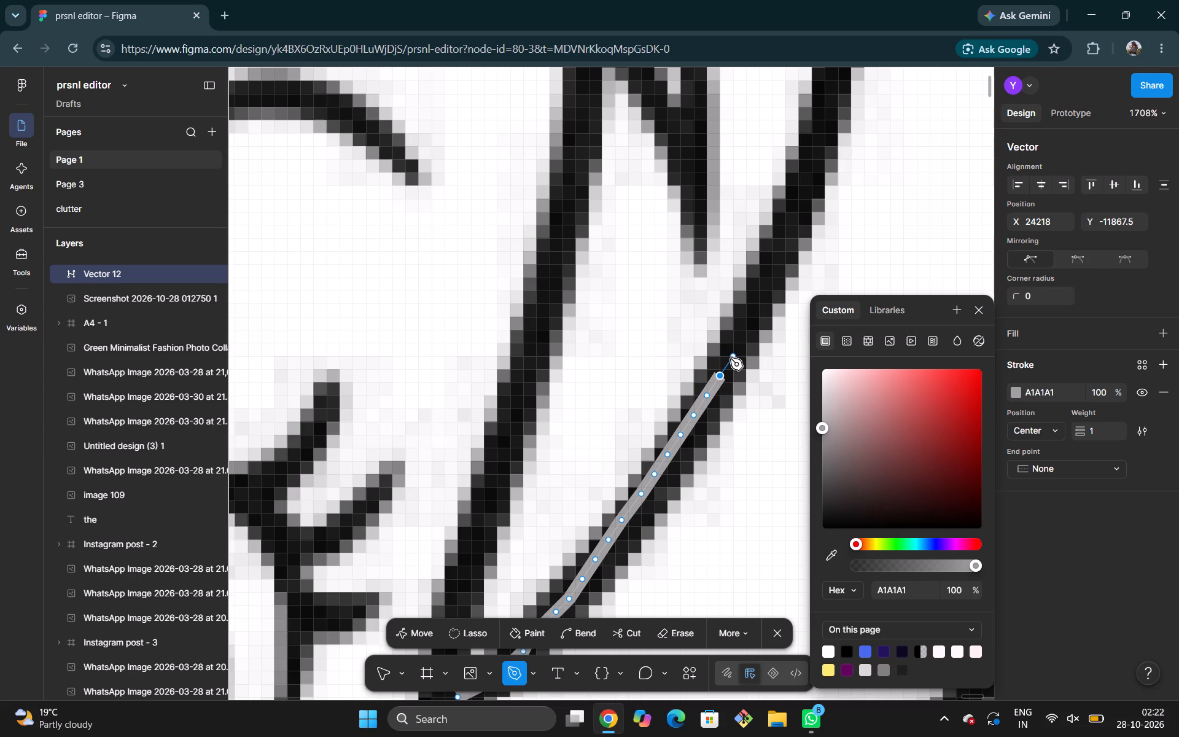
left_click(730, 358)
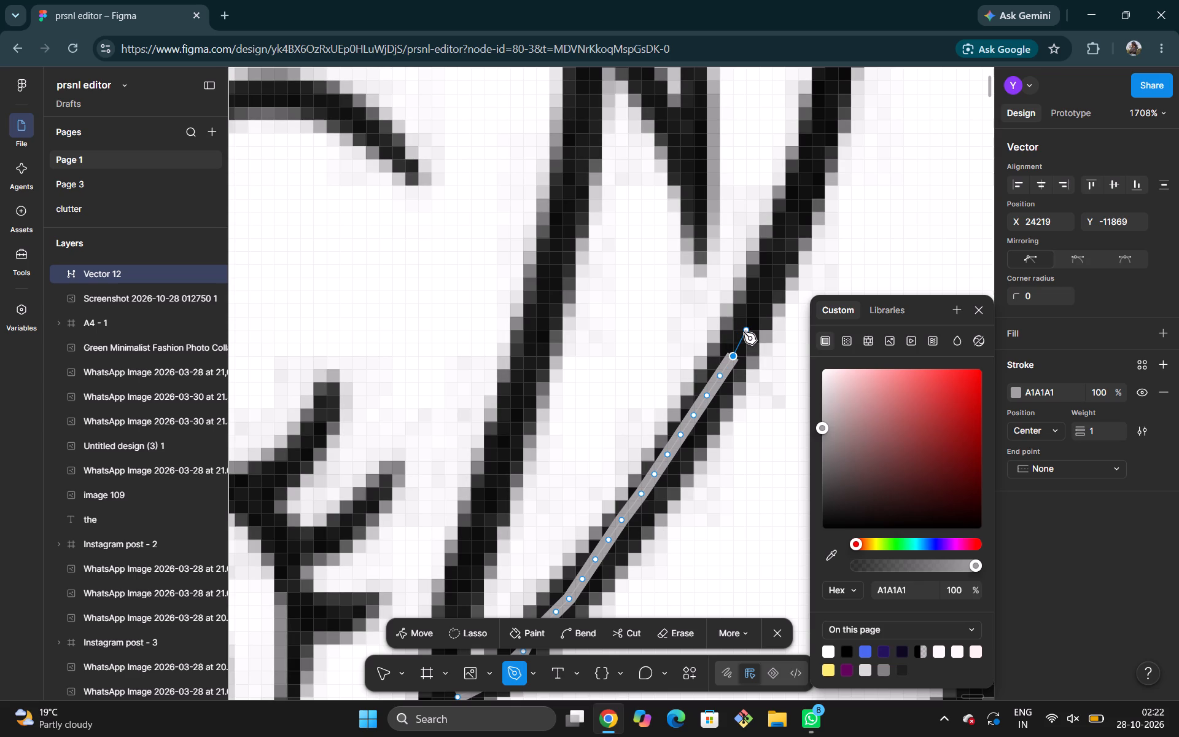
left_click(744, 332)
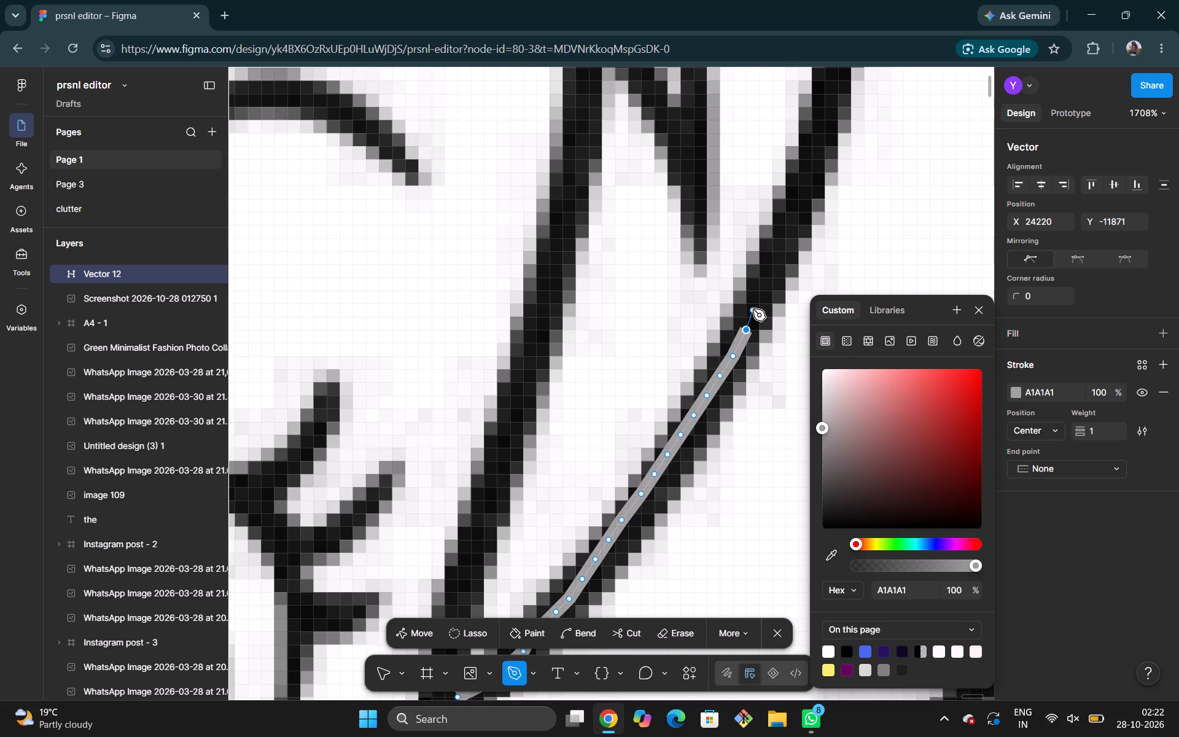
left_click(753, 309)
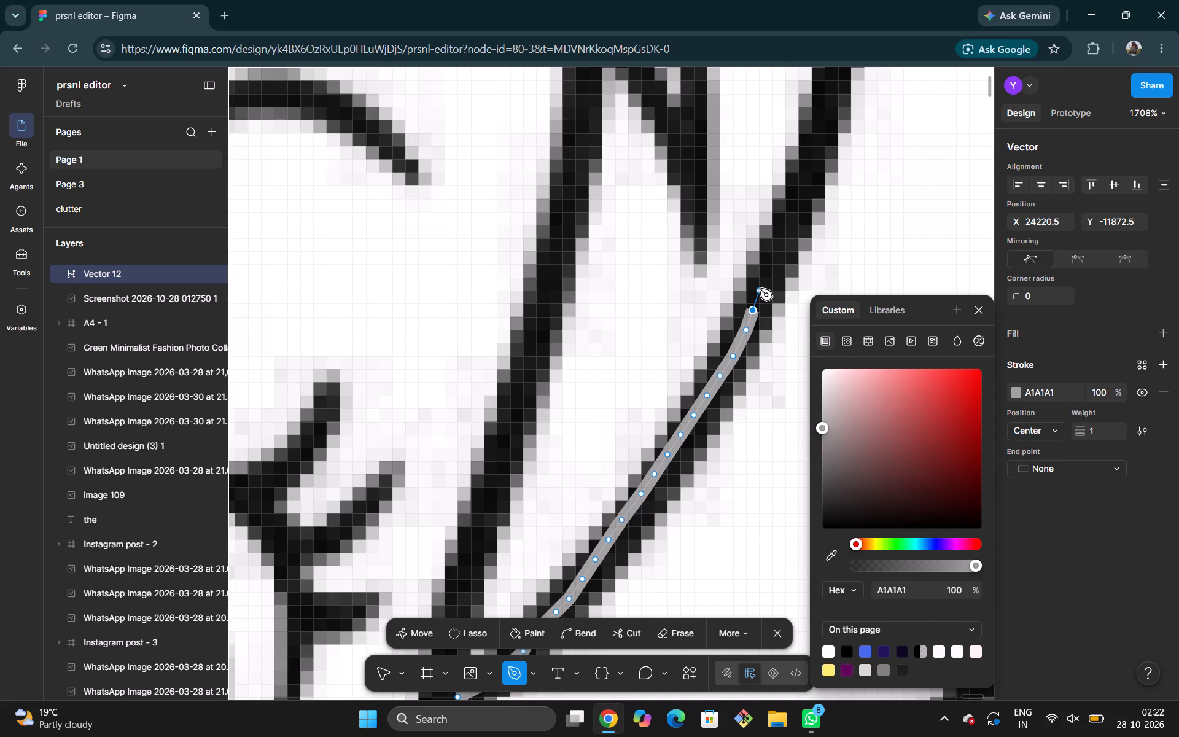
left_click(760, 289)
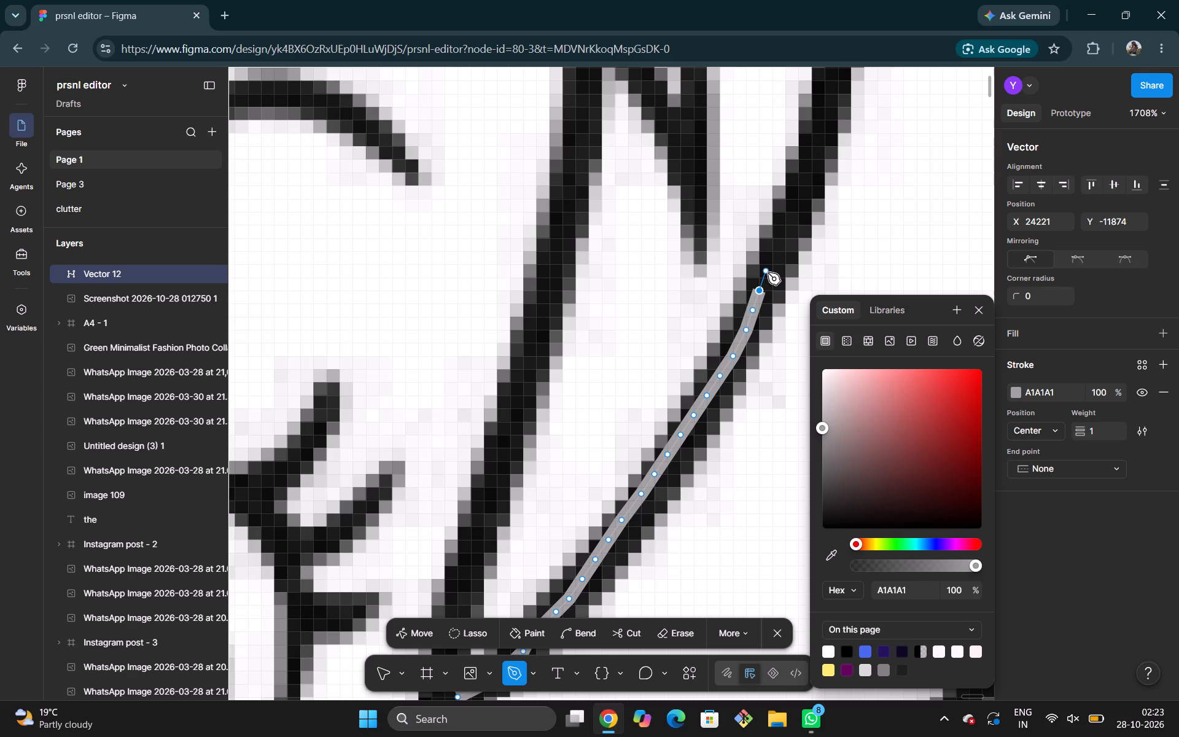
left_click(768, 273)
Continue the inner brim path with eight more anchors up the black line to about X 24225.5, Y -11886.5.
left_click(776, 256)
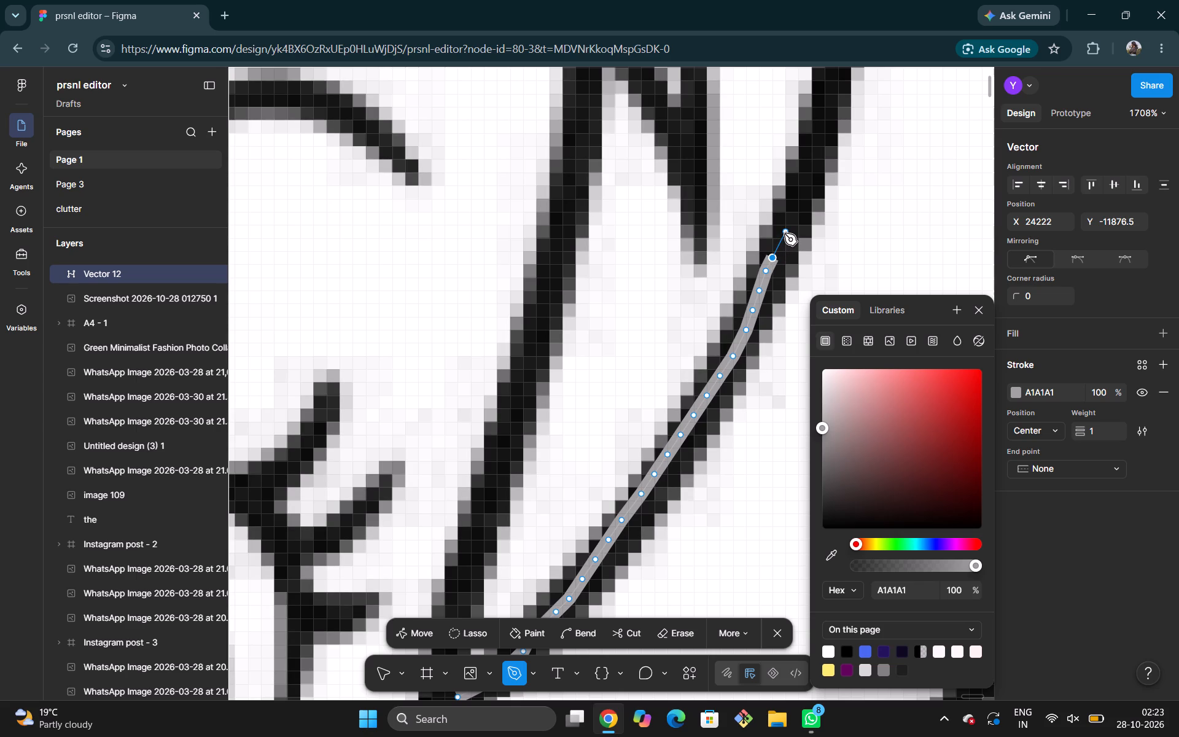
left_click(780, 238)
left_click(787, 222)
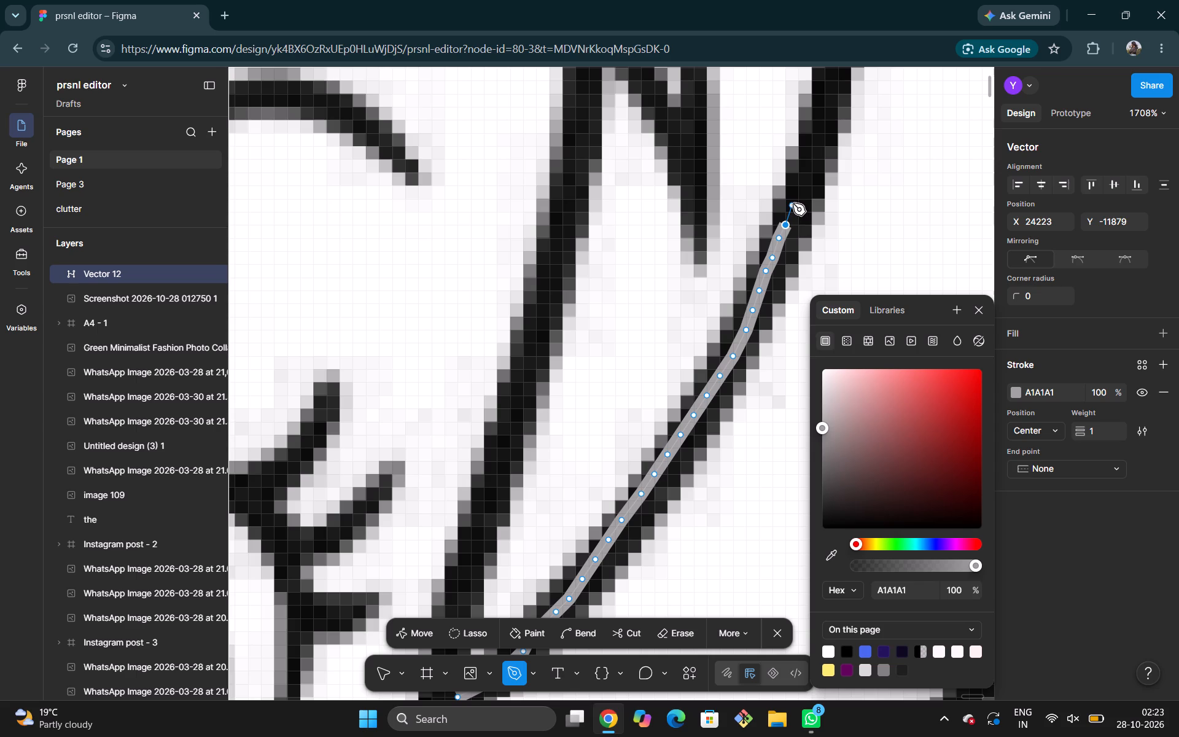
left_click(793, 203)
scroll(793, 203, "up", 1)
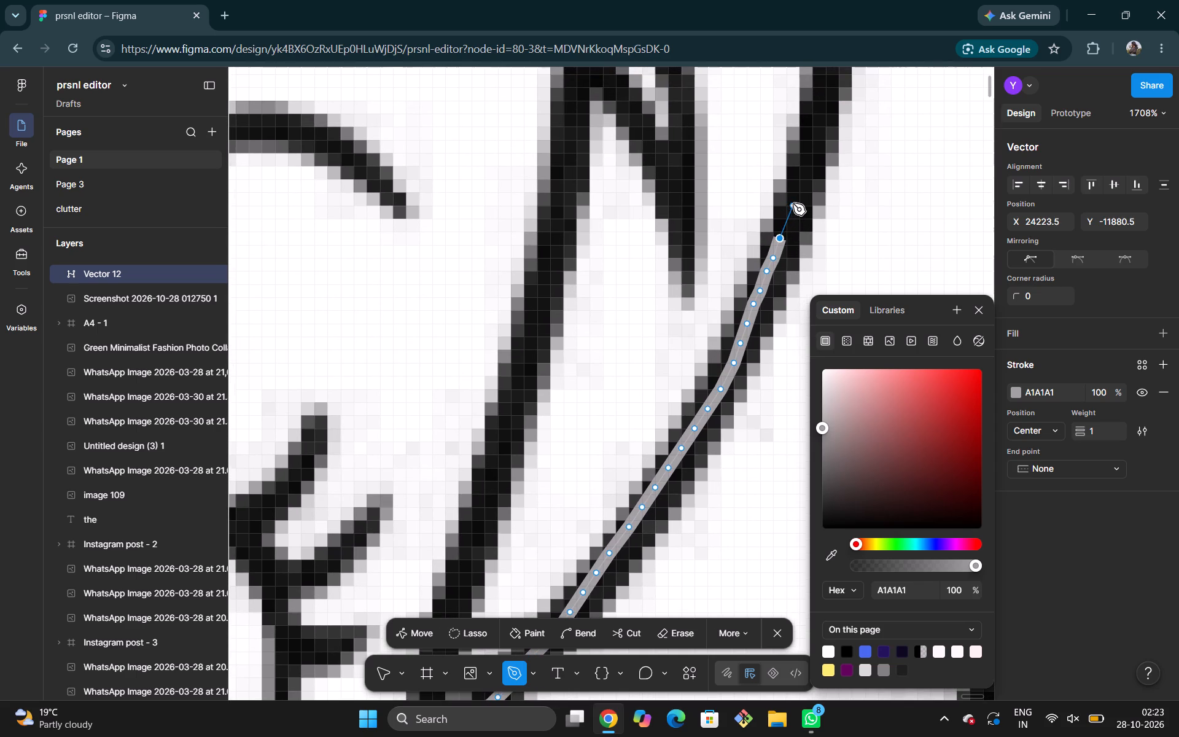
left_click(785, 220)
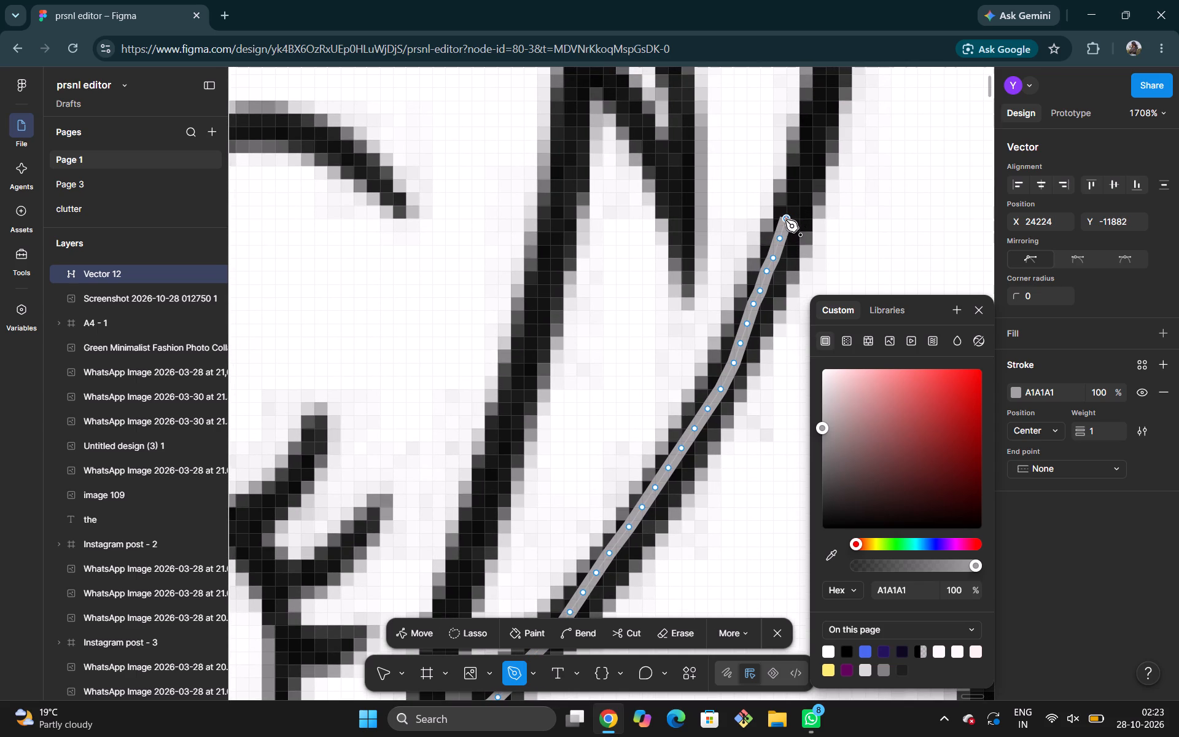
left_click(795, 197)
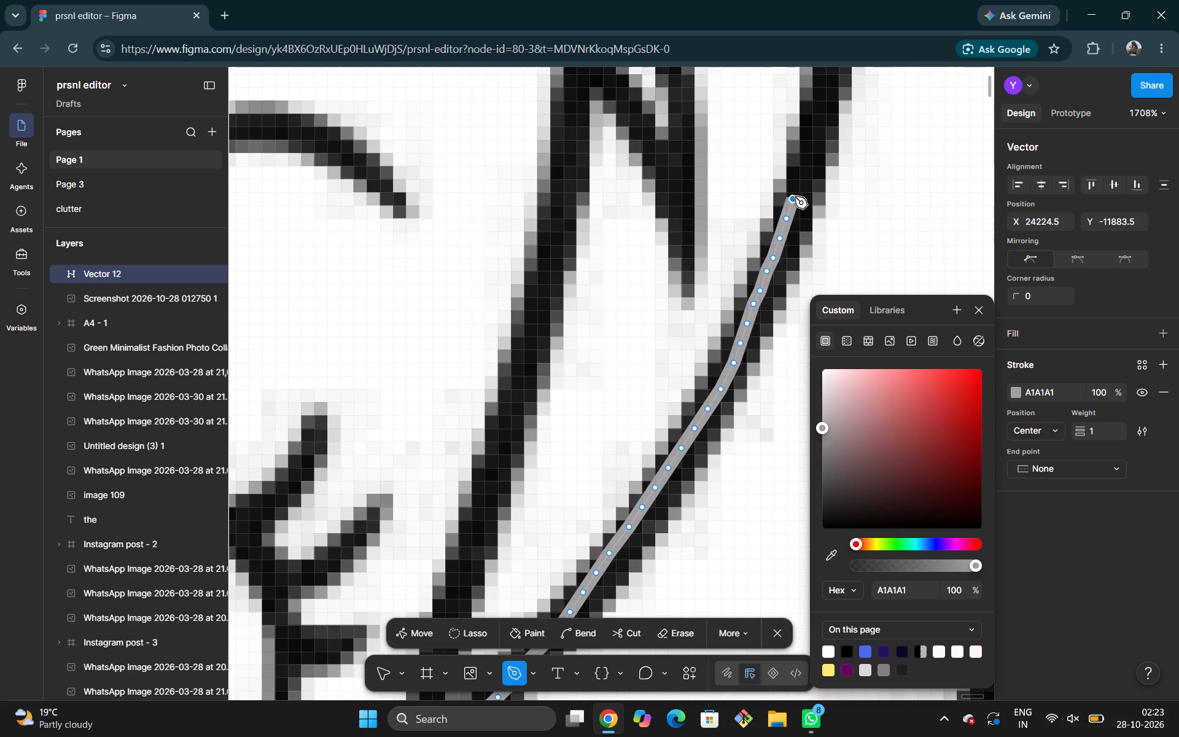
scroll(795, 197, "up", 1)
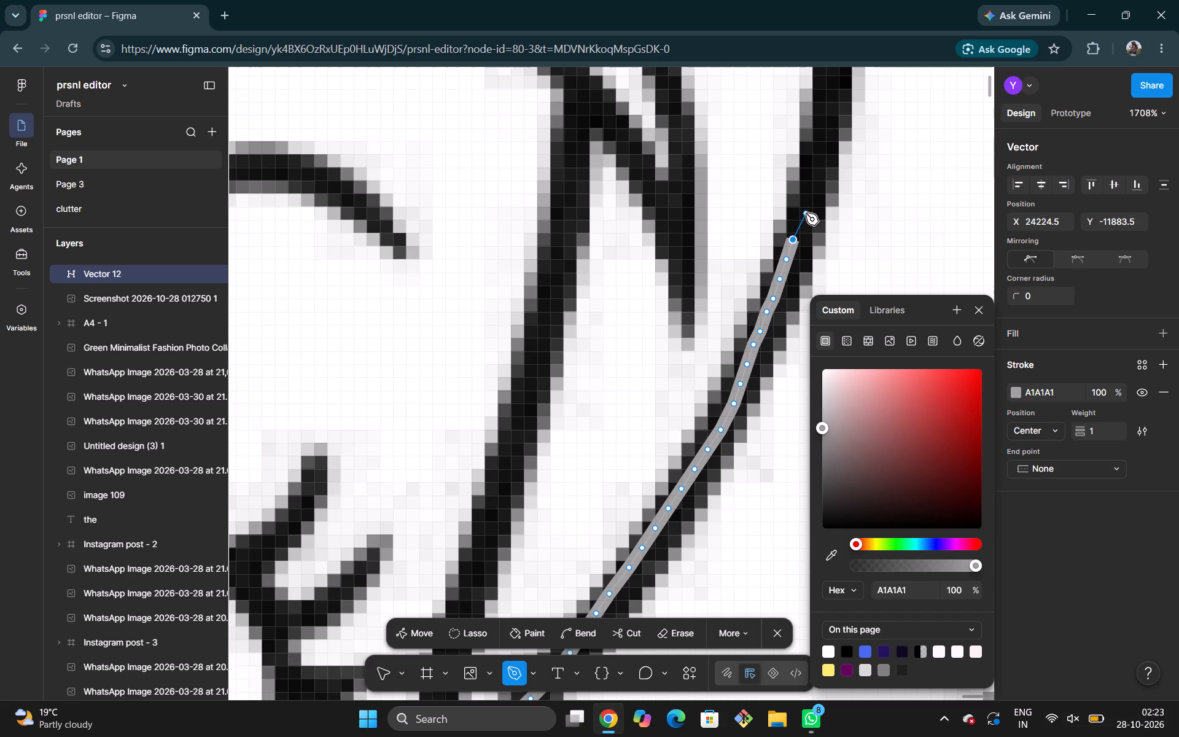
left_click(799, 219)
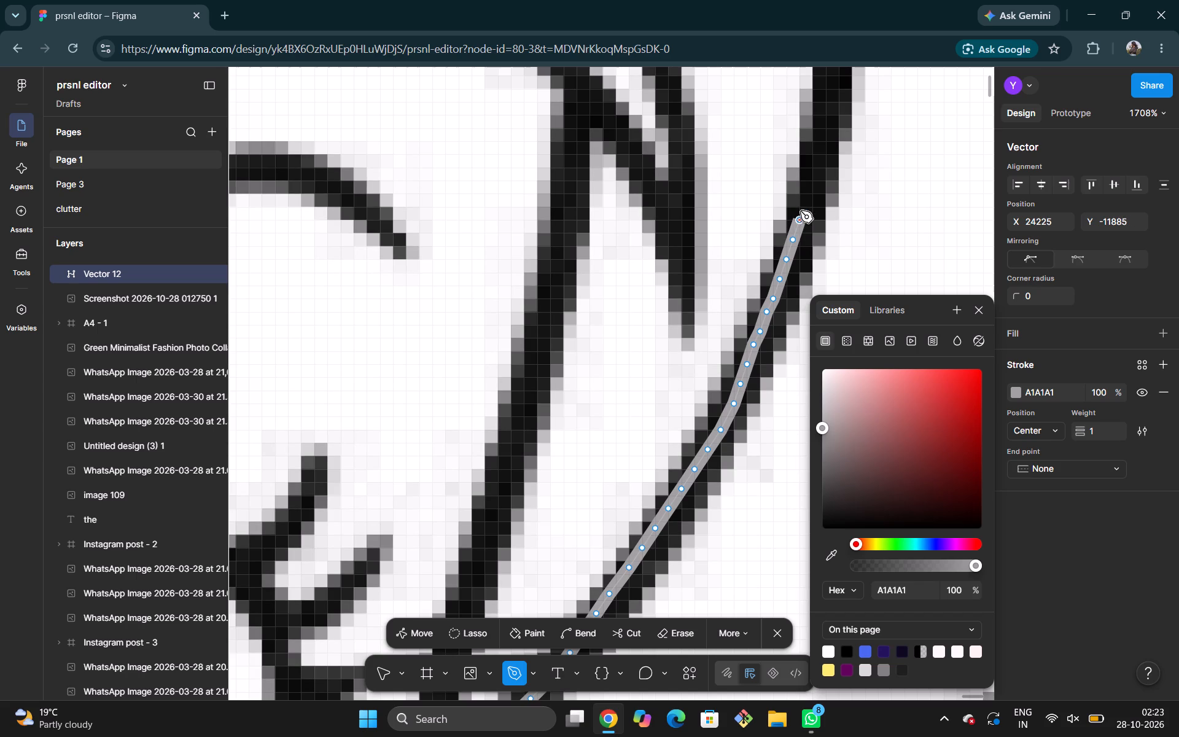
left_click(804, 202)
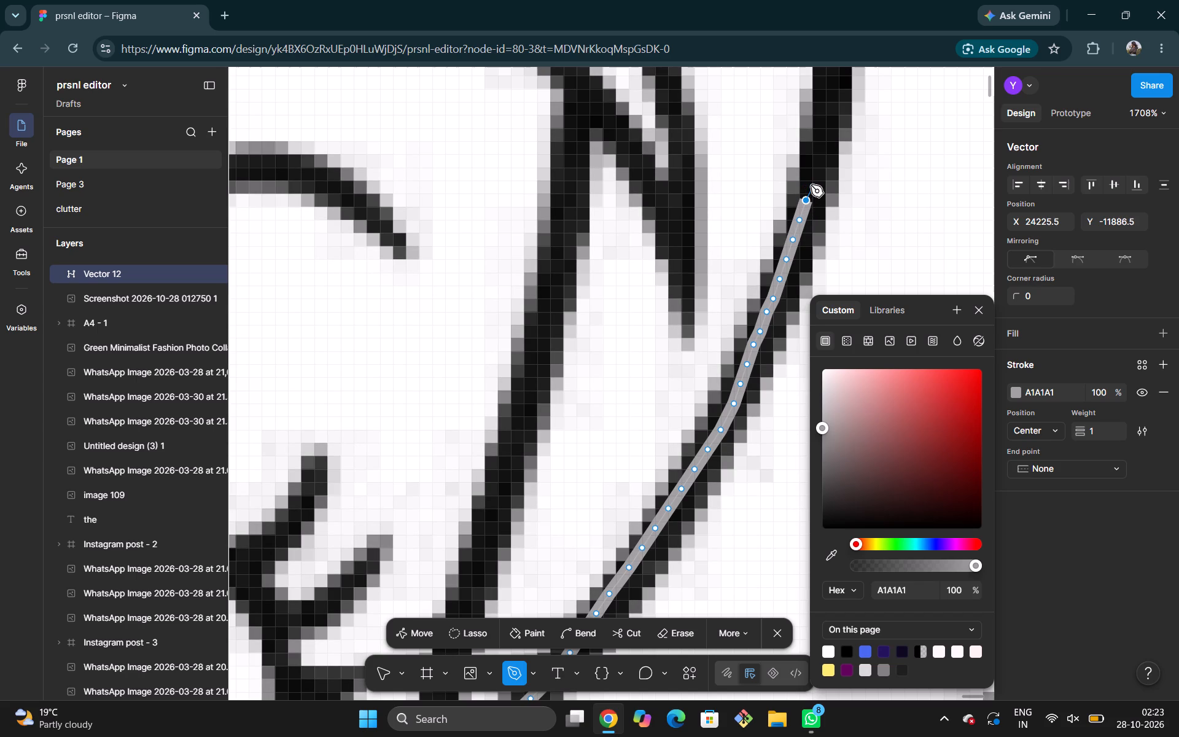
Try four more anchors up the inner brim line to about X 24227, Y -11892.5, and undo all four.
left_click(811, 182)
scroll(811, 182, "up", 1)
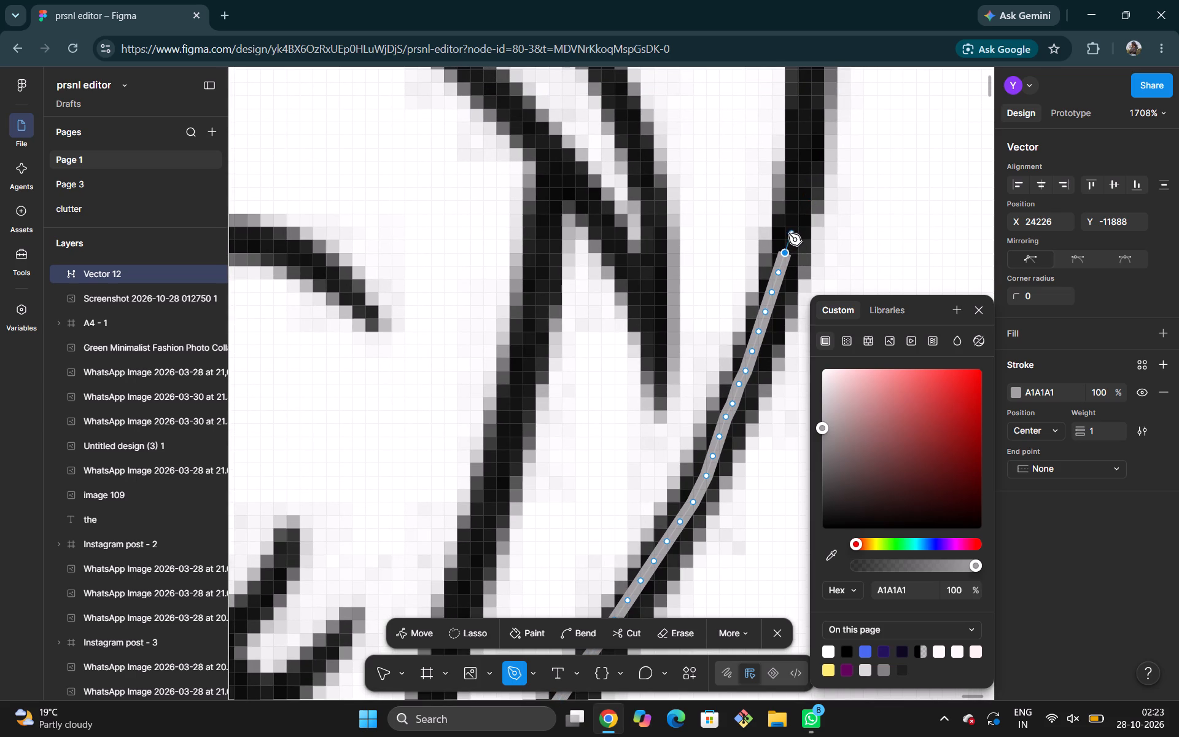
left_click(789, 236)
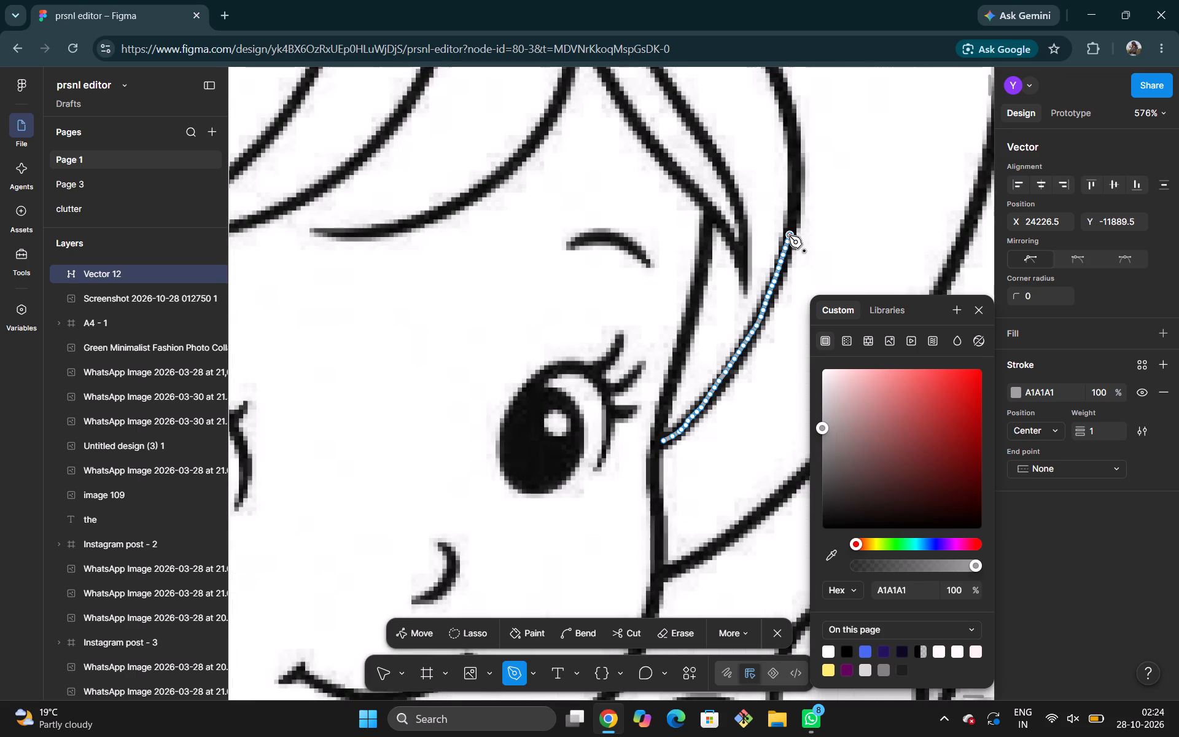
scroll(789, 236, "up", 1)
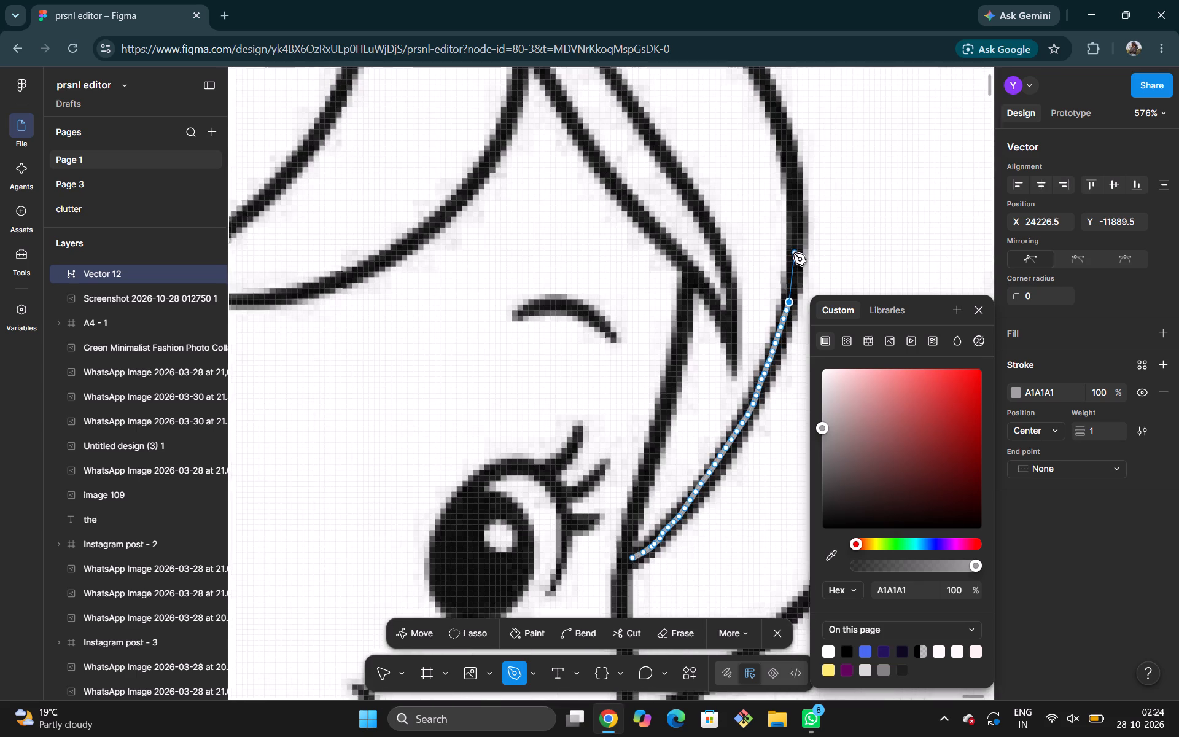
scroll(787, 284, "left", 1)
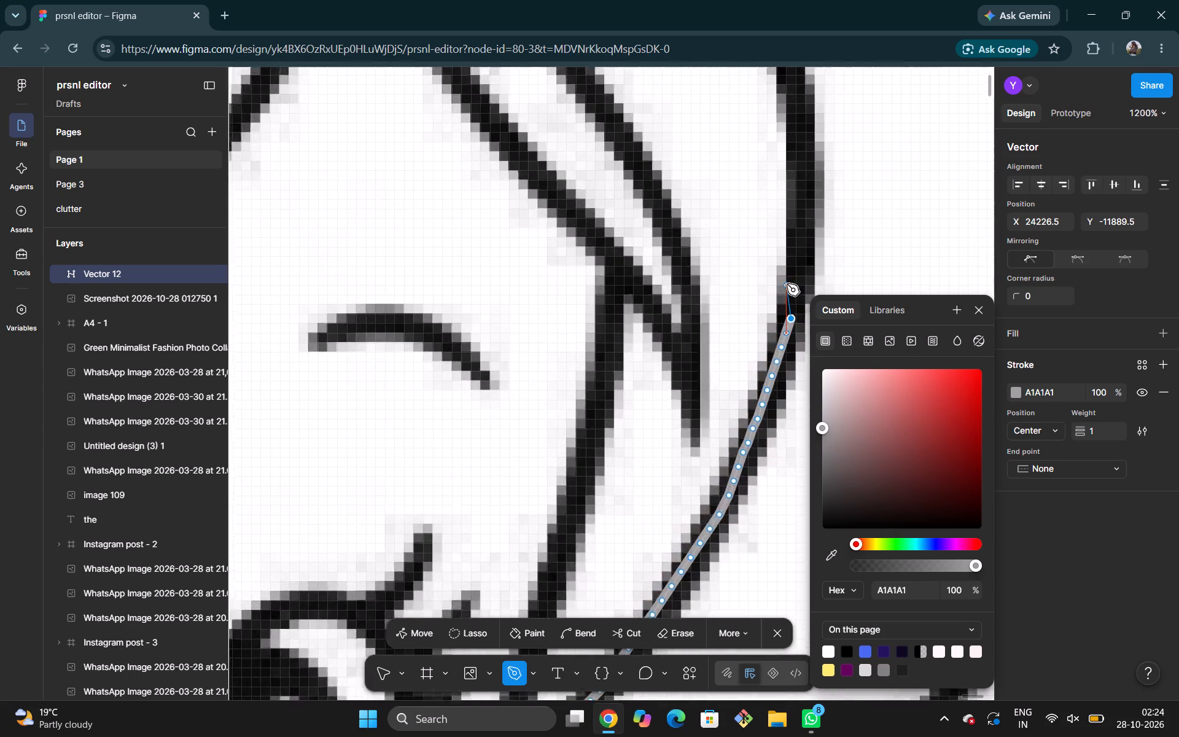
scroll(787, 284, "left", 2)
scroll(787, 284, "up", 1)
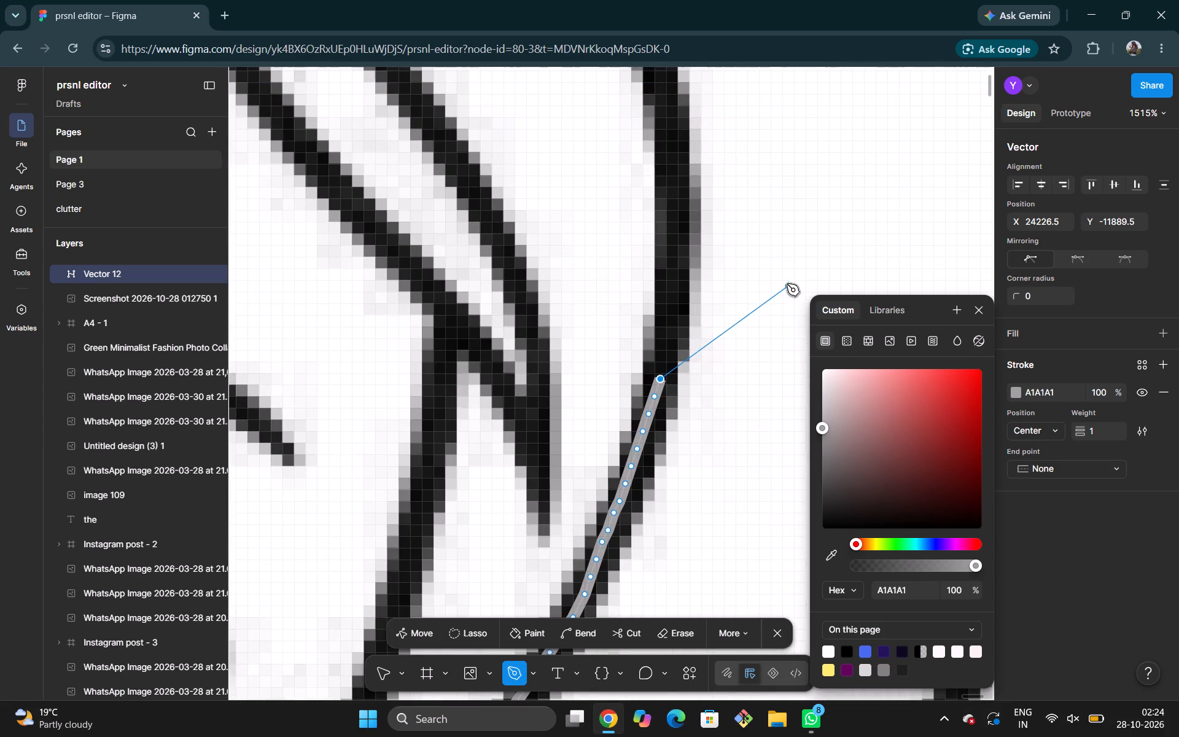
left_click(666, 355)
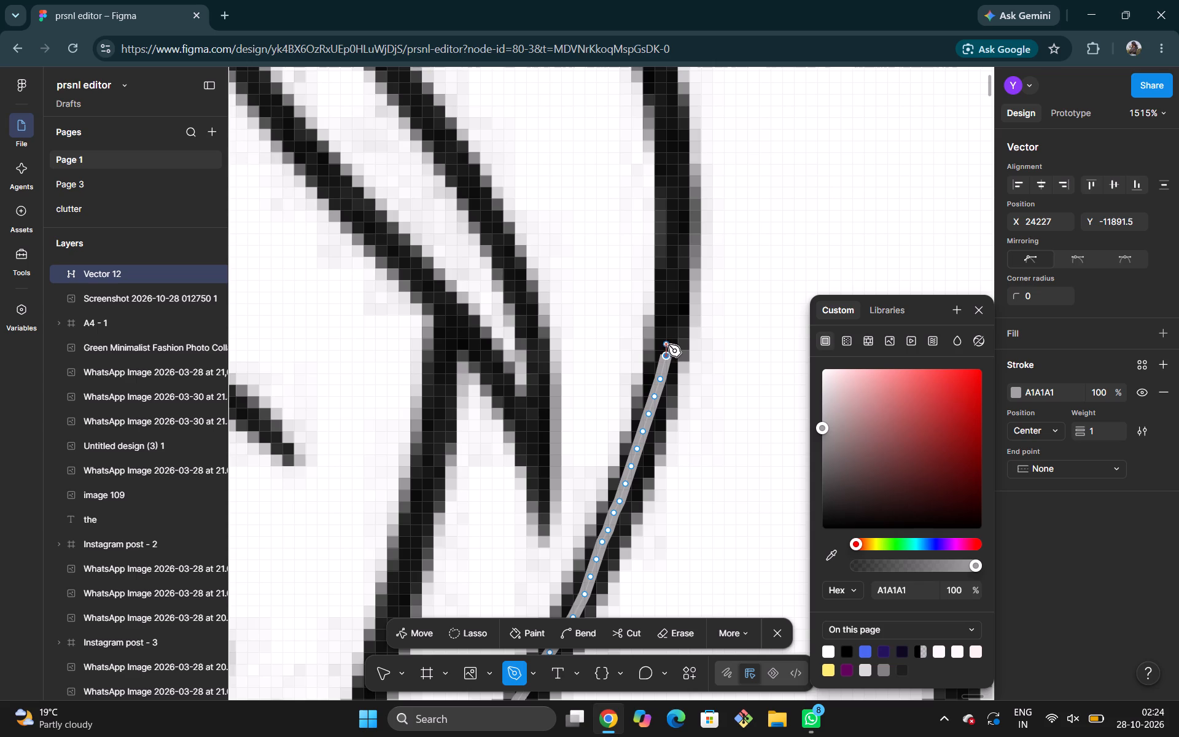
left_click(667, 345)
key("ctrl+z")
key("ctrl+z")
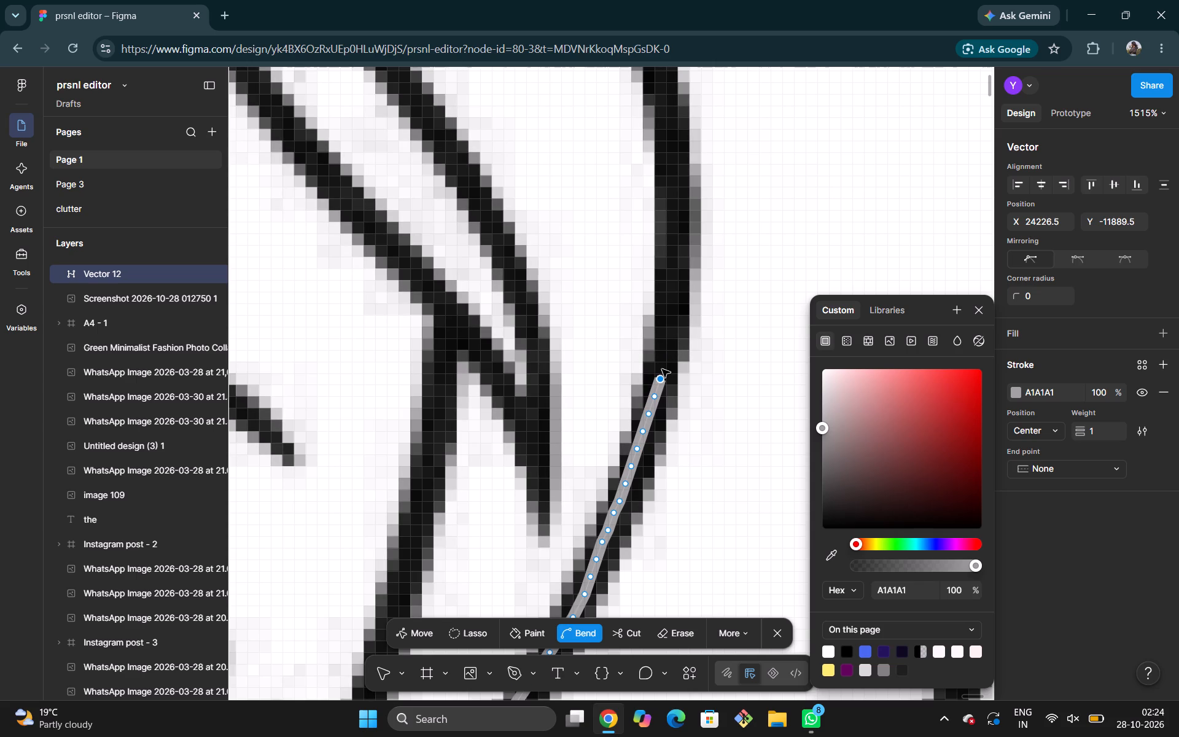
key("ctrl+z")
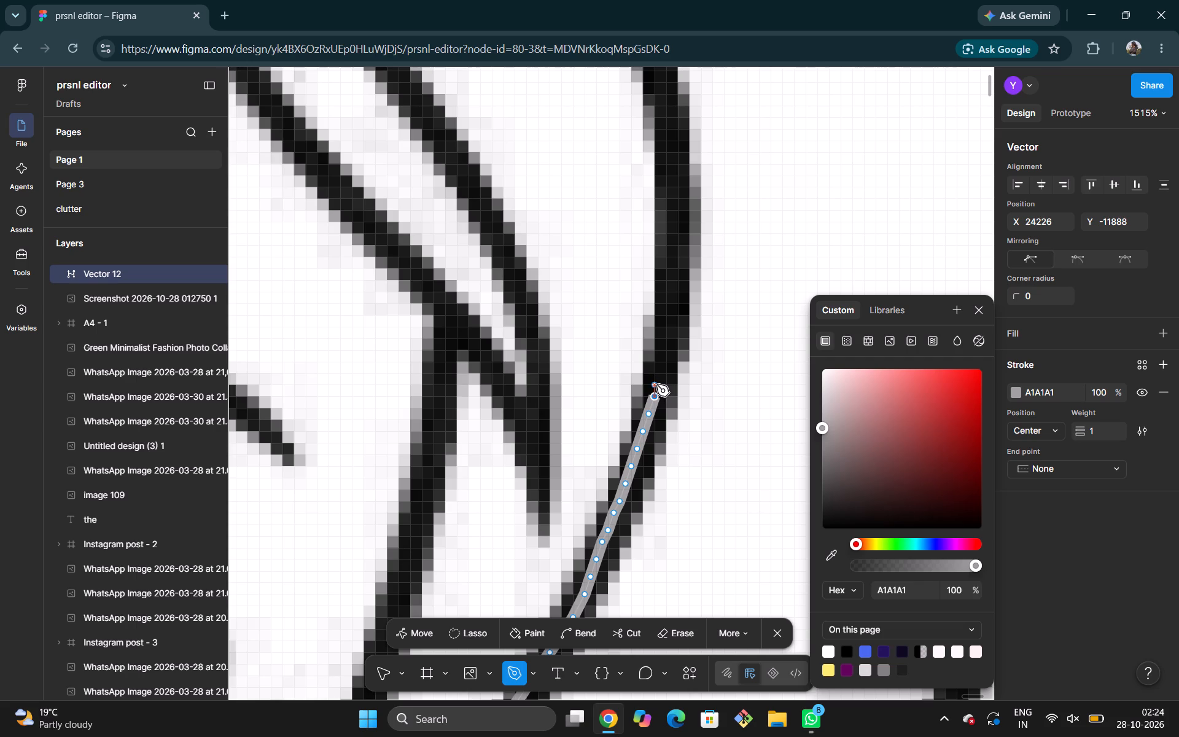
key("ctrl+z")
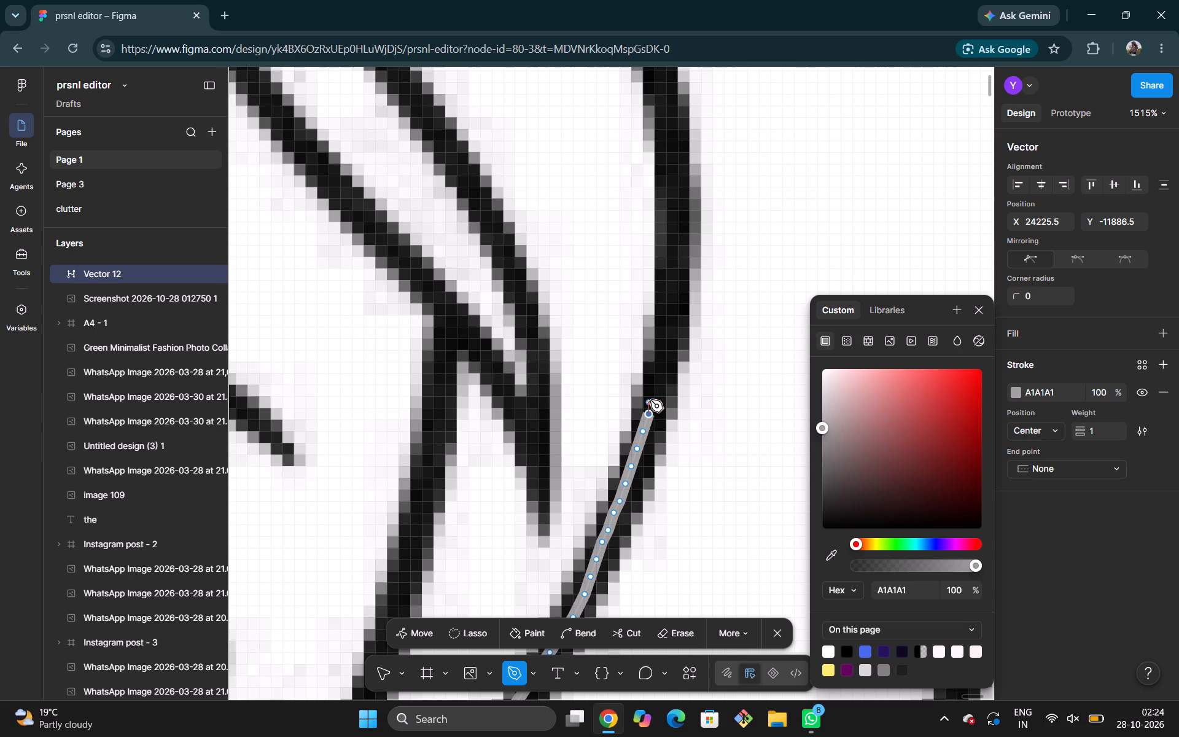
Add four closer anchors to the inner brim path where the line steepens, ending at about X 24227, Y -11891.5.
left_click(652, 399)
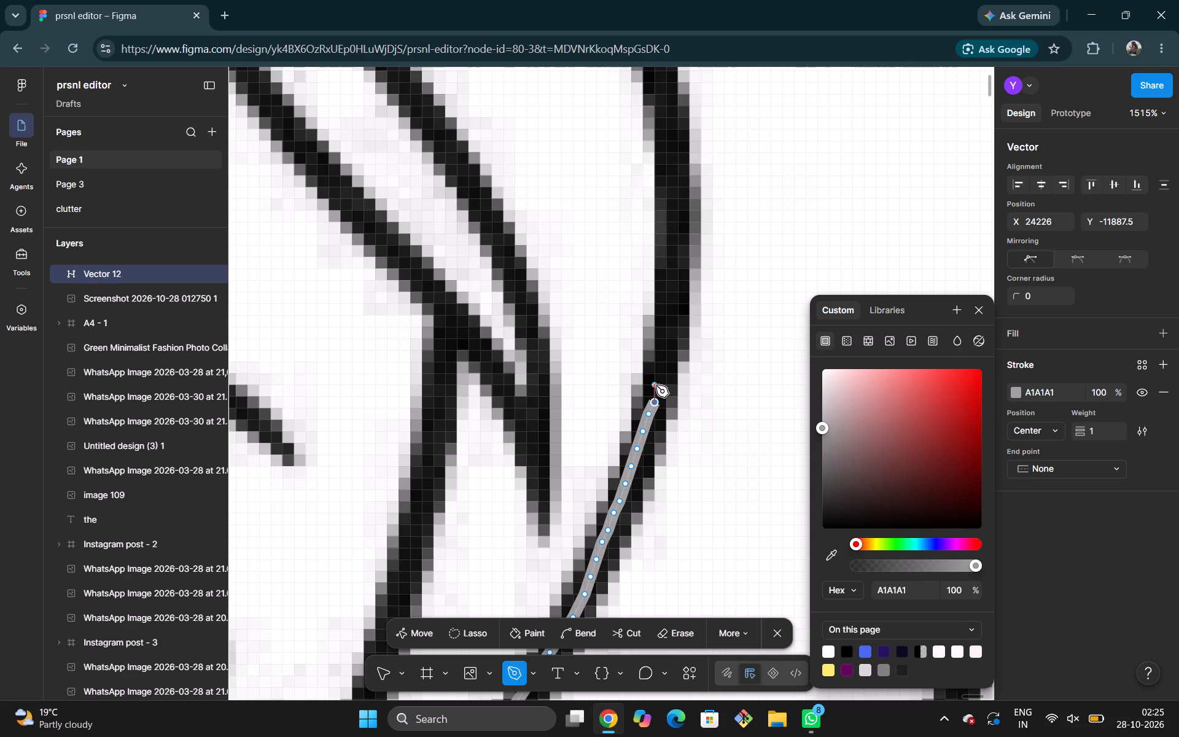
left_click(657, 386)
key("ctrl+z")
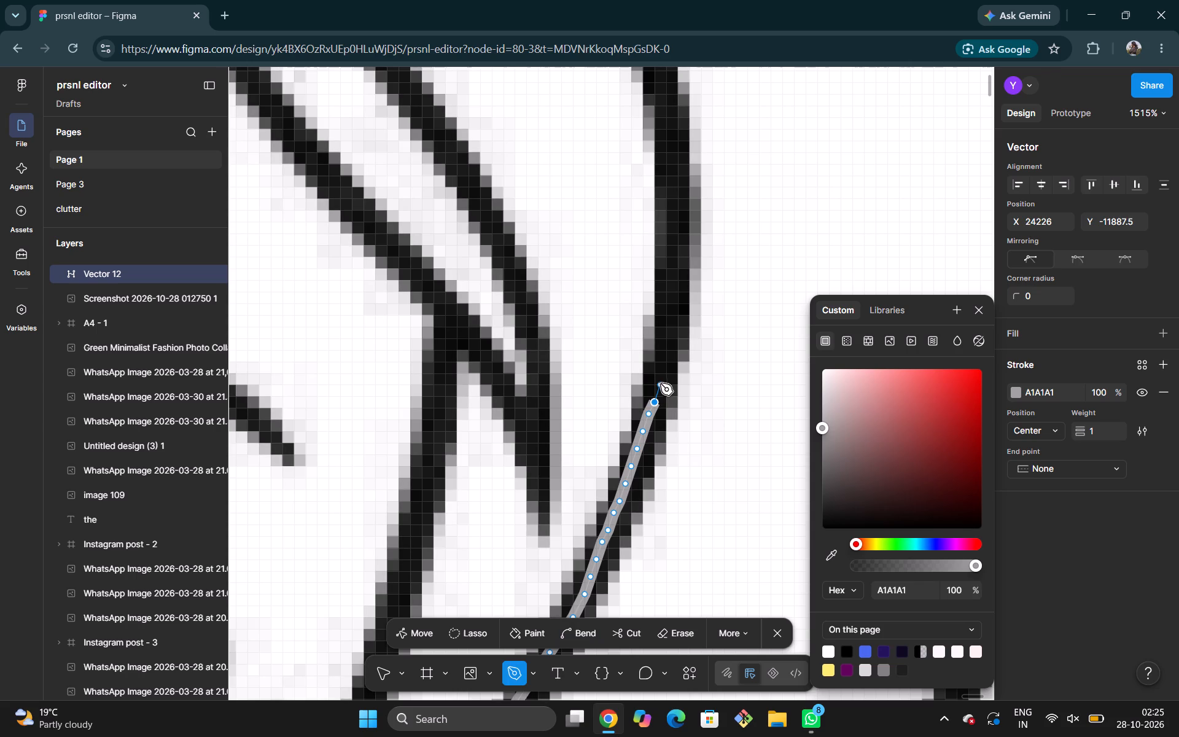
left_click(661, 385)
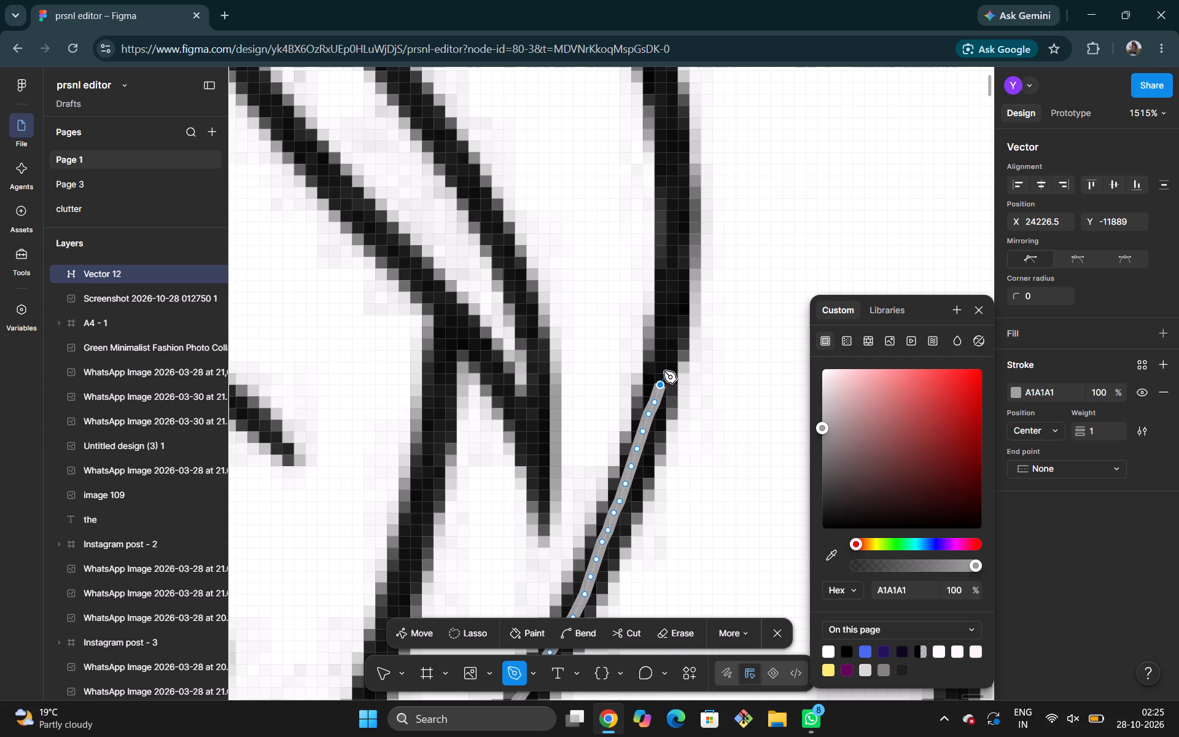
left_click(664, 371)
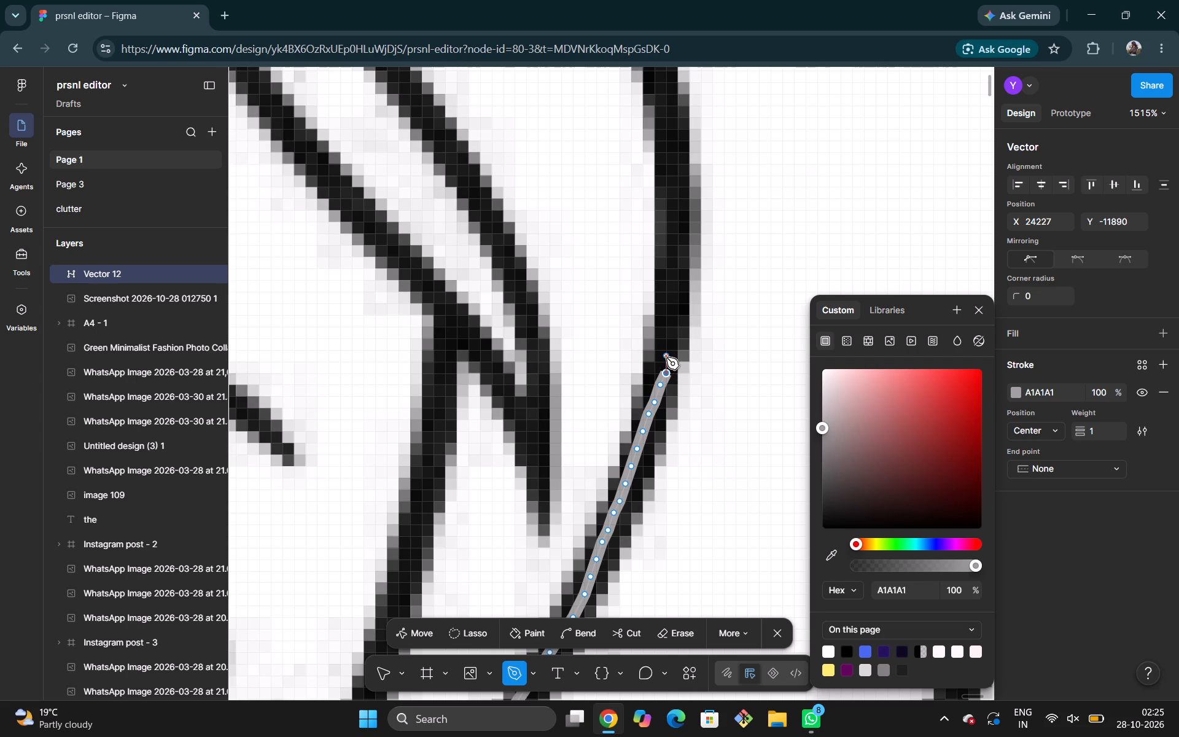
left_click(666, 358)
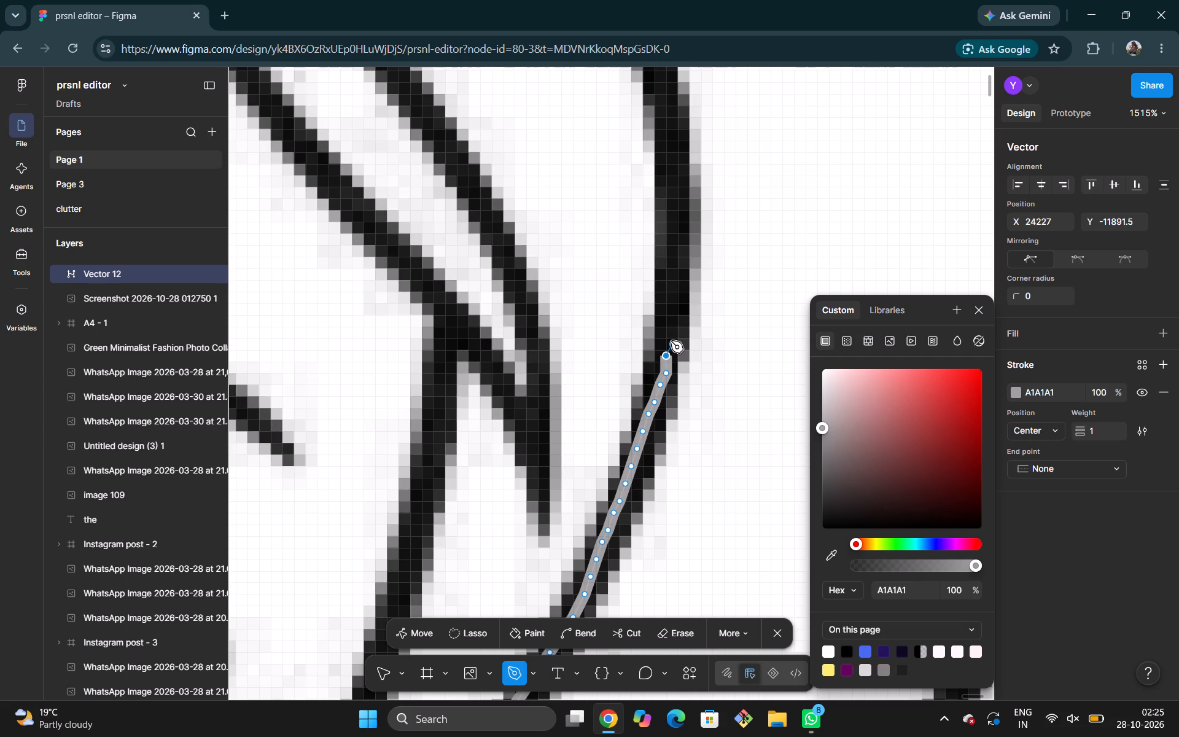
Extend the inner brim path straight up with four anchors, redoing the second one, ending at about X 24227, Y -11913.5.
left_click(669, 338)
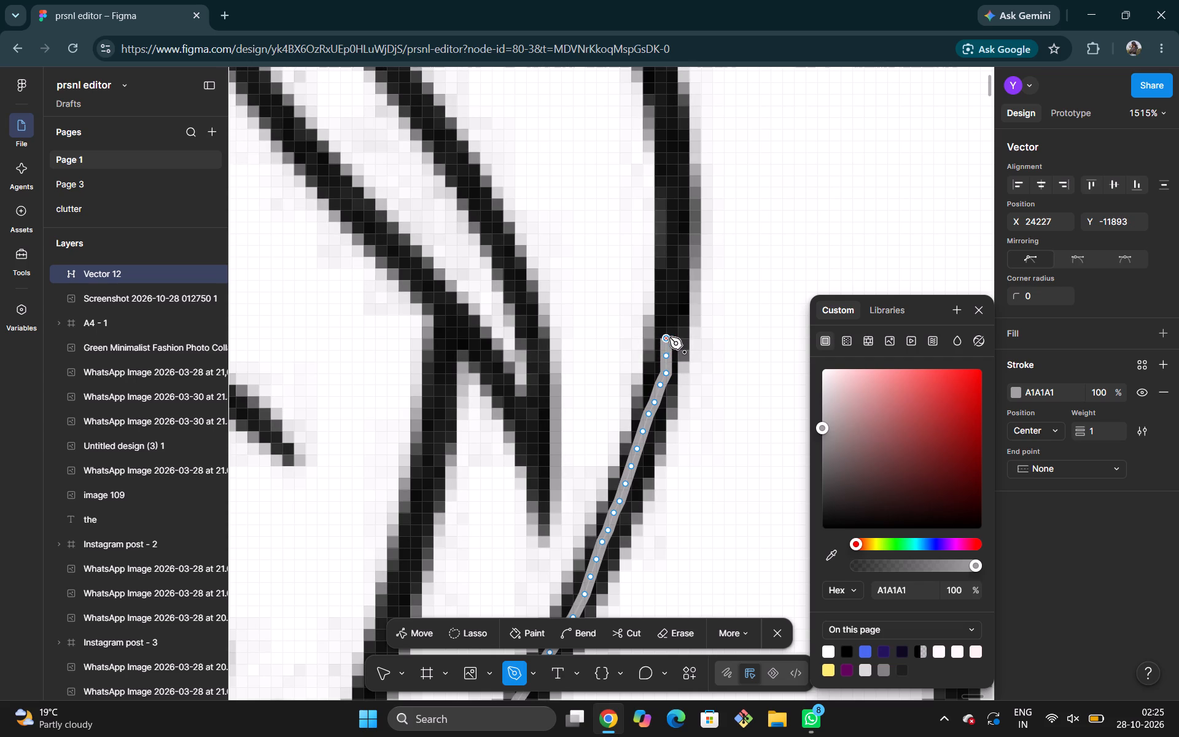
left_click(671, 322)
key("ctrl+z")
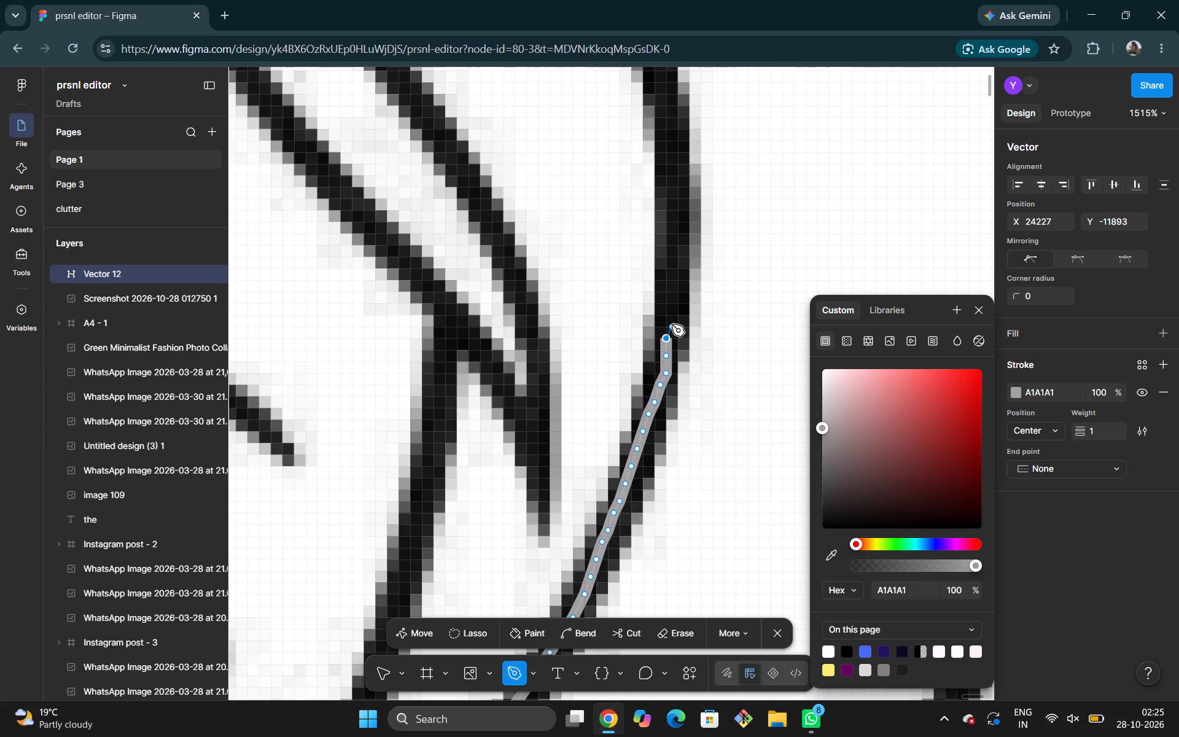
left_click(667, 325)
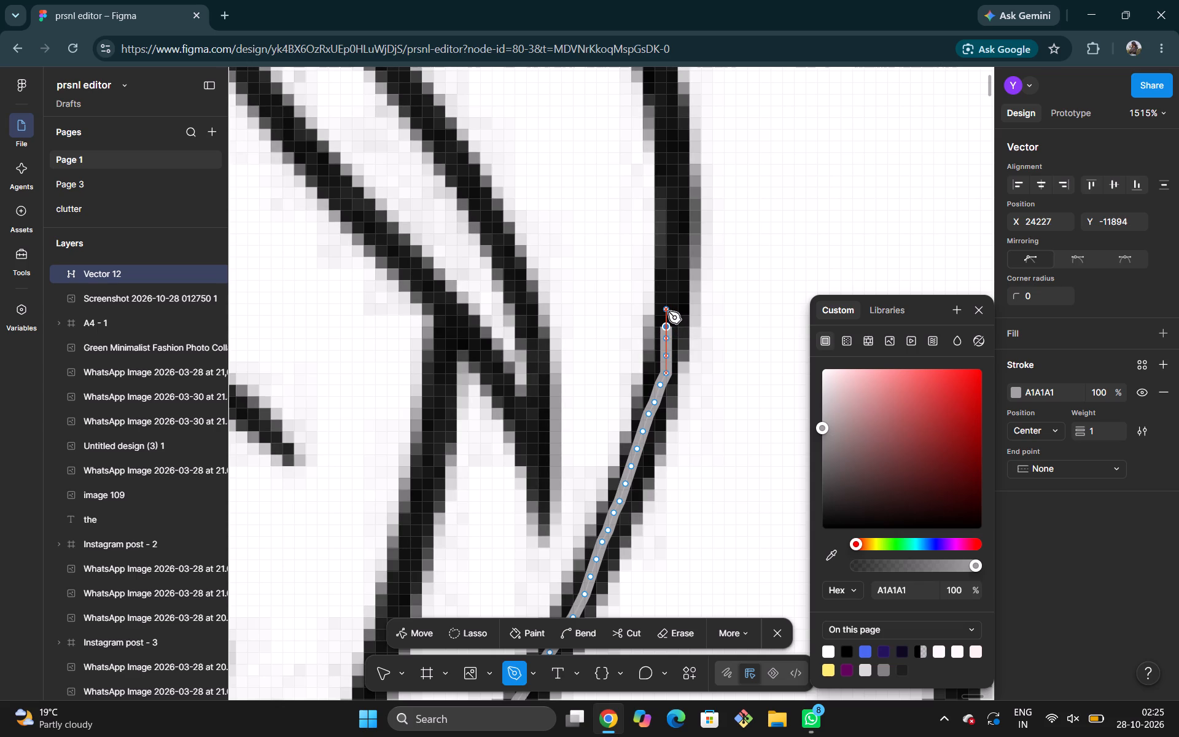
left_click(668, 311)
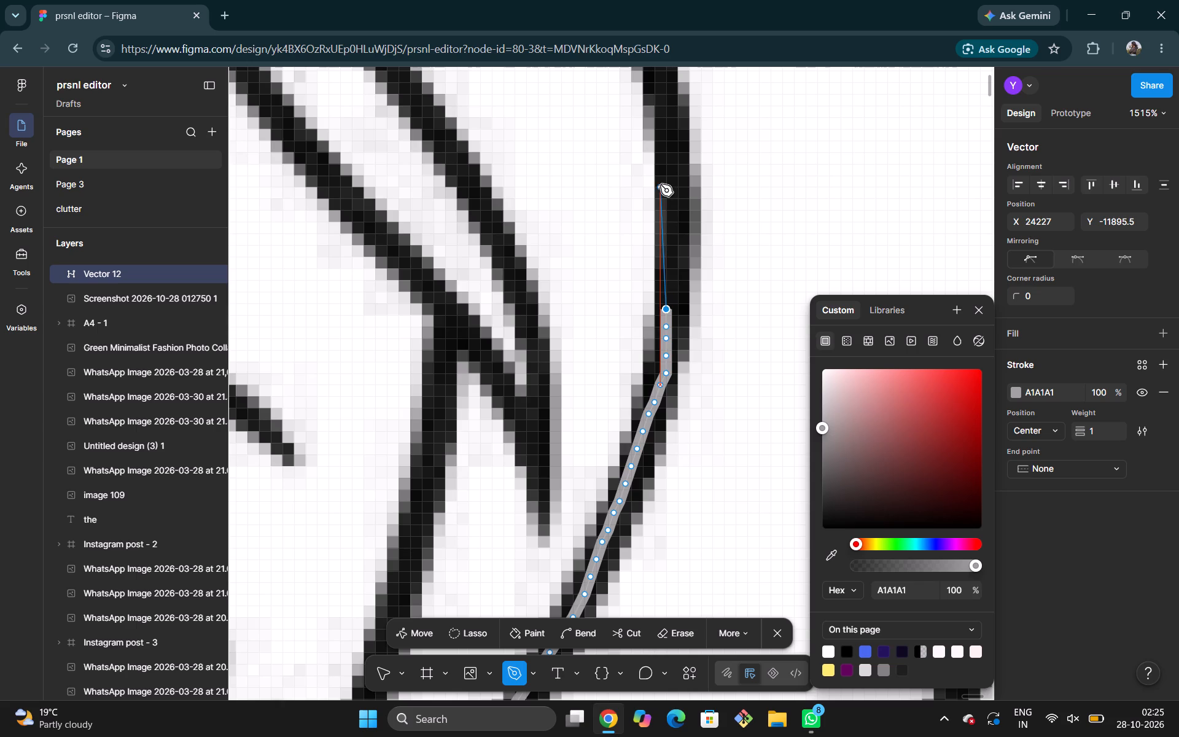
left_click(668, 98)
Add six anchors to the inner brim path where the line bends up and left, ending at about X 24218.5, Y -11935.
scroll(668, 98, "up", 3)
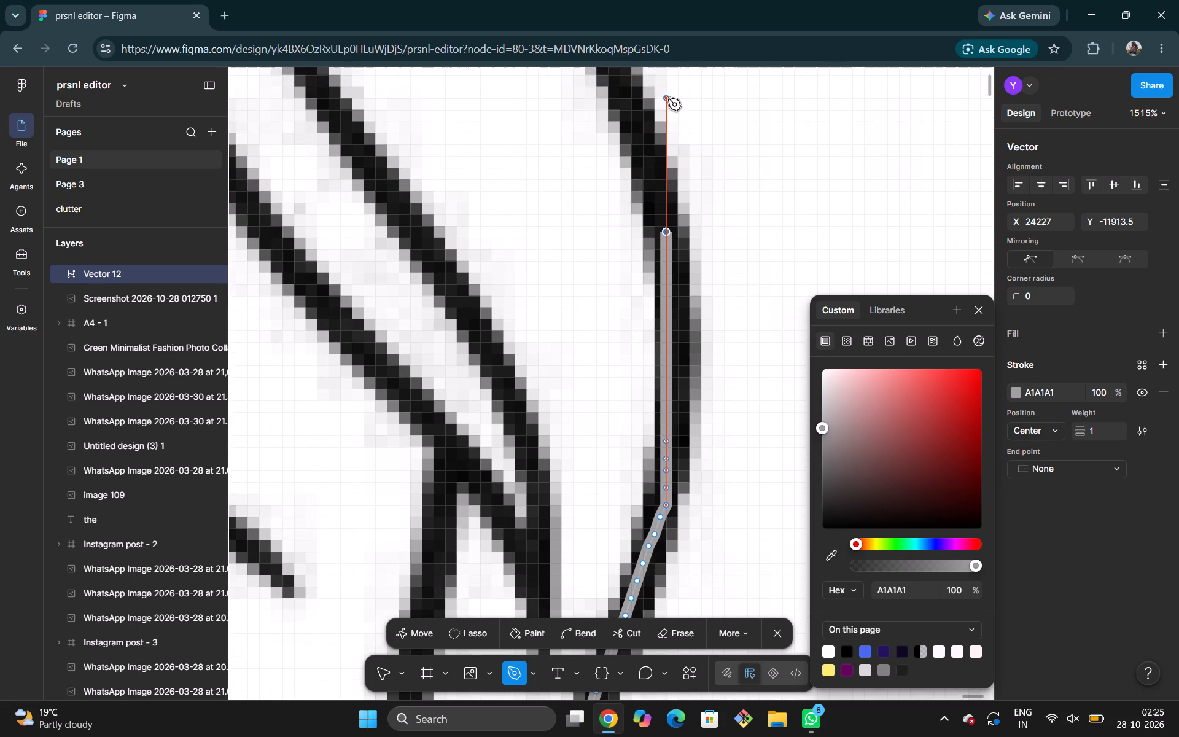
left_click(652, 184)
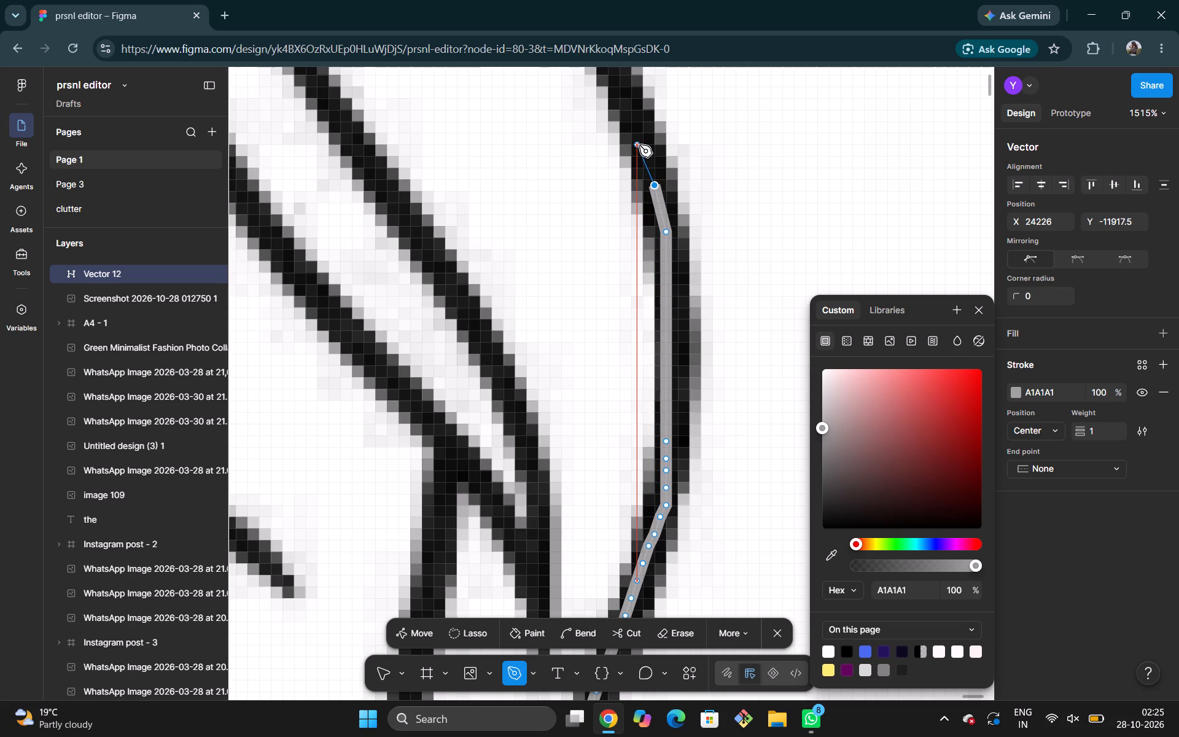
left_click(640, 145)
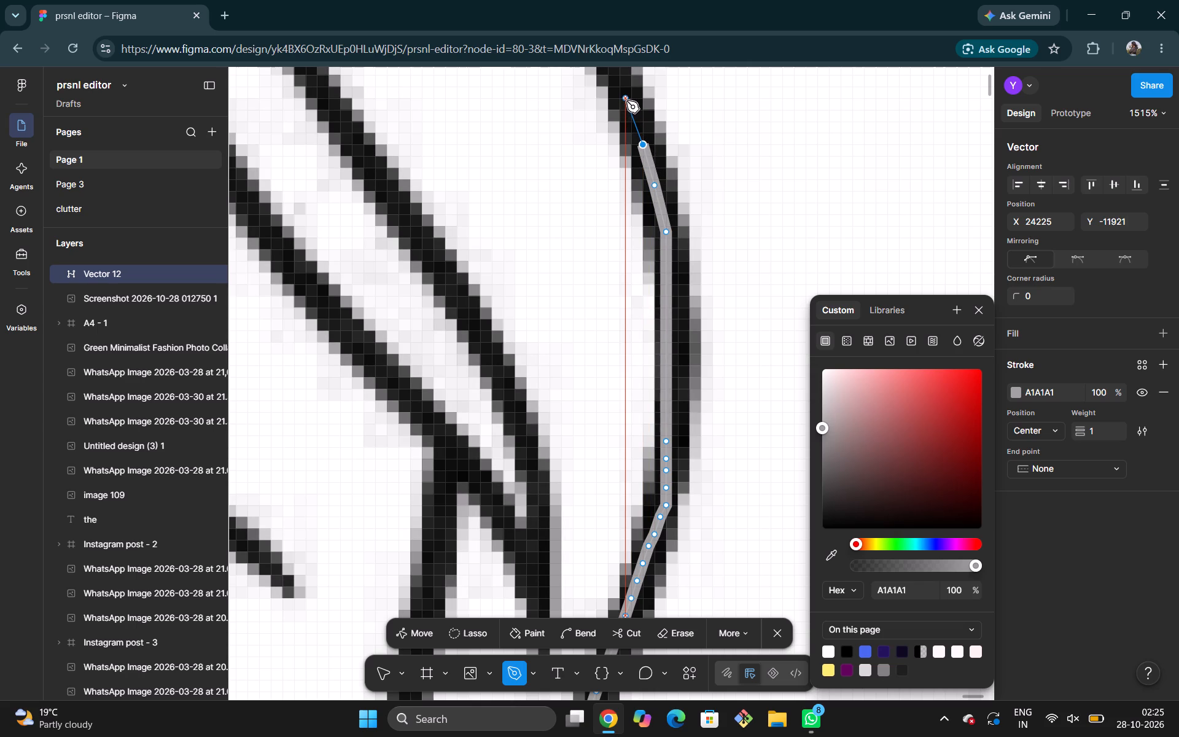
left_click(626, 98)
scroll(626, 98, "up", 2)
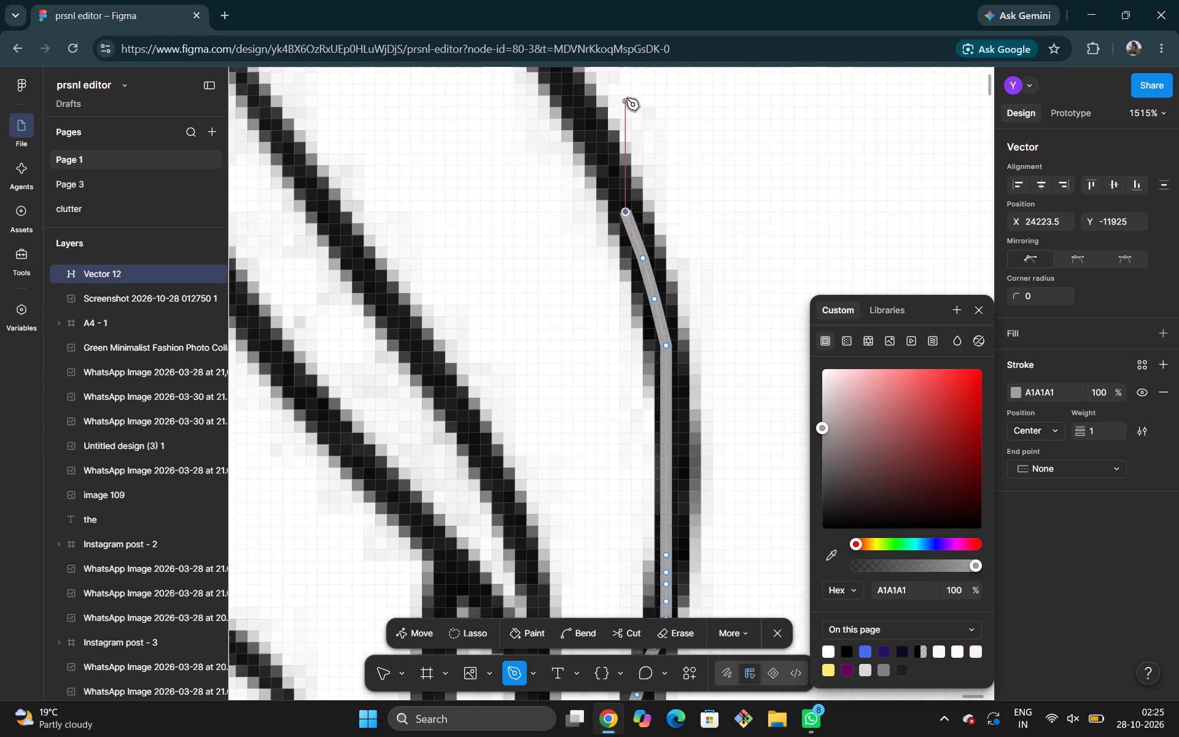
scroll(626, 98, "up", 1)
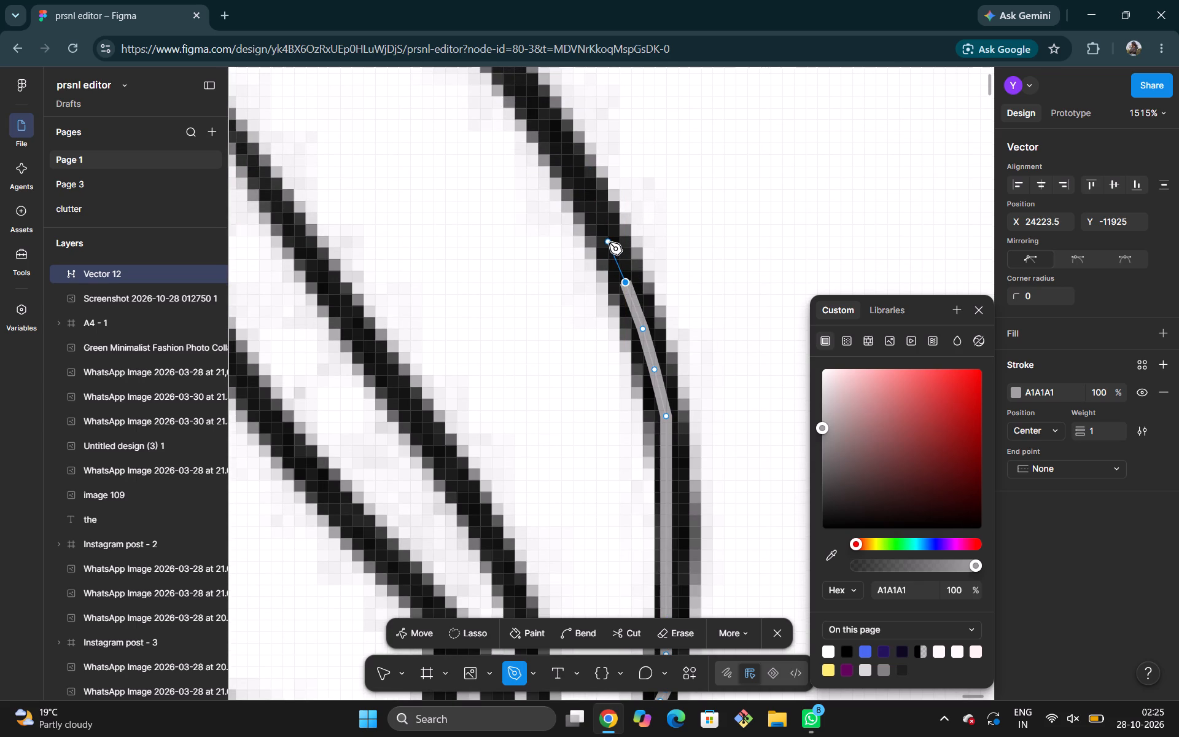
left_click(609, 243)
left_click(588, 203)
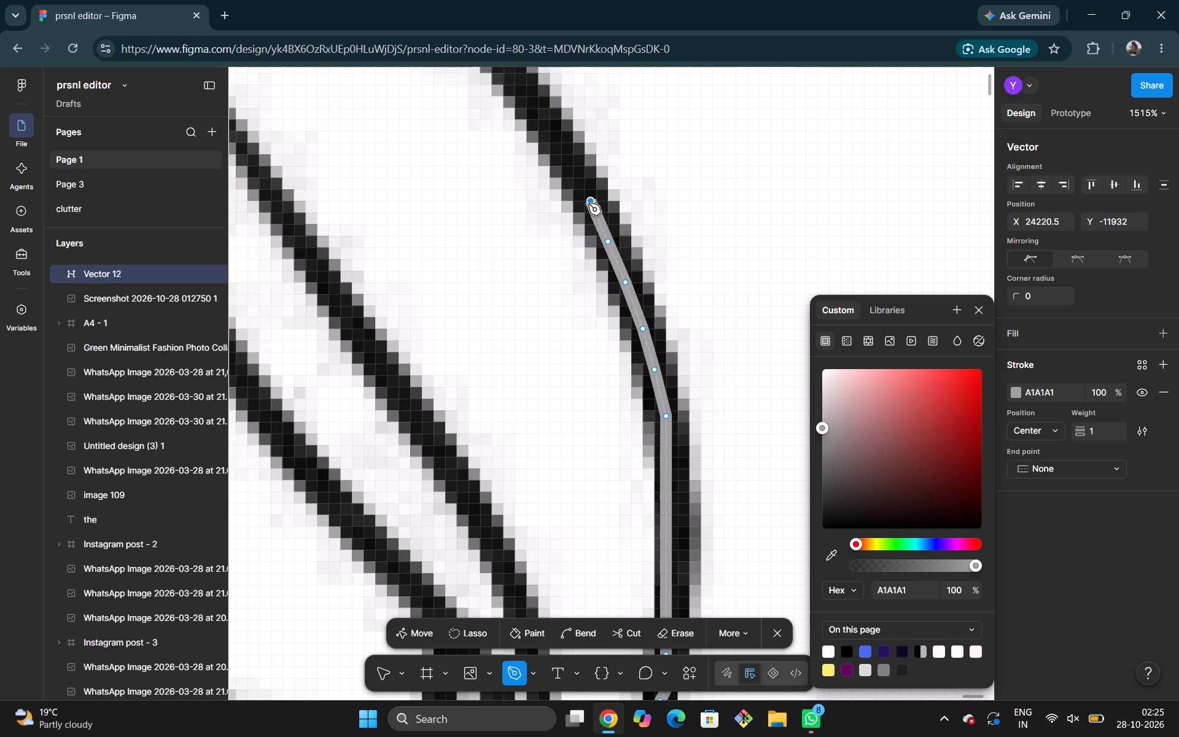
left_click(569, 165)
Continue the inner brim path with seven closely spaced anchors along the black line to about X 24210.5, Y -11946.5.
scroll(569, 165, "up", 2)
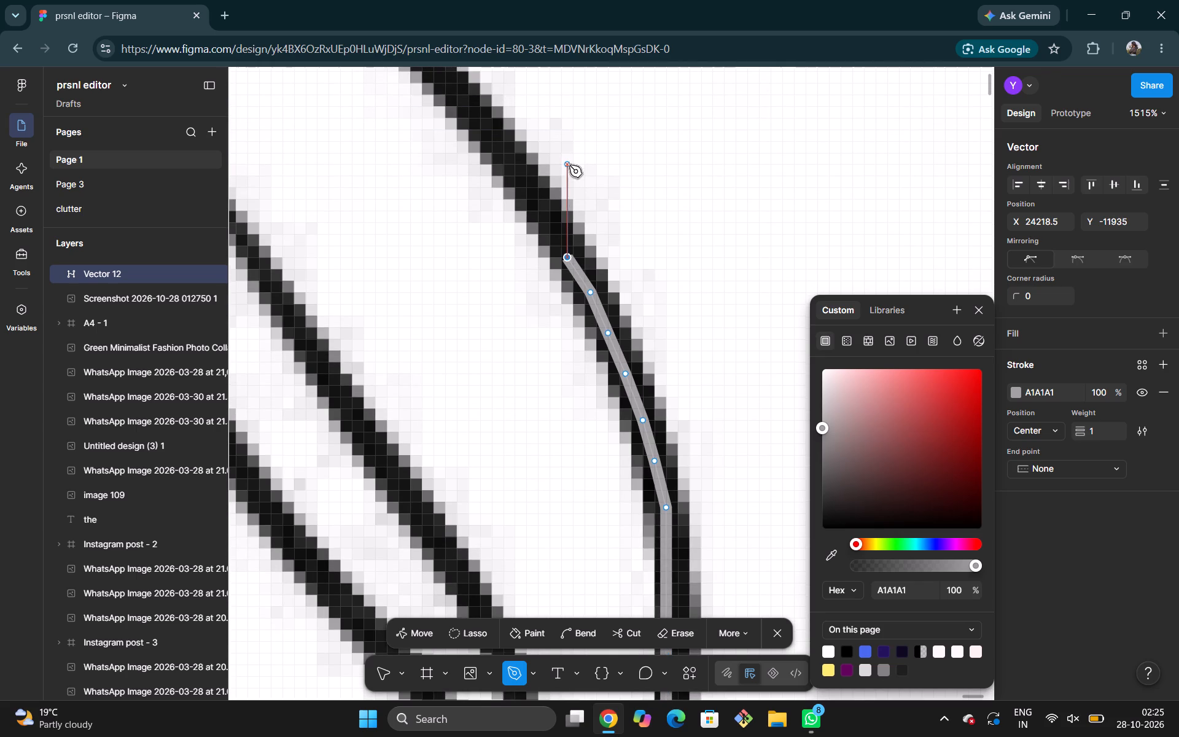
left_click(550, 233)
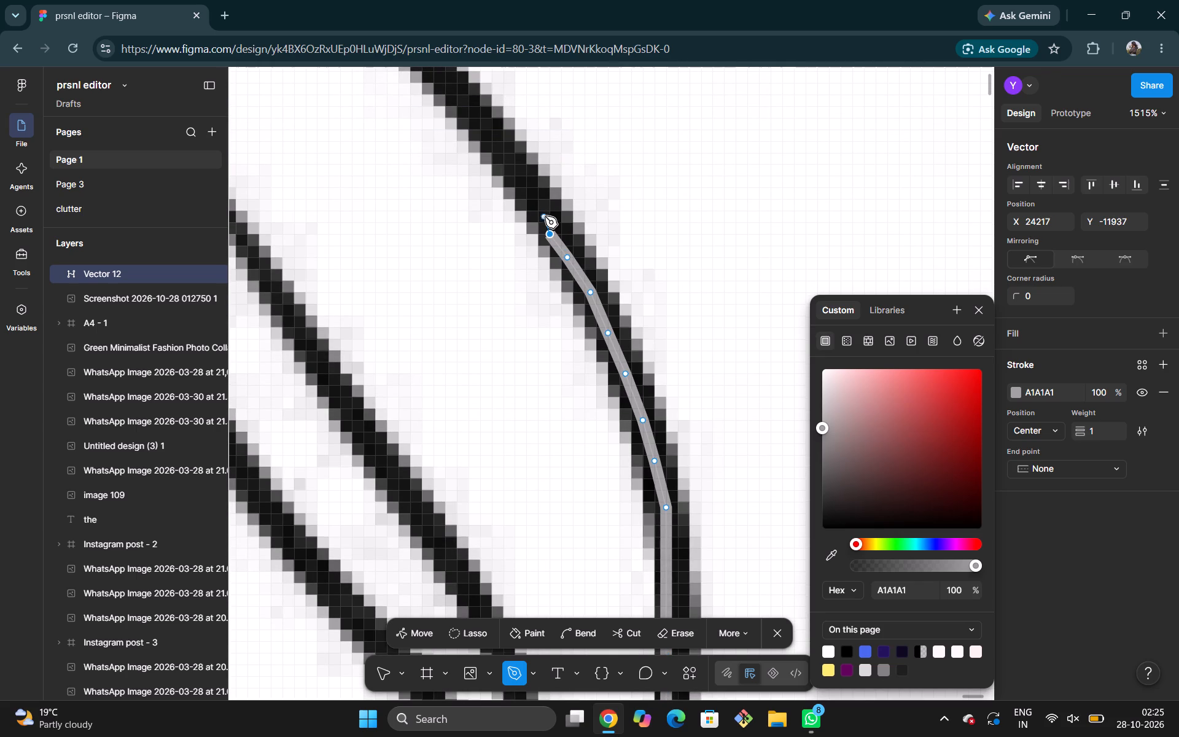
left_click(532, 205)
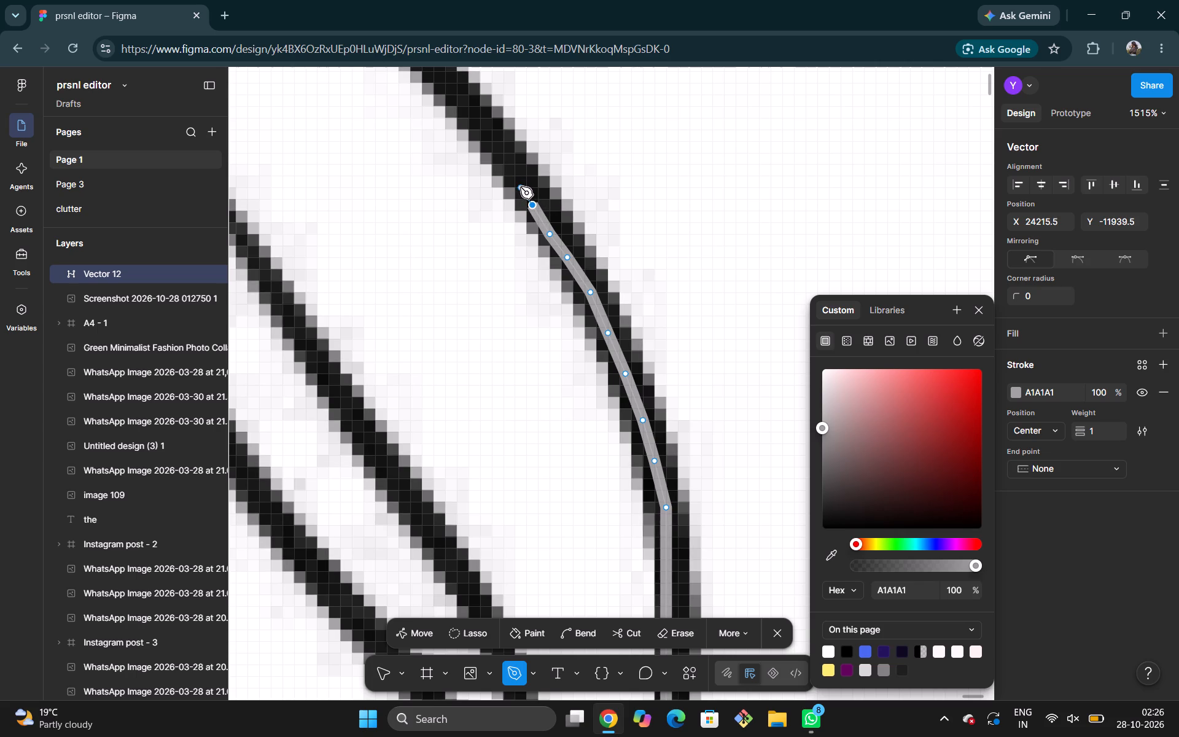
left_click(520, 187)
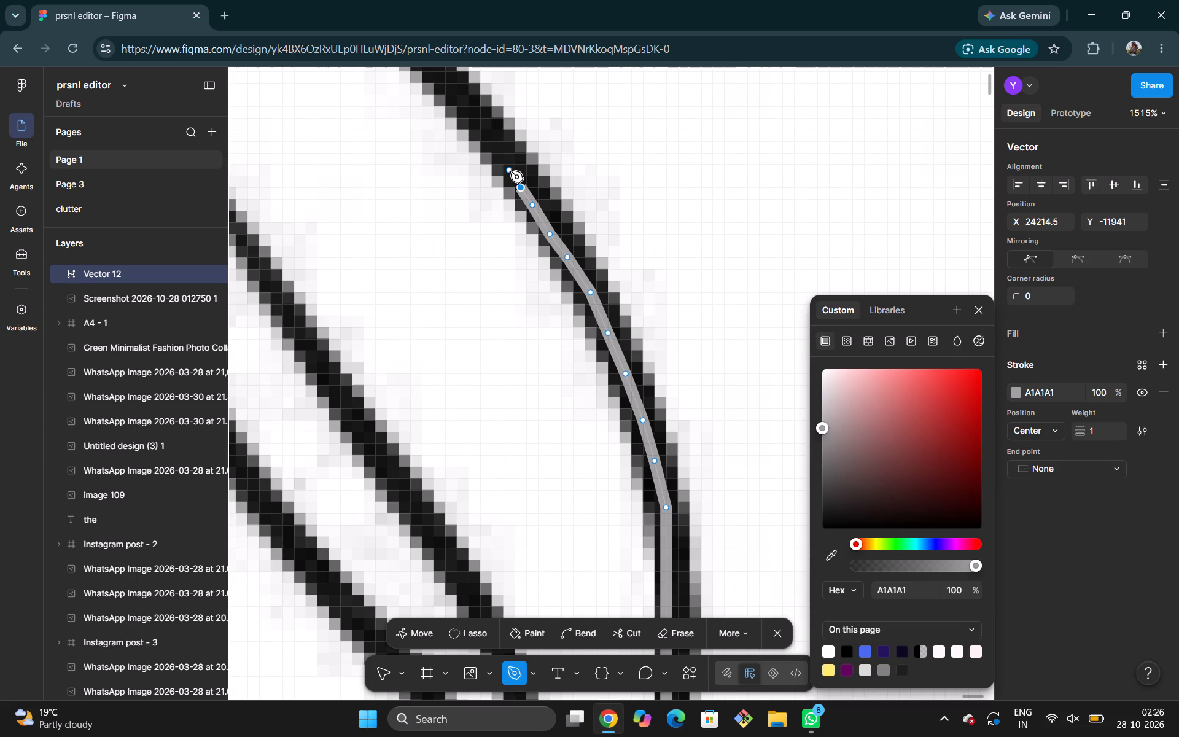
left_click(510, 171)
scroll(510, 171, "up", 1)
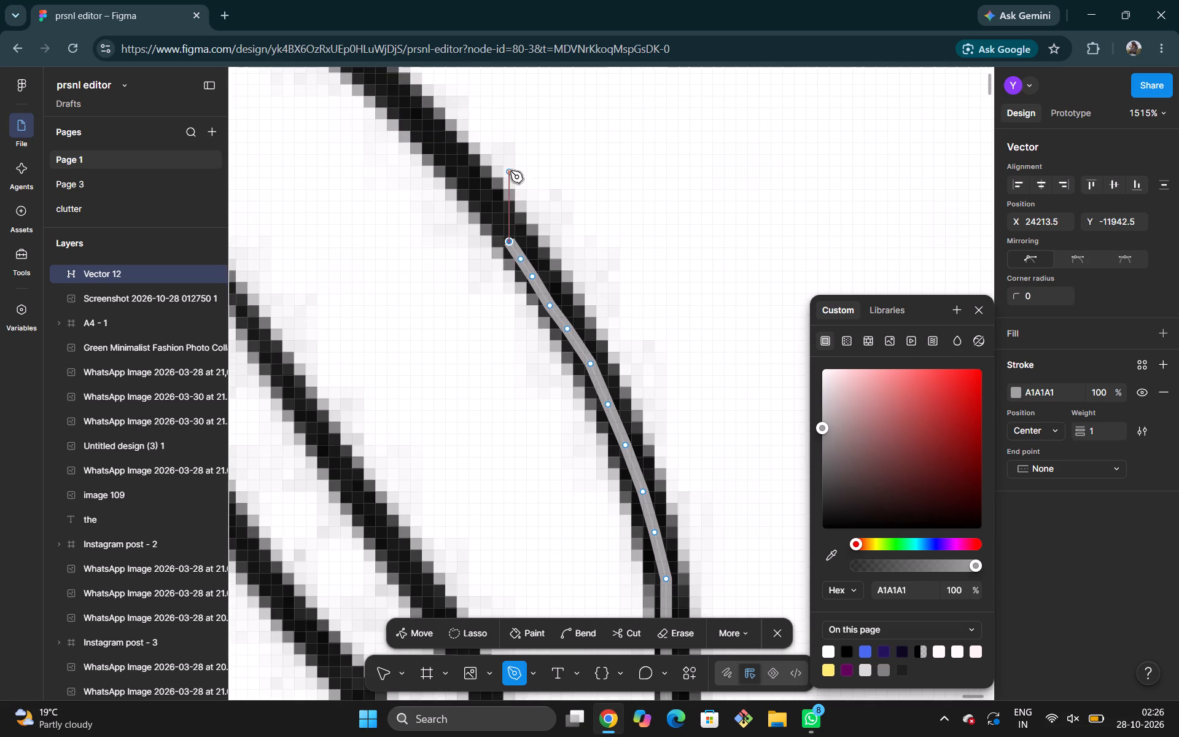
left_click(496, 224)
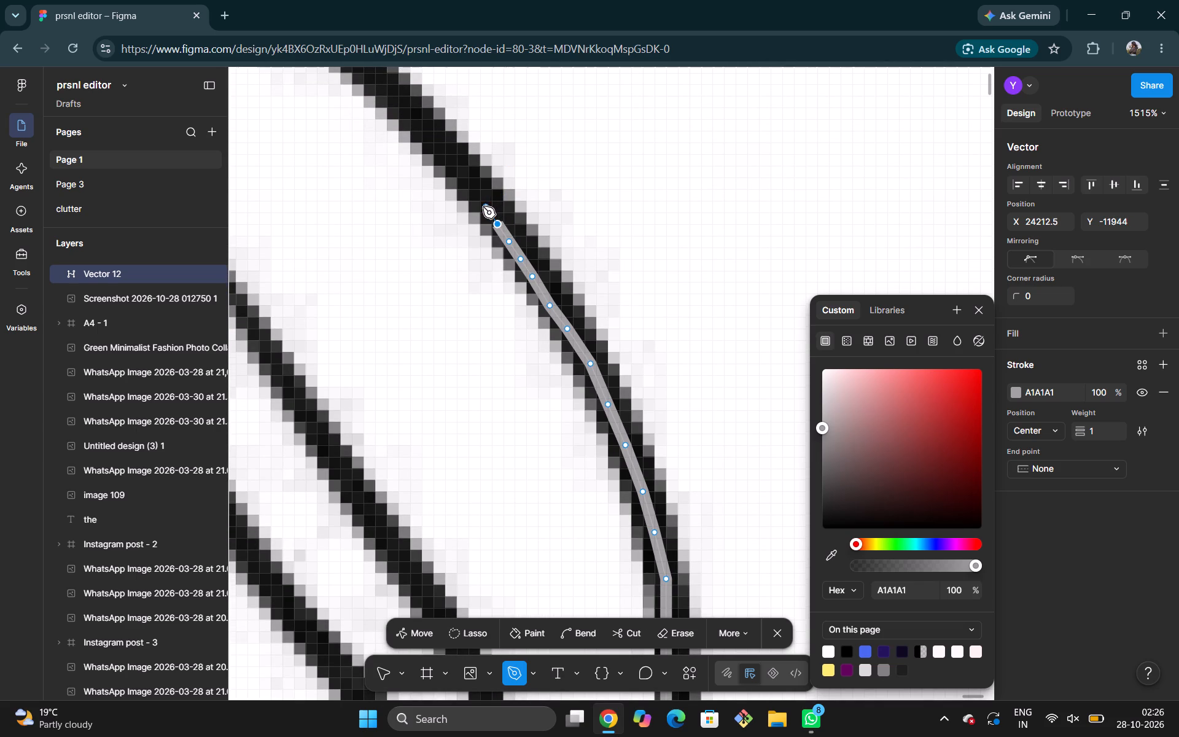
left_click(486, 207)
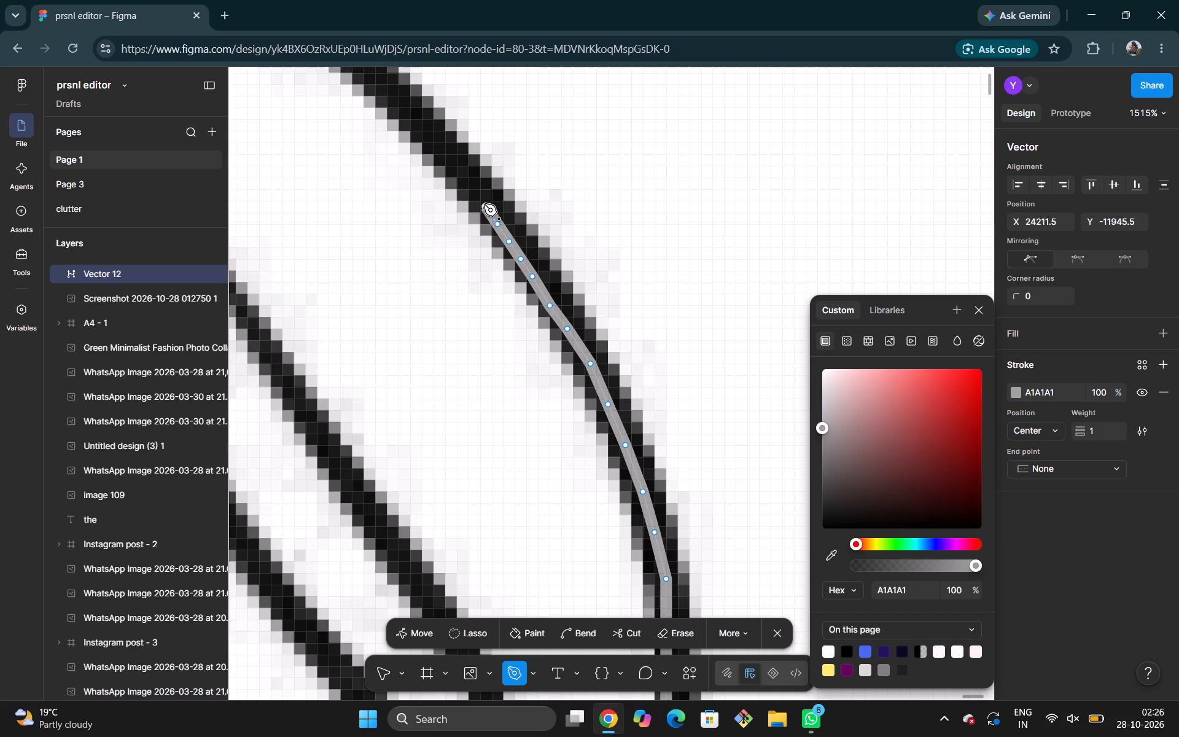
left_click(474, 195)
Extend the inner brim path with seven more anchors, redoing the first one slightly higher, ending at about X 24203.5, Y -11954.5.
left_click(465, 182)
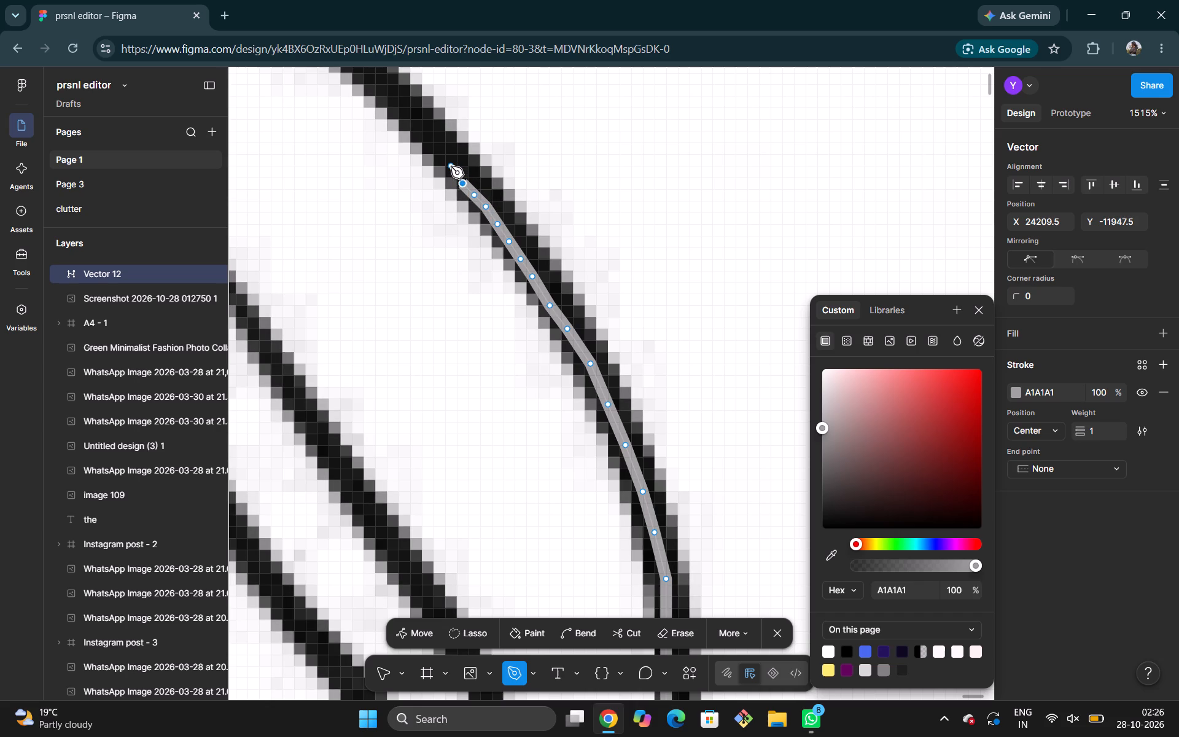
key("ctrl+z")
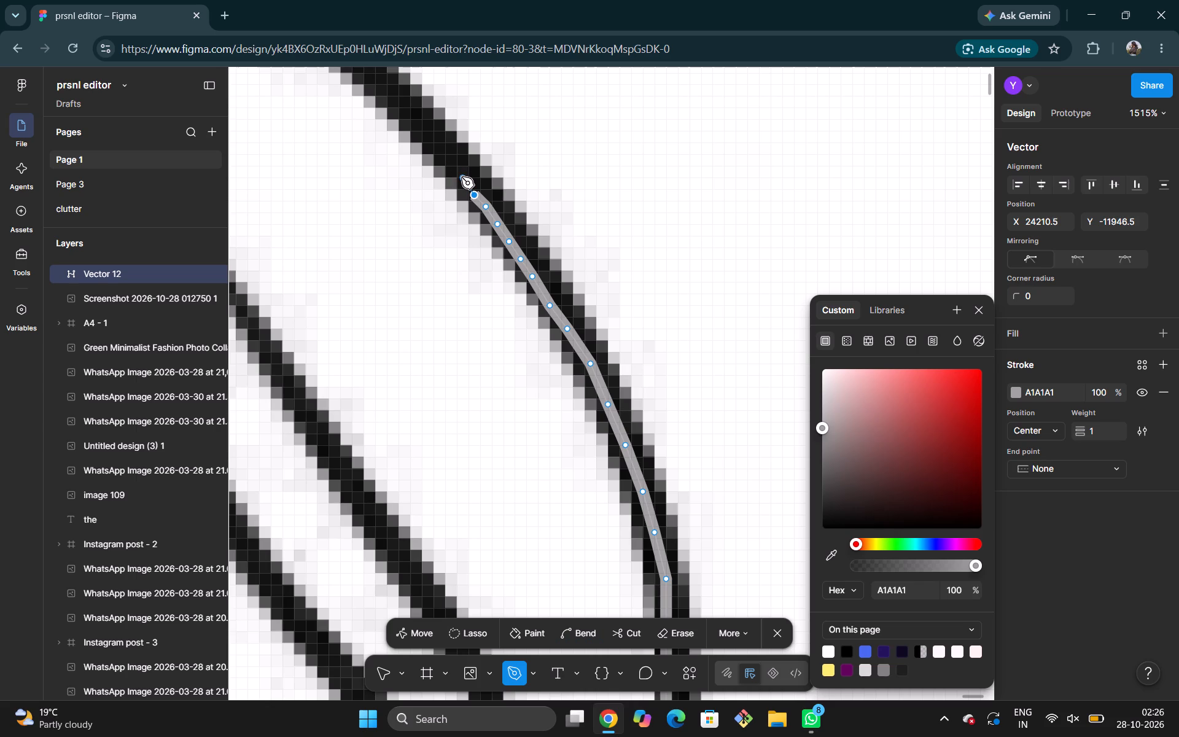
left_click(461, 177)
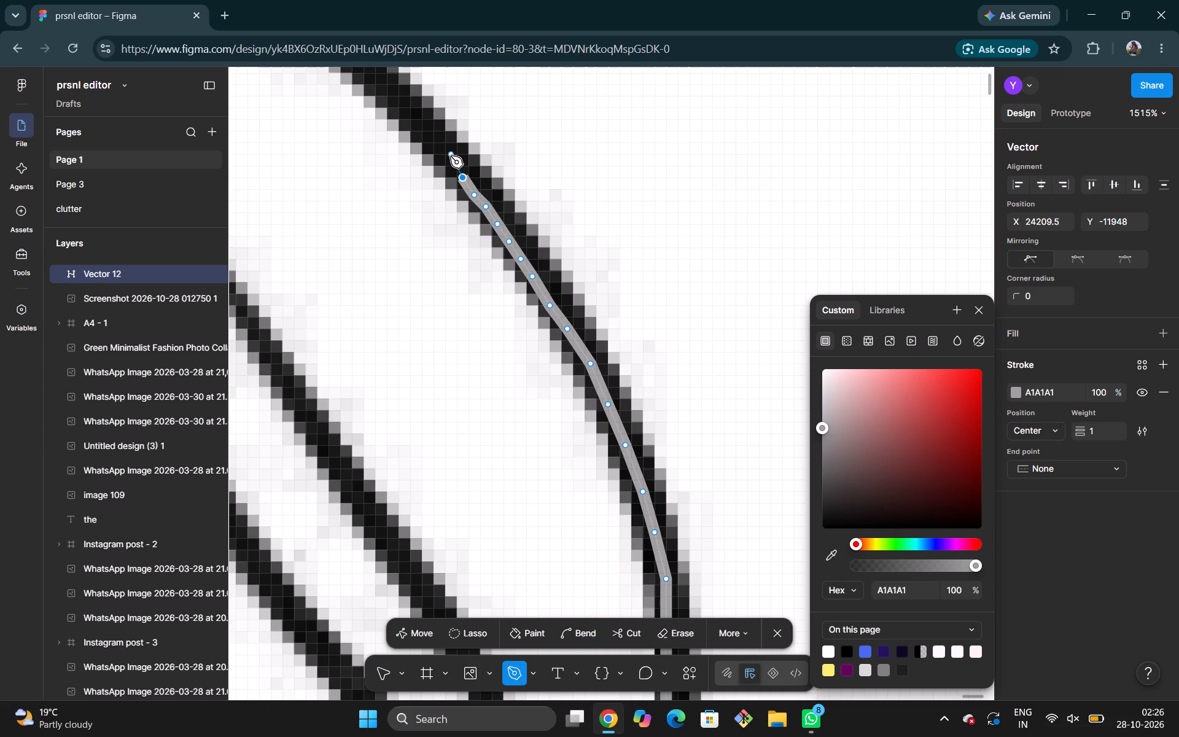
left_click(451, 159)
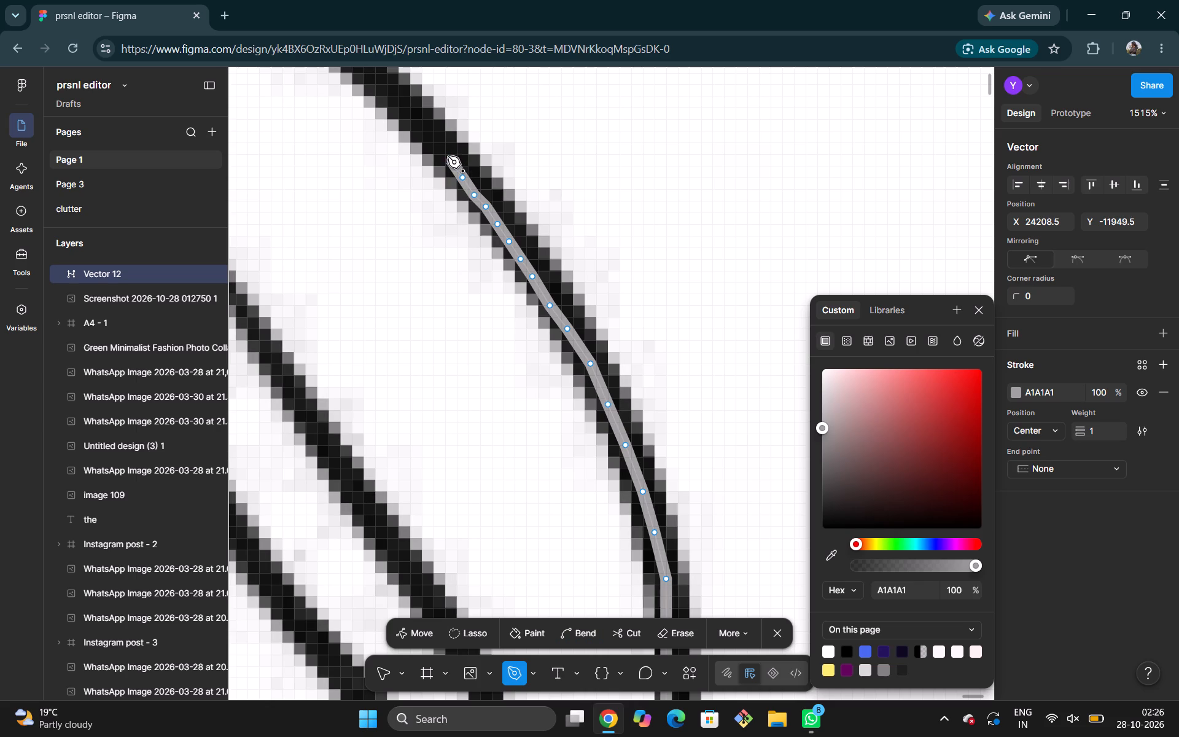
left_click(442, 149)
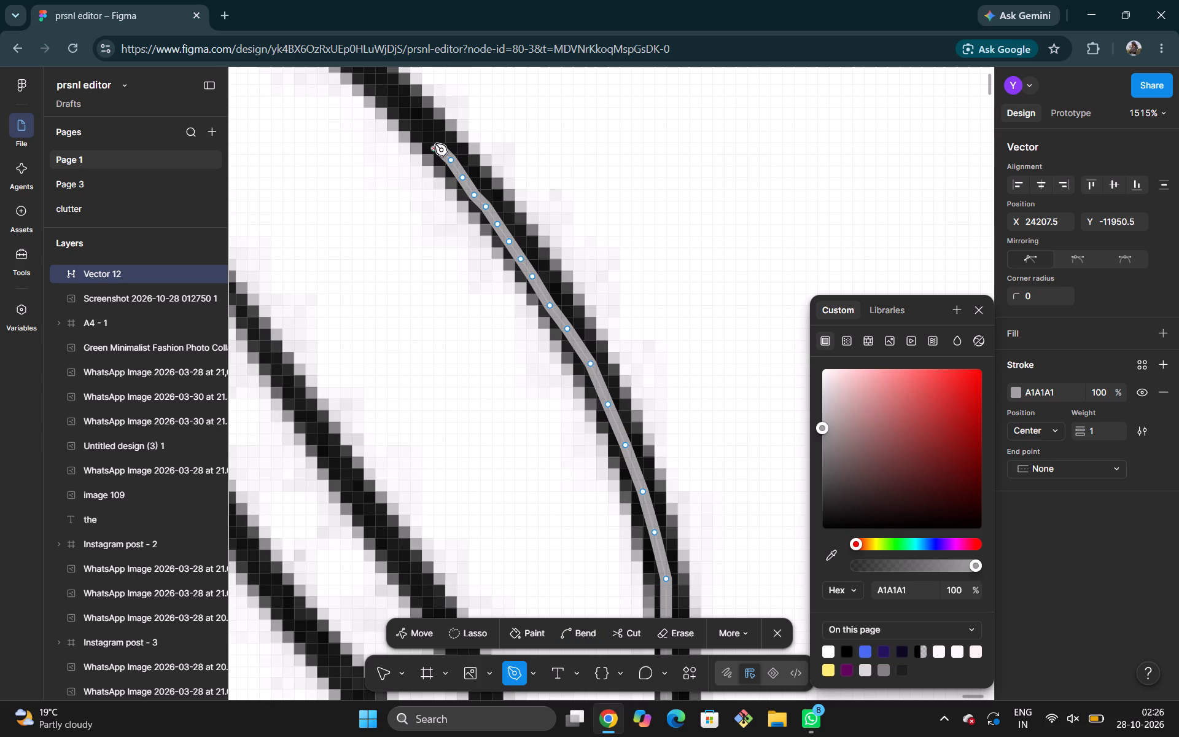
left_click(427, 136)
left_click(416, 125)
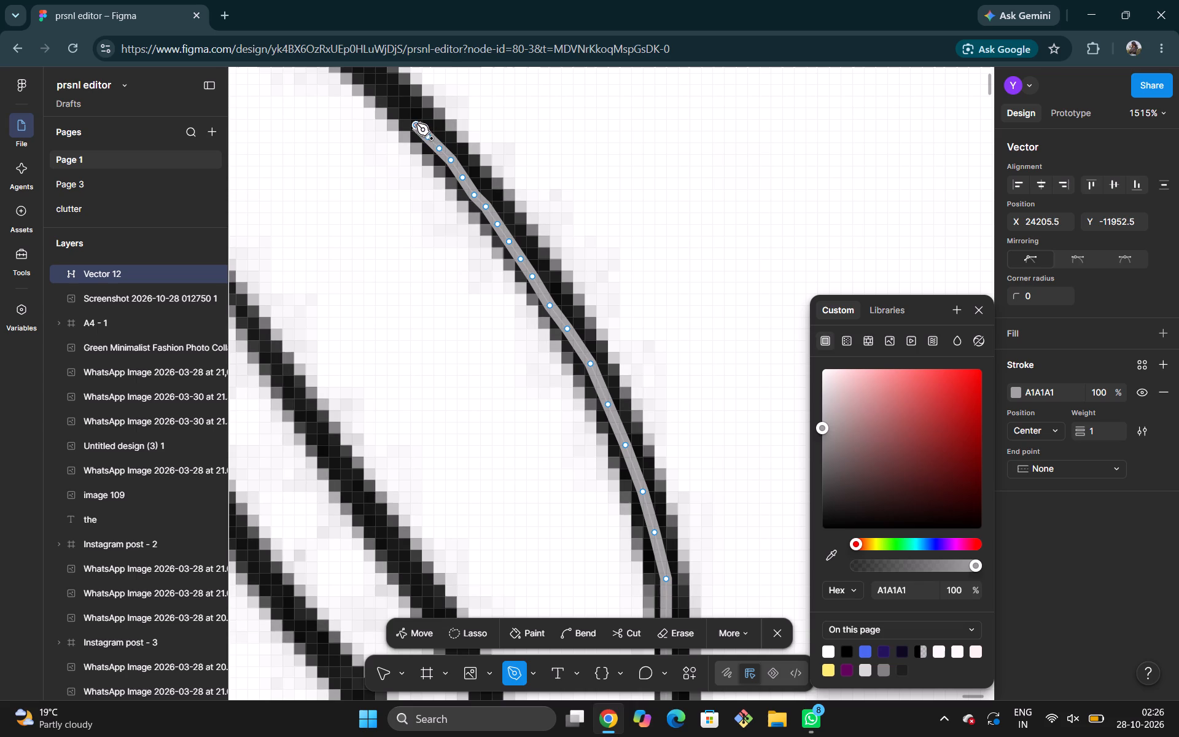
left_click(406, 112)
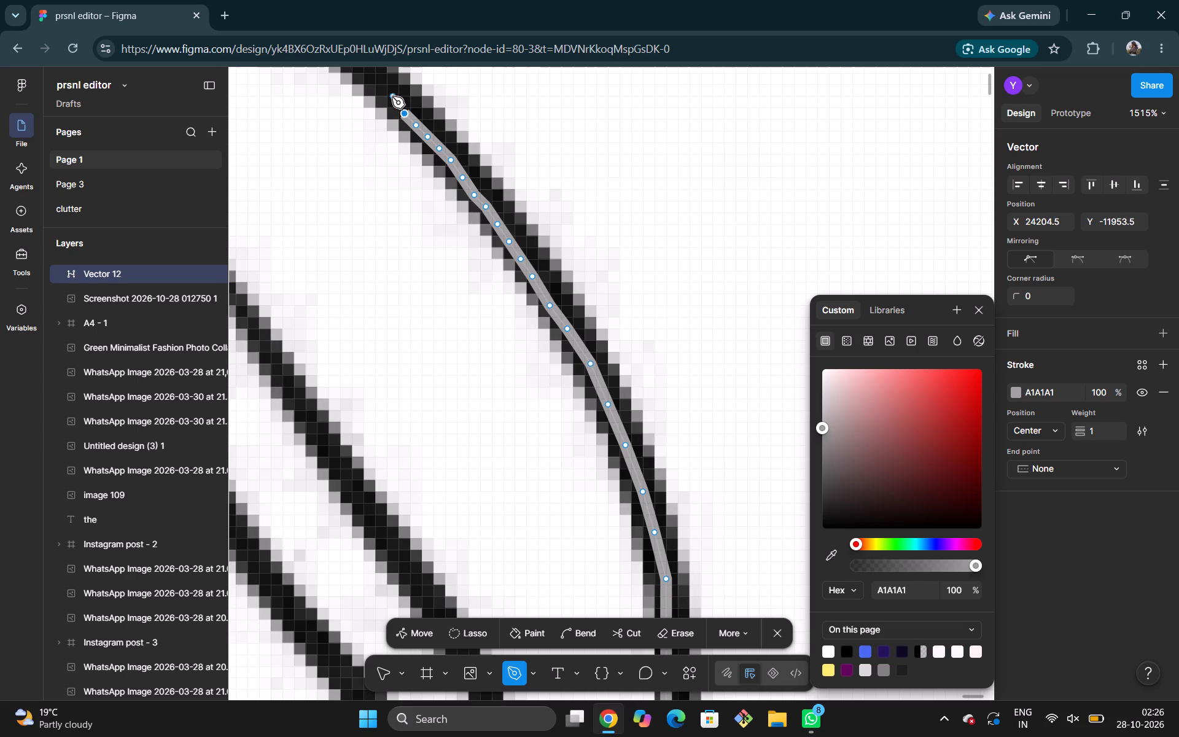
left_click(391, 100)
Extend the inner brim path up and left with five anchors along the black line, ending at about X 24196, Y -11961.5.
scroll(391, 100, "up", 1)
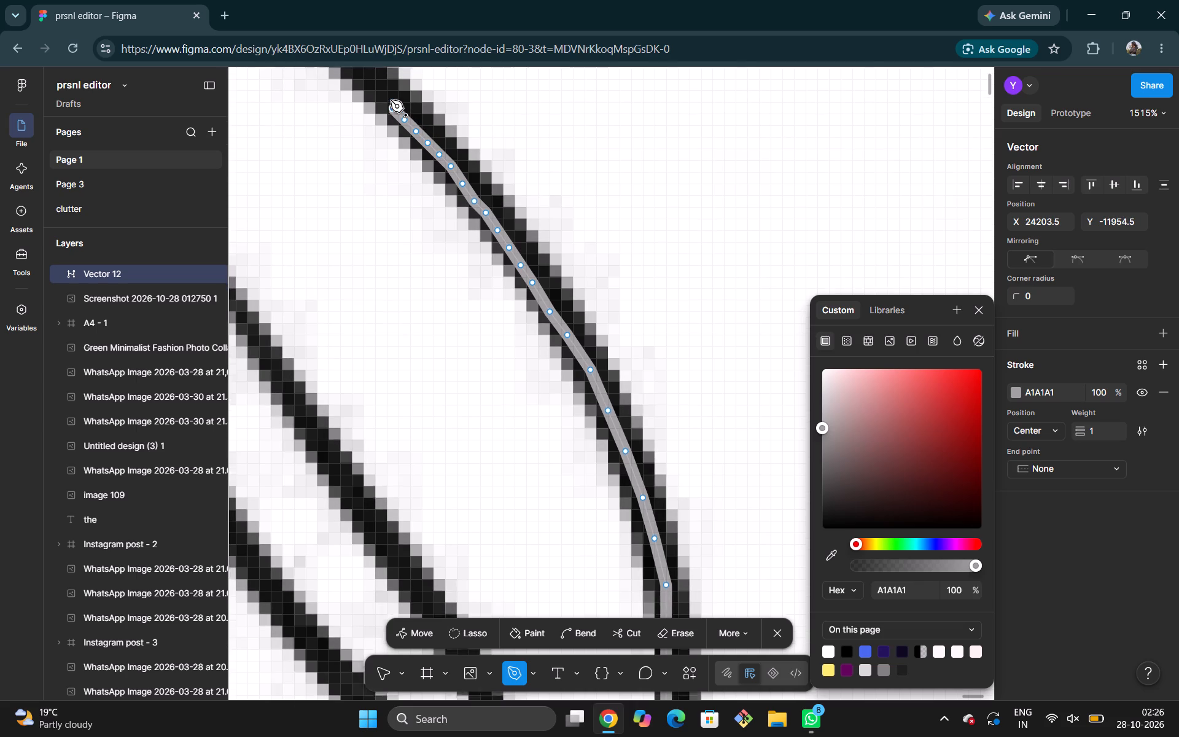
scroll(391, 100, "up", 2)
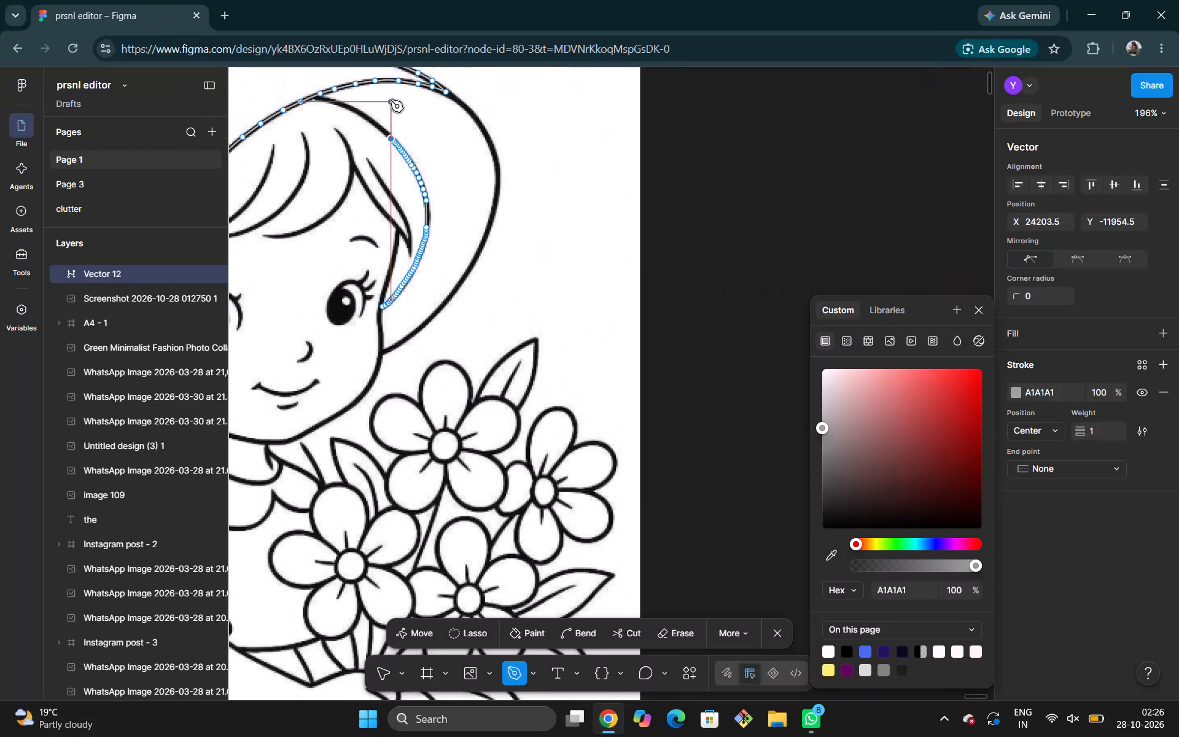
scroll(403, 171, "up", 1)
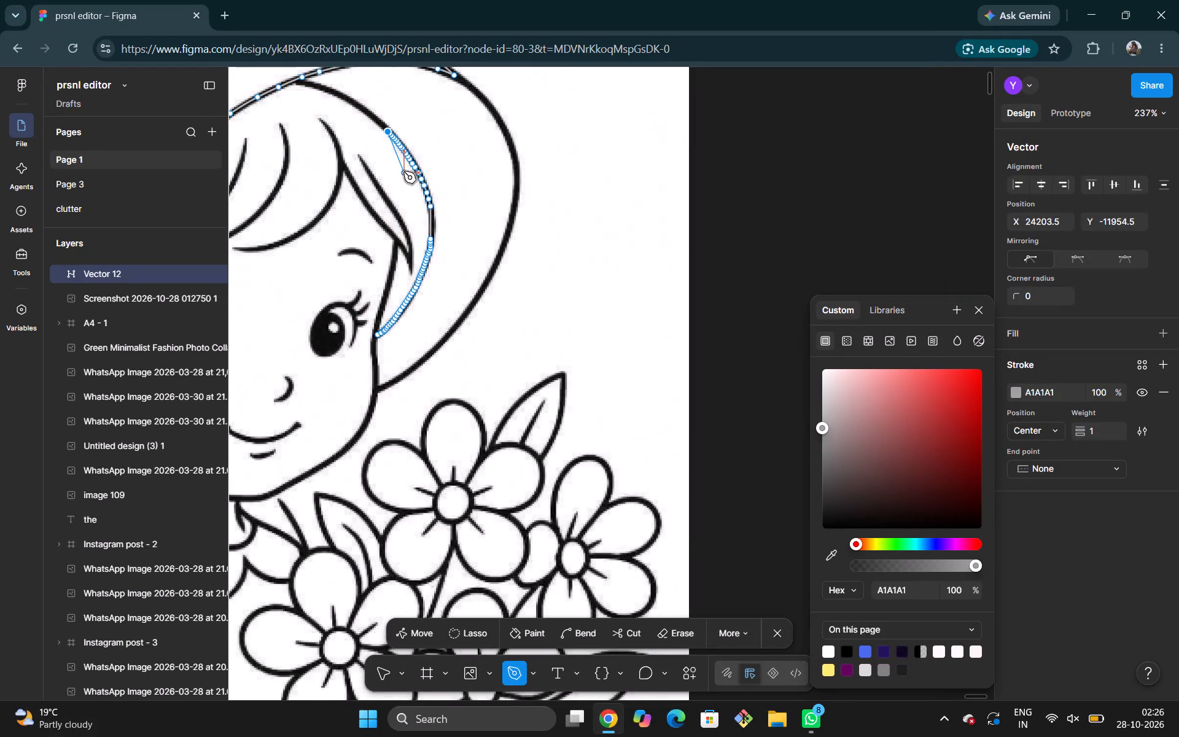
scroll(403, 171, "up", 1)
scroll(432, 180, "right", 1)
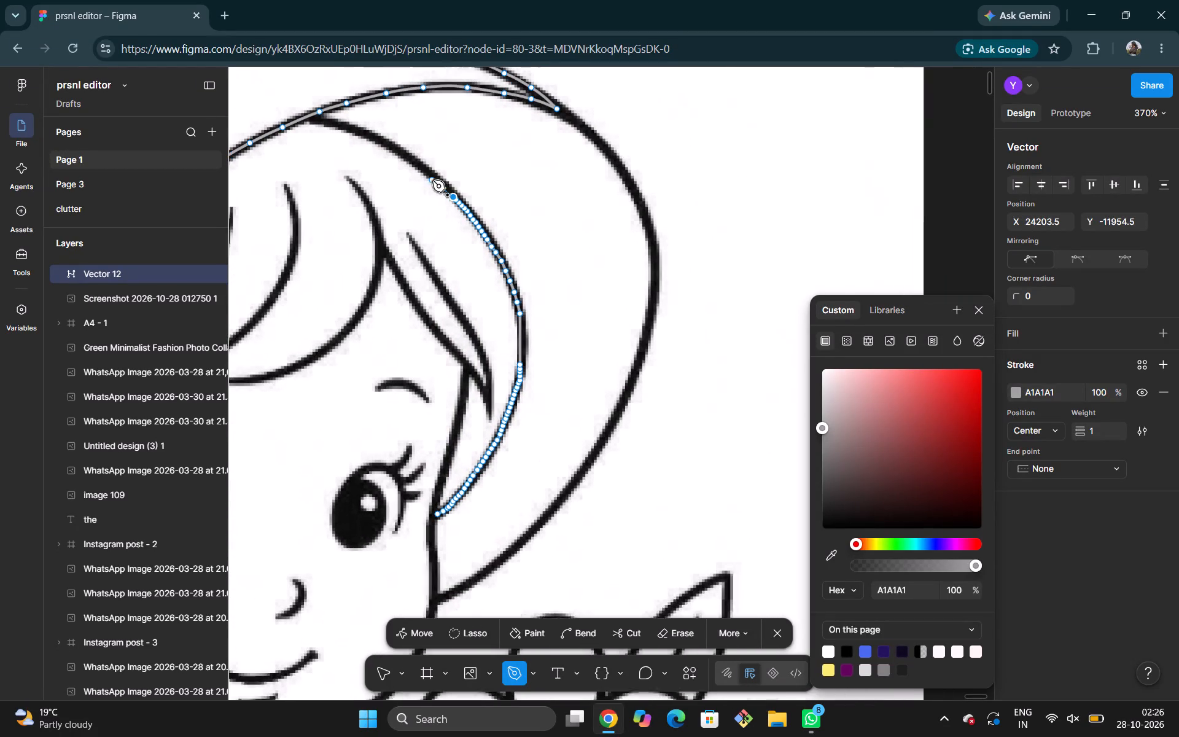
scroll(432, 180, "right", 1)
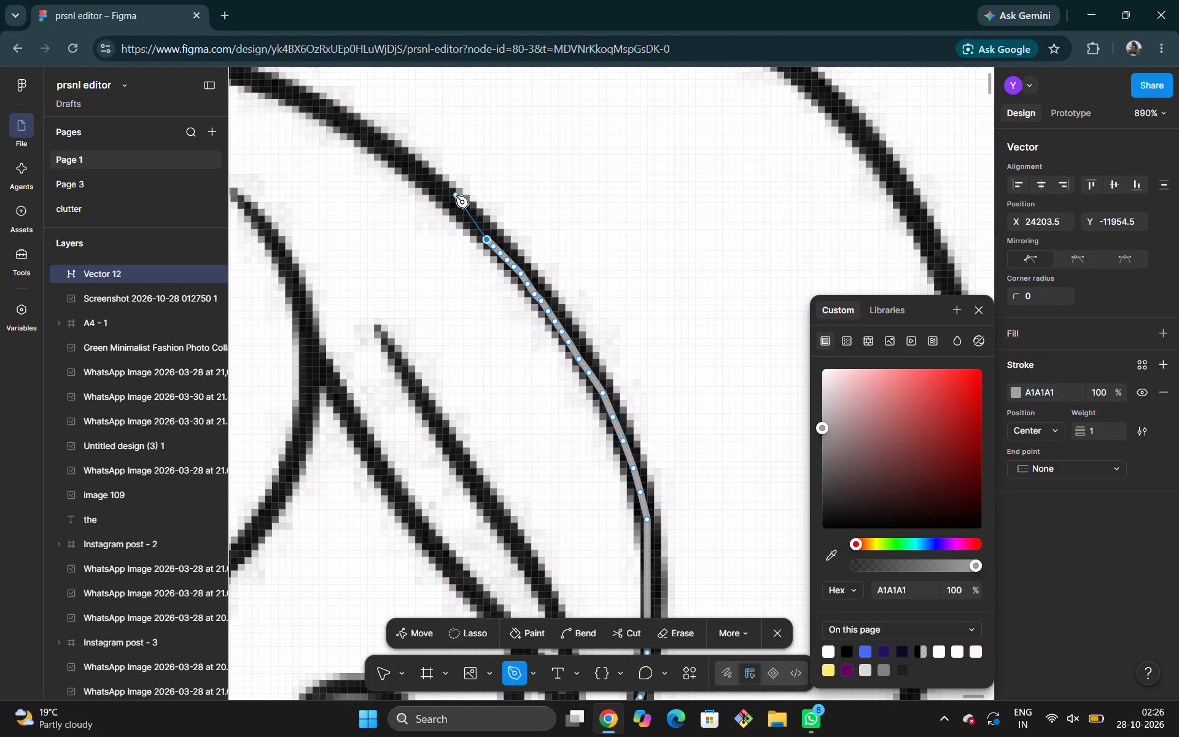
left_click(477, 229)
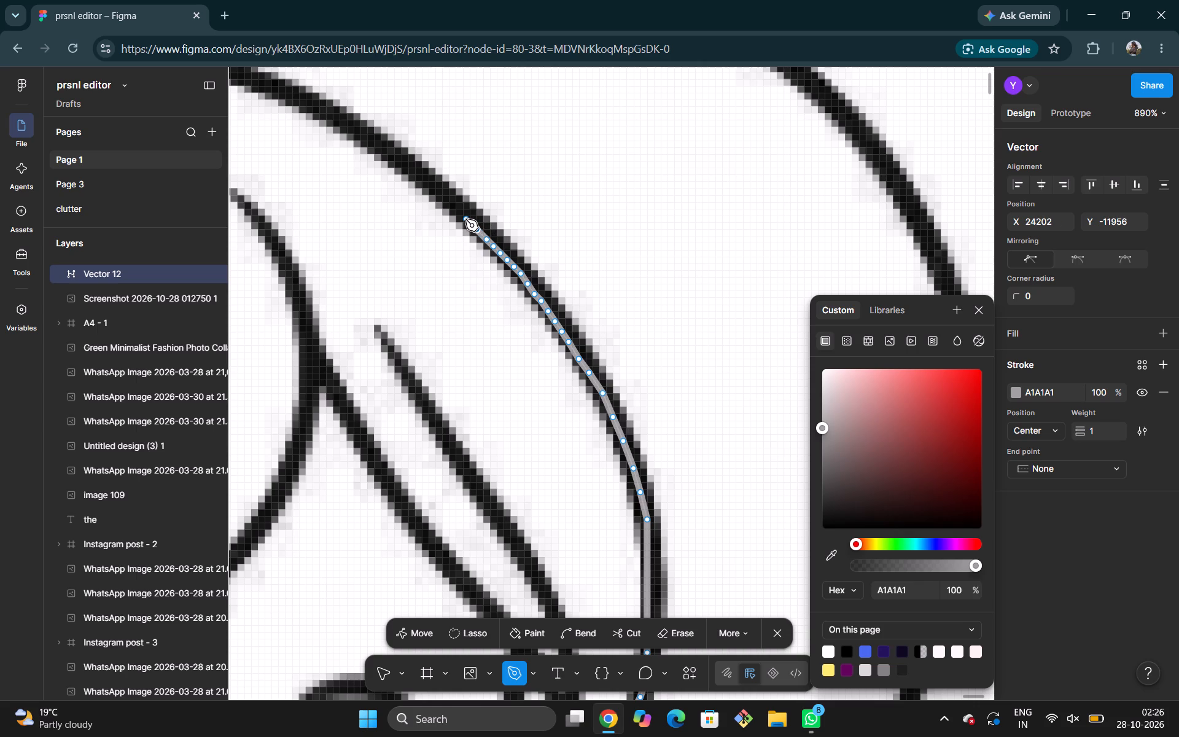
left_click(465, 219)
left_click(455, 209)
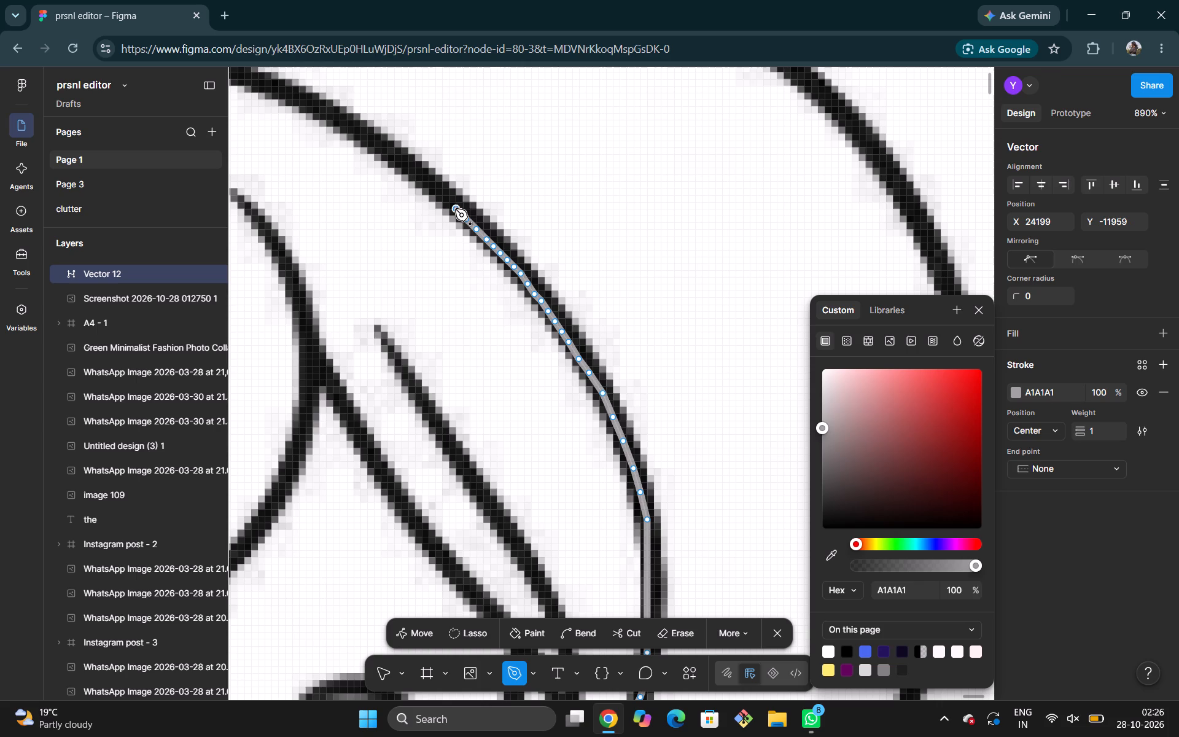
left_click(446, 200)
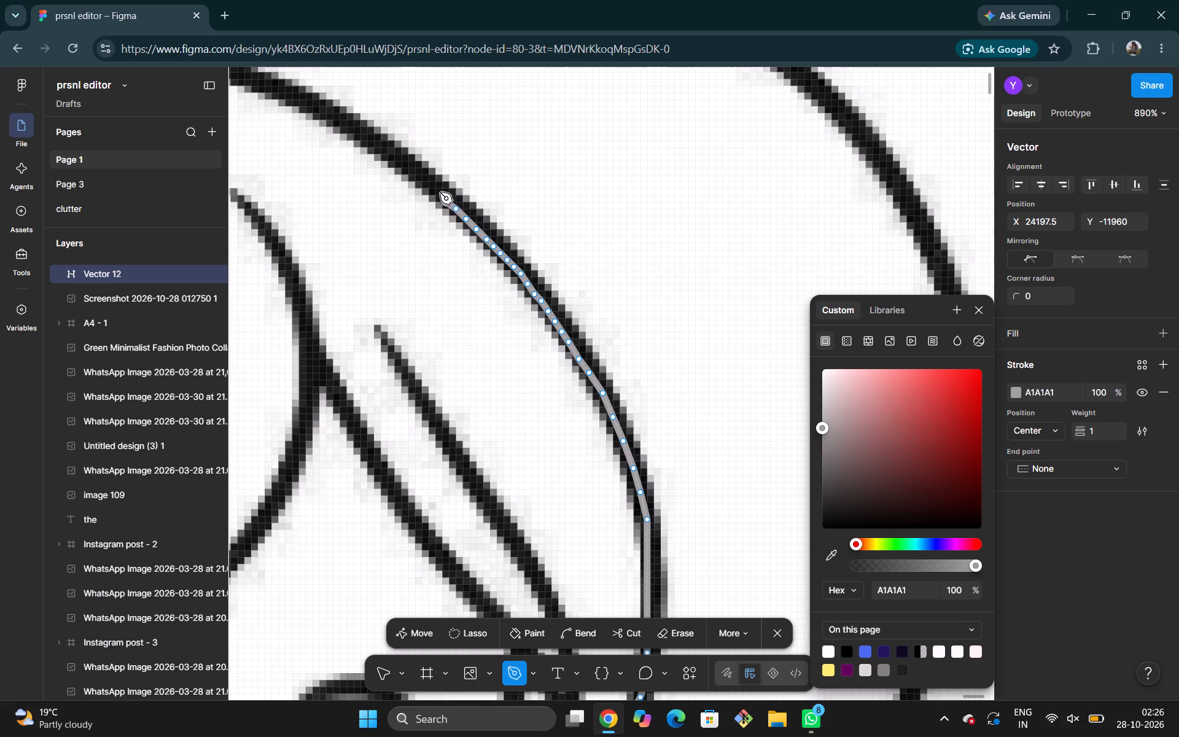
left_click(435, 191)
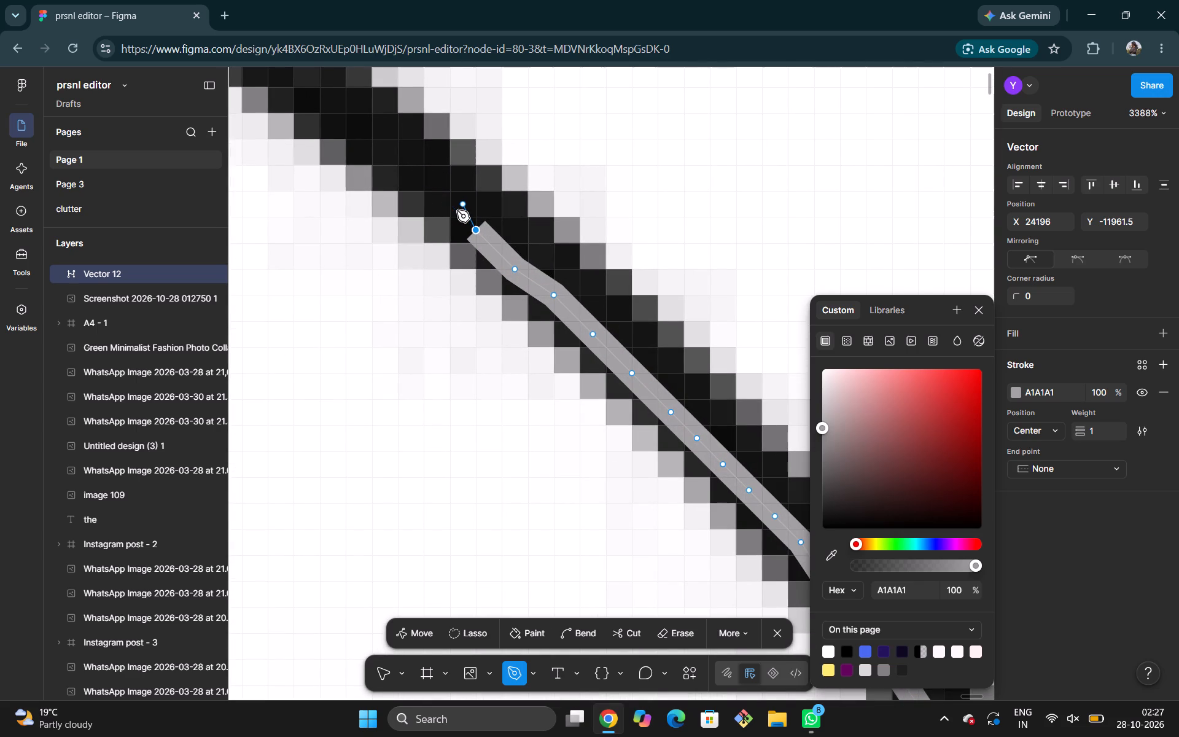
Add five closely spaced anchors to the inner brim path, redoing the second one, ending at about X 24191, Y -11966.5.
left_click(452, 209)
left_click(417, 181)
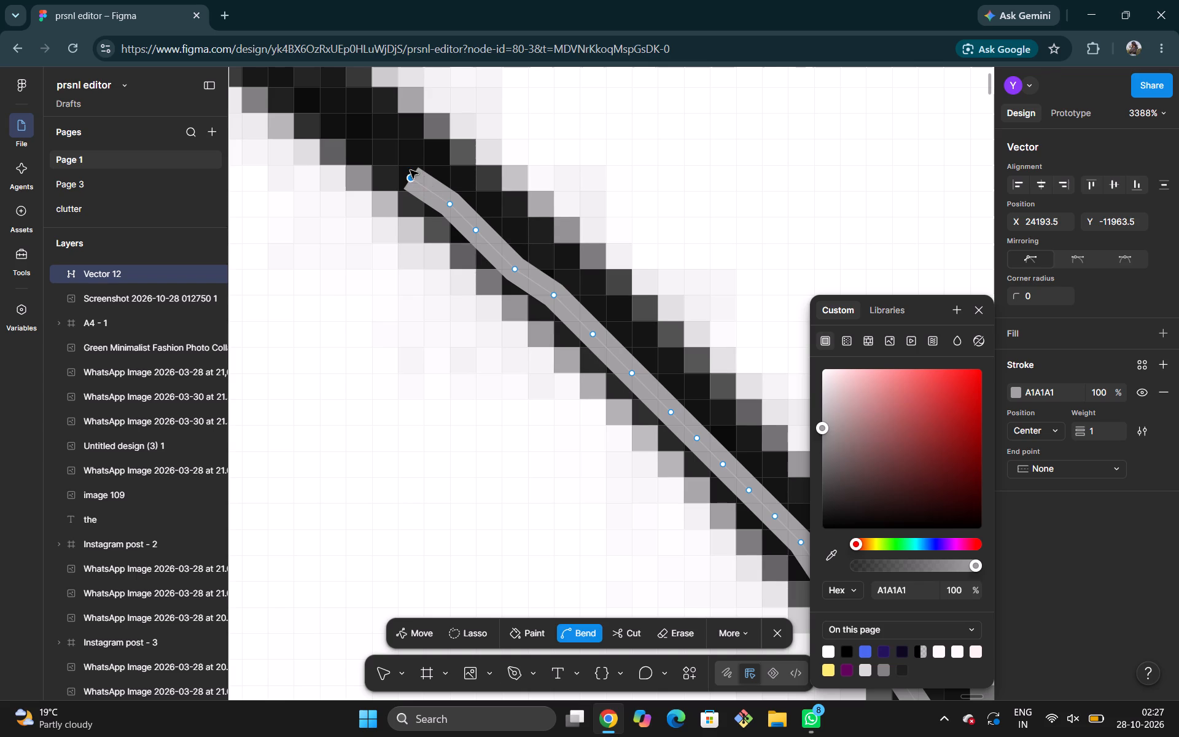
key("ctrl+z")
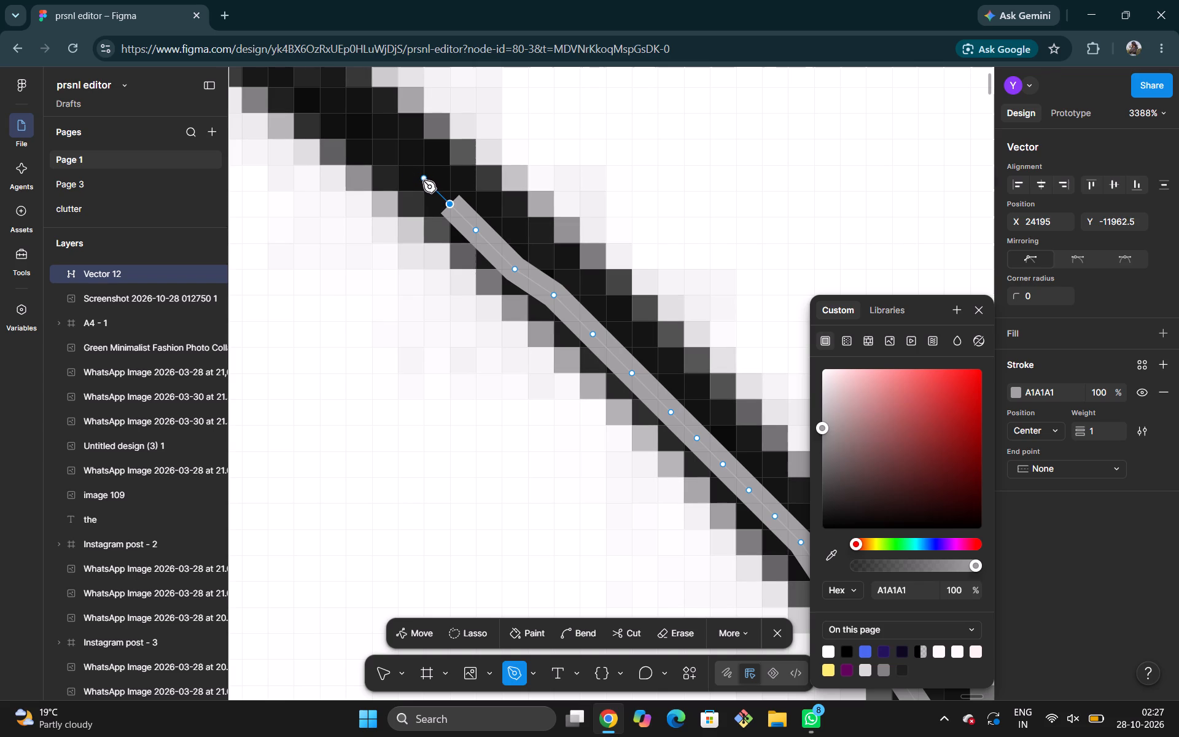
left_click(423, 181)
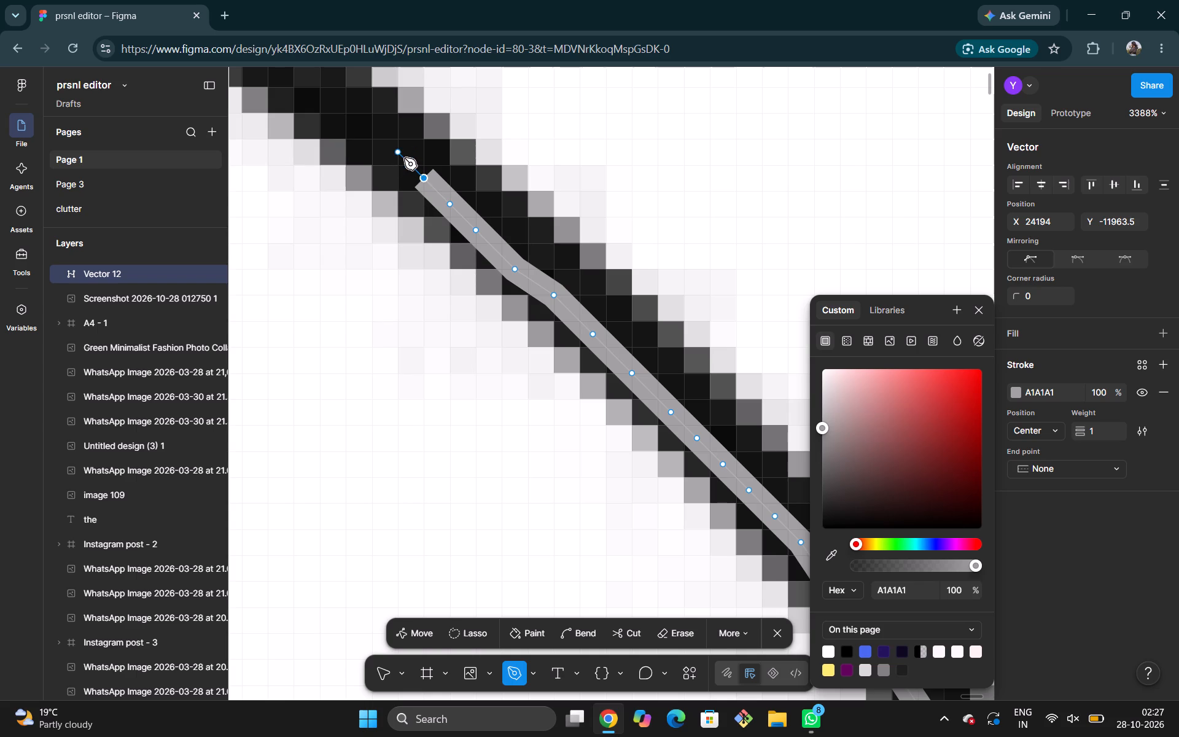
left_click(404, 158)
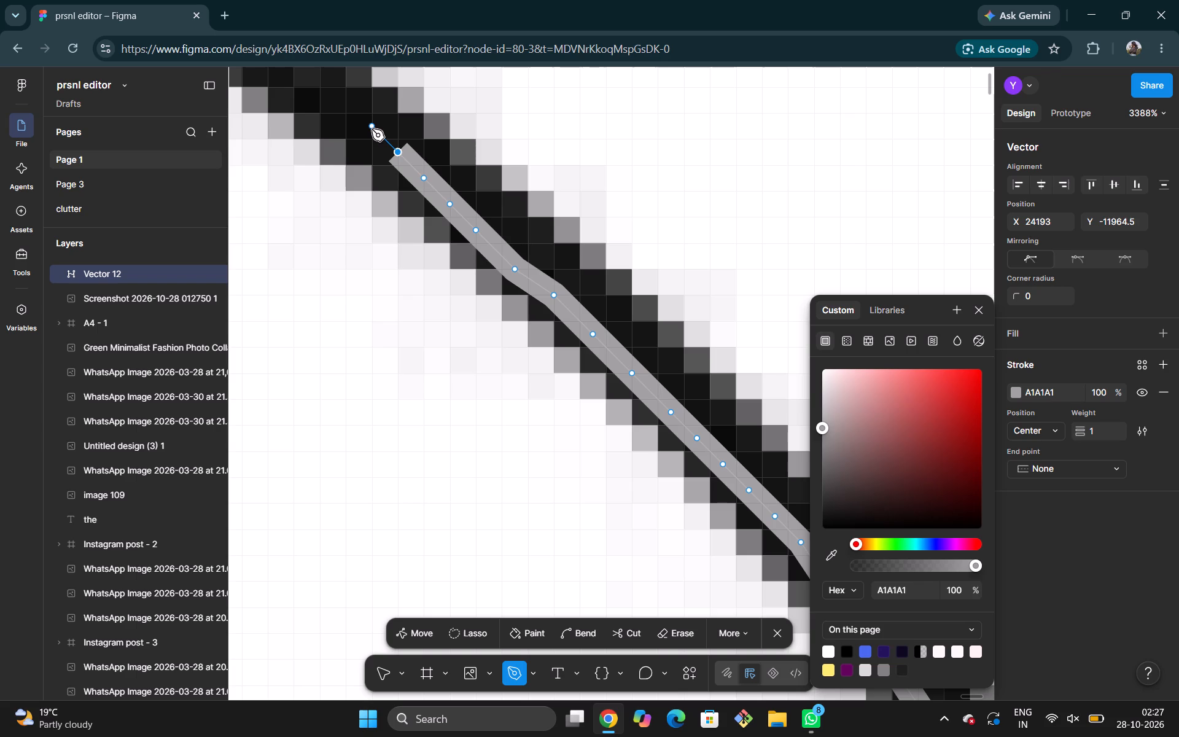
left_click(372, 129)
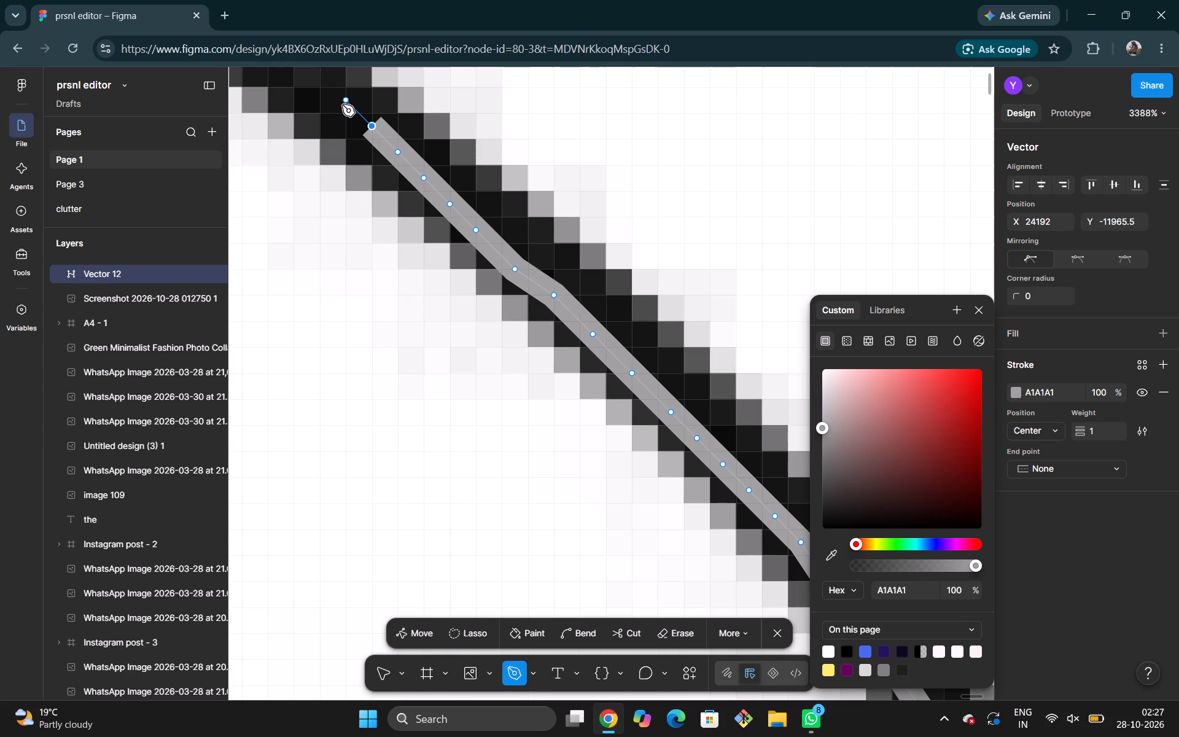
left_click(341, 104)
Continue the inner brim path with three wider-spaced anchors where the line flattens, ending at about X 24181.5, Y -11972.5.
scroll(341, 104, "right", 3)
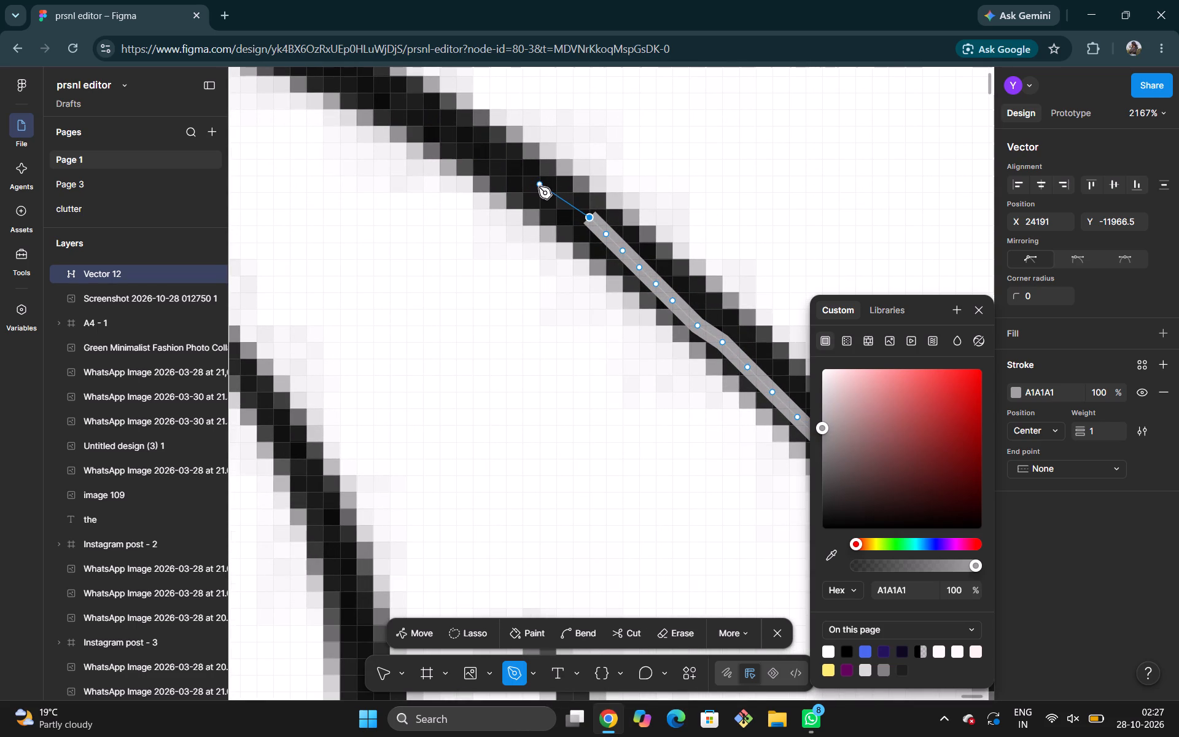
left_click(539, 188)
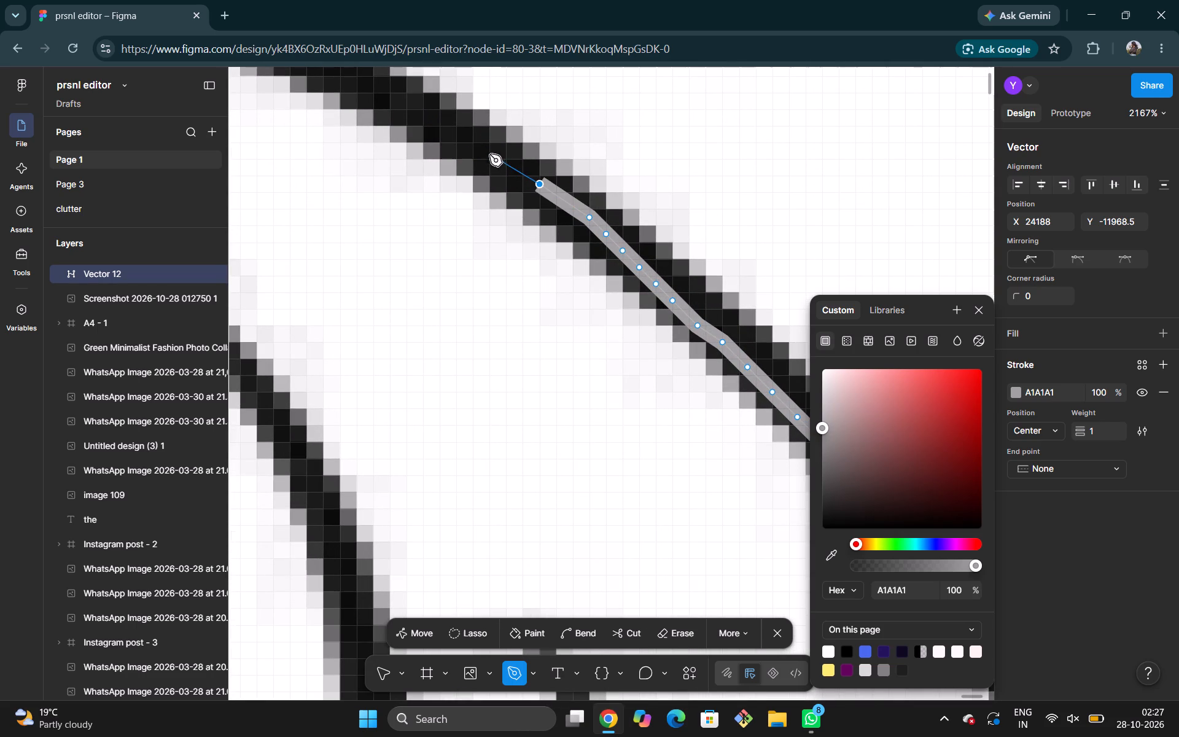
left_click(469, 142)
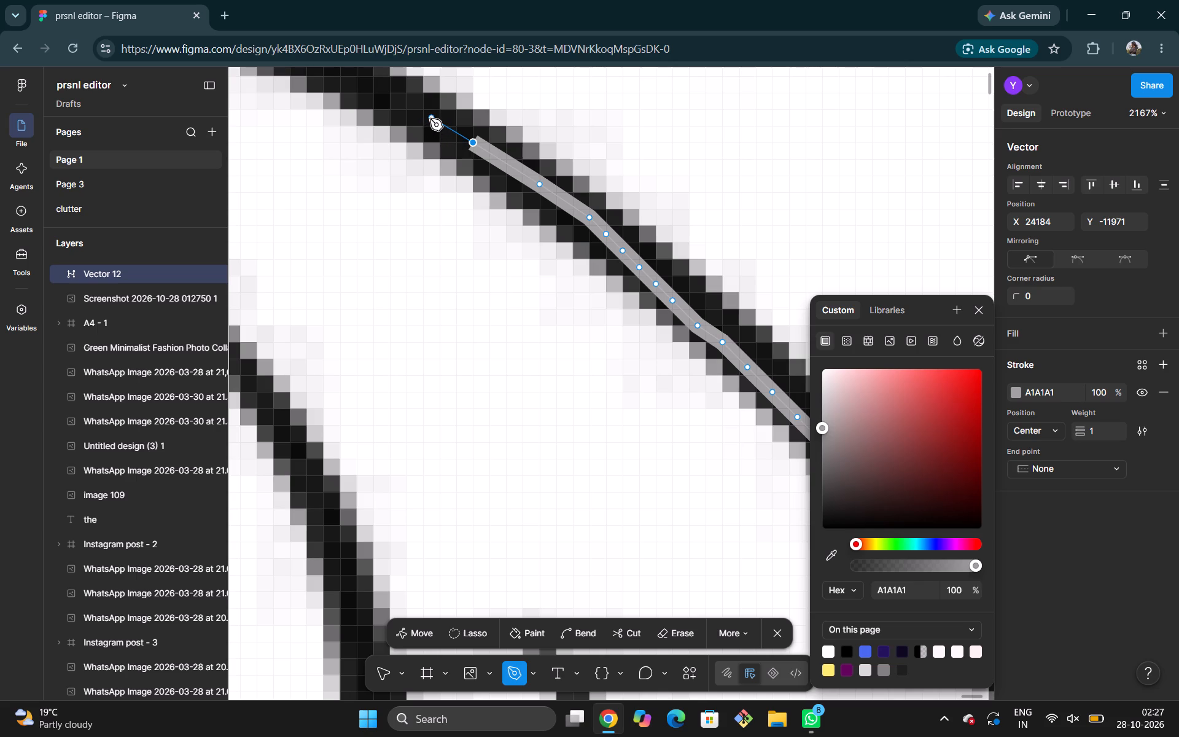
left_click(428, 119)
Extend the inner brim path with eight anchors along the flattening black line, ending at about X 24163, Y -11980.
scroll(428, 119, "right", 2)
scroll(428, 119, "up", 1)
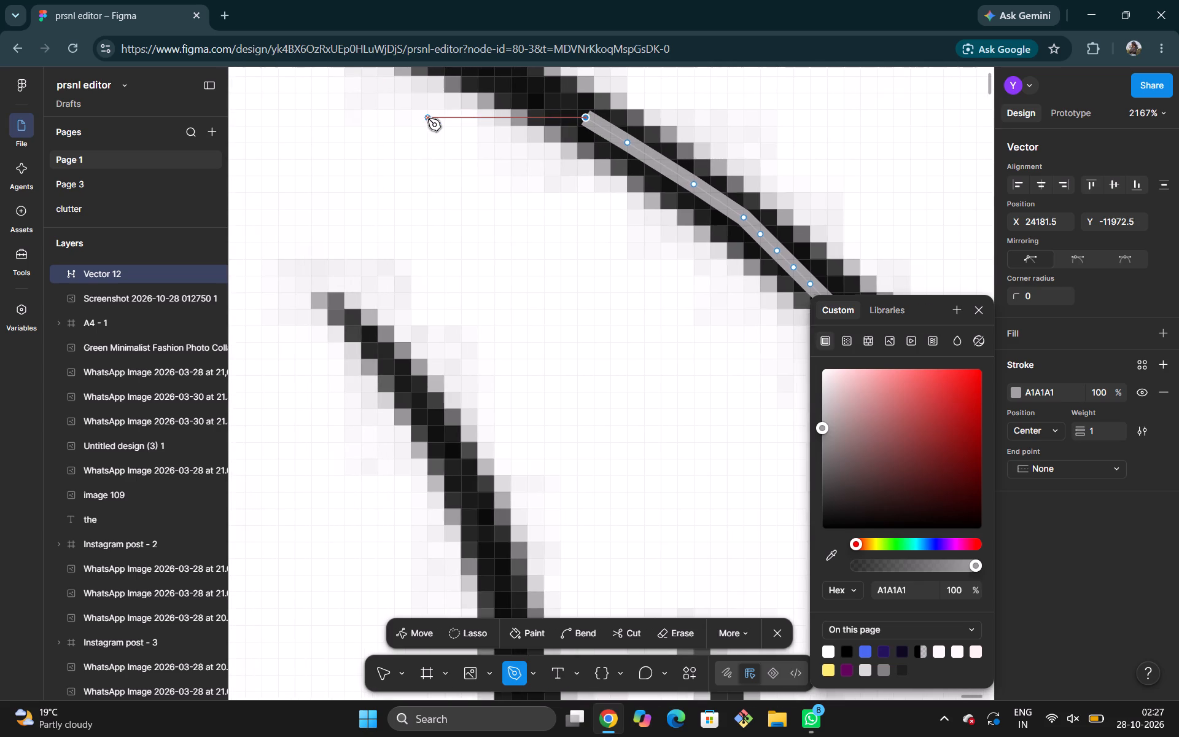
scroll(428, 119, "up", 1)
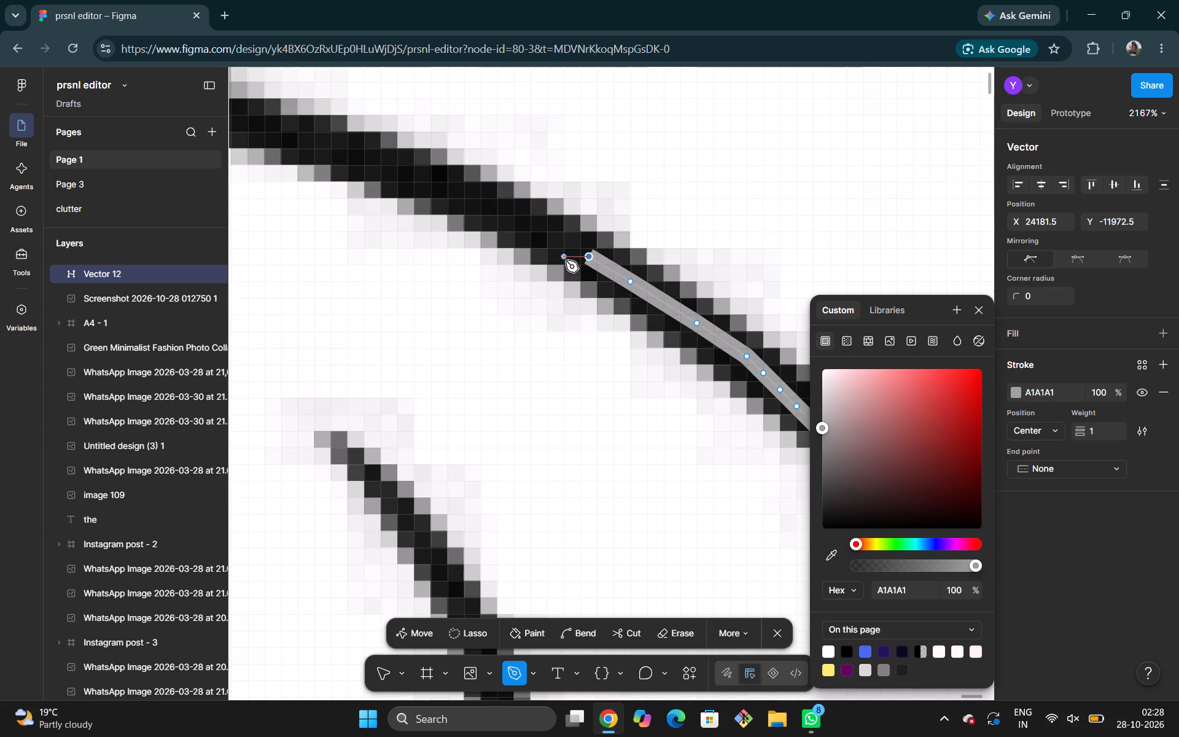
left_click(540, 234)
left_click(488, 208)
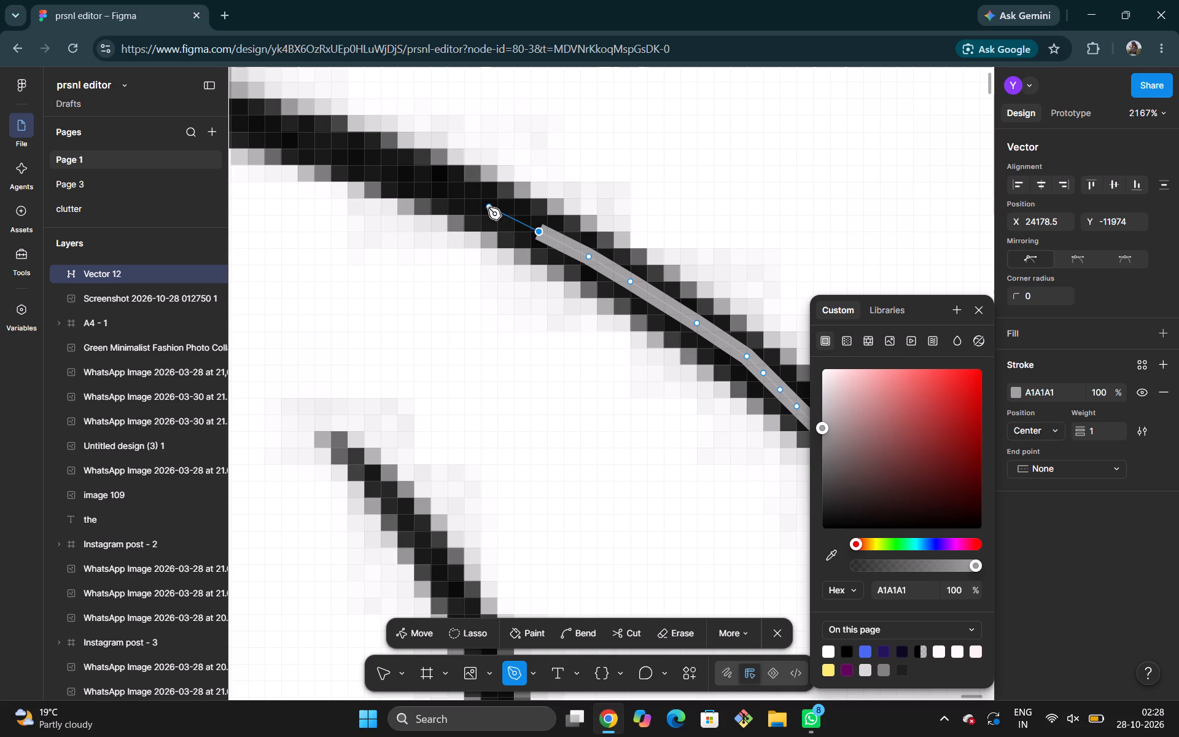
left_click(449, 190)
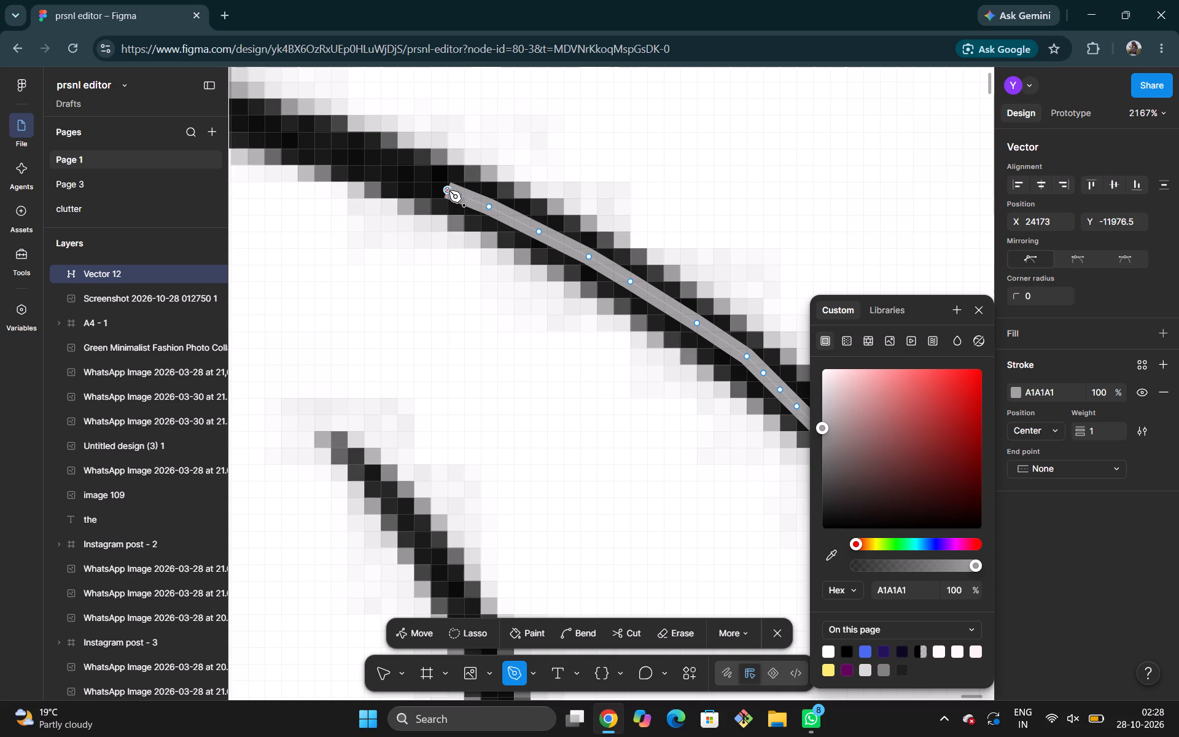
left_click(416, 176)
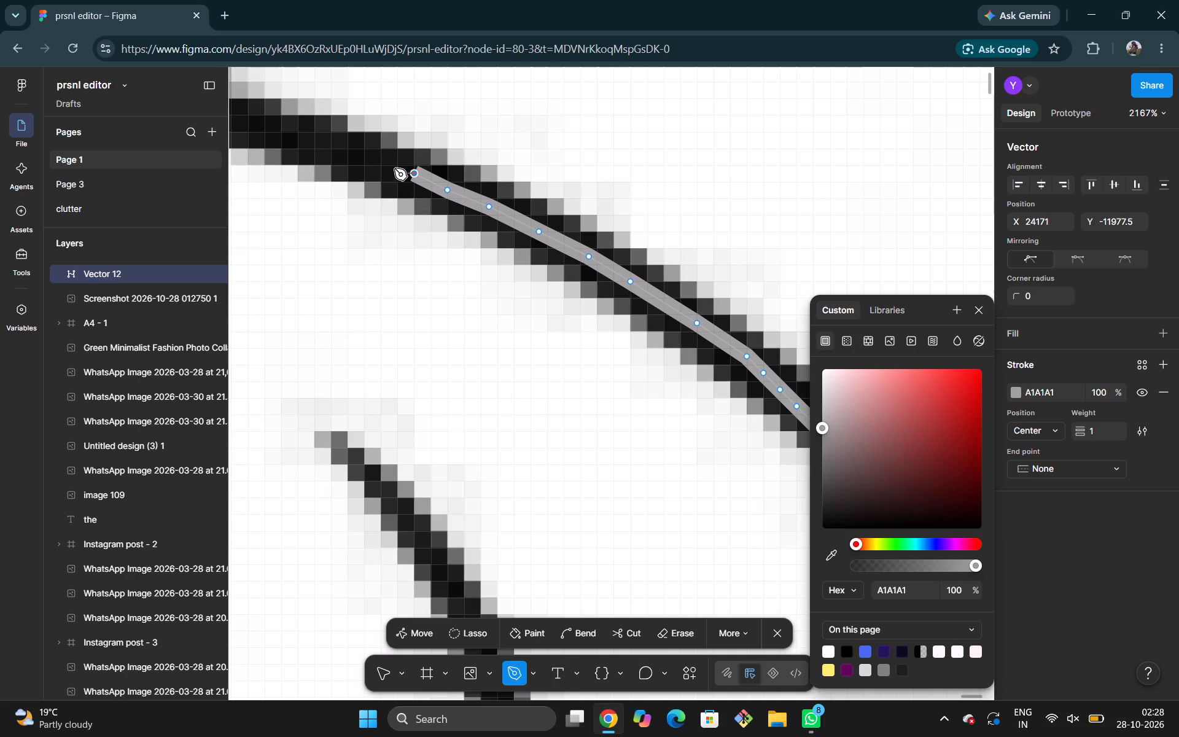
left_click(375, 159)
left_click(344, 150)
left_click(310, 139)
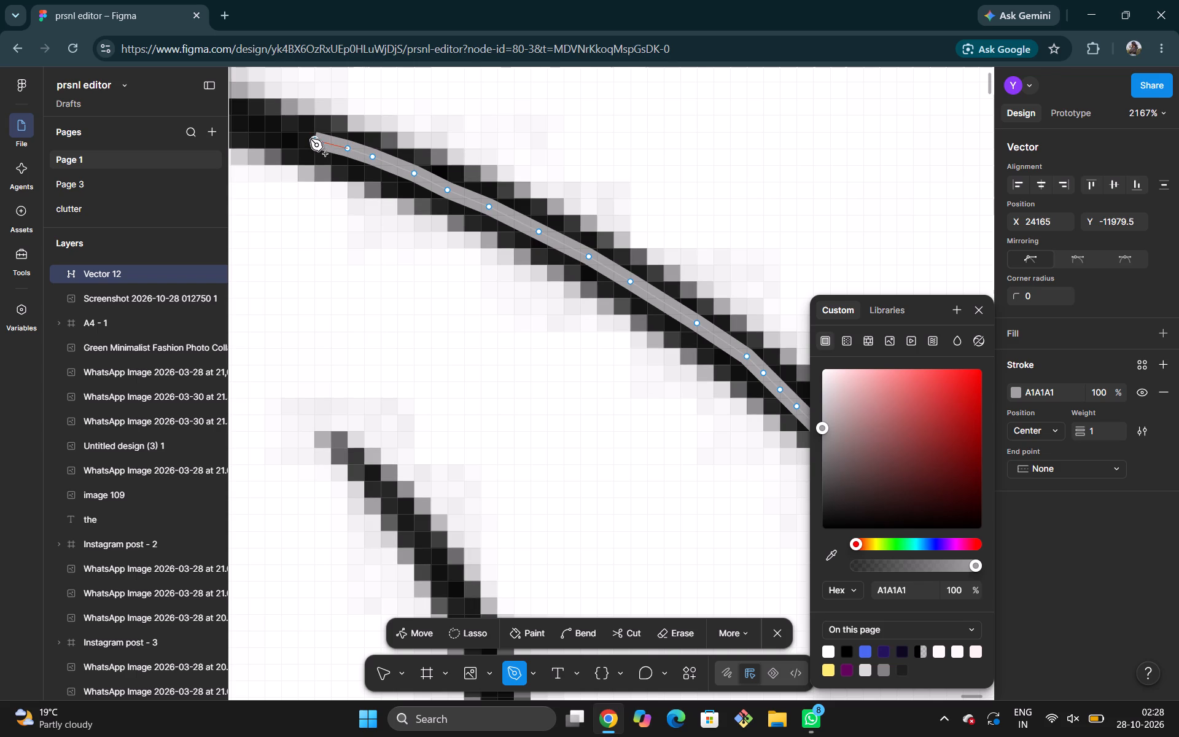
left_click(282, 130)
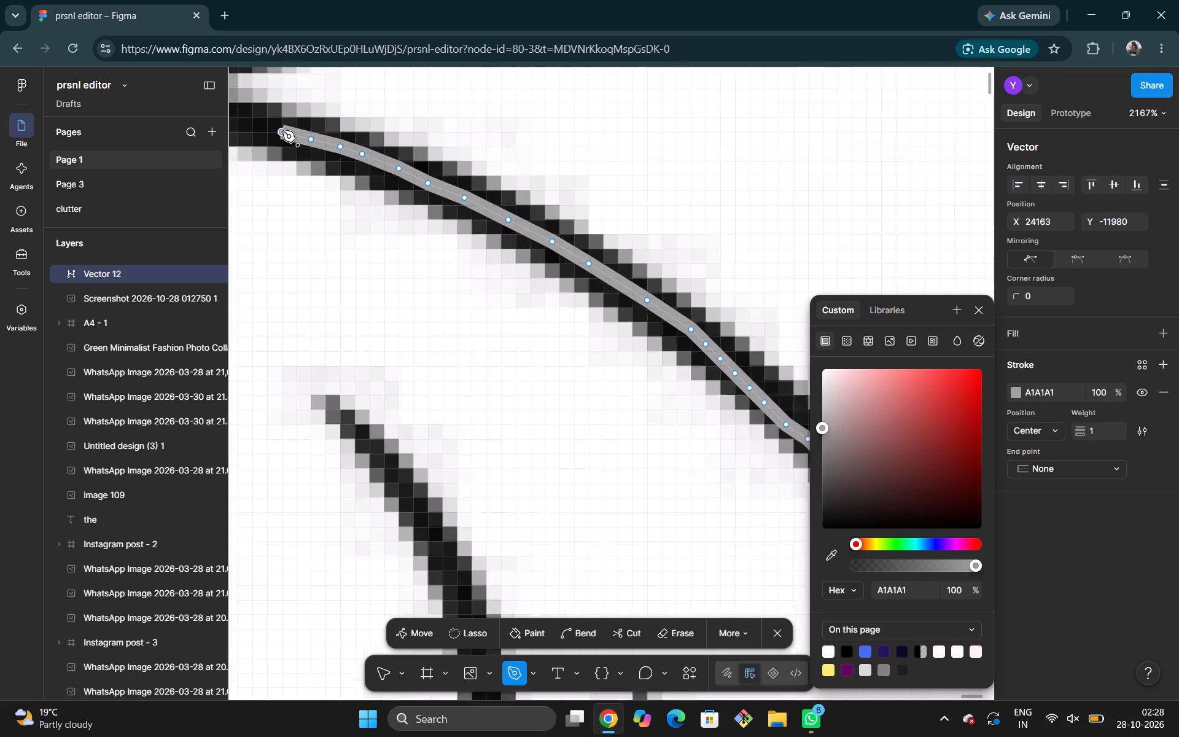
Bring the inner brim path to the junction with the upper brim line using five anchors, redoing the fourth, ending at about X 24155, Y -11983.
scroll(282, 130, "right", 3)
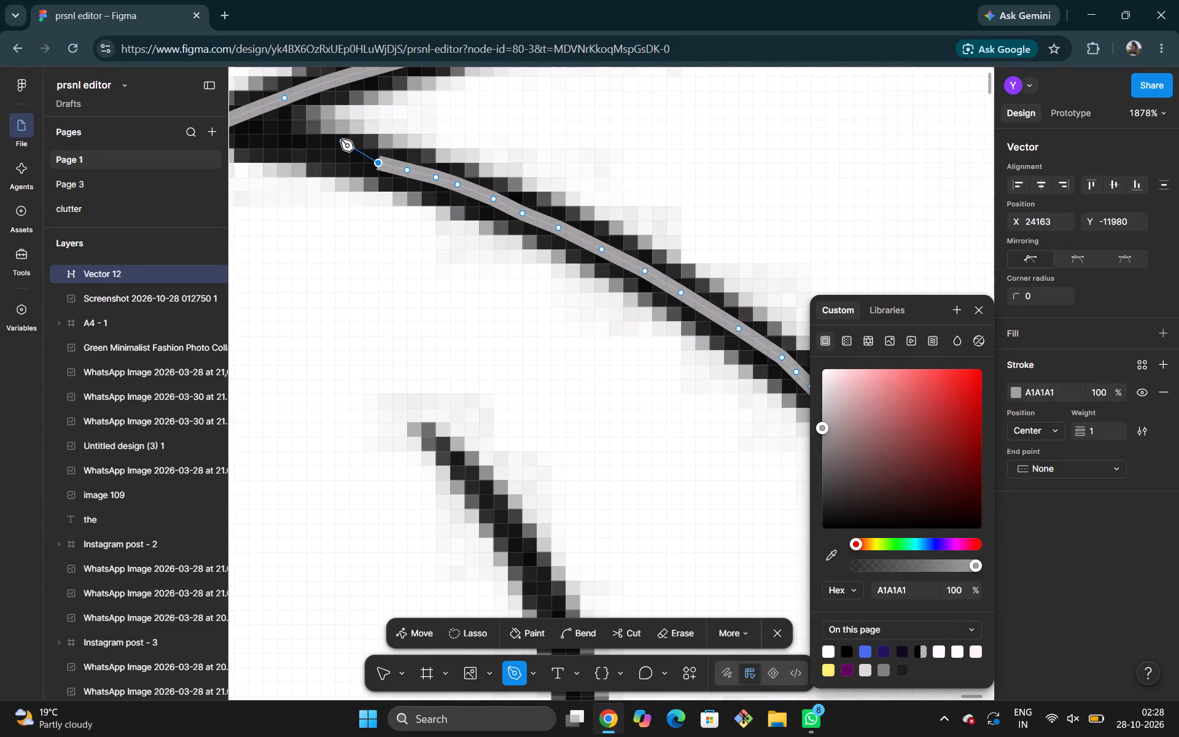
left_click(355, 157)
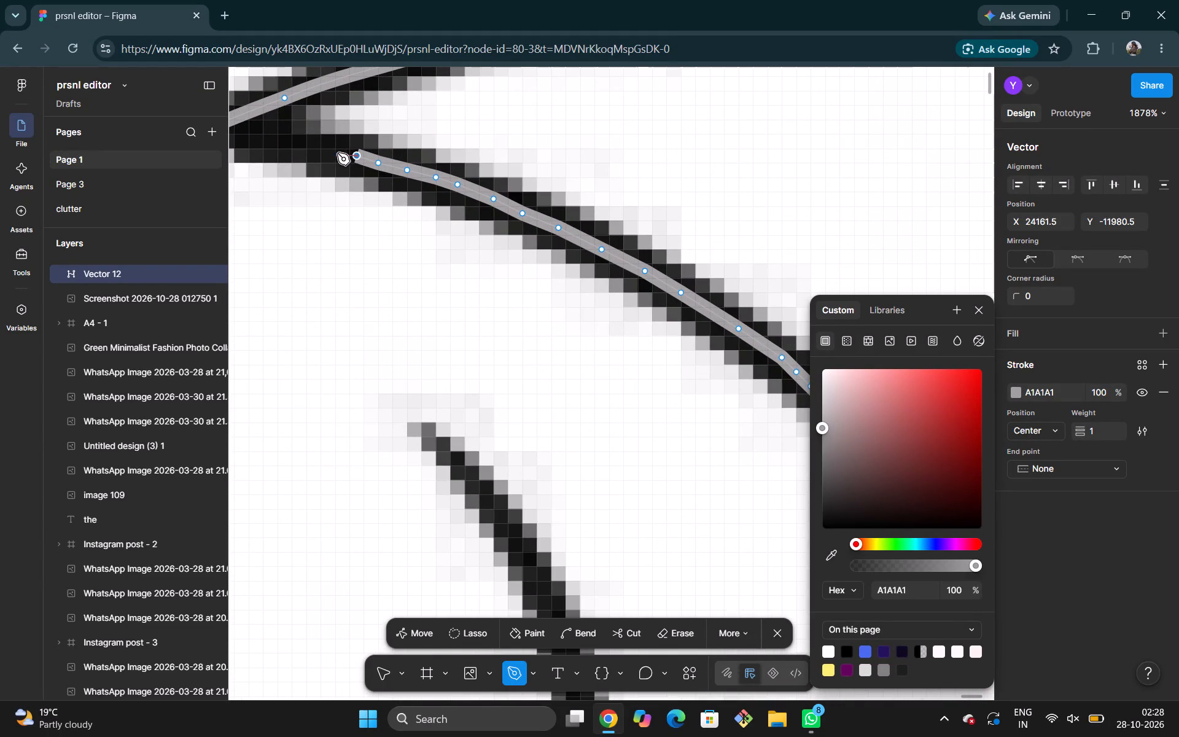
left_click(331, 150)
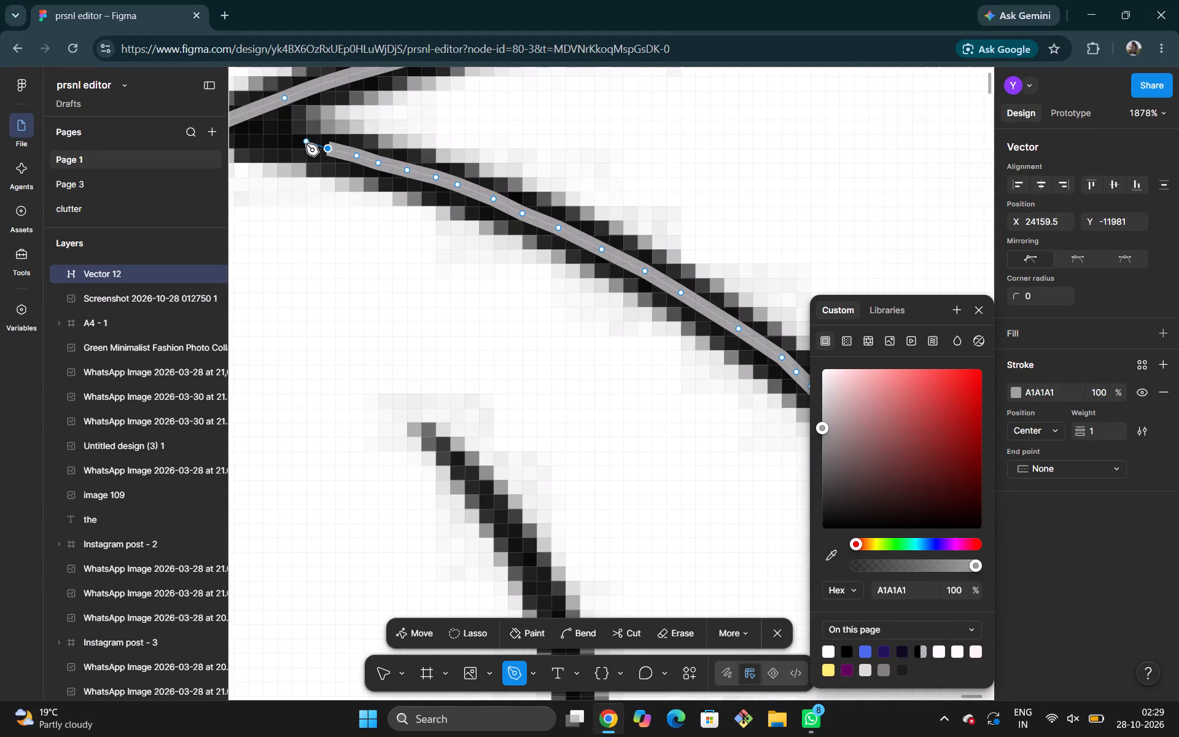
left_click(305, 143)
left_click(291, 139)
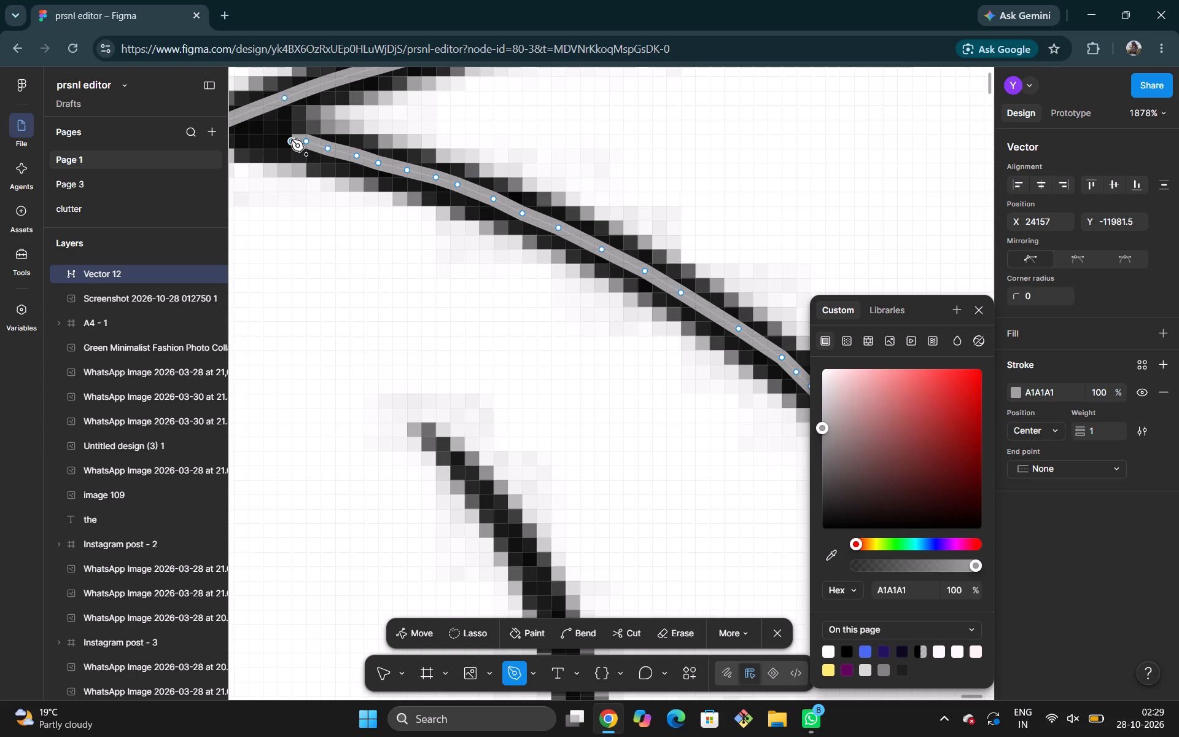
key("ctrl+z")
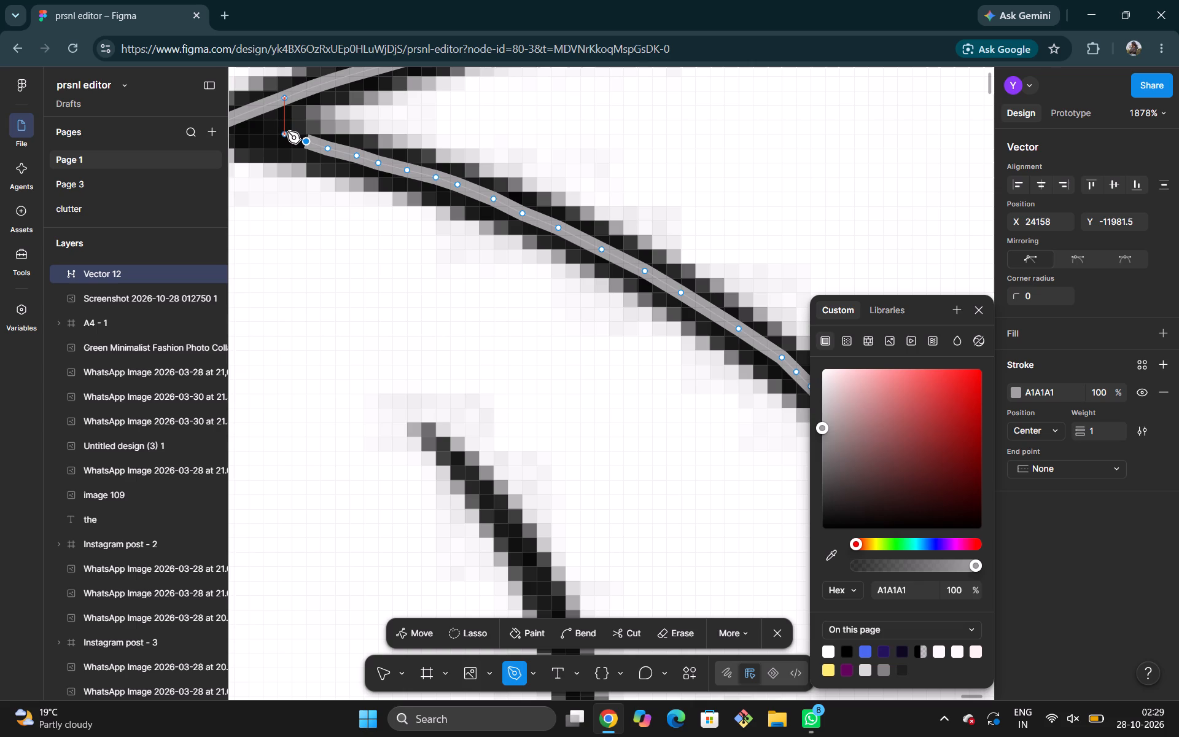
left_click(288, 130)
left_click(264, 123)
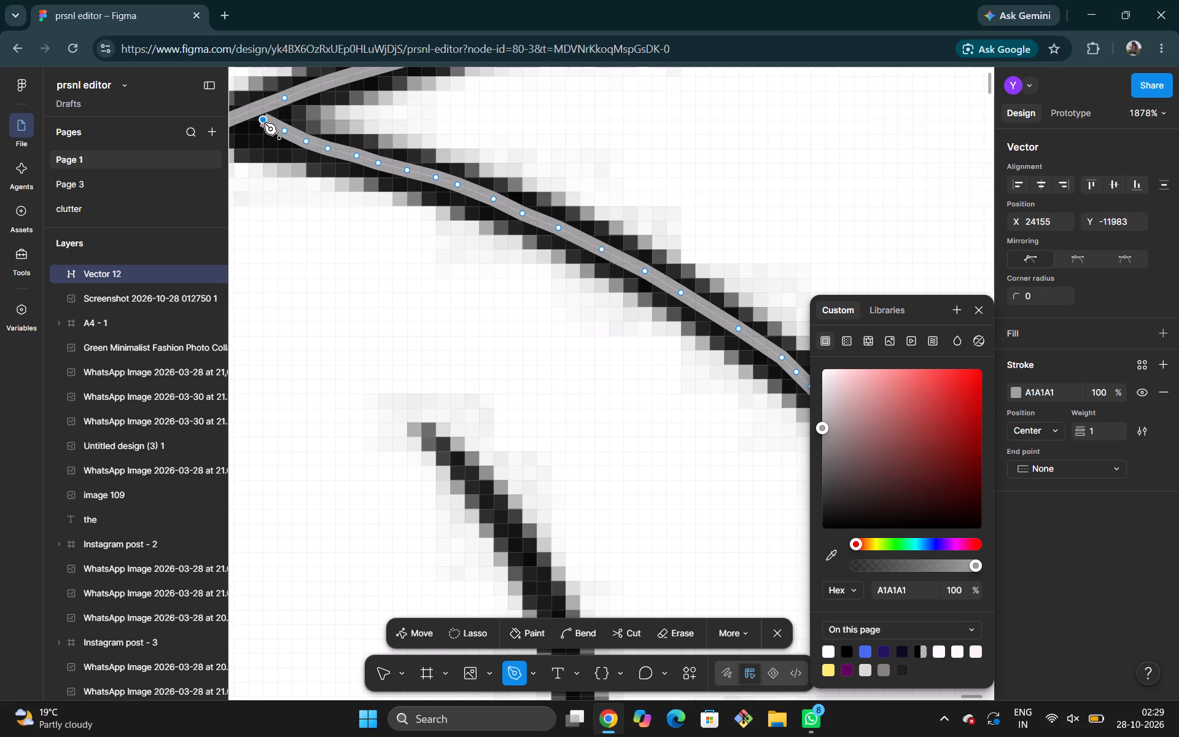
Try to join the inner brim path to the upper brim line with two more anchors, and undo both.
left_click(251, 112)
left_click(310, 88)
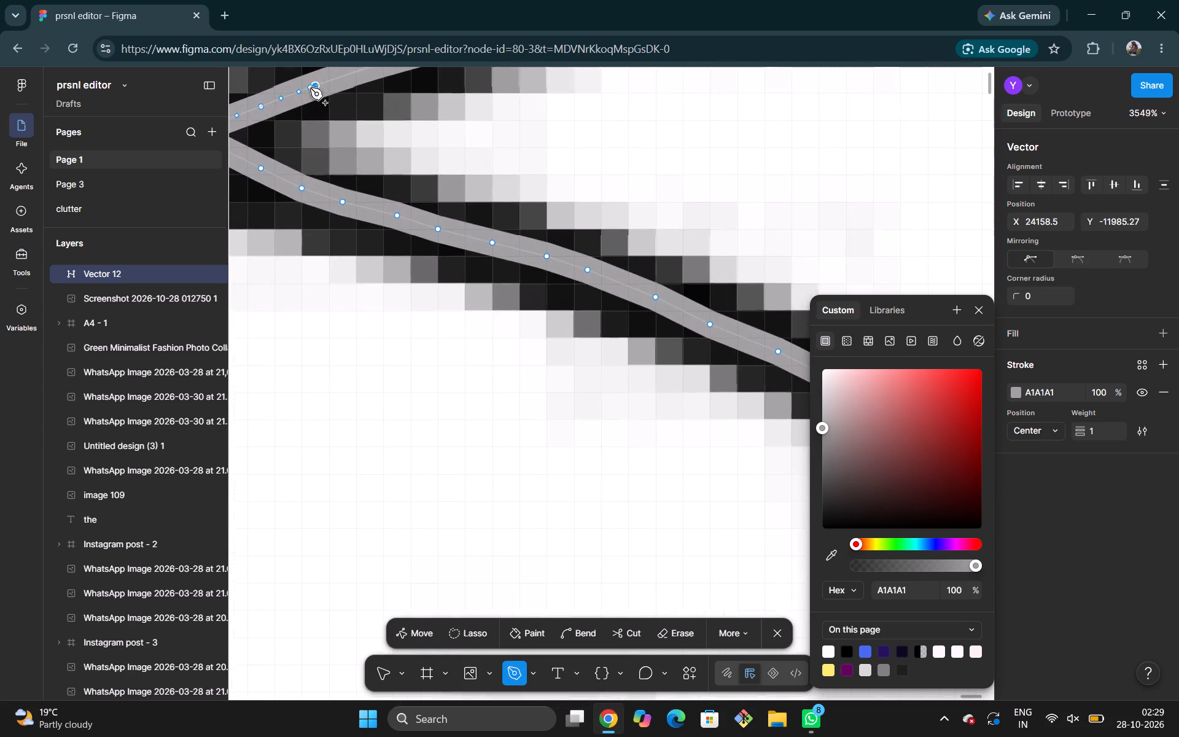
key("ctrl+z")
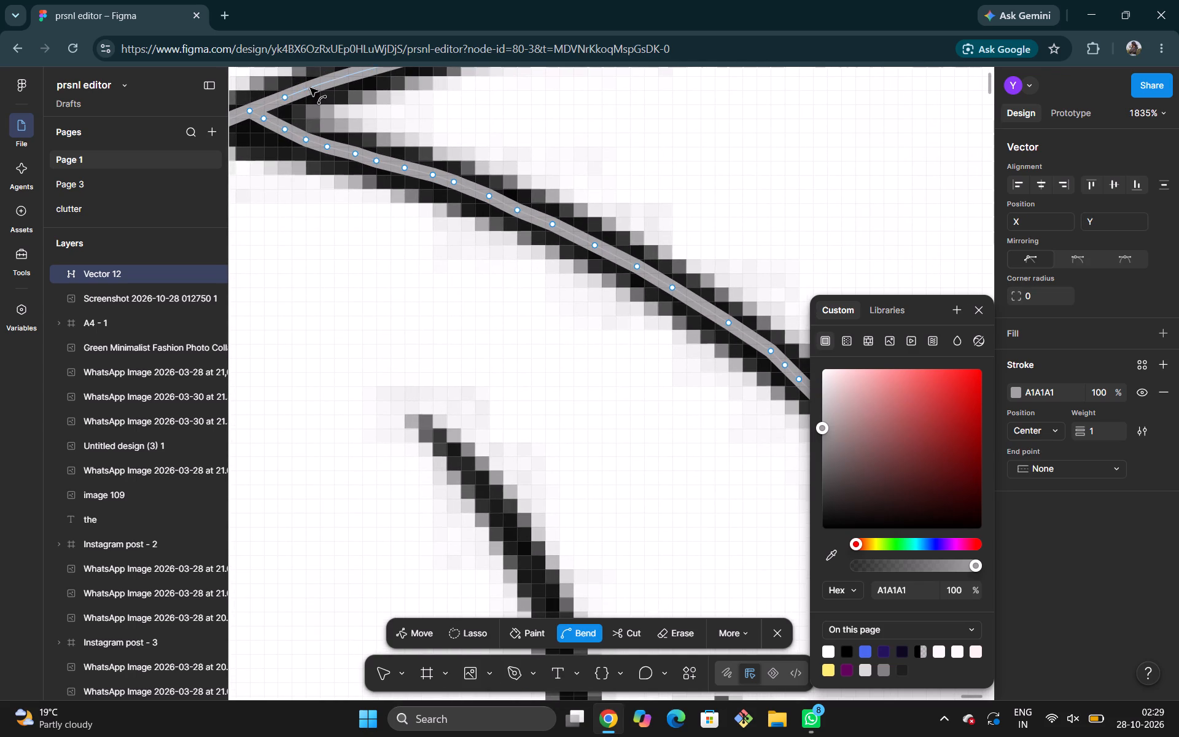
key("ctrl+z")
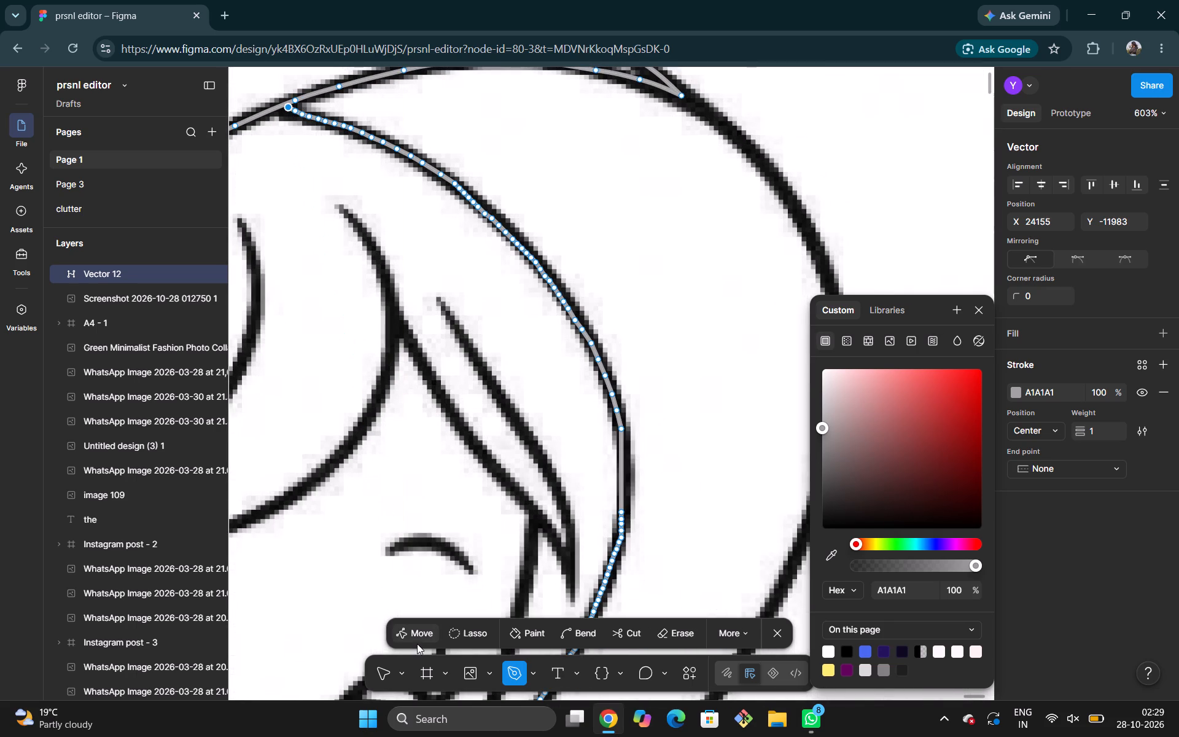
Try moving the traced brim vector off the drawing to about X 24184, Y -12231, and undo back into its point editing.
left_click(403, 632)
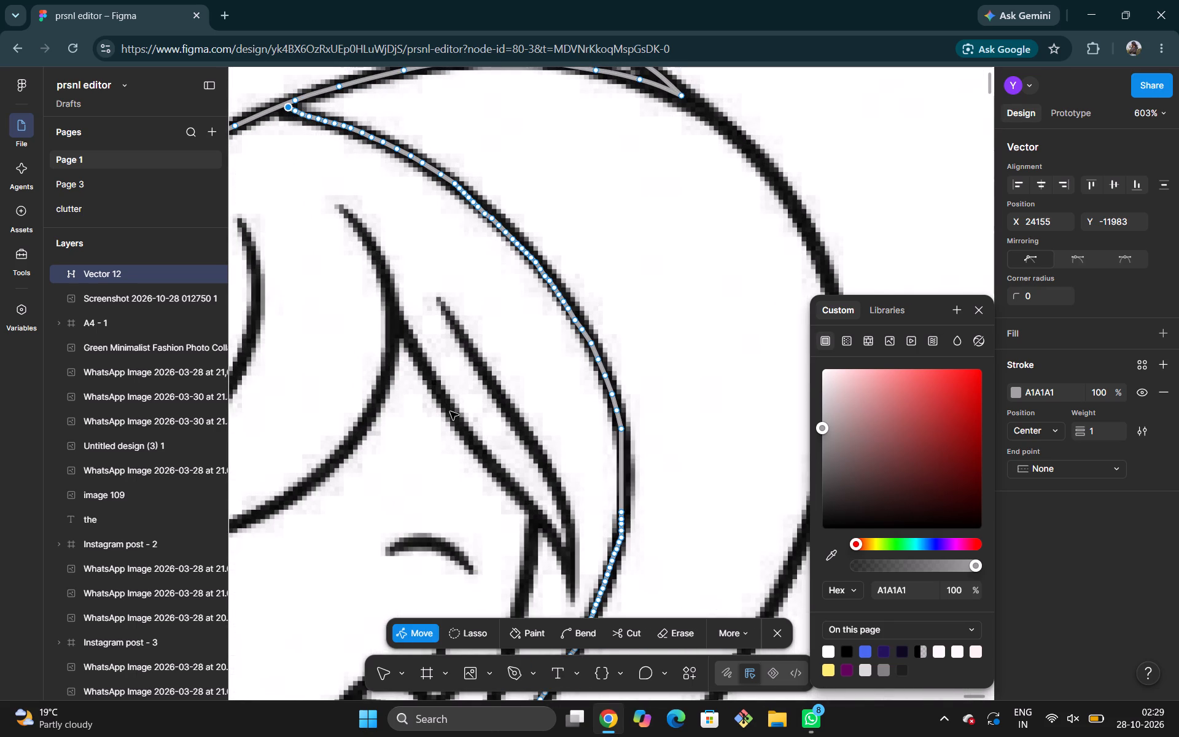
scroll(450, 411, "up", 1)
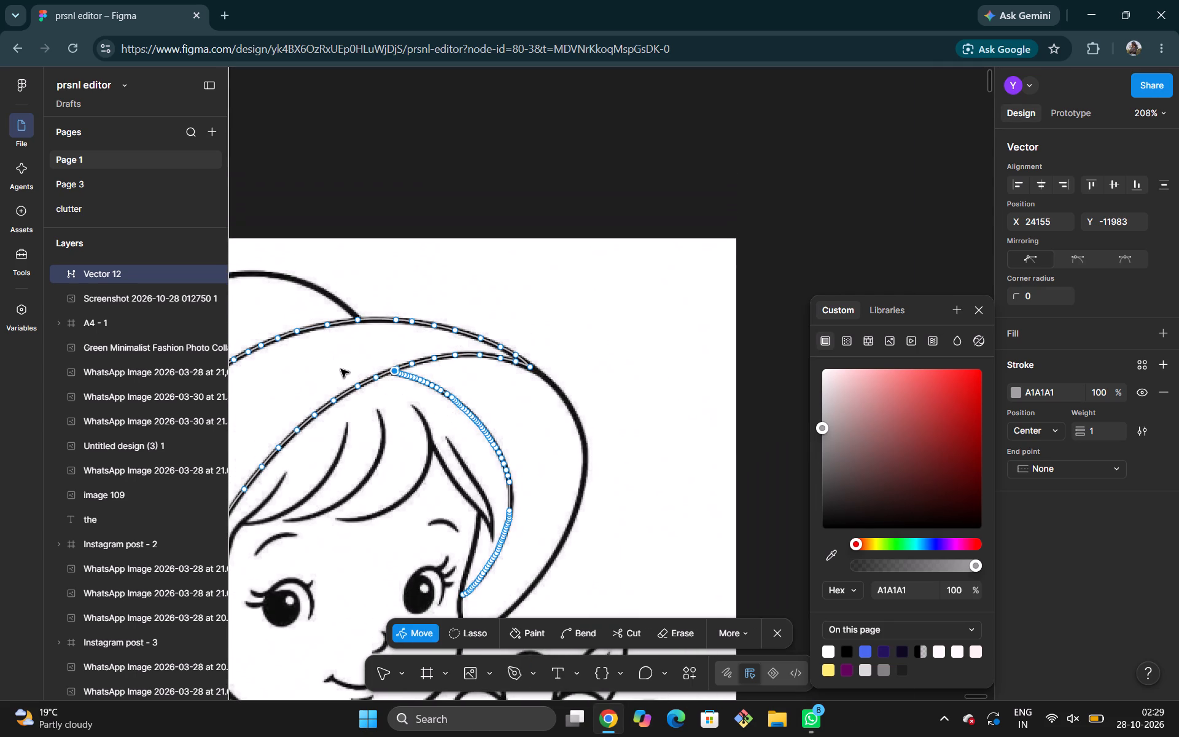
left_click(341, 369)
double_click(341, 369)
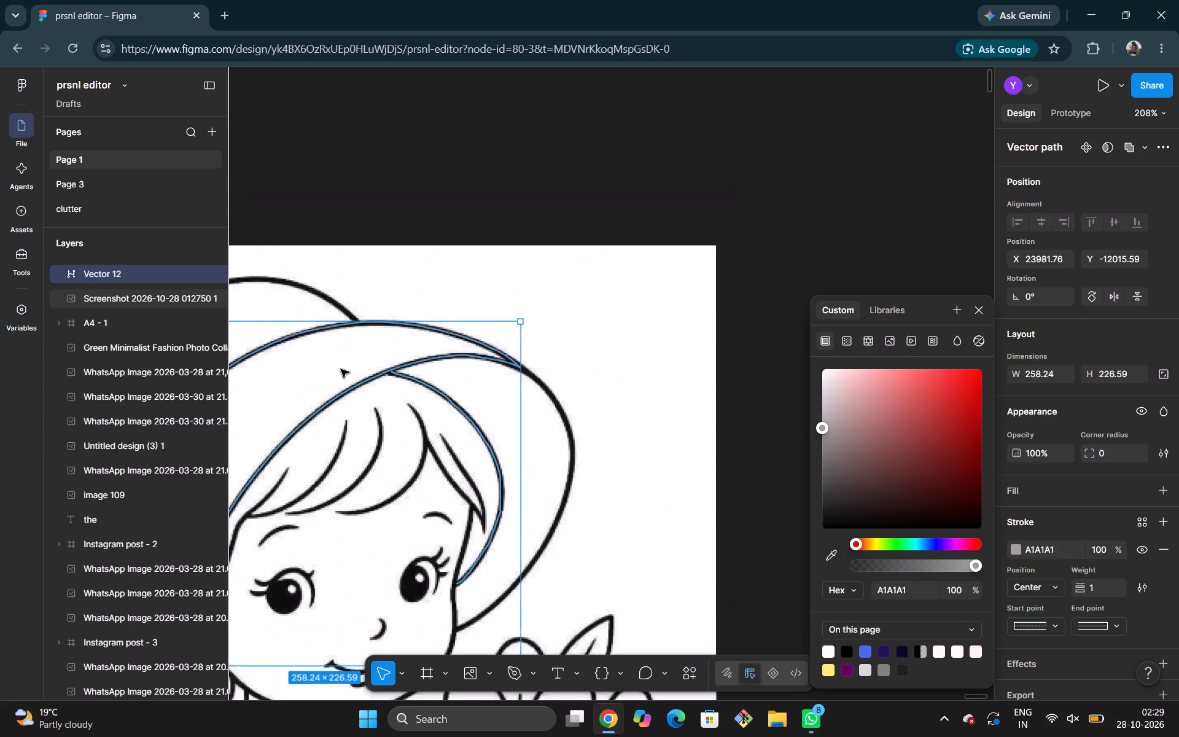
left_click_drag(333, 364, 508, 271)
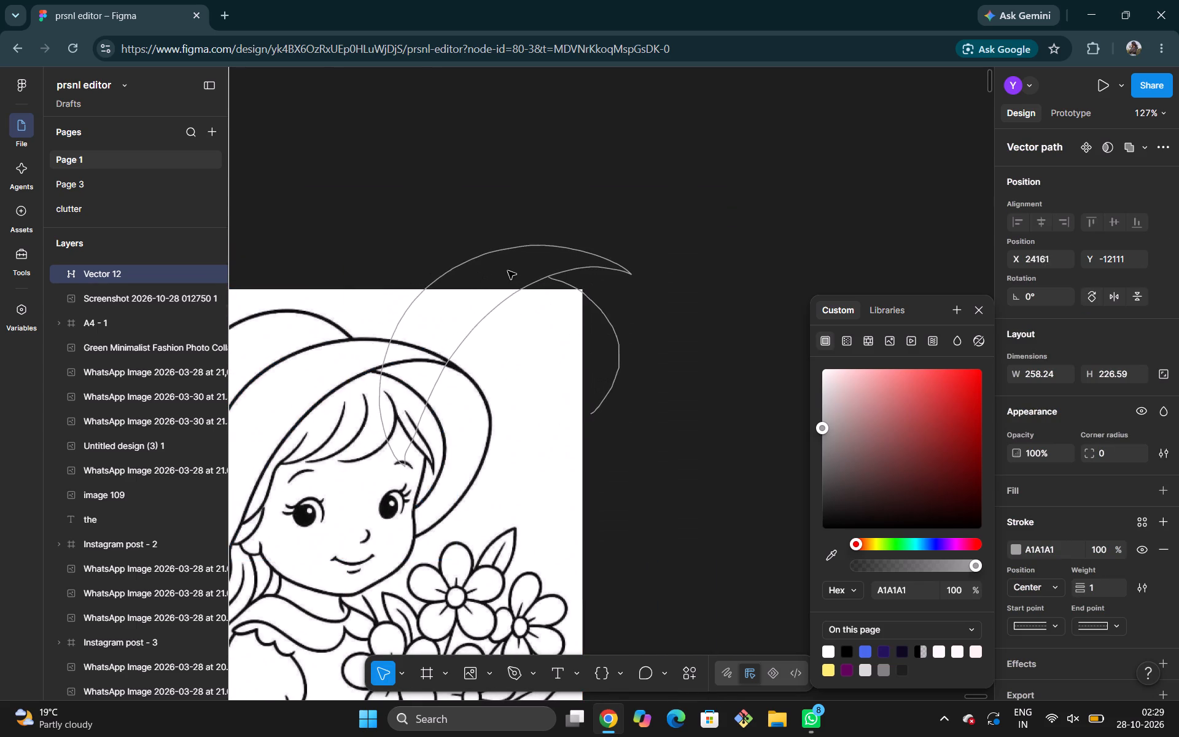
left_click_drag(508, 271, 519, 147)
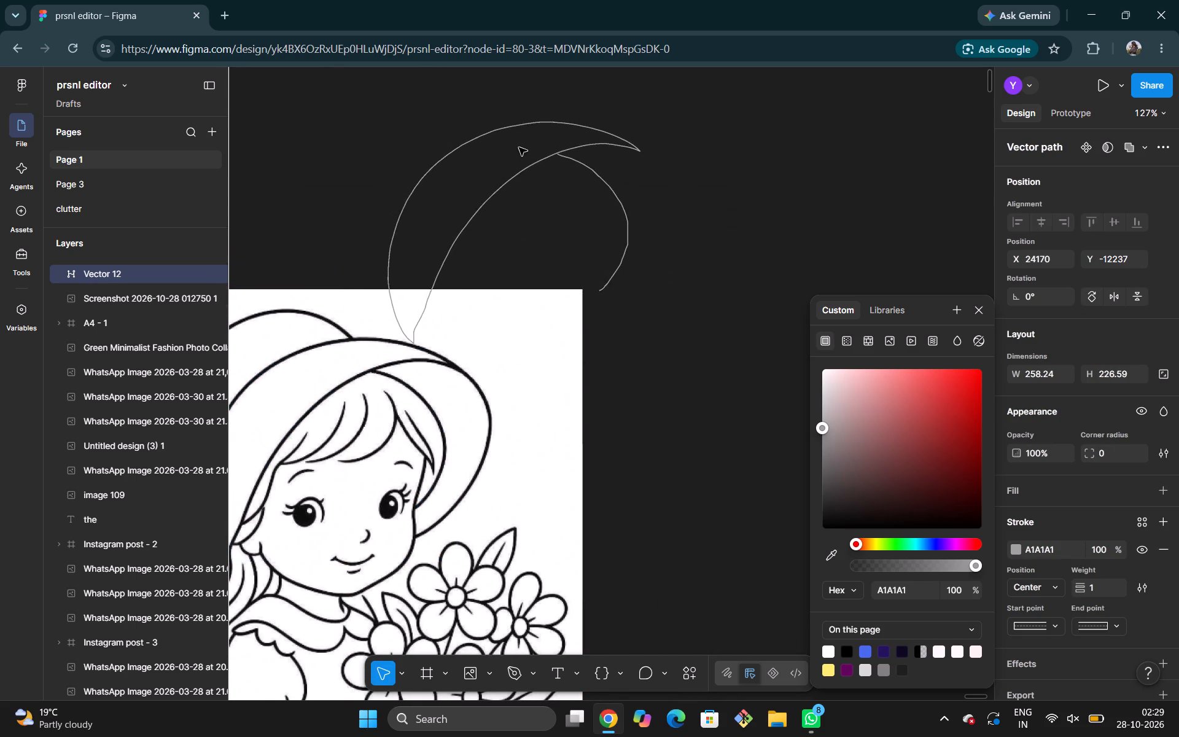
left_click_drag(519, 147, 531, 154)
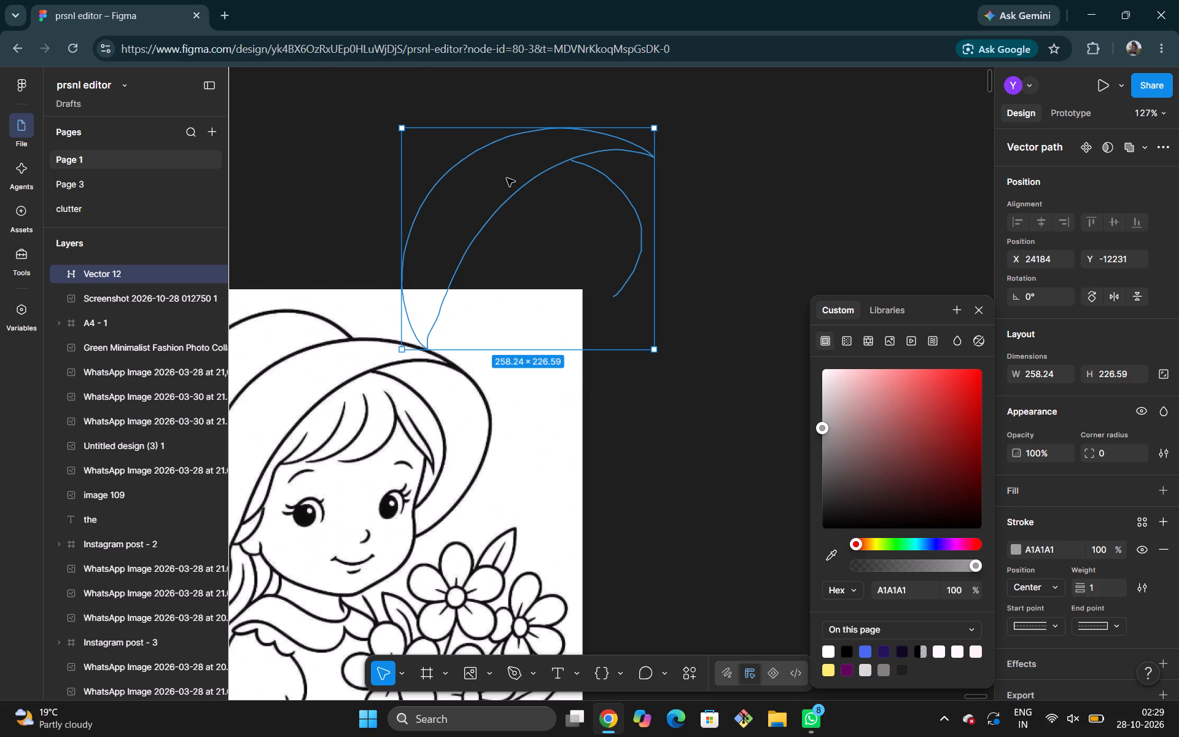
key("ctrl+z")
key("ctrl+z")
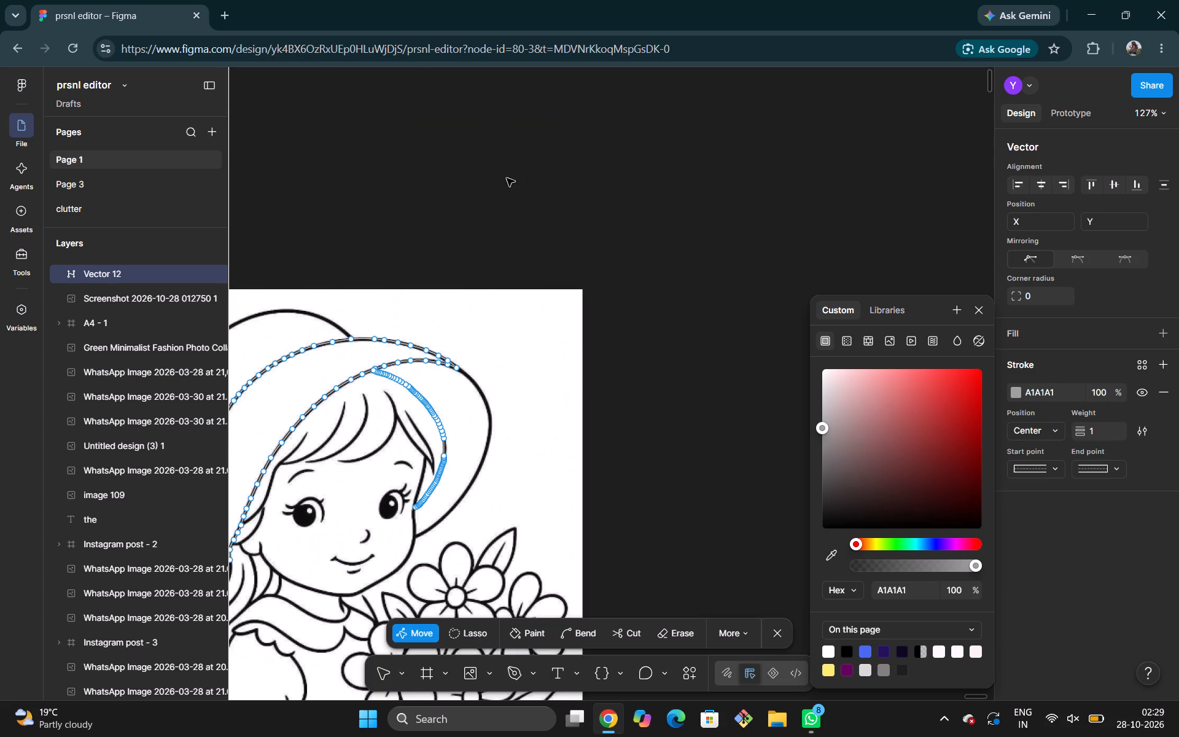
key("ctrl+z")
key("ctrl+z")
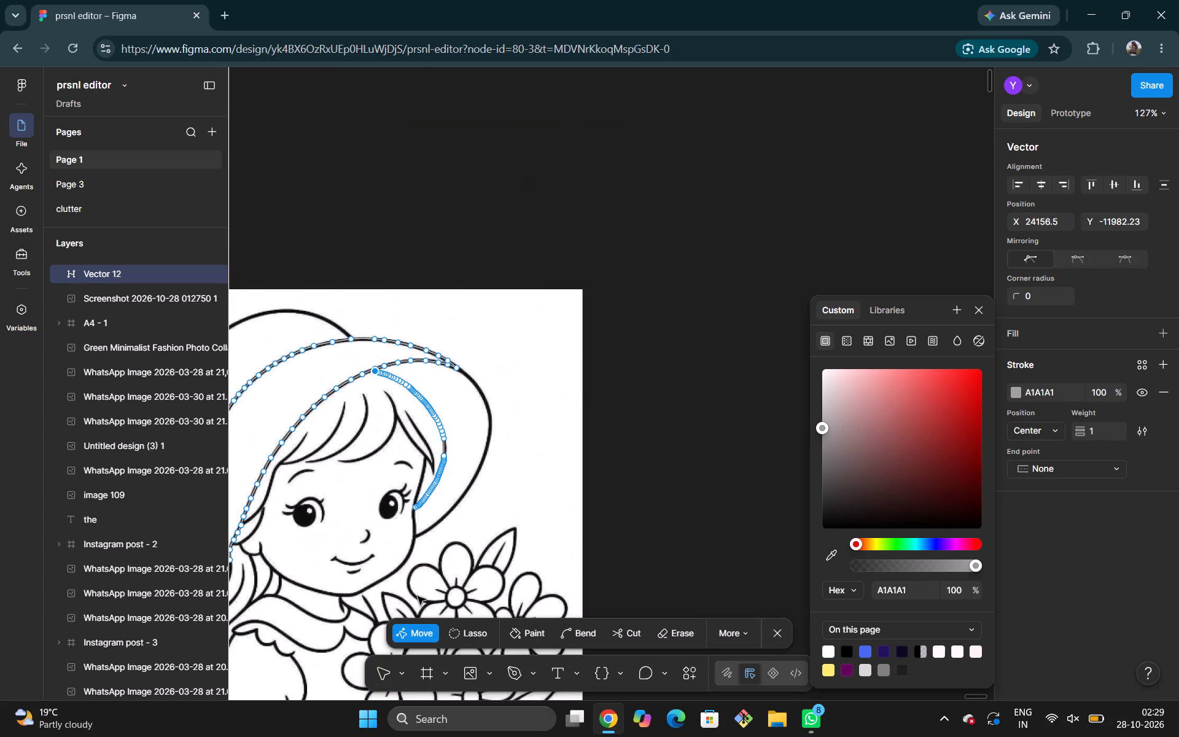
Leave point editing and move the traced brim vector up and to the right, to about X 24093, Y -12107.
left_click(604, 364)
double_click(624, 371)
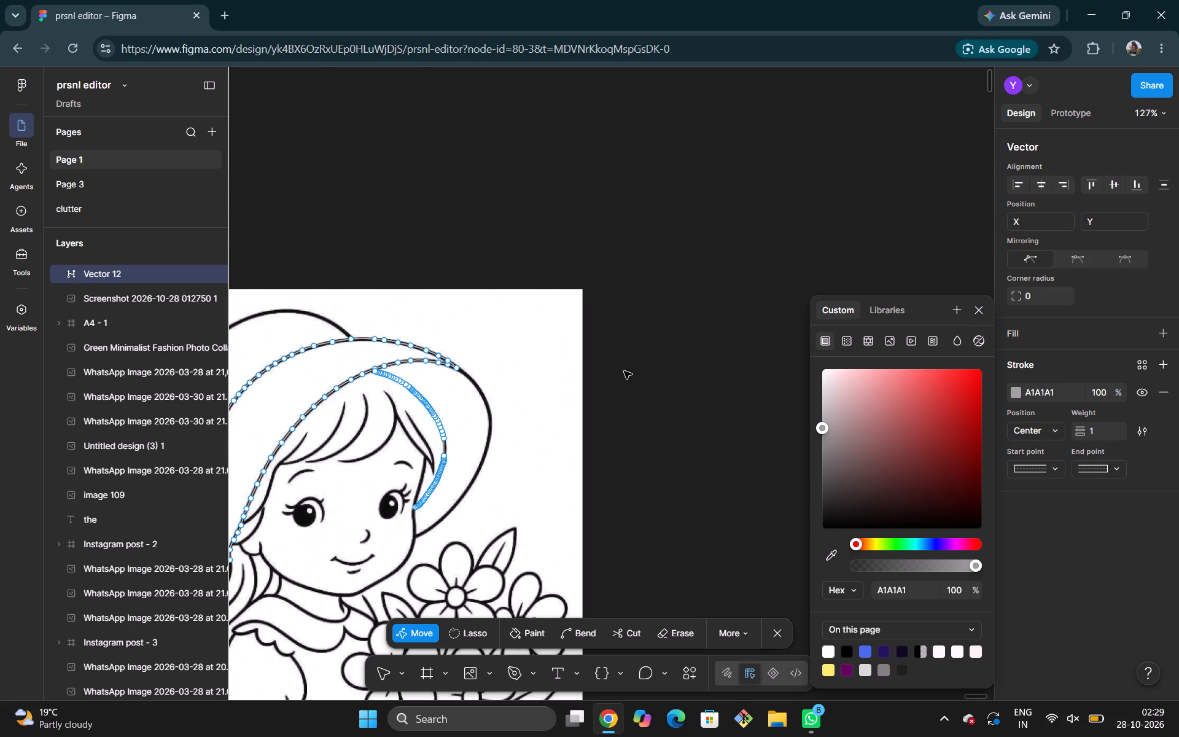
left_click_drag(364, 350, 418, 319)
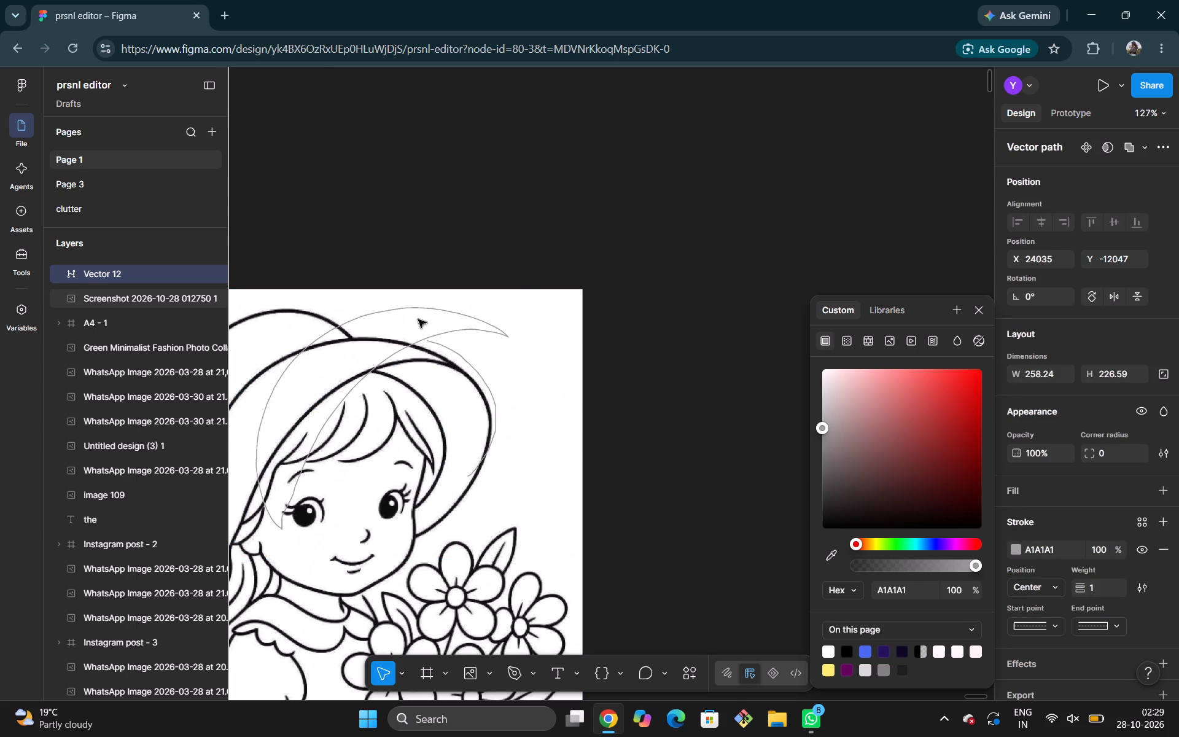
left_click_drag(418, 319, 473, 261)
double_click(461, 274)
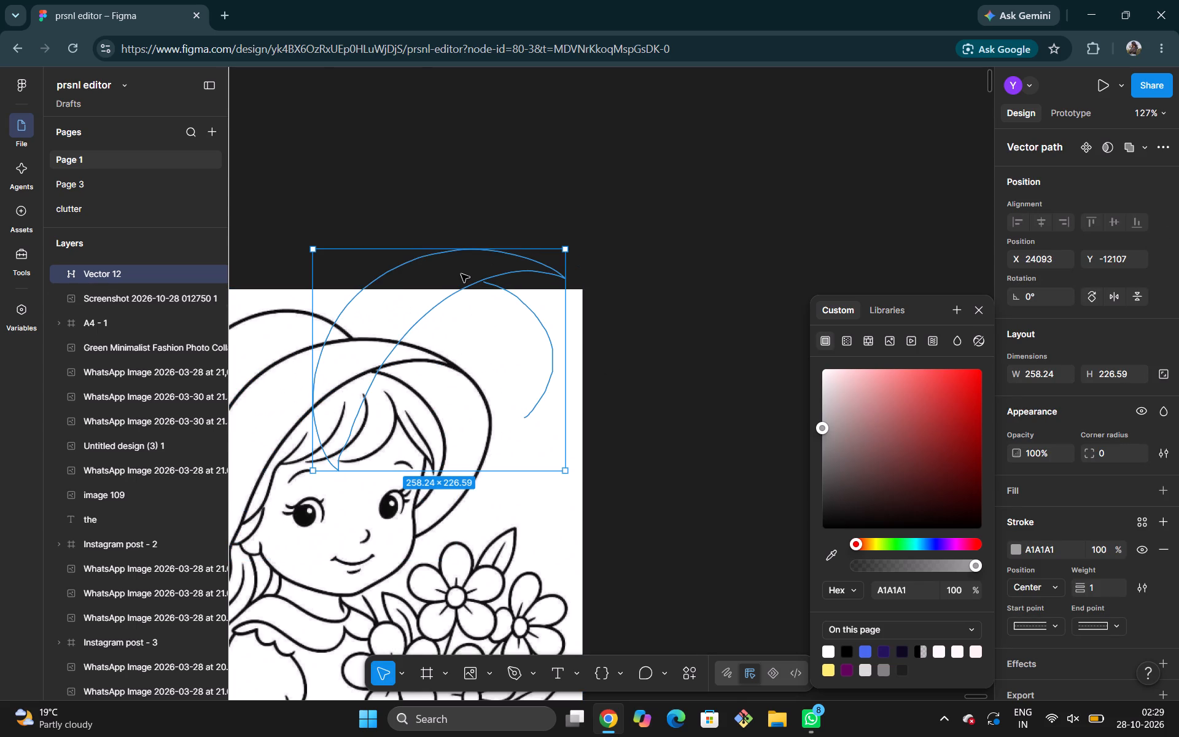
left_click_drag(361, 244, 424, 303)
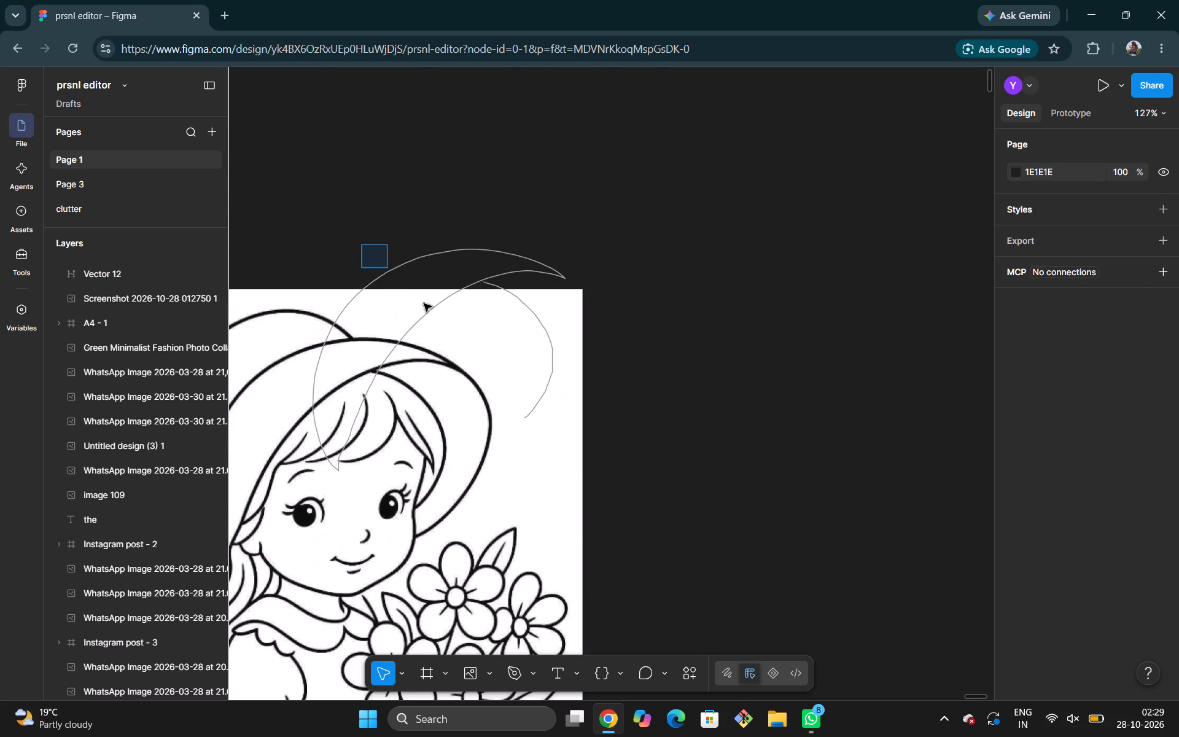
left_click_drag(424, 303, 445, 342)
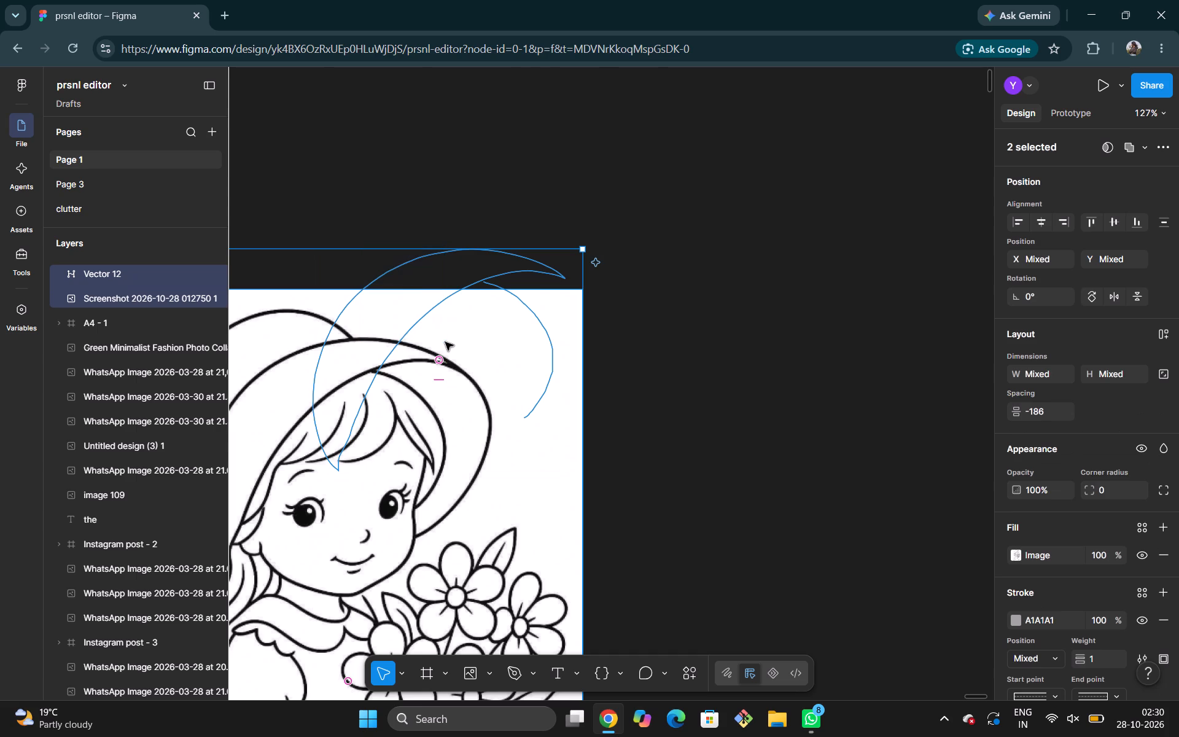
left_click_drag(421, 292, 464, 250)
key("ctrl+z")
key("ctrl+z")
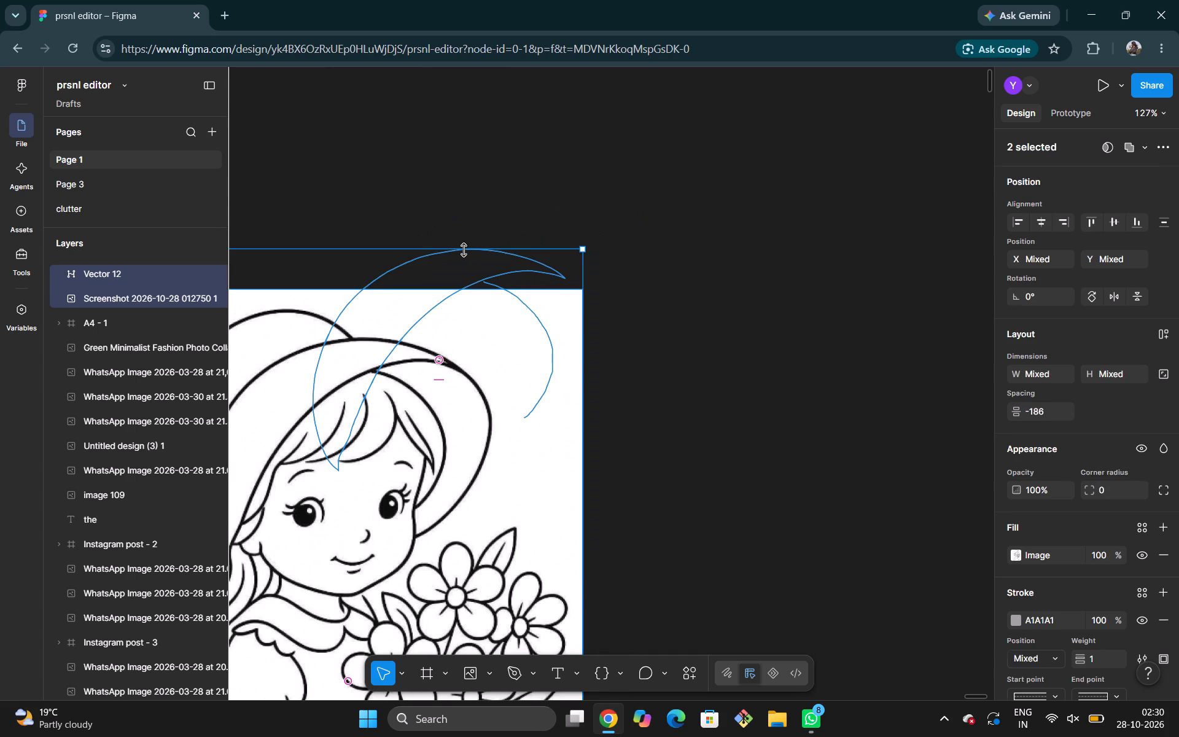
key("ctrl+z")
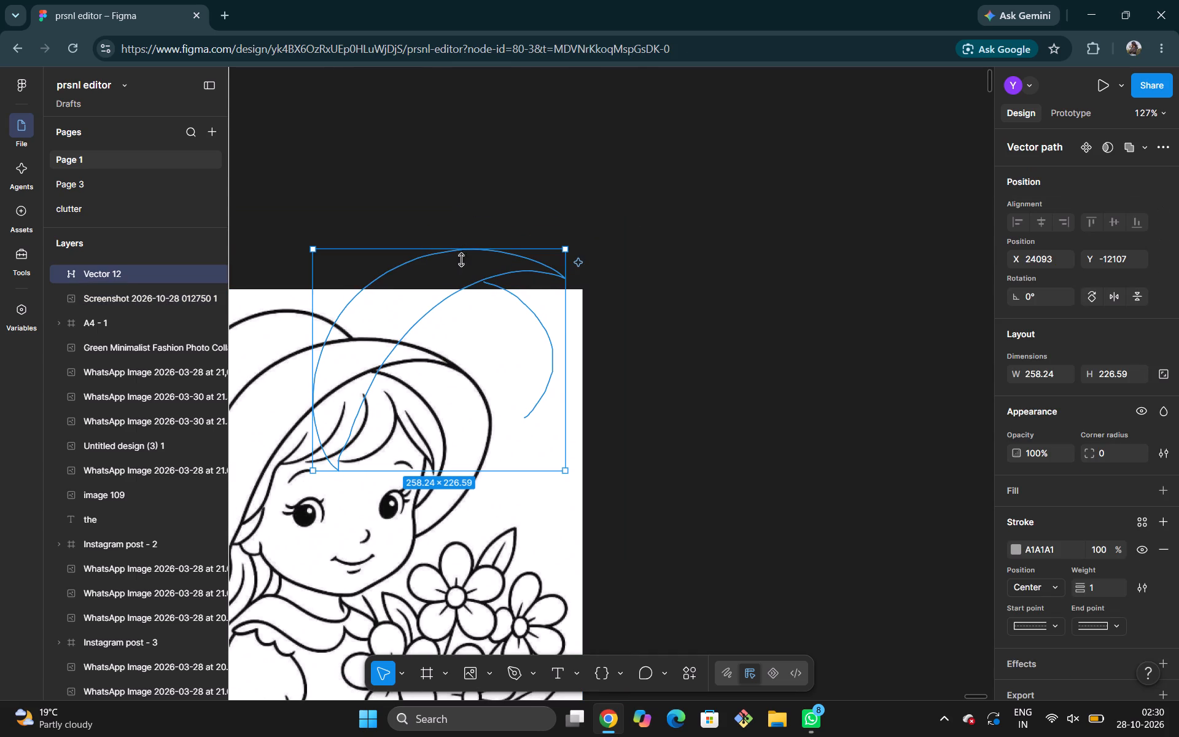
Move the traced brim vector fully clear of the drawing onto the empty canvas beside it and deselect it.
left_click_drag(455, 336, 651, 260)
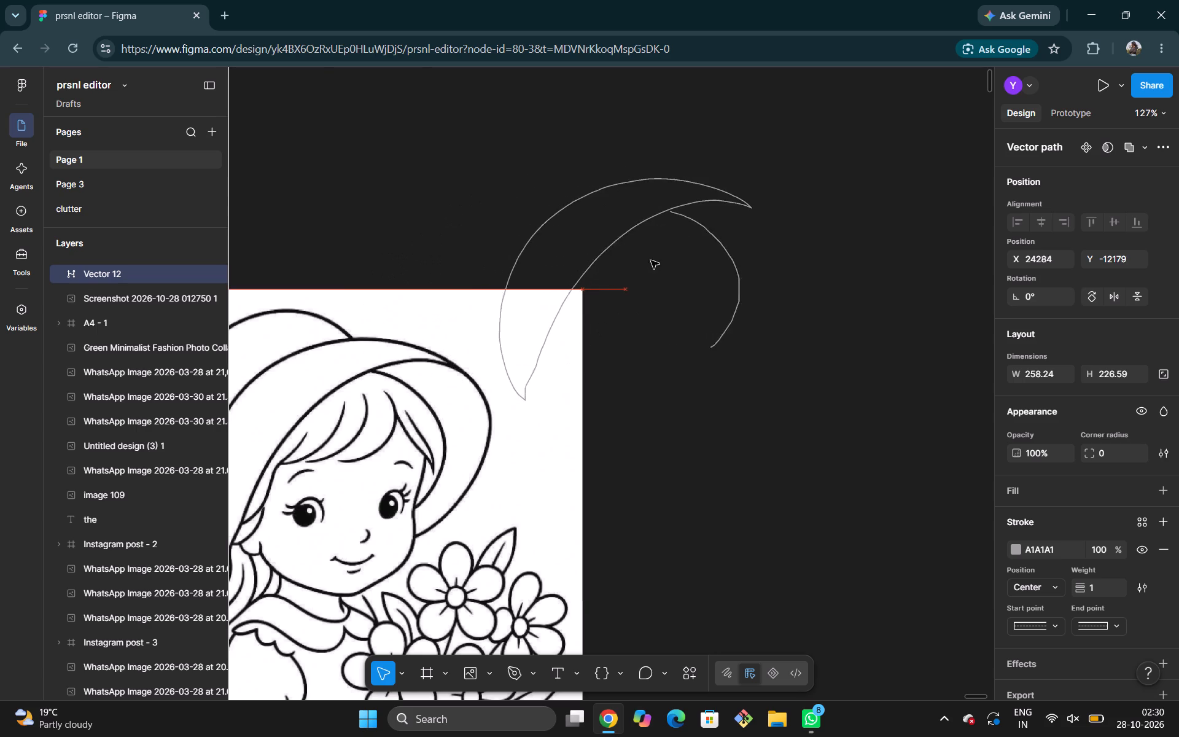
left_click_drag(651, 260, 761, 308)
double_click(834, 308)
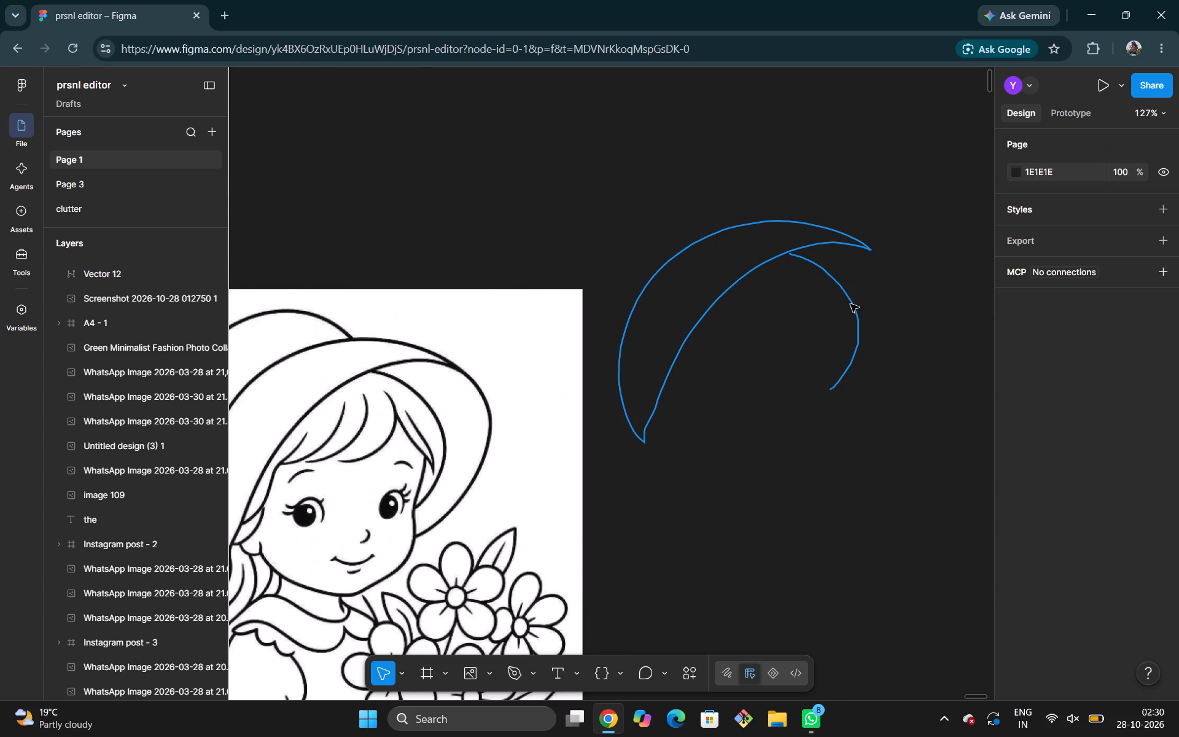
In the brim vector, copy the inner brim anchors from the lower end up to the end of the dense upper run, and paste them.
double_click(852, 304)
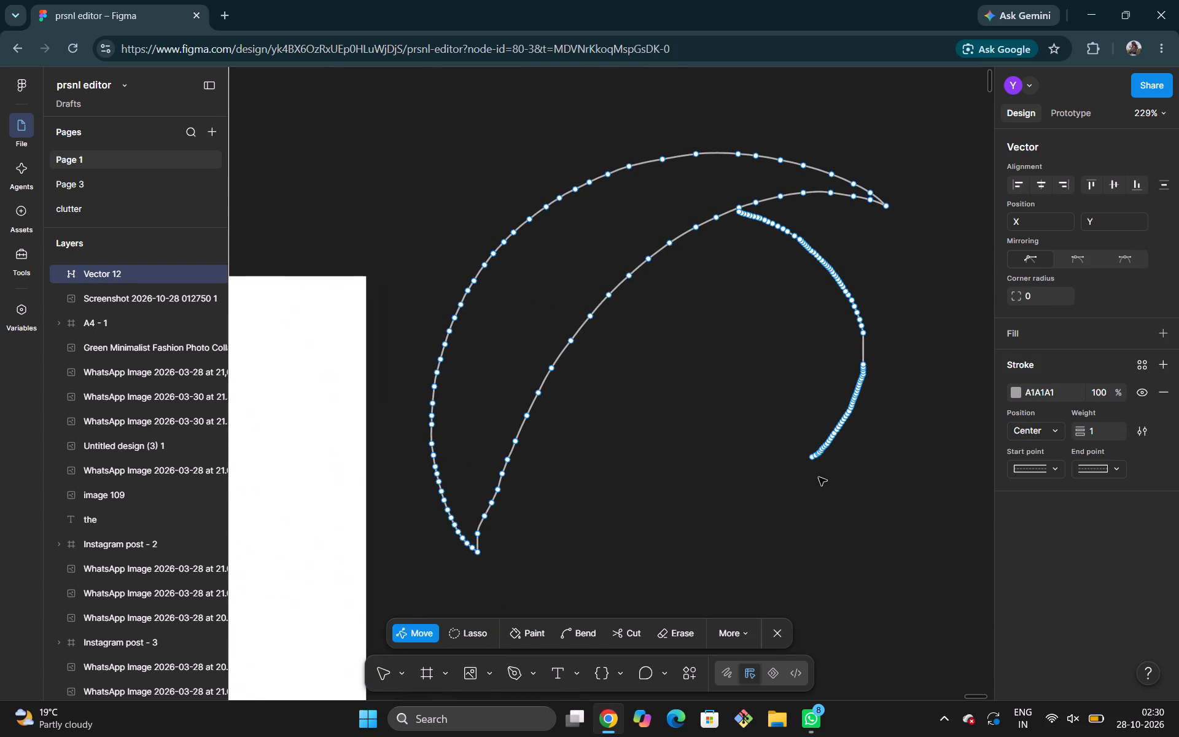
left_click_drag(798, 463, 849, 264)
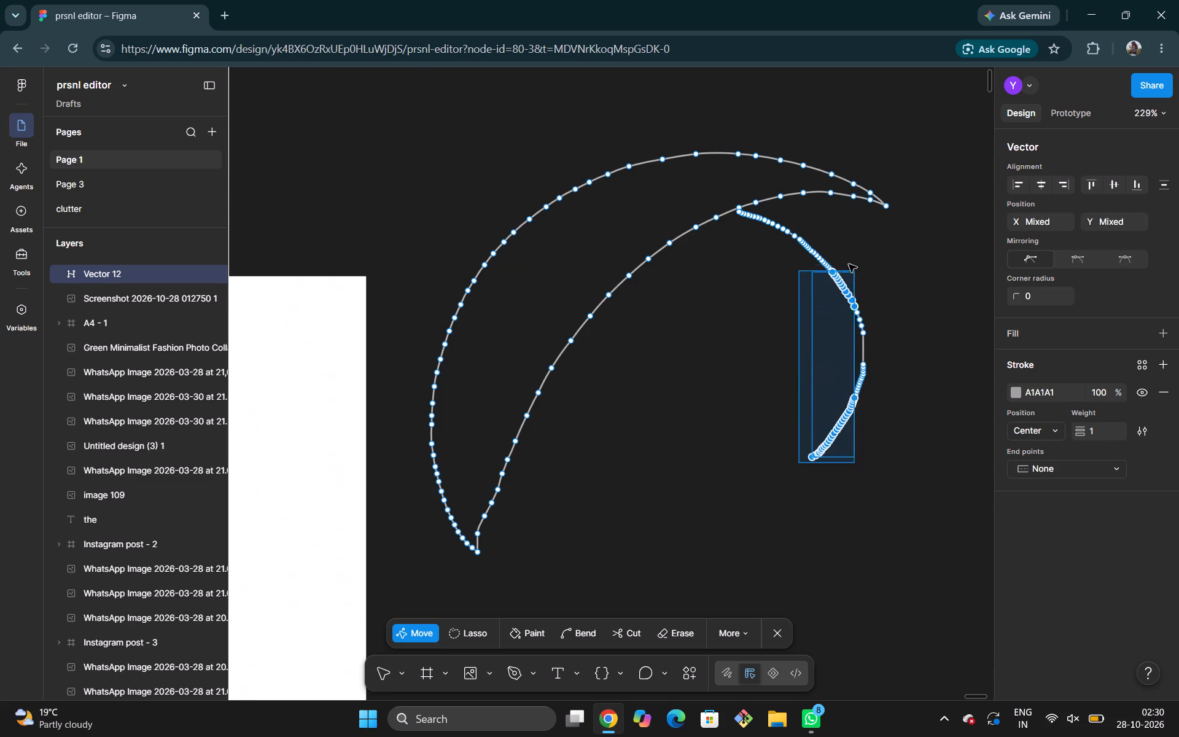
left_click_drag(849, 264, 879, 237)
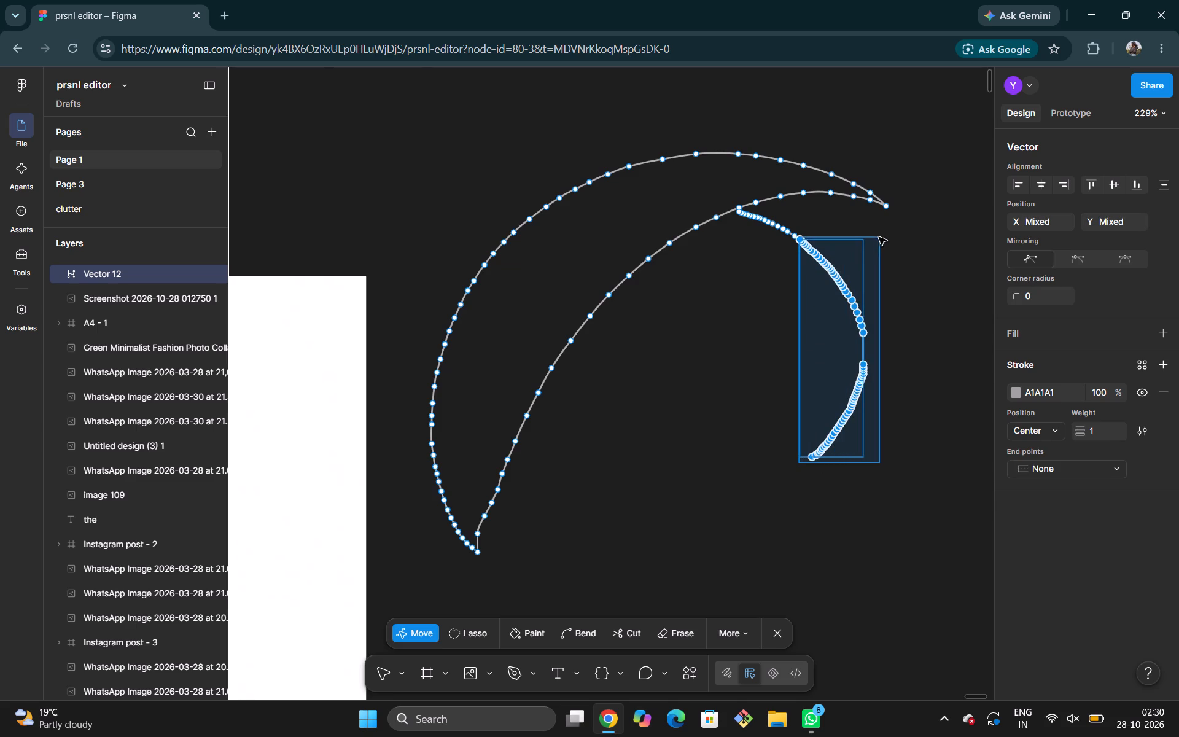
left_click_drag(879, 237, 817, 499)
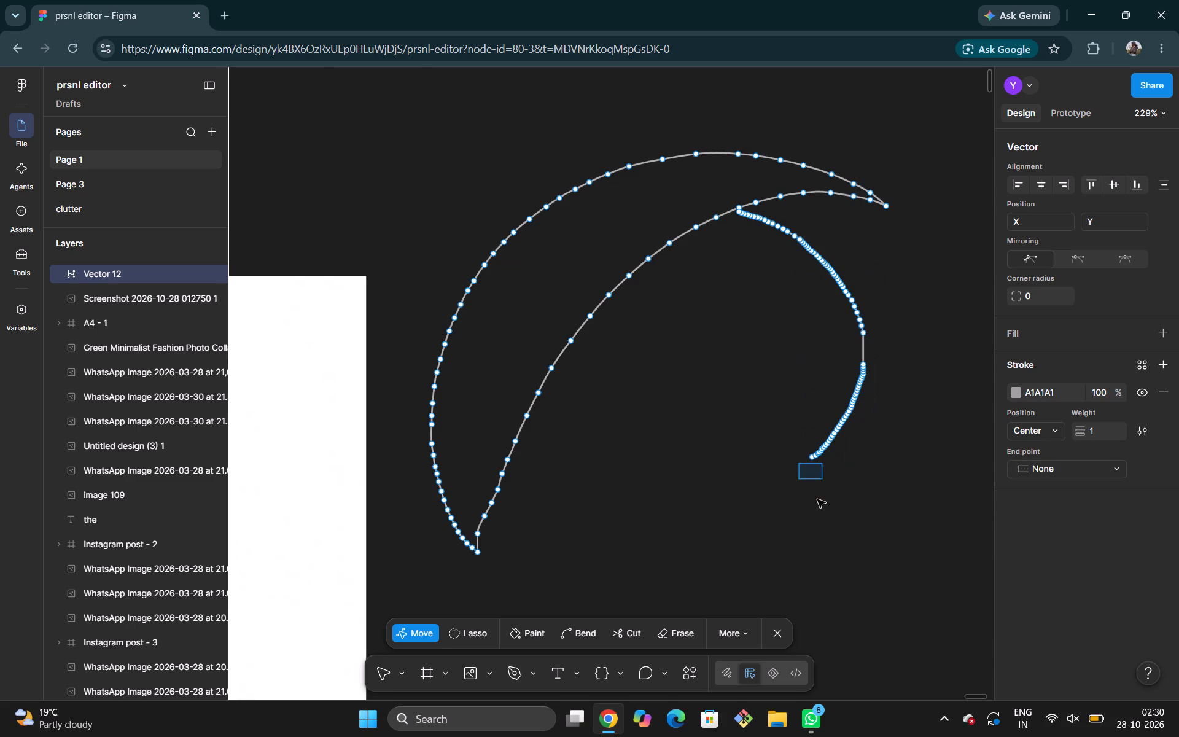
left_click_drag(817, 499, 813, 510)
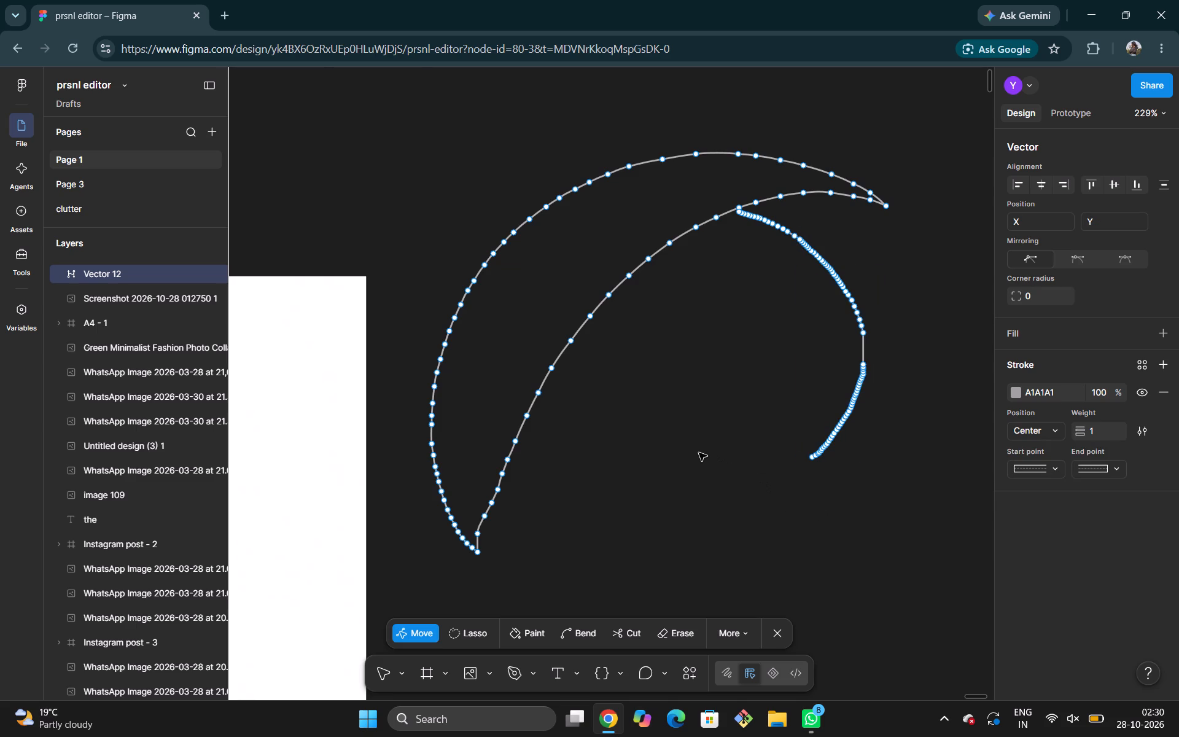
left_click_drag(698, 452, 905, 427)
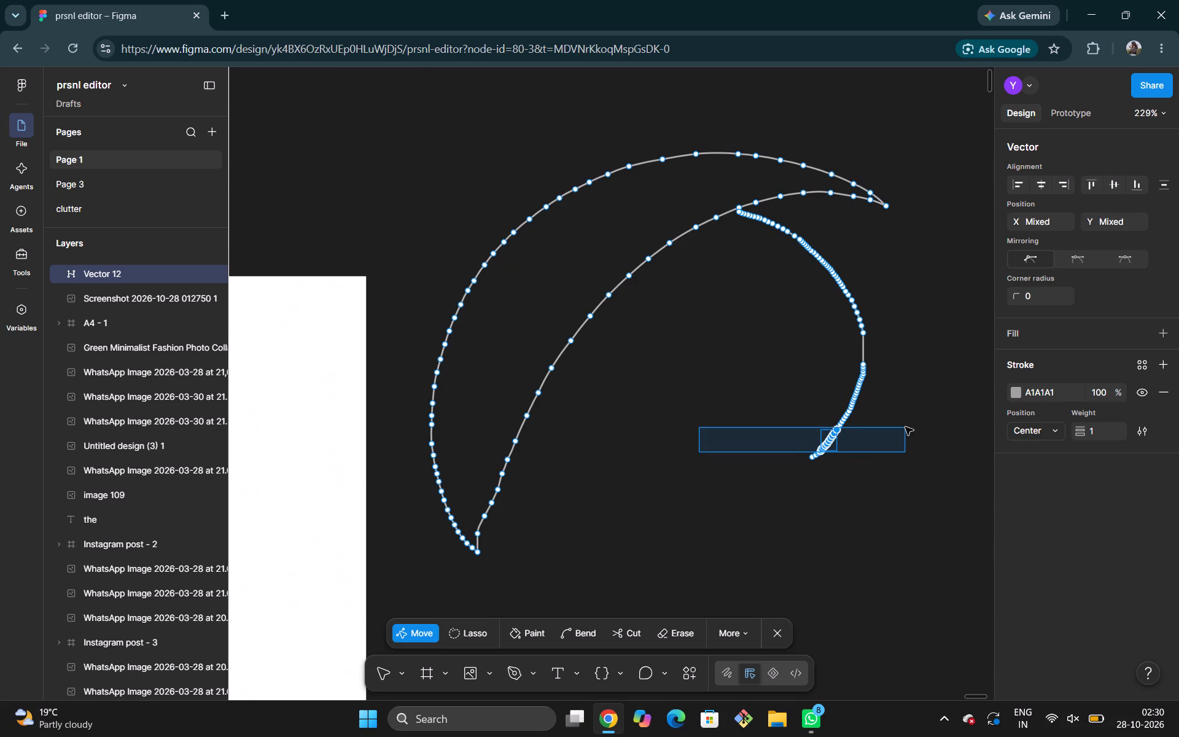
left_click_drag(905, 427, 896, 461)
left_click(724, 490)
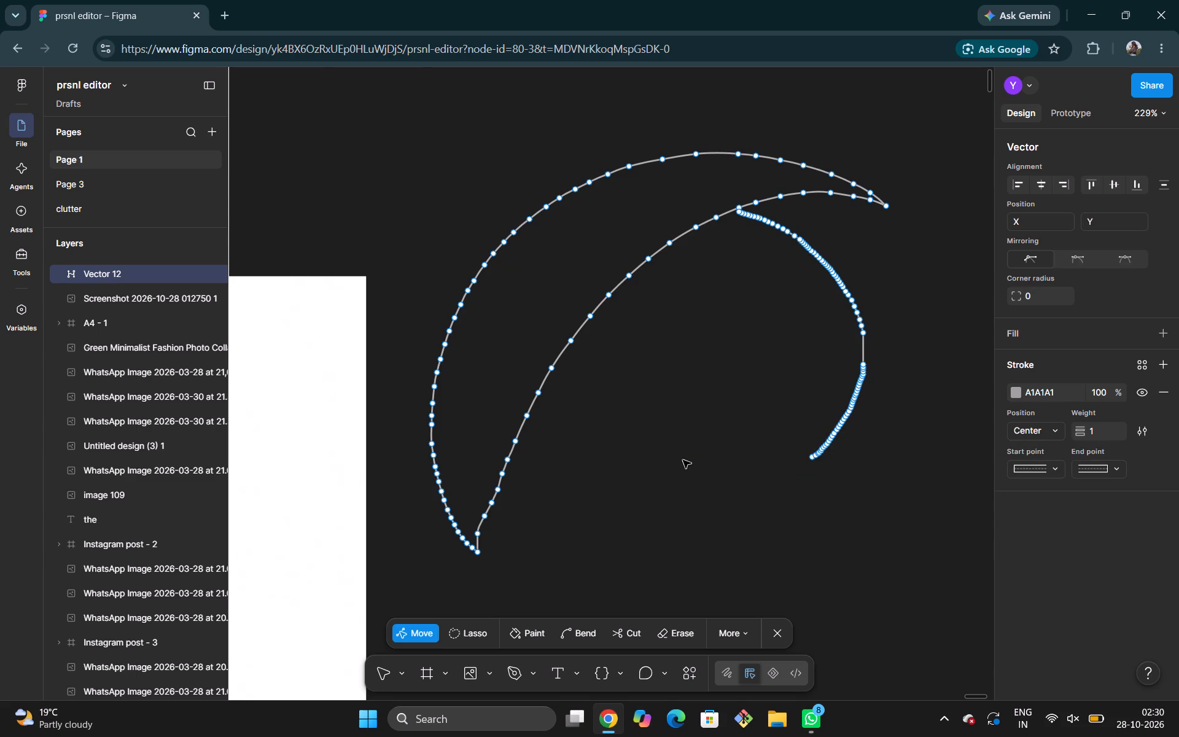
left_click_drag(683, 460, 884, 283)
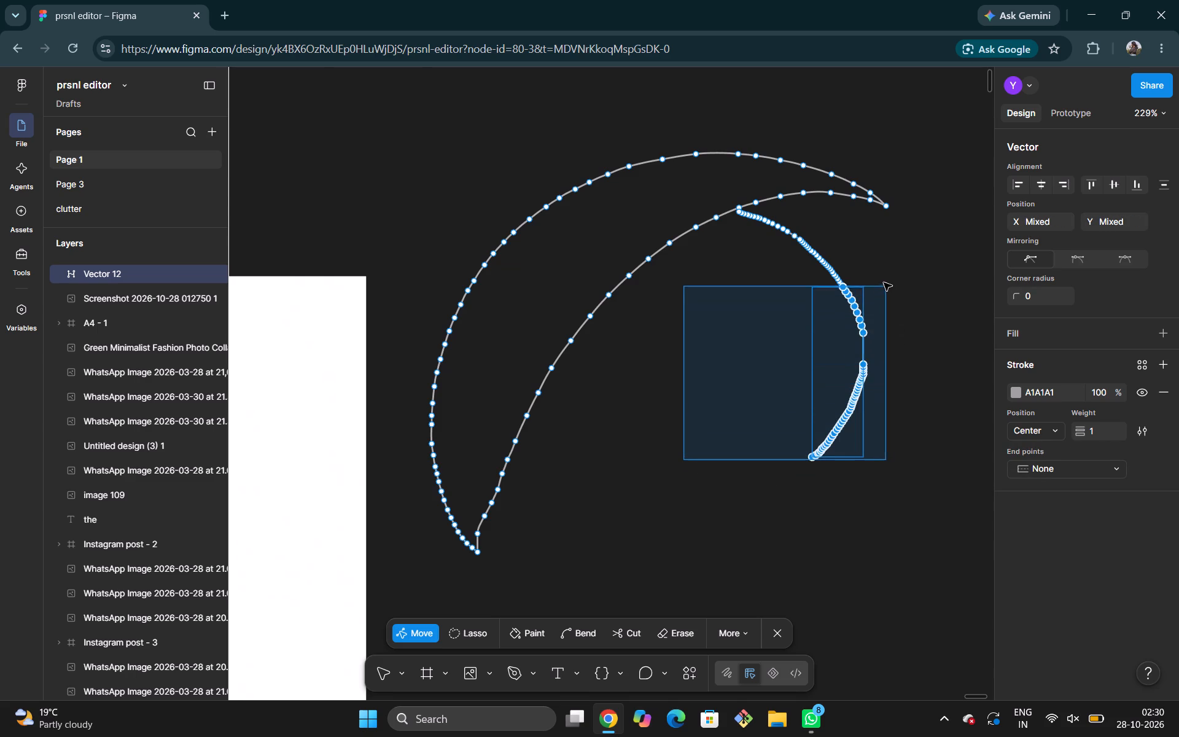
left_click_drag(884, 283, 870, 244)
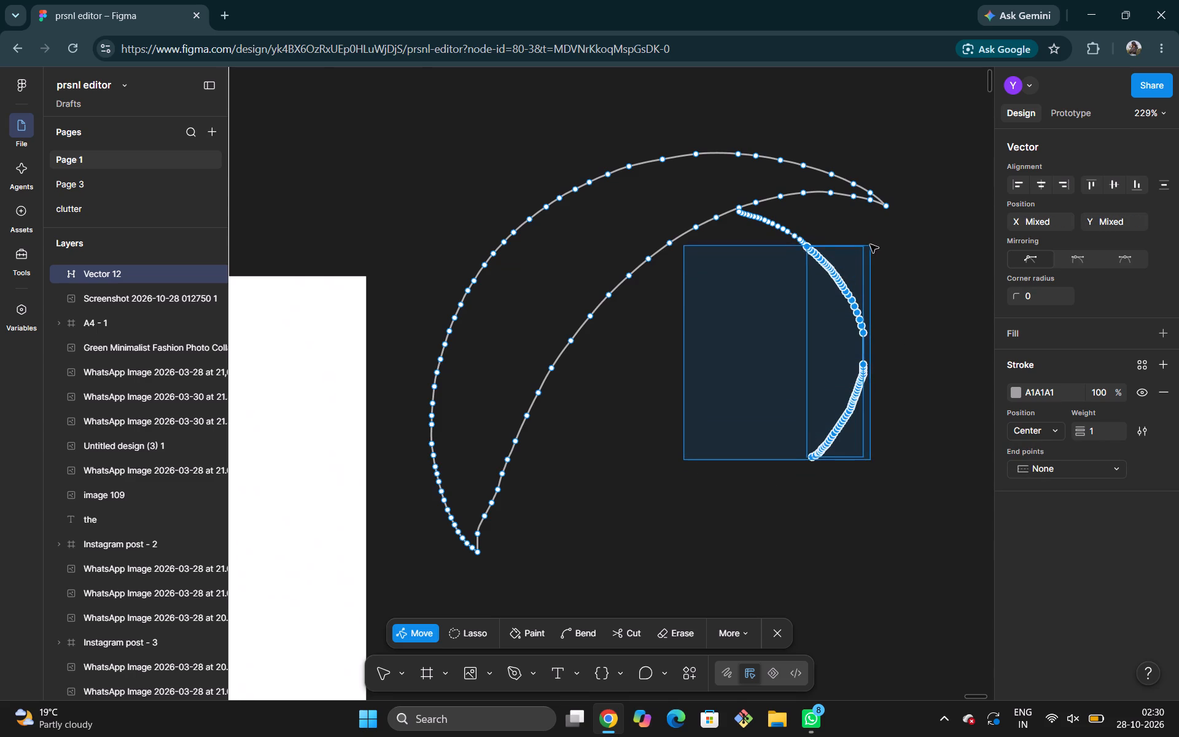
left_click_drag(870, 244, 885, 239)
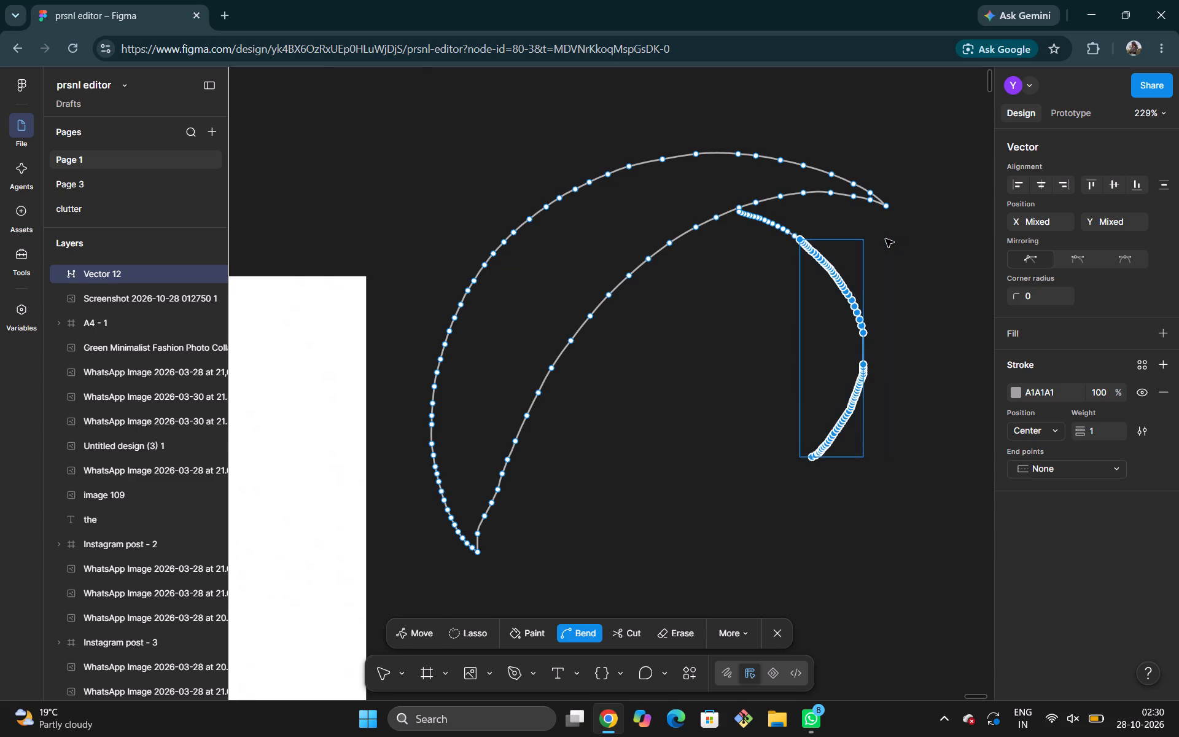
key("ctrl+c")
key("ctrl+v")
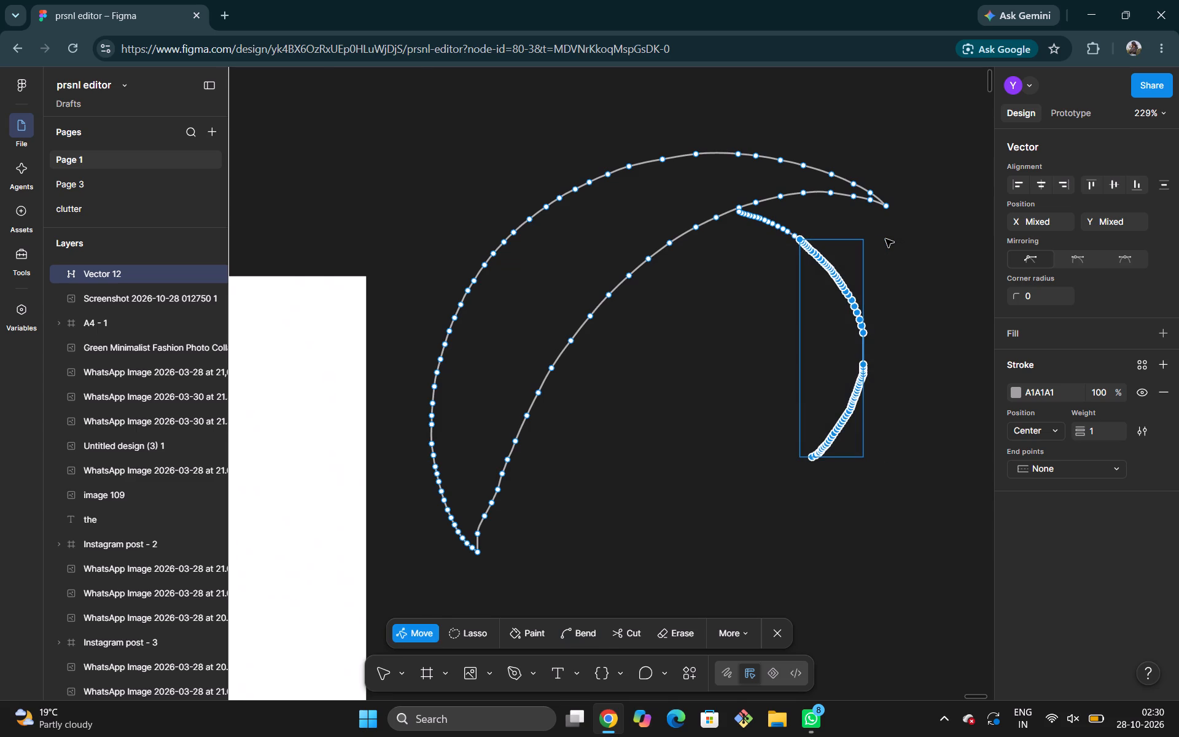
Move the pasted inner brim anchors from the traced vector onto the drawing's inner brim line beside the girl's face, and deselect them.
left_click_drag(830, 353, 675, 358)
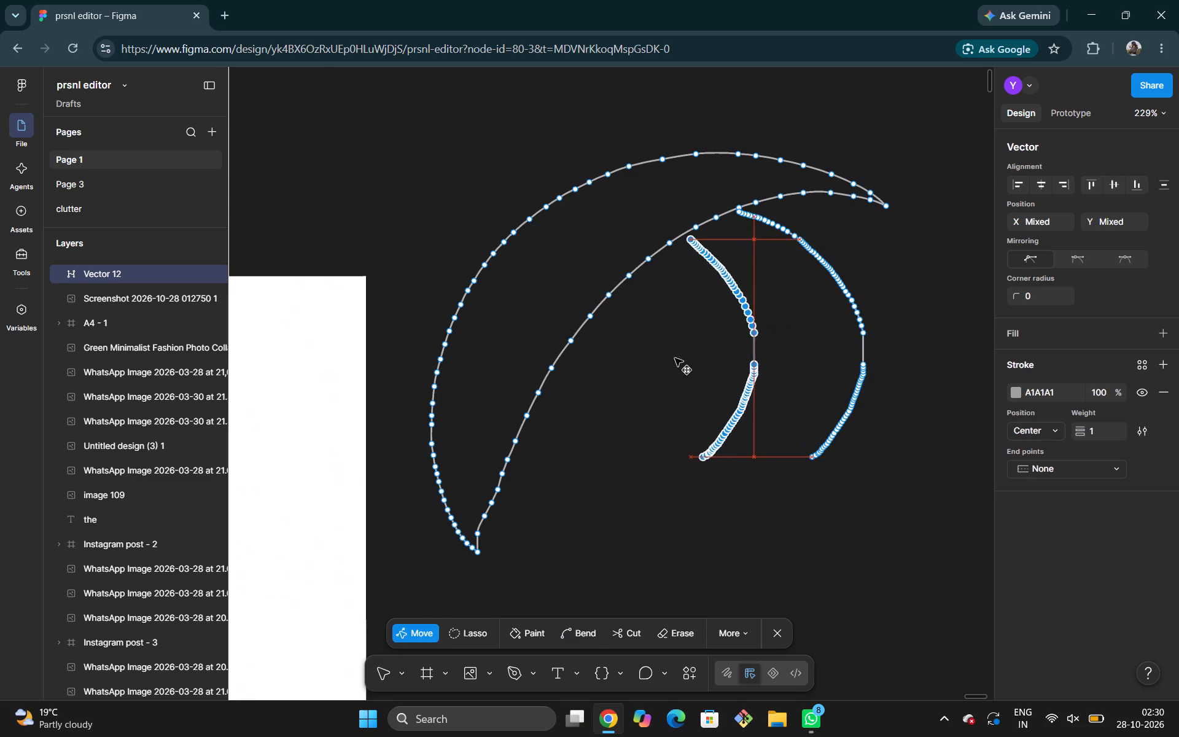
left_click_drag(675, 358, 568, 382)
scroll(568, 382, "right", 3)
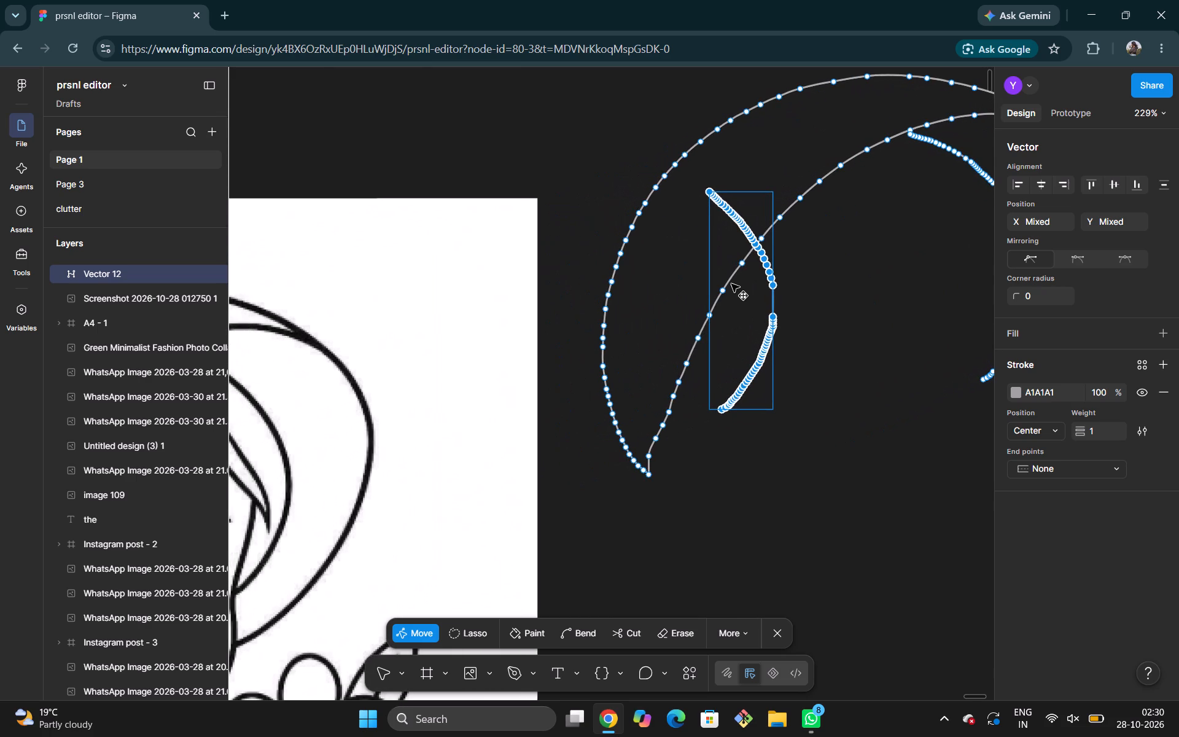
left_click_drag(728, 320, 427, 409)
scroll(427, 409, "right", 1)
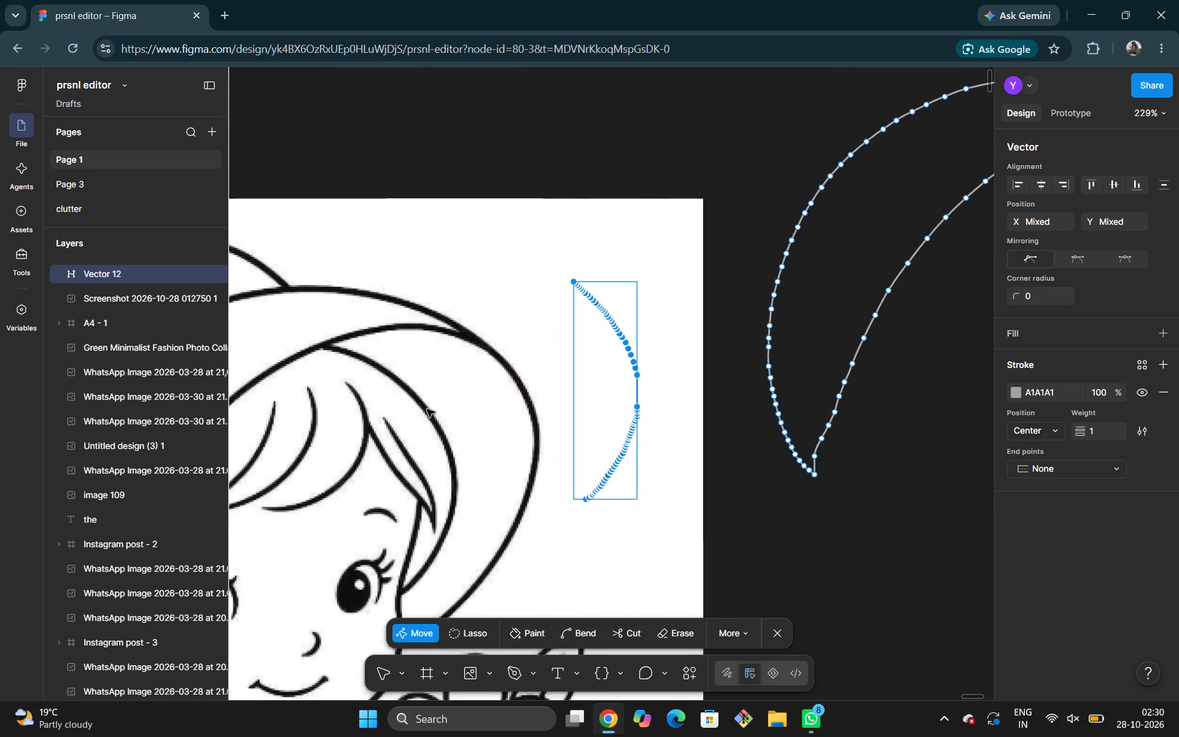
scroll(427, 409, "right", 1)
scroll(427, 409, "down", 1)
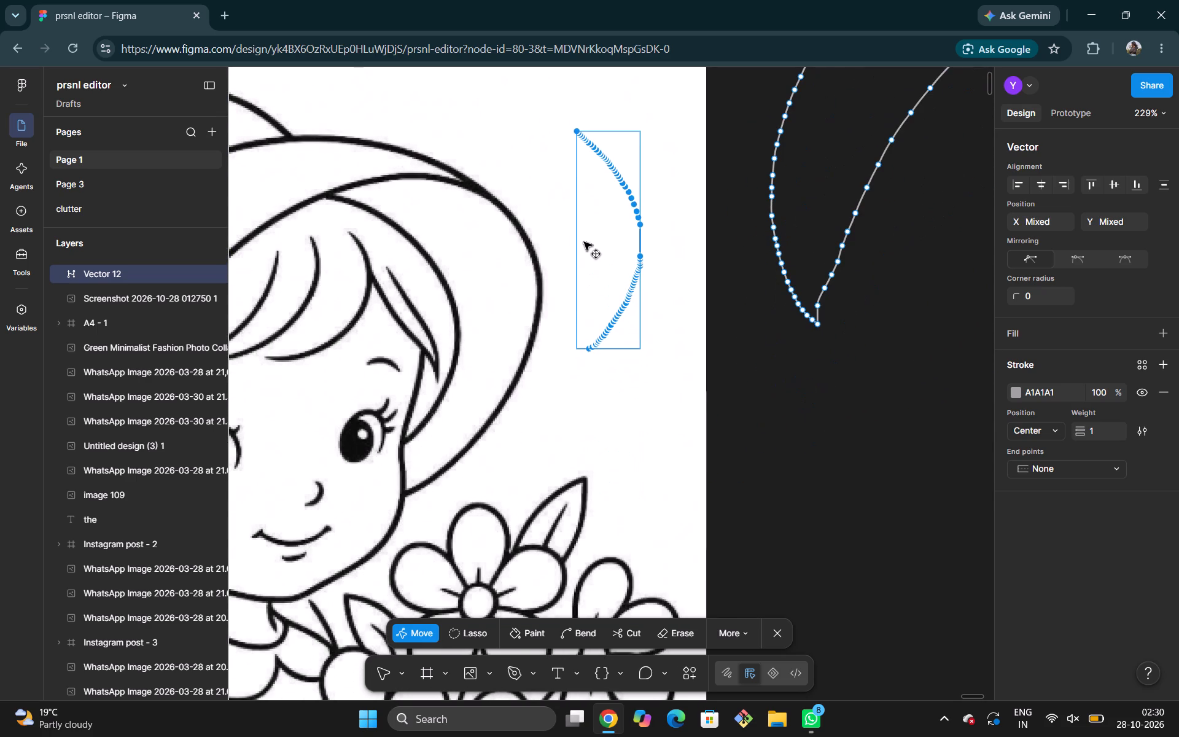
left_click_drag(599, 241, 434, 322)
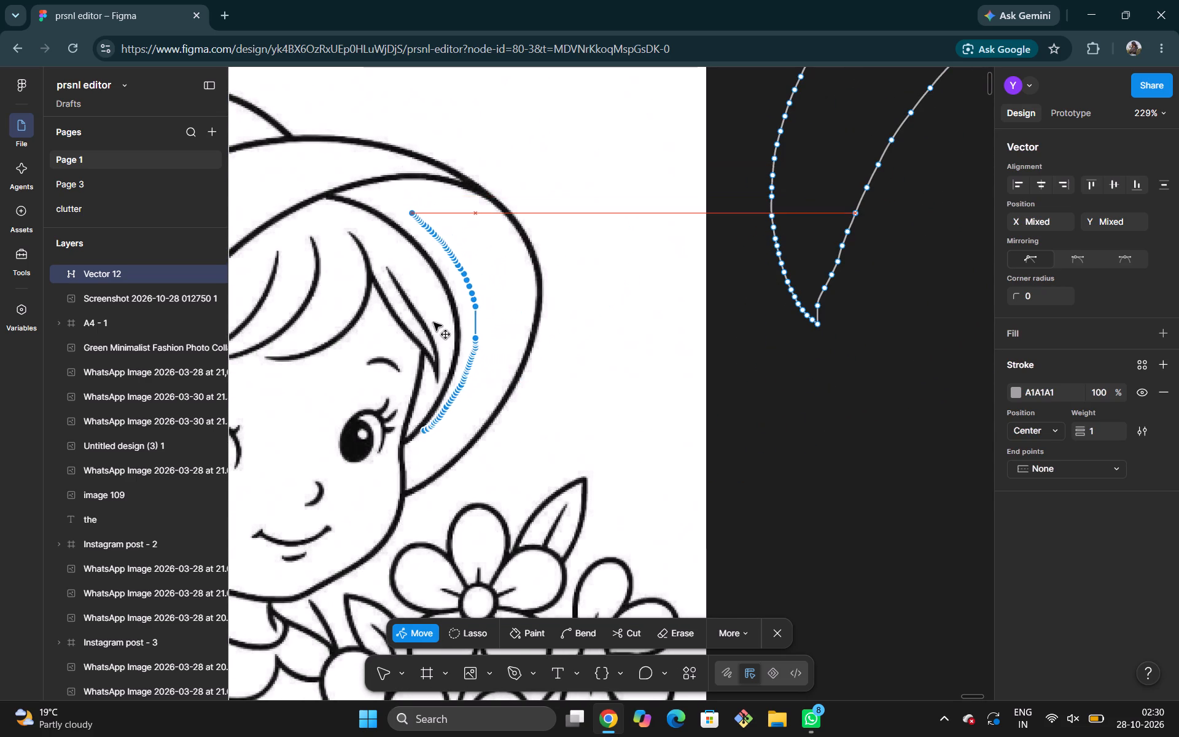
left_click_drag(434, 322, 420, 333)
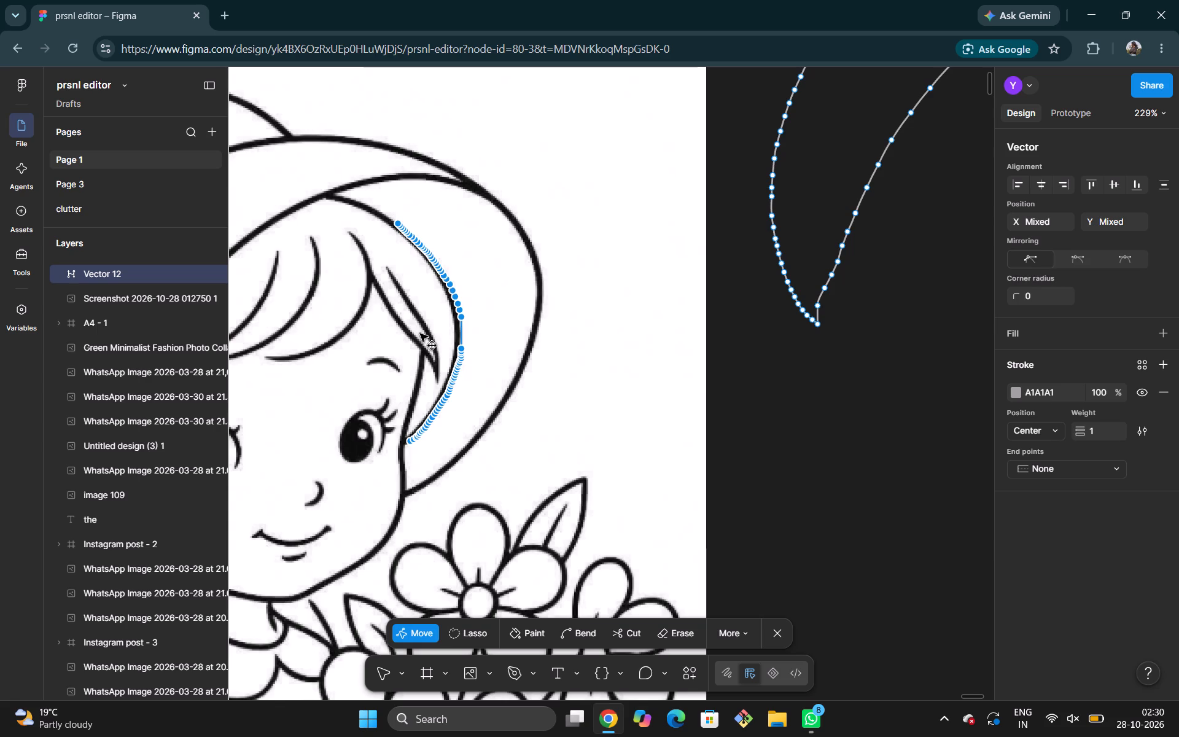
left_click_drag(420, 333, 418, 332)
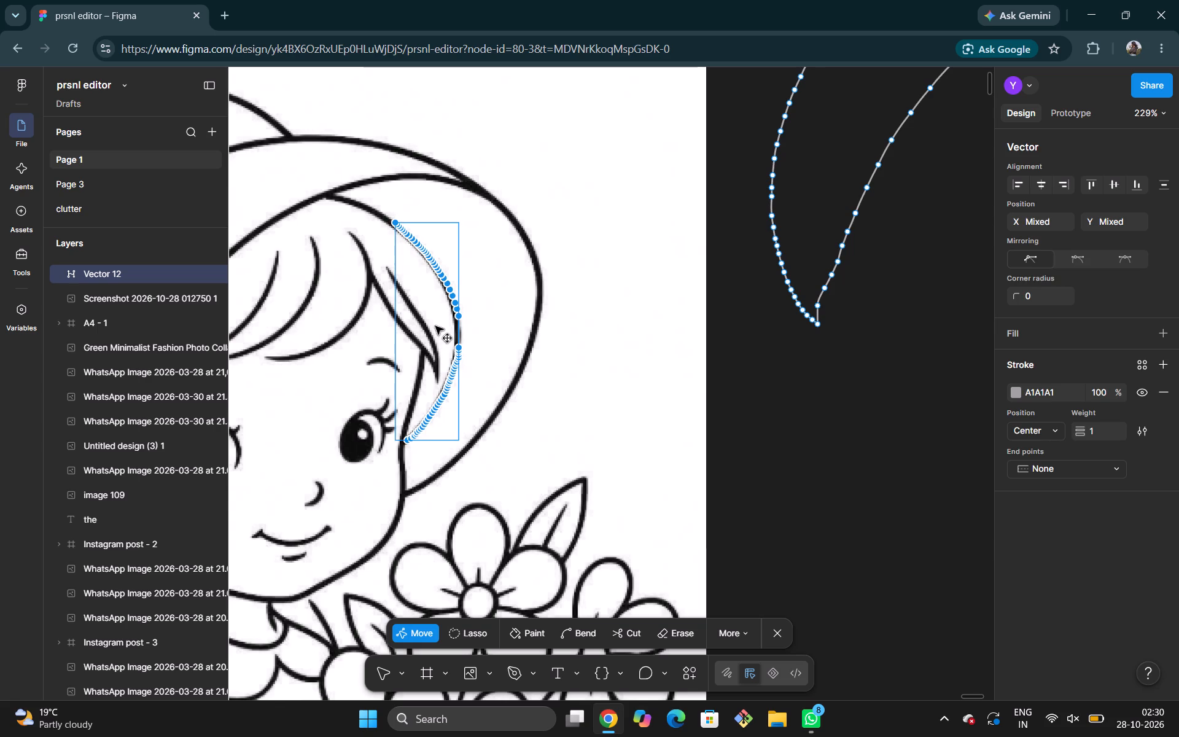
left_click(435, 326)
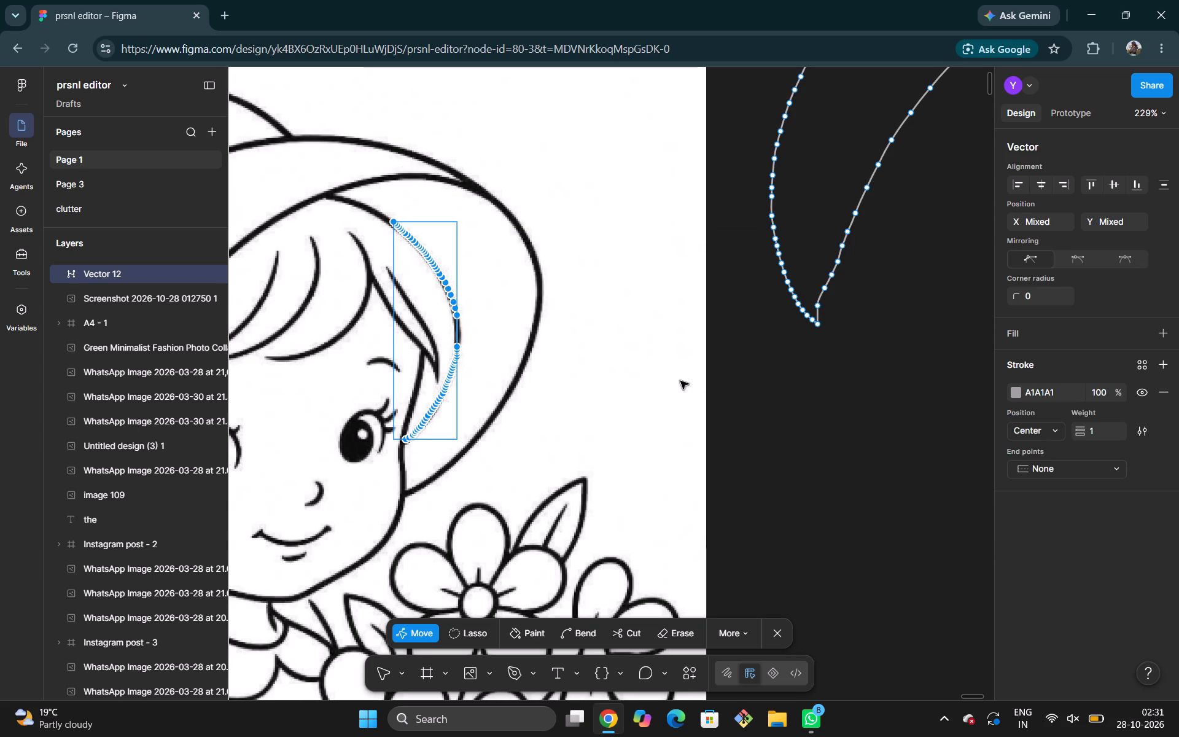
left_click(805, 423)
Examine how closely the placed inner brim copy follows the drawing's line, comparing it with the original traced brim vector.
scroll(827, 421, "left", 2)
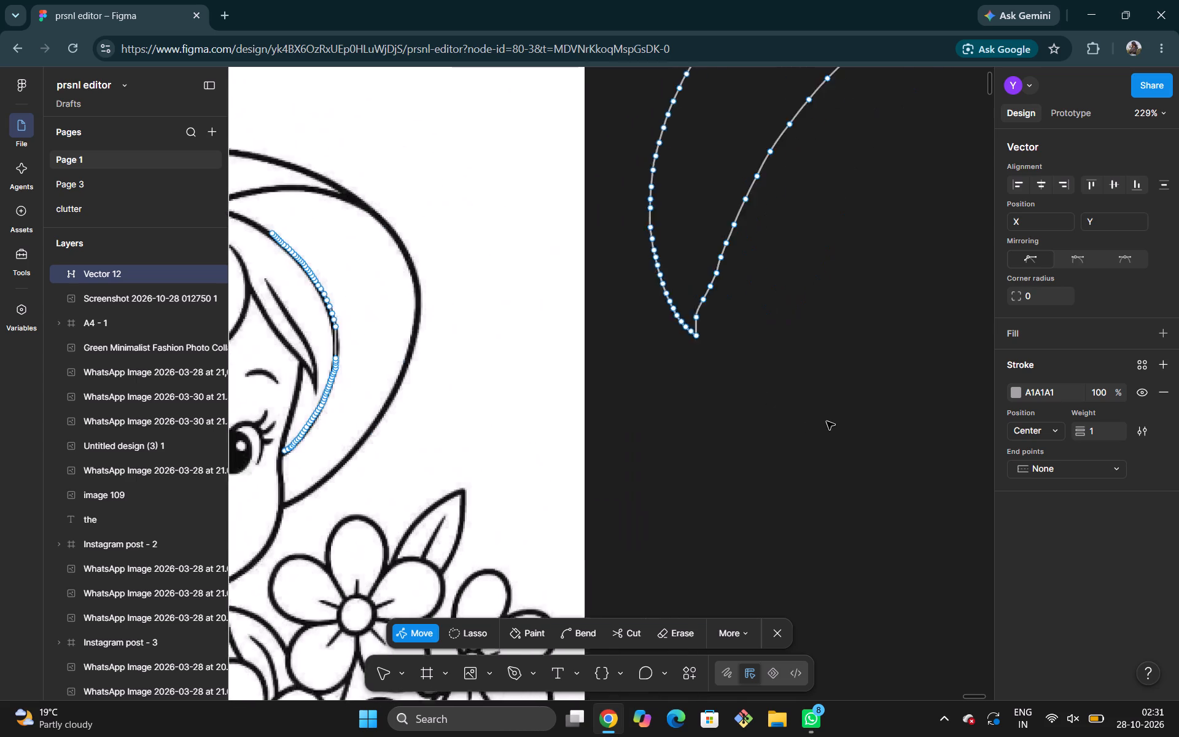
scroll(827, 421, "left", 2)
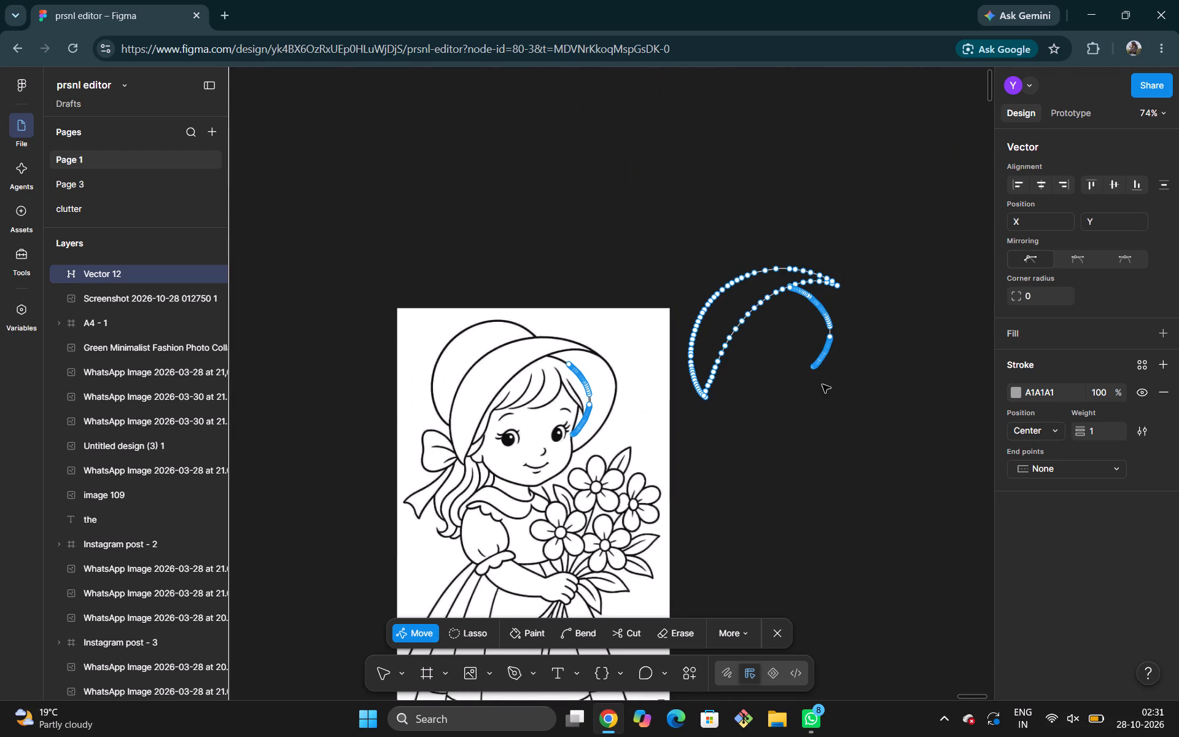
scroll(821, 387, "right", 1)
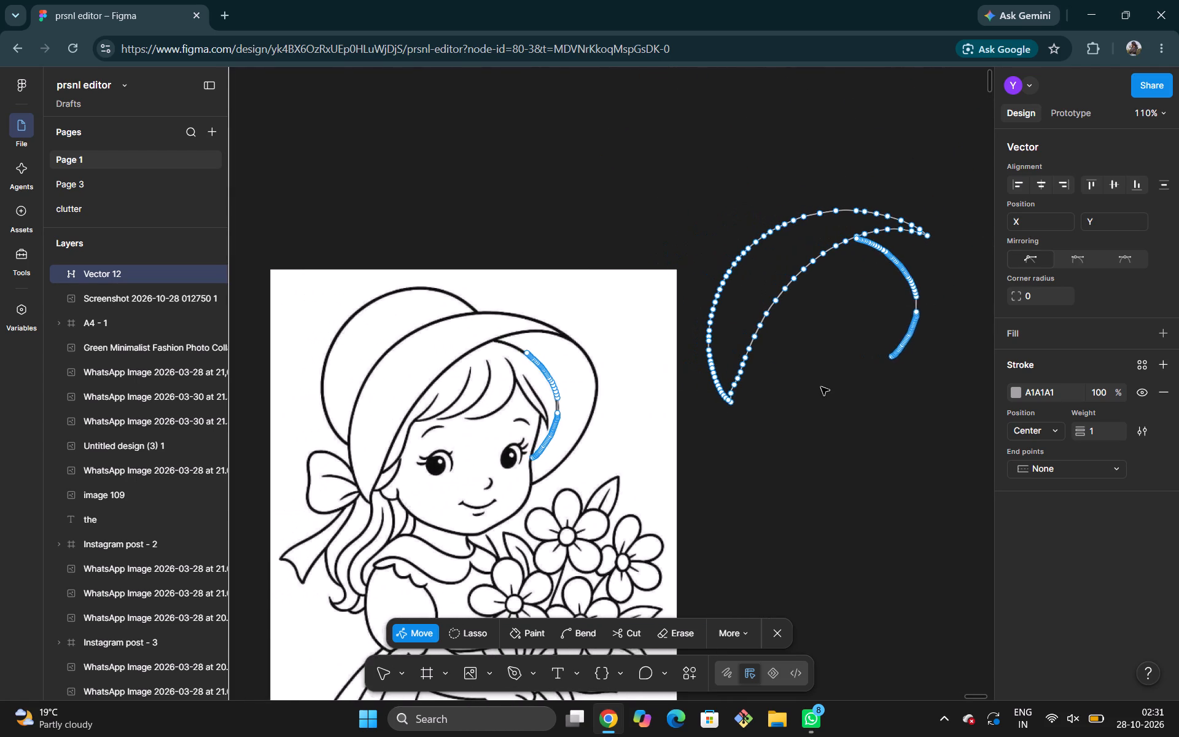
scroll(723, 263, "down", 1)
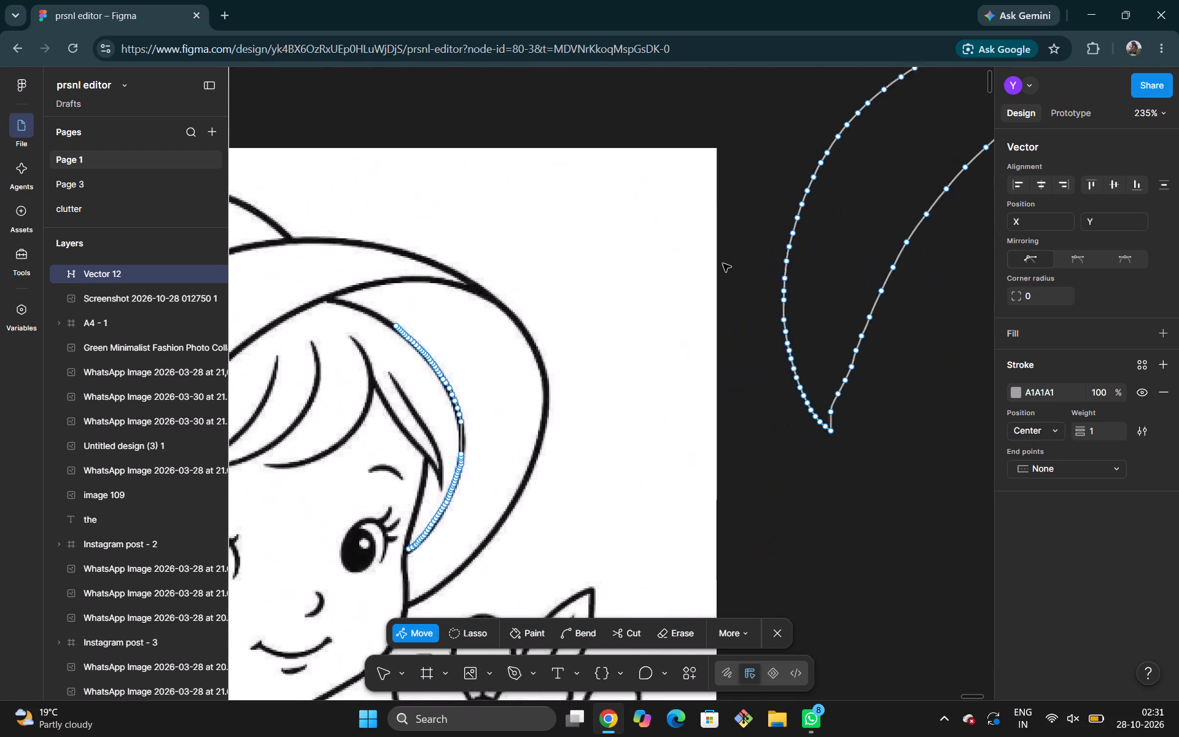
scroll(723, 263, "down", 1)
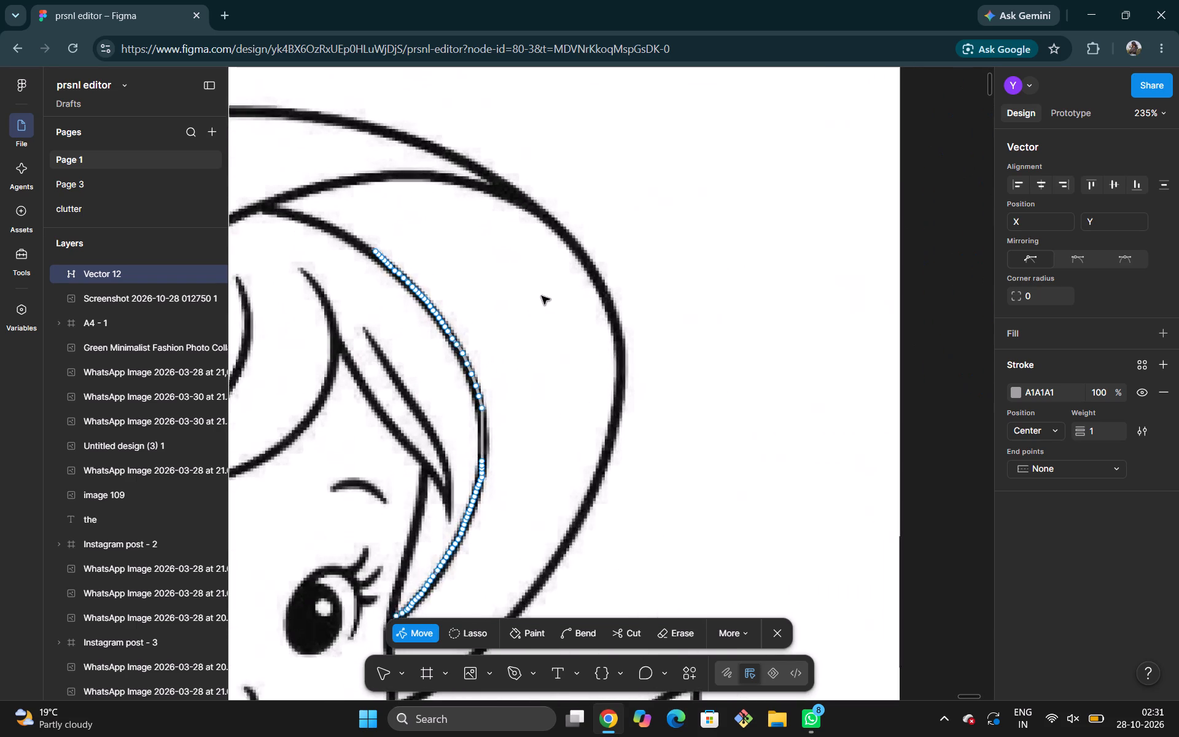
scroll(542, 296, "right", 3)
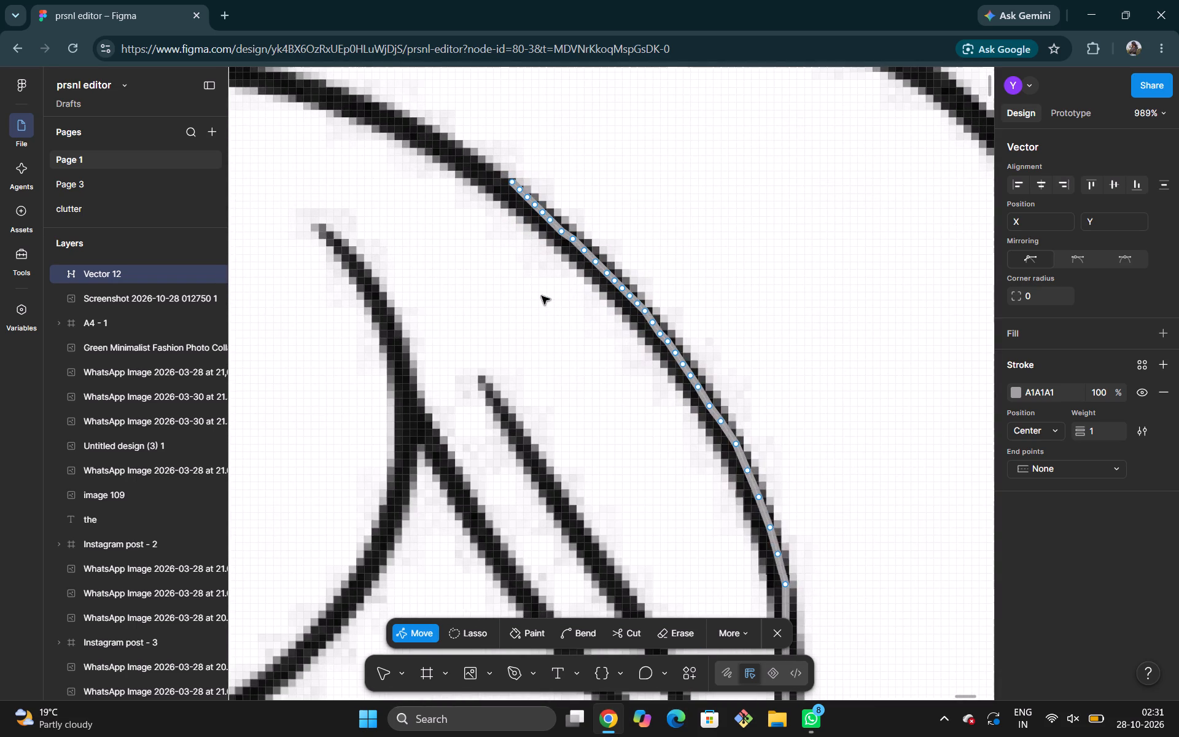
scroll(569, 402, "left", 3)
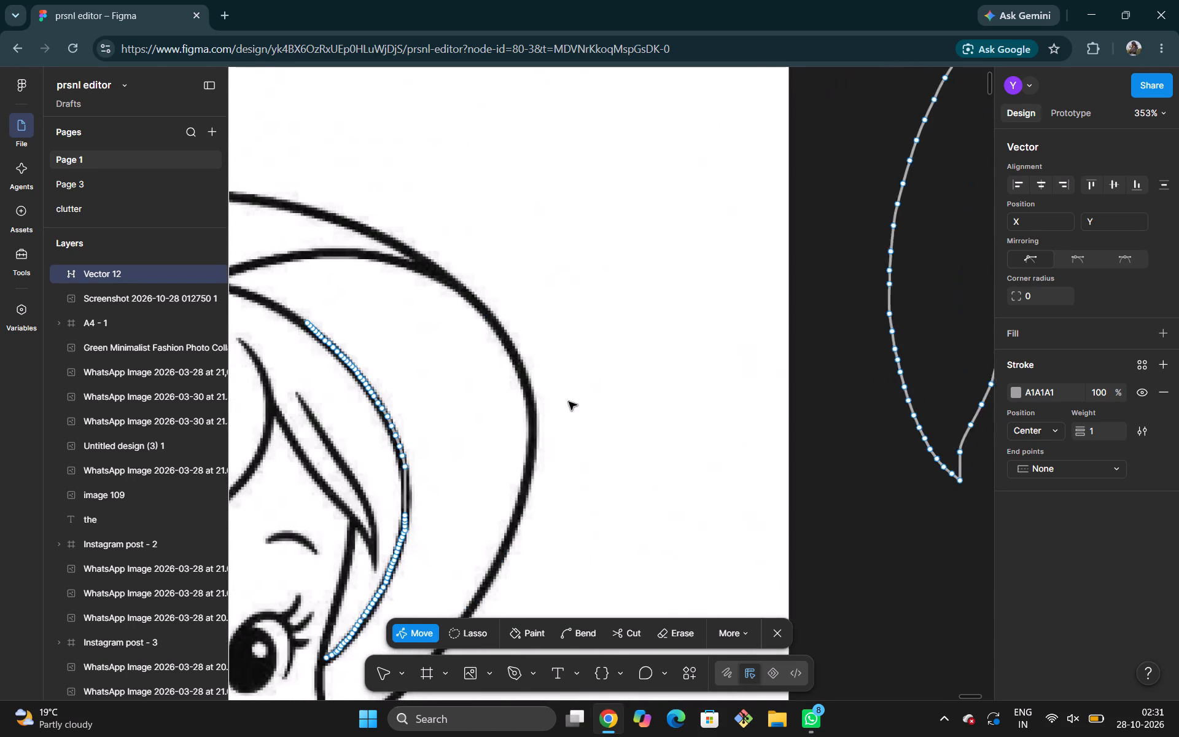
scroll(569, 402, "left", 1)
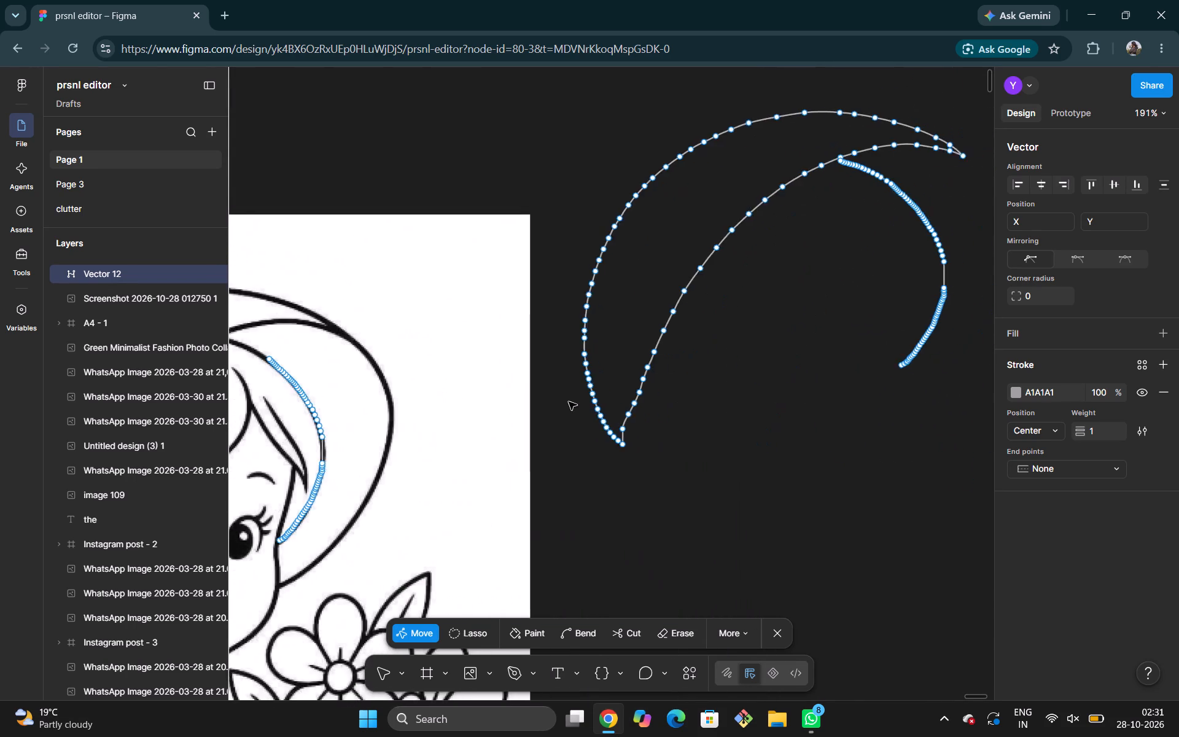
scroll(569, 402, "left", 1)
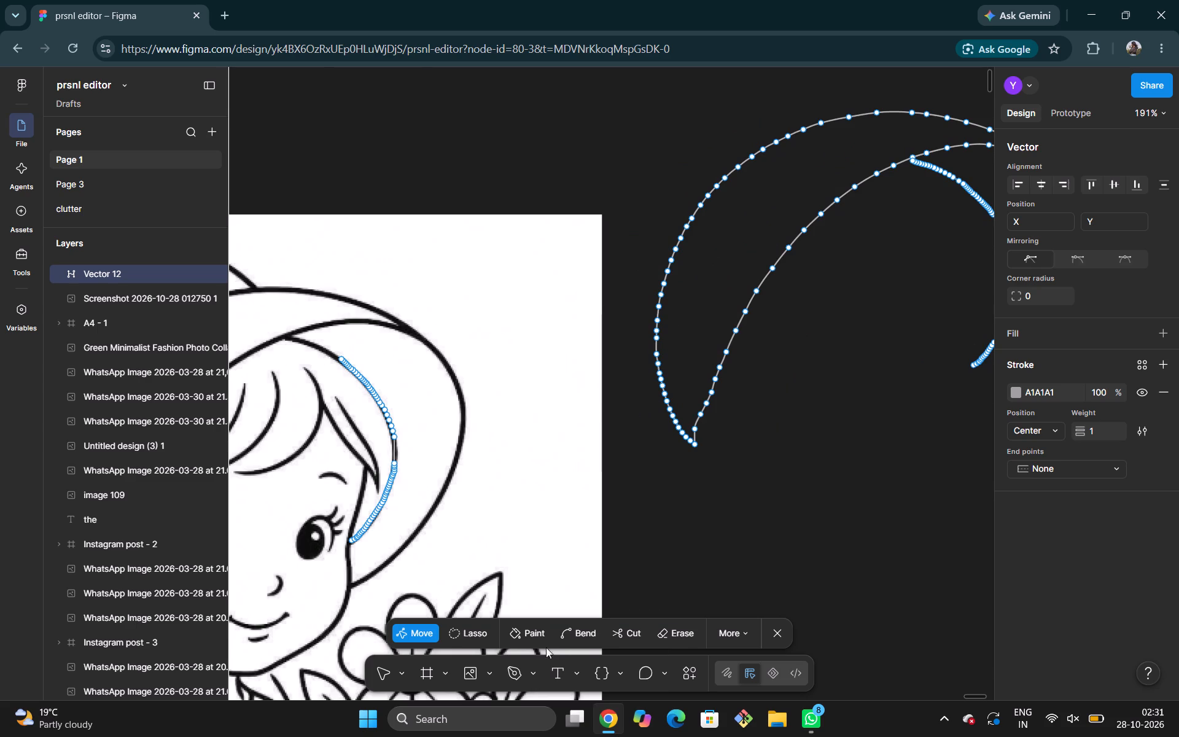
With the Pen tool, extend the placed inner brim path from its upper end along the black line to about X 24178.5, Y -11974.5.
left_click(515, 678)
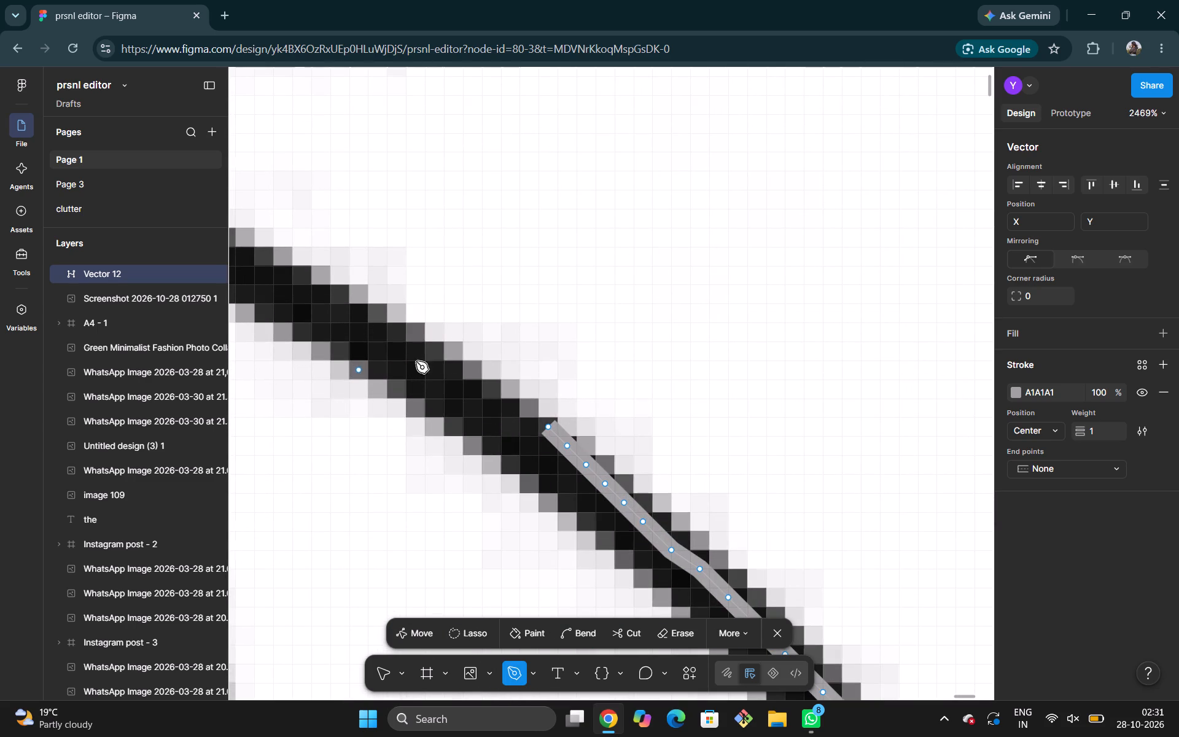
left_click(547, 425)
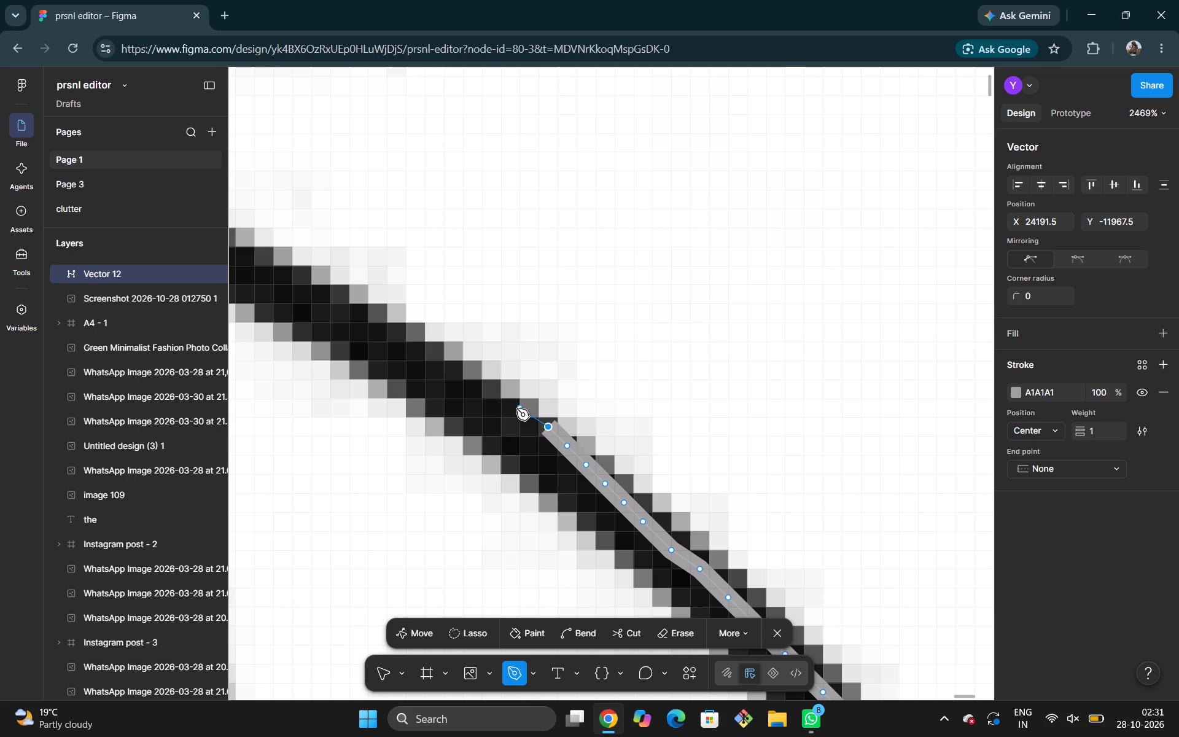
left_click(516, 408)
left_click(481, 391)
left_click(449, 373)
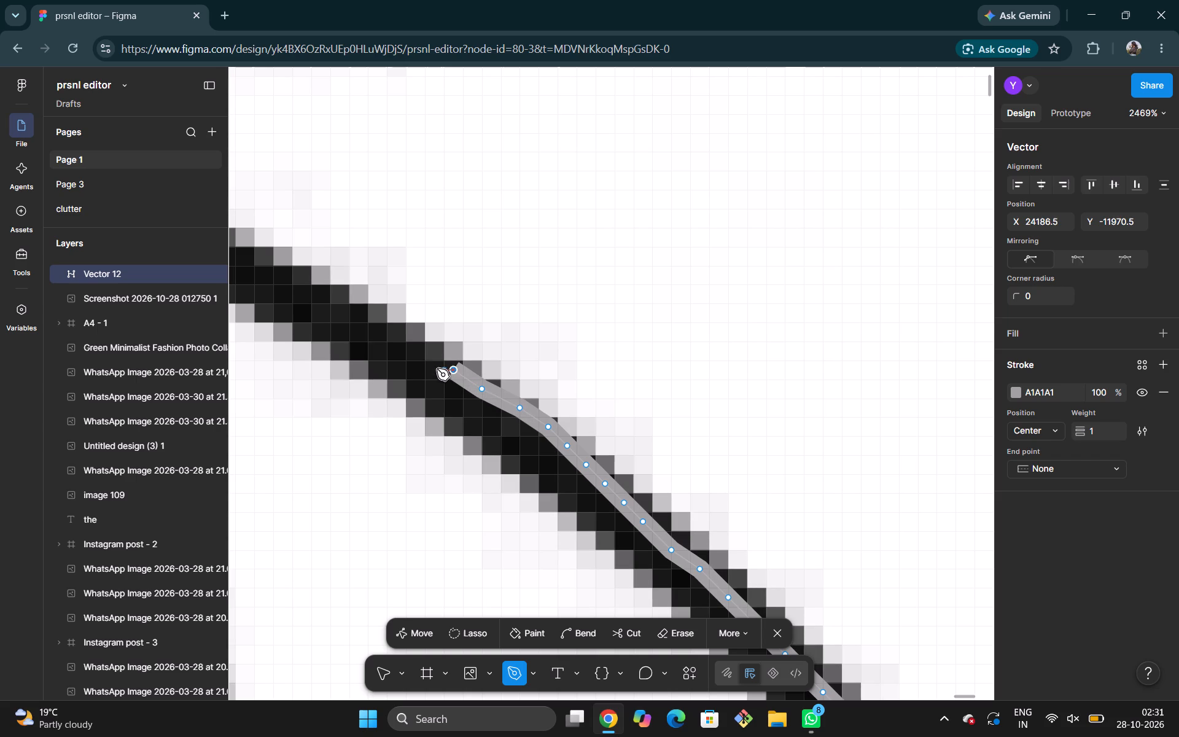
left_click(418, 358)
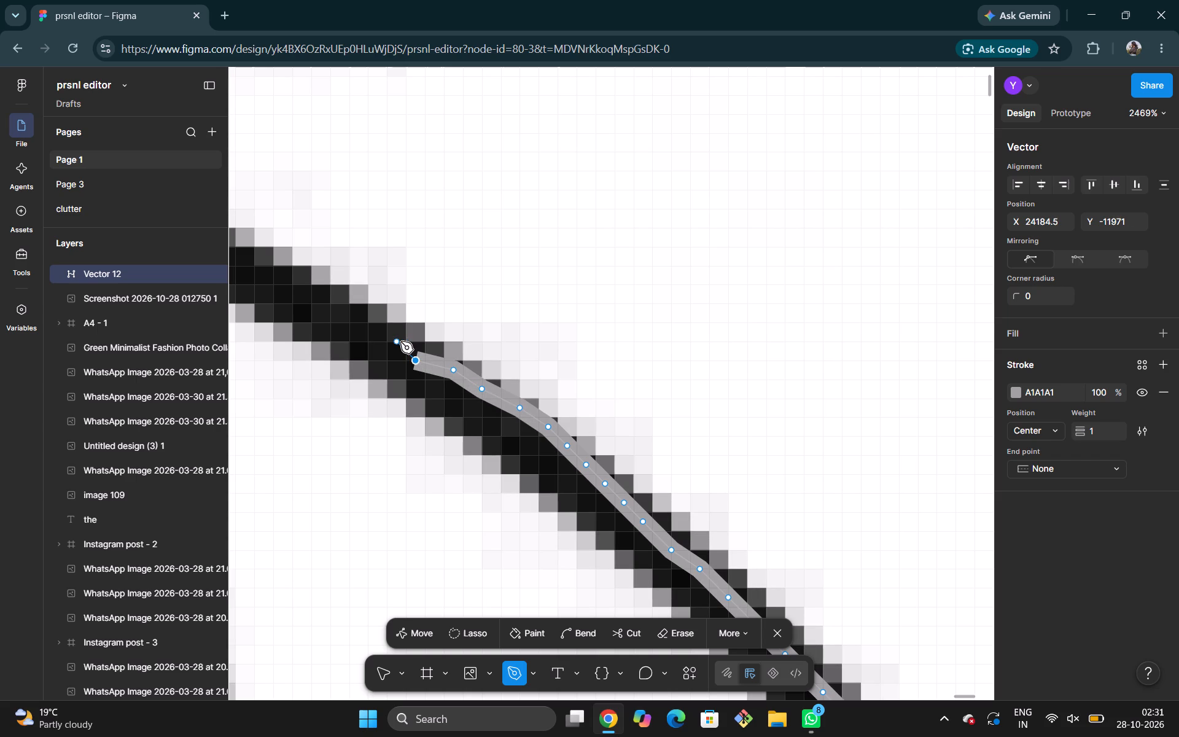
left_click(387, 338)
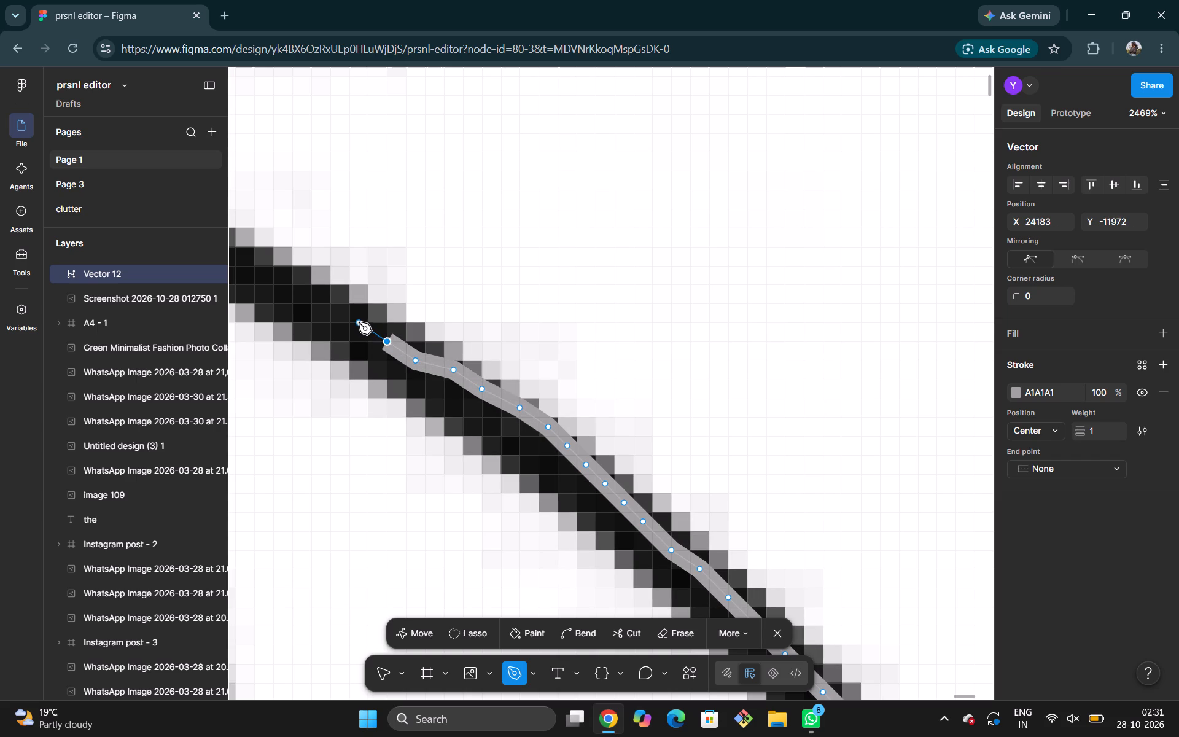
left_click(357, 322)
left_click(333, 305)
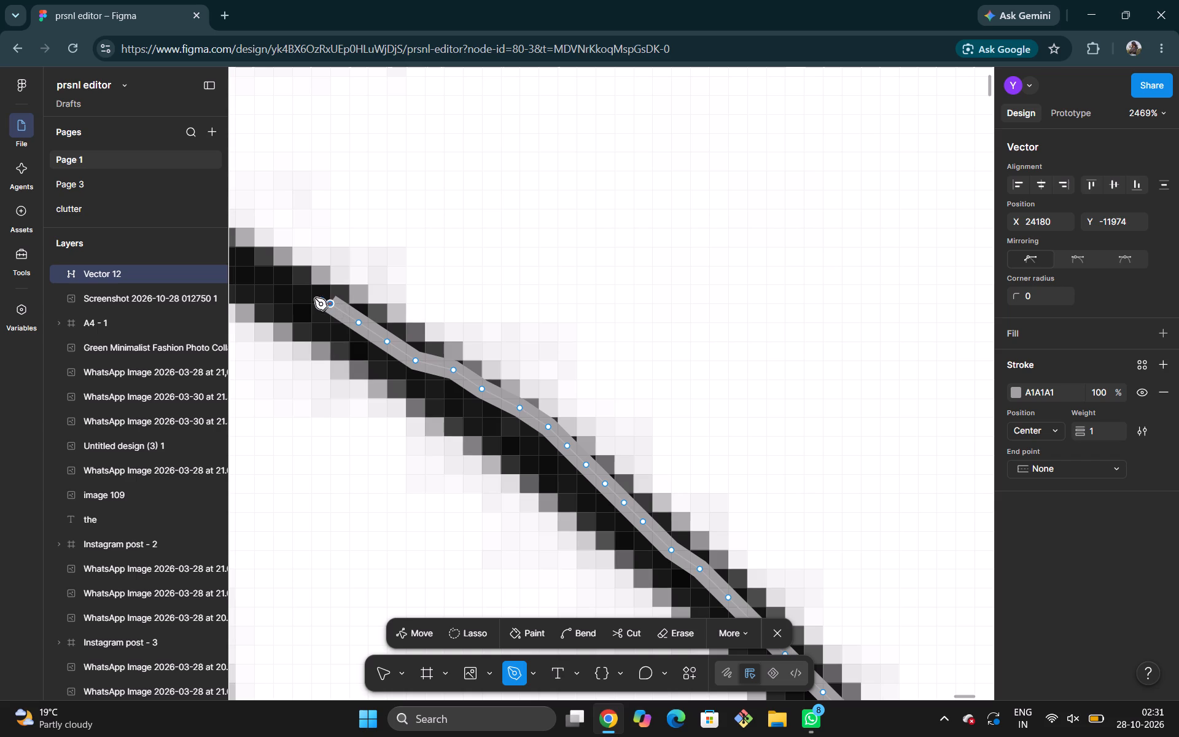
left_click(304, 291)
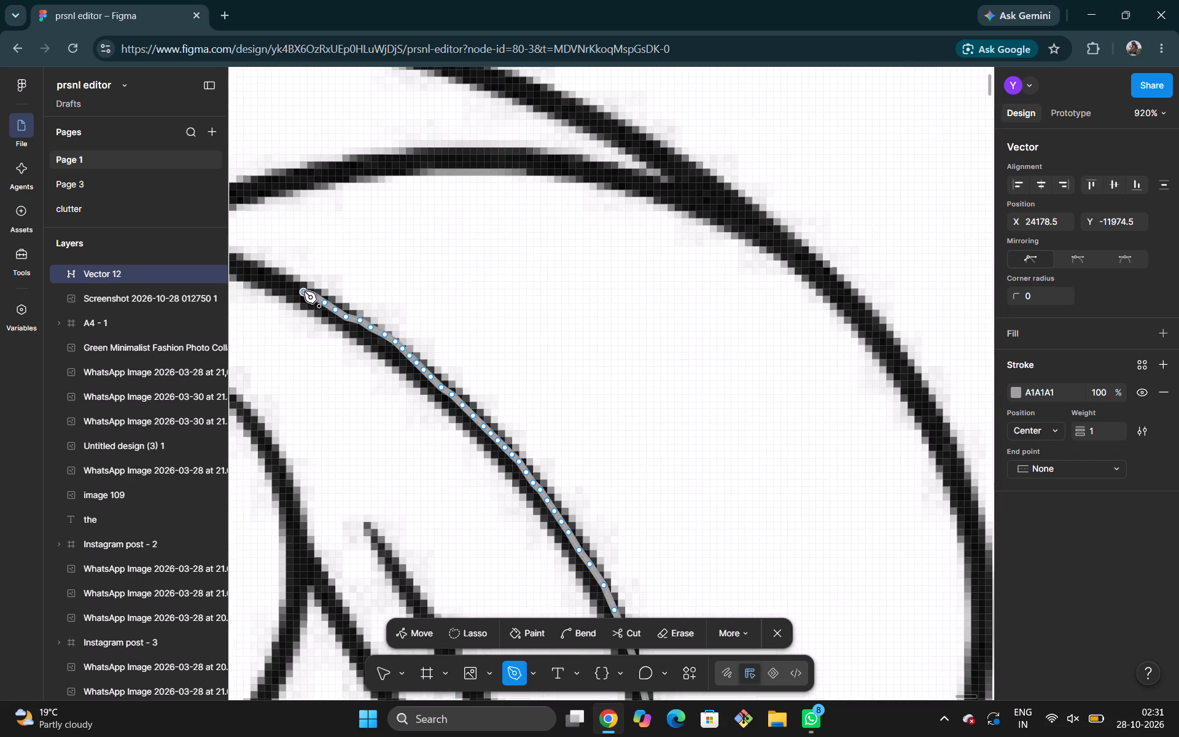
Continue the inner brim path along the line to its junction with the brim edge at X 24152, Y -11983.5, and end the segment.
scroll(304, 291, "right", 2)
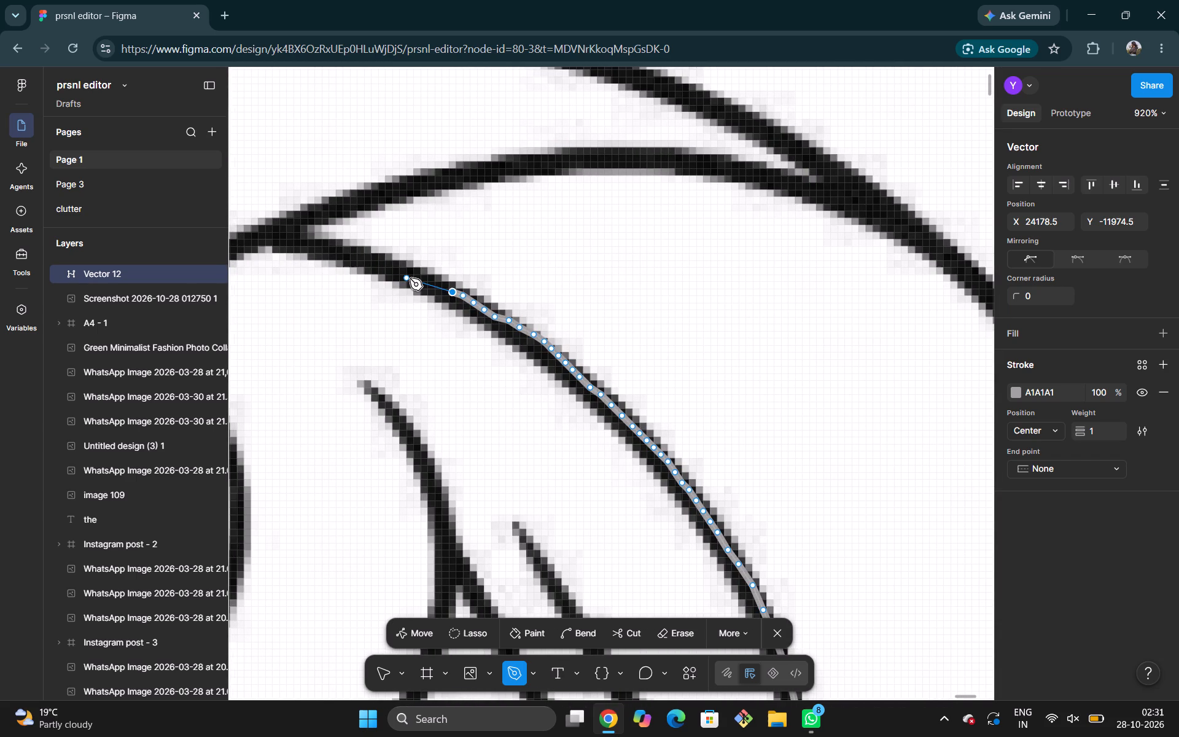
left_click(434, 281)
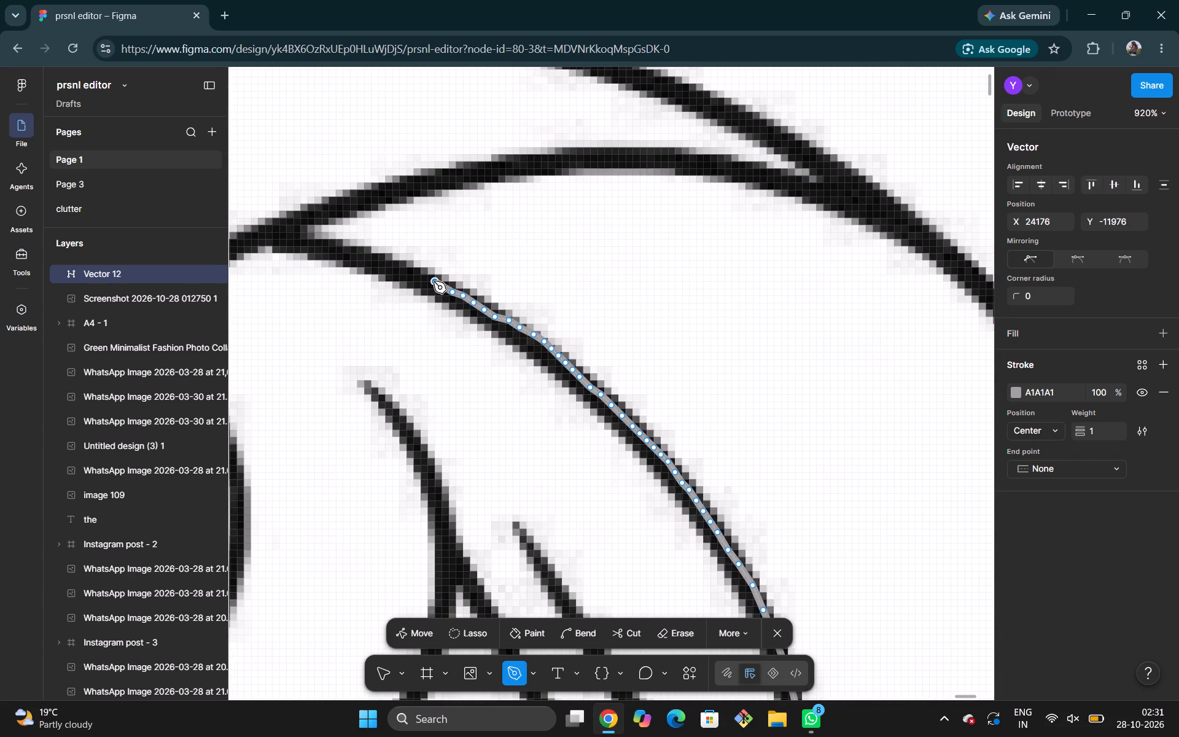
left_click(410, 273)
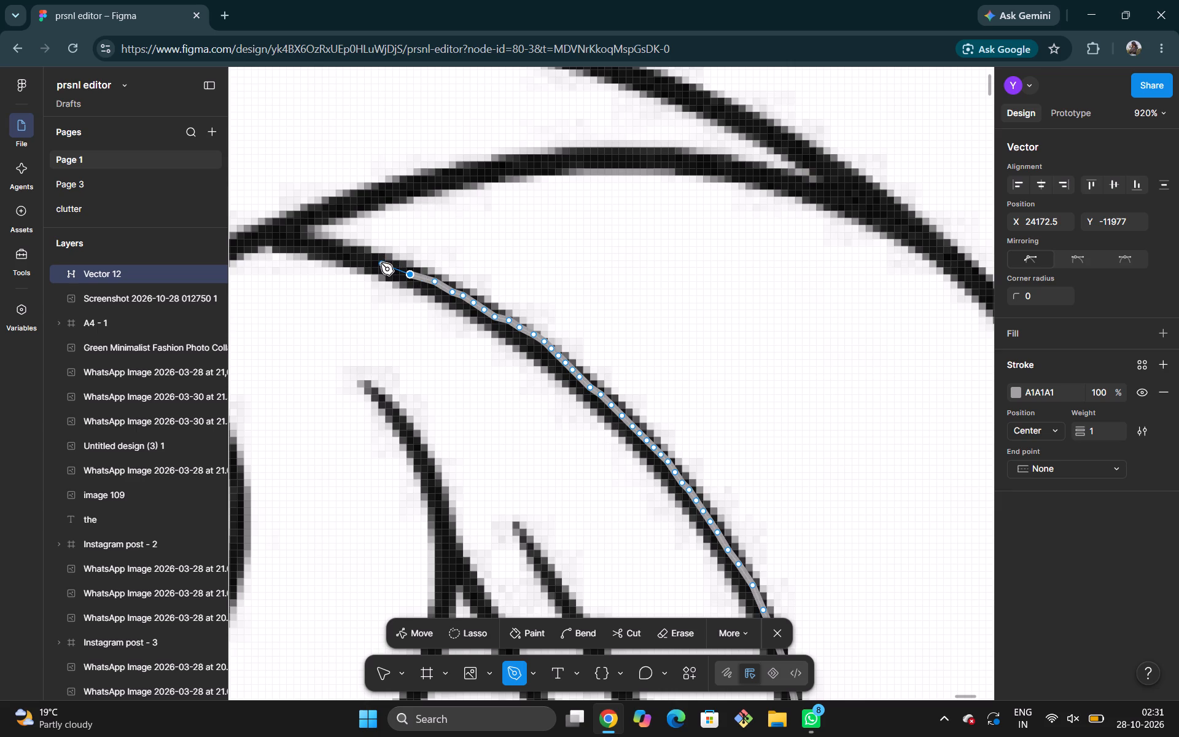
left_click(384, 263)
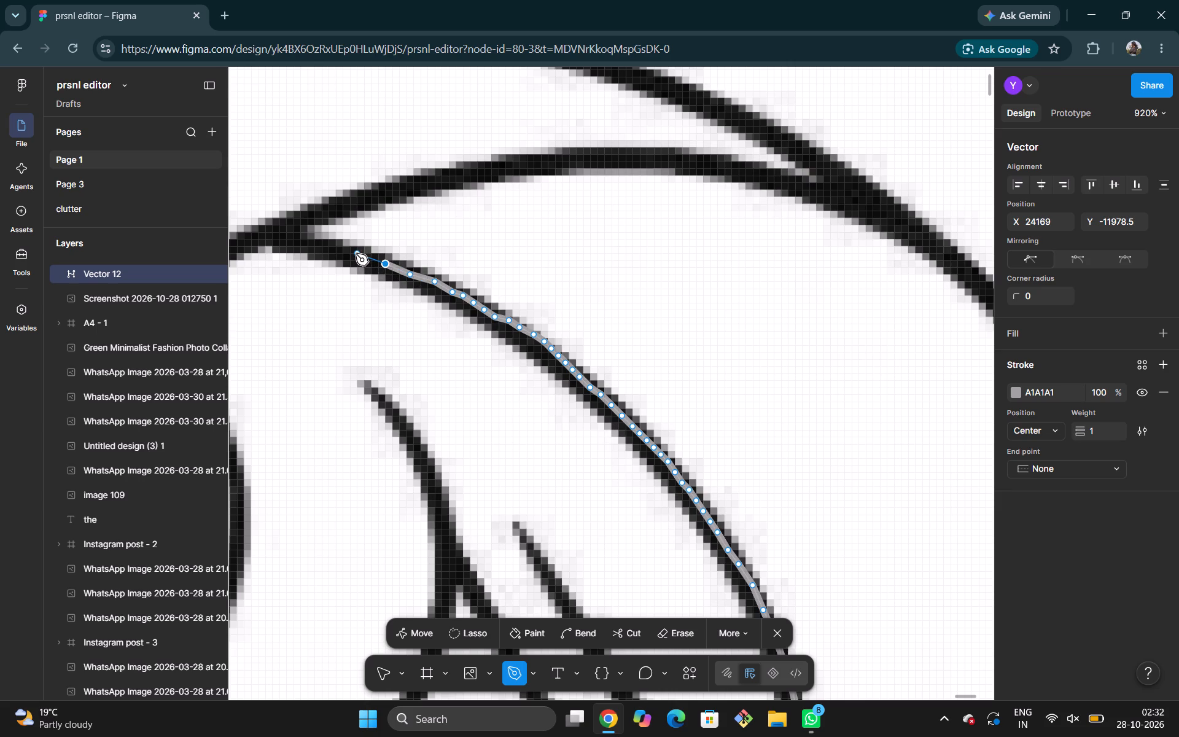
left_click(356, 254)
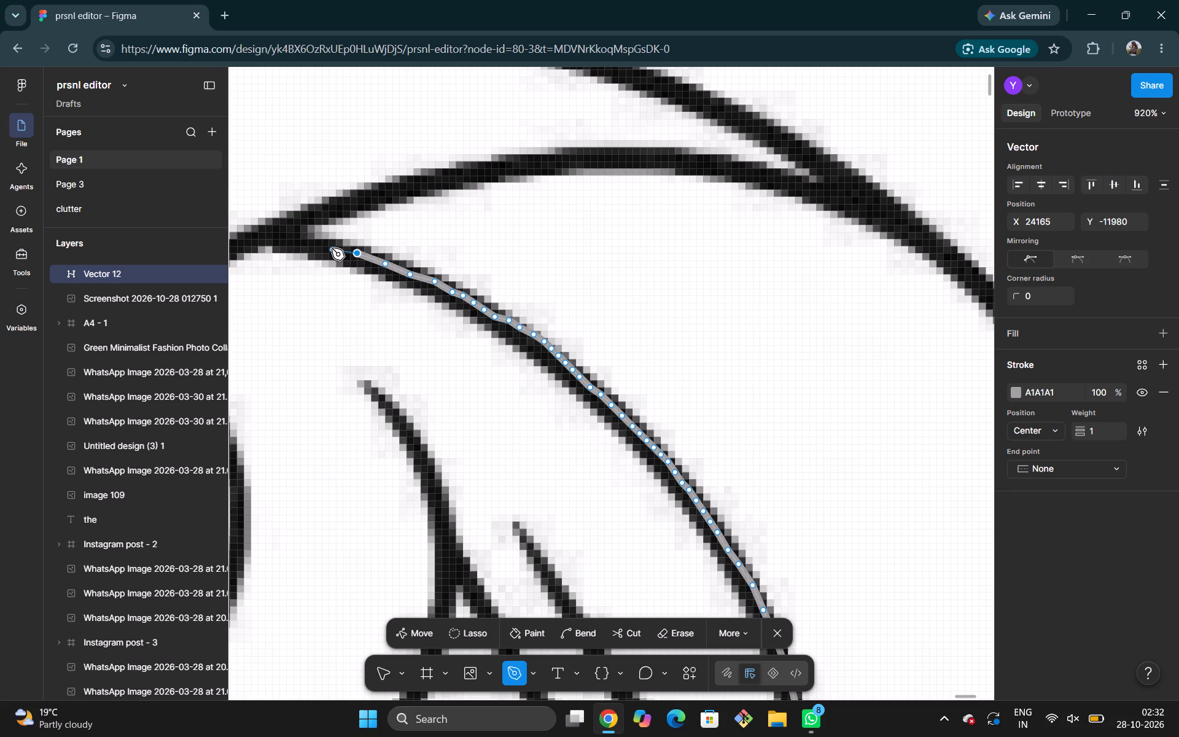
left_click(332, 248)
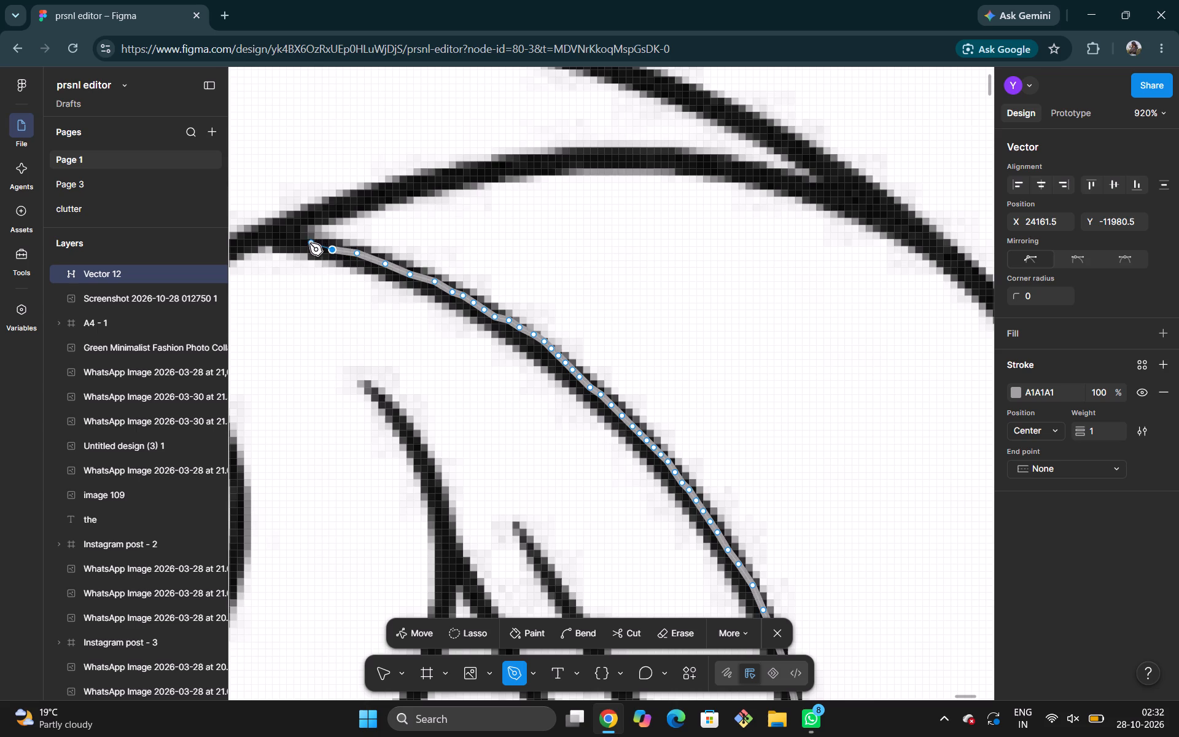
left_click(309, 244)
left_click(287, 240)
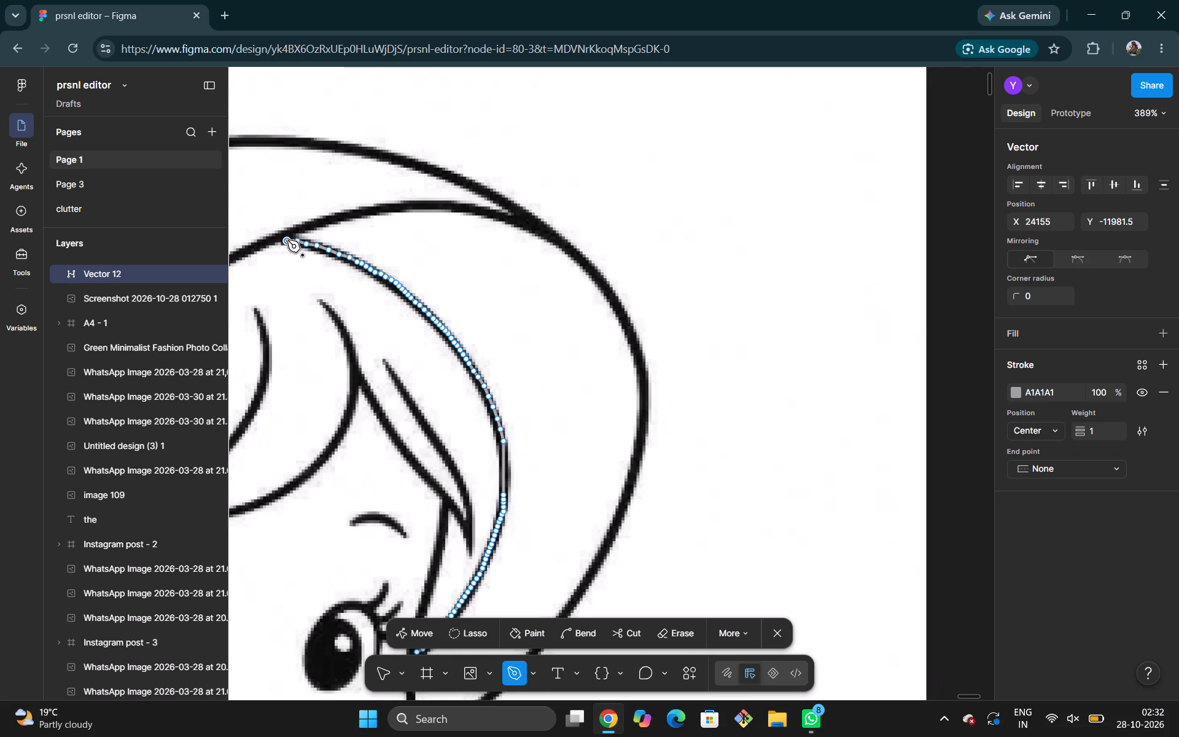
left_click(277, 235)
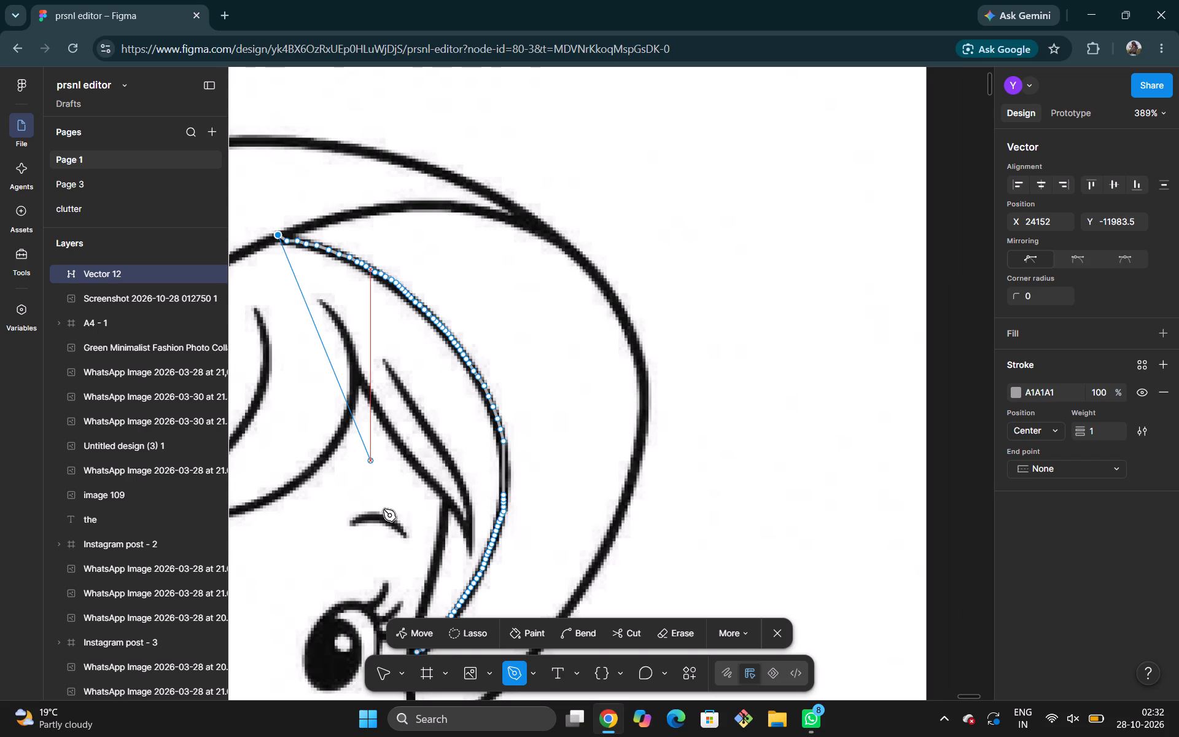
left_click(407, 635)
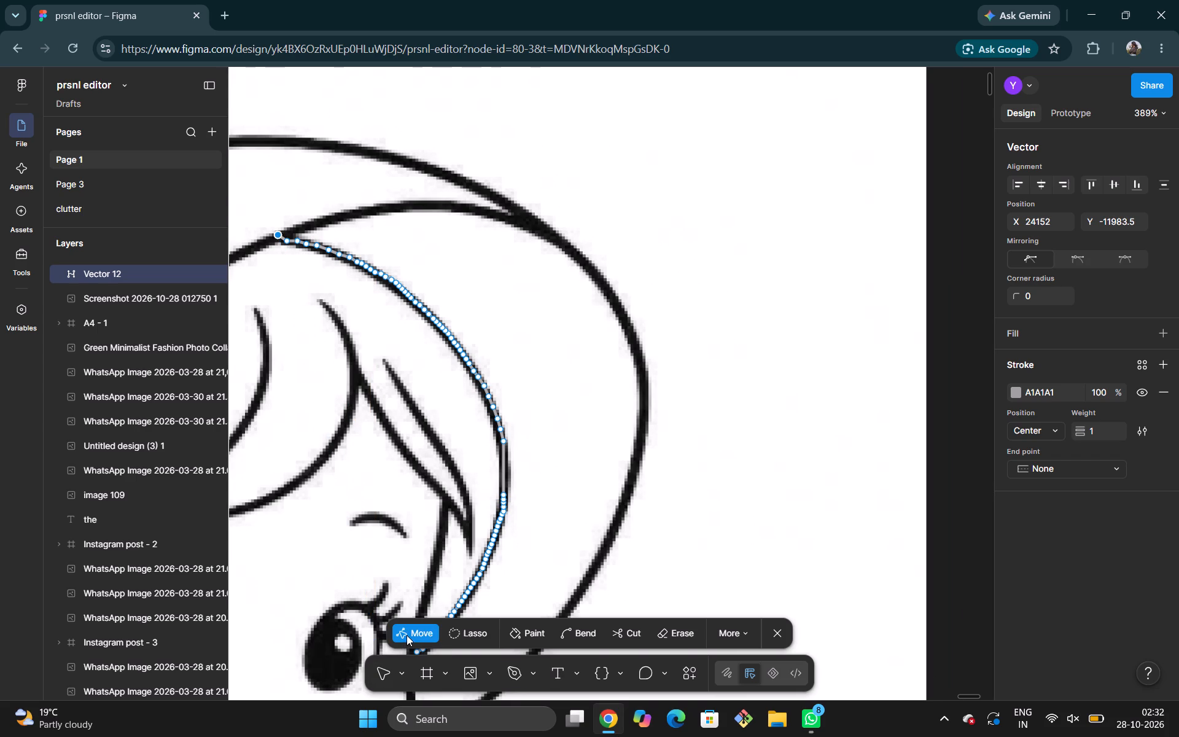
scroll(639, 525, "left", 2)
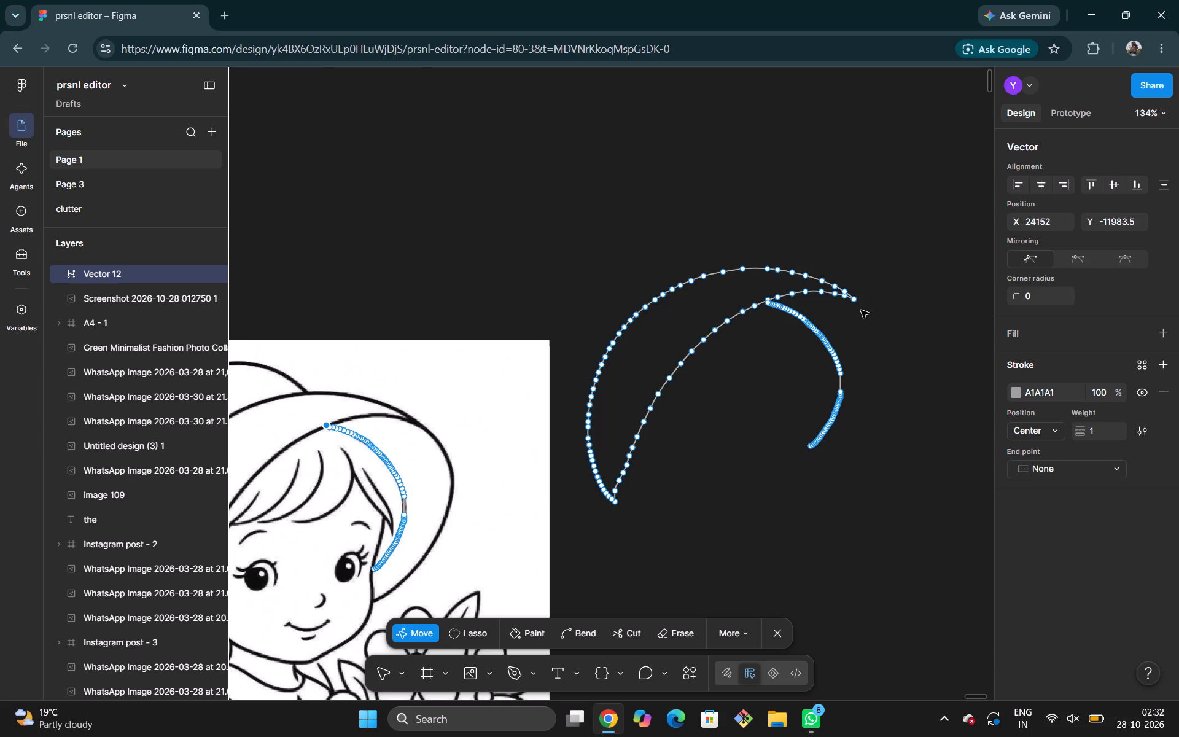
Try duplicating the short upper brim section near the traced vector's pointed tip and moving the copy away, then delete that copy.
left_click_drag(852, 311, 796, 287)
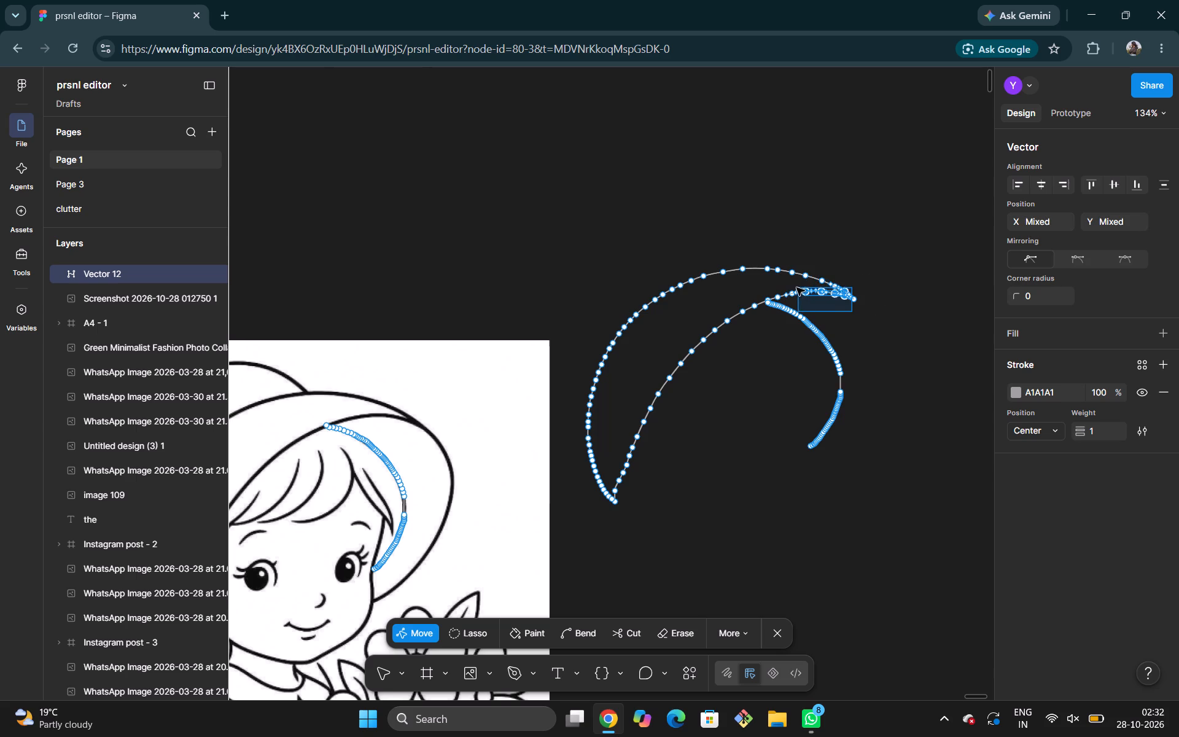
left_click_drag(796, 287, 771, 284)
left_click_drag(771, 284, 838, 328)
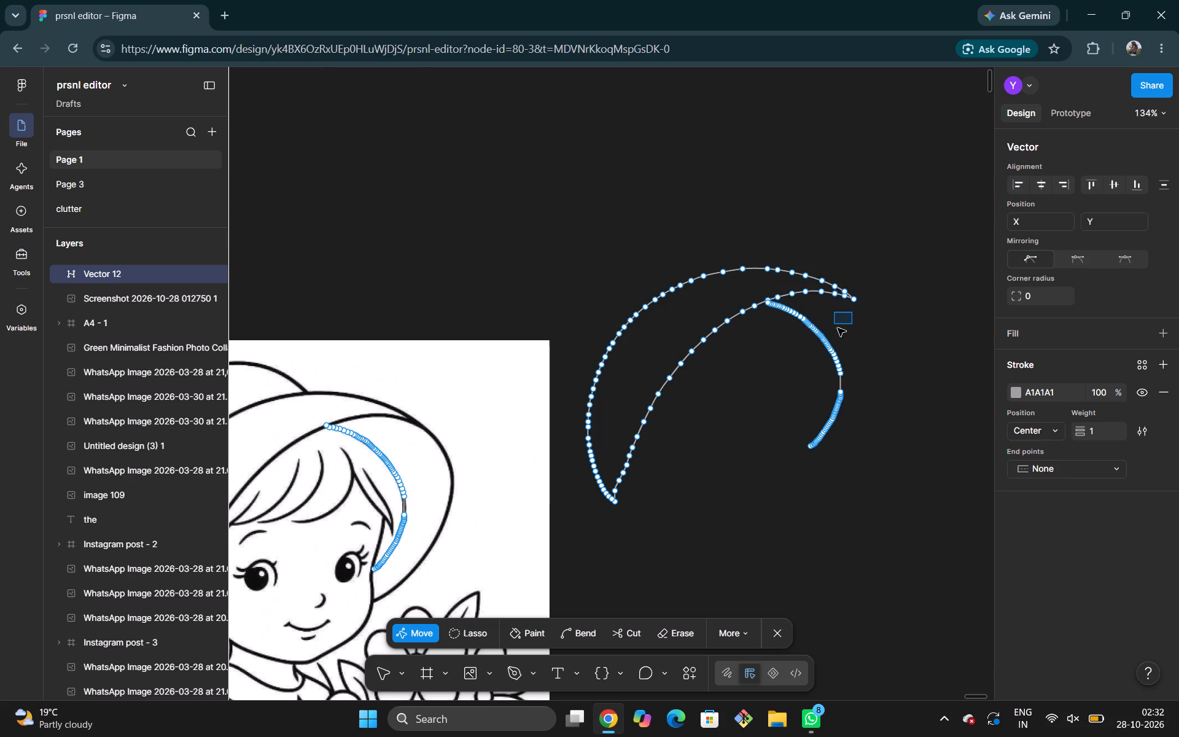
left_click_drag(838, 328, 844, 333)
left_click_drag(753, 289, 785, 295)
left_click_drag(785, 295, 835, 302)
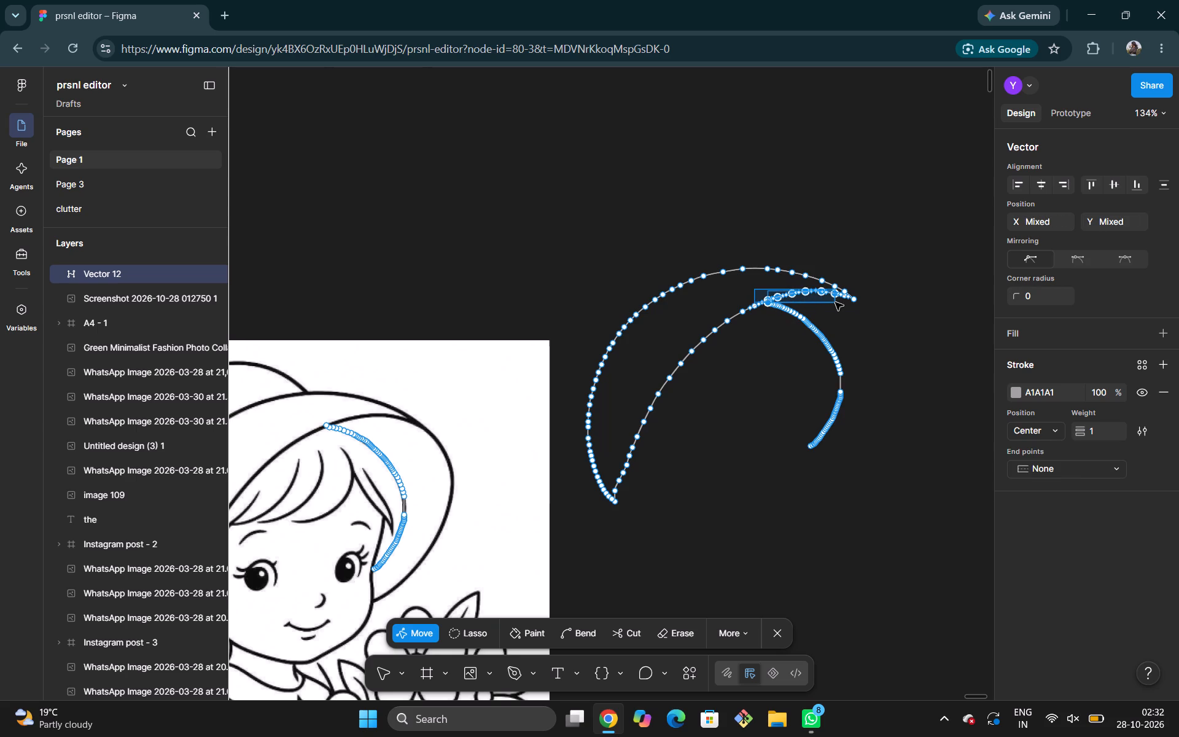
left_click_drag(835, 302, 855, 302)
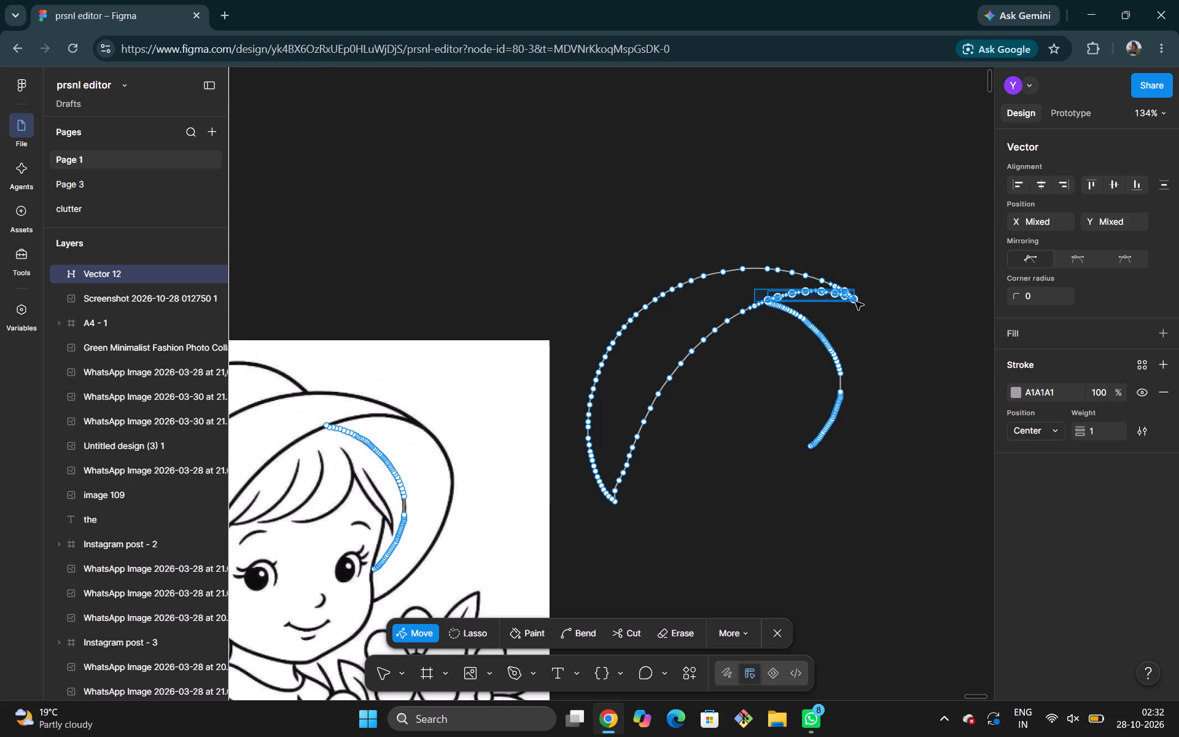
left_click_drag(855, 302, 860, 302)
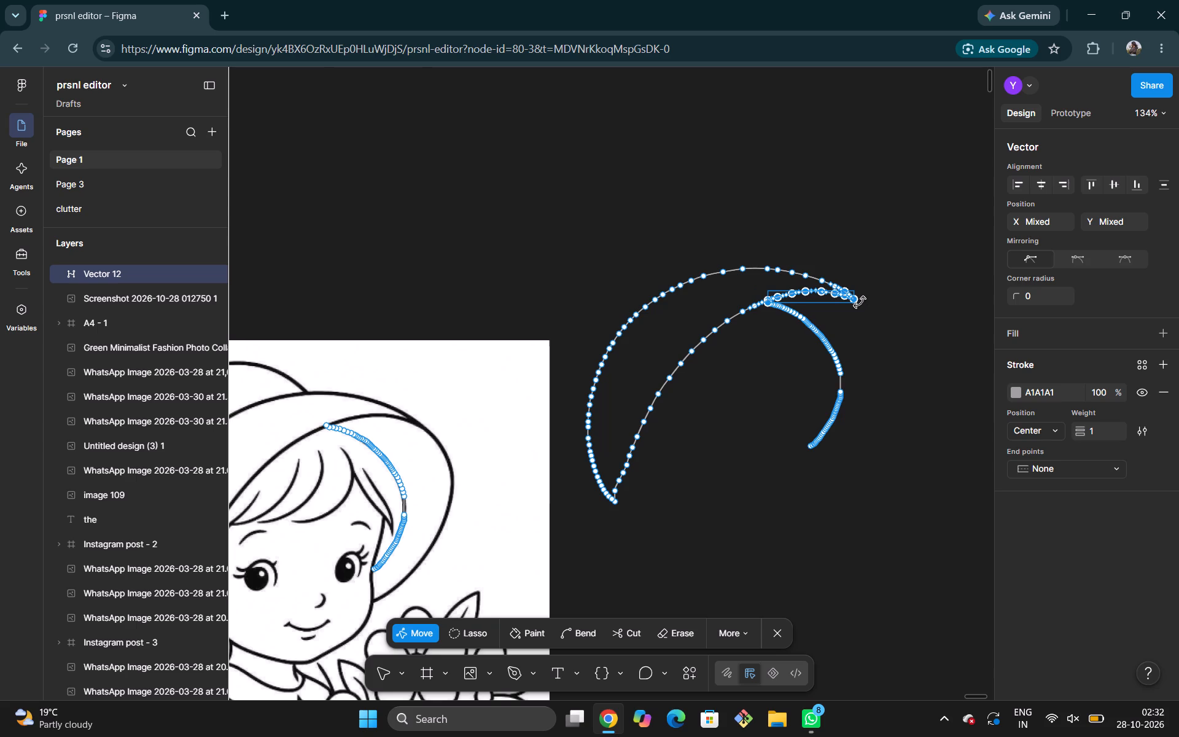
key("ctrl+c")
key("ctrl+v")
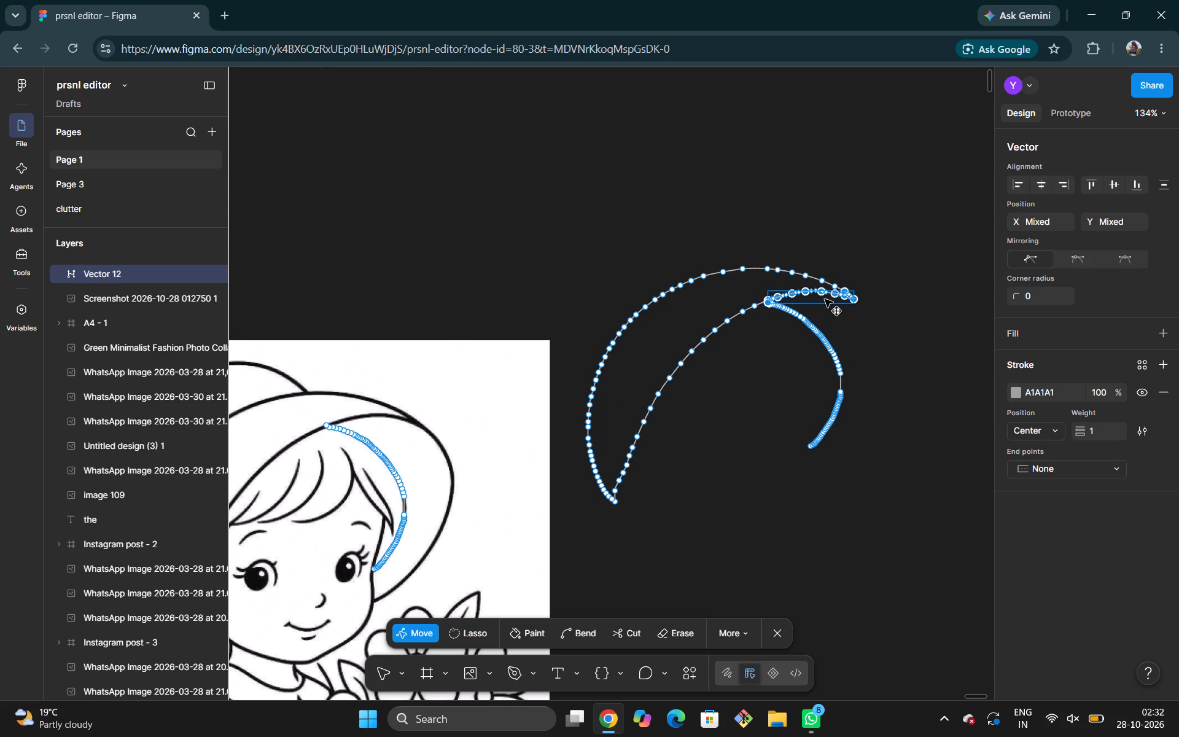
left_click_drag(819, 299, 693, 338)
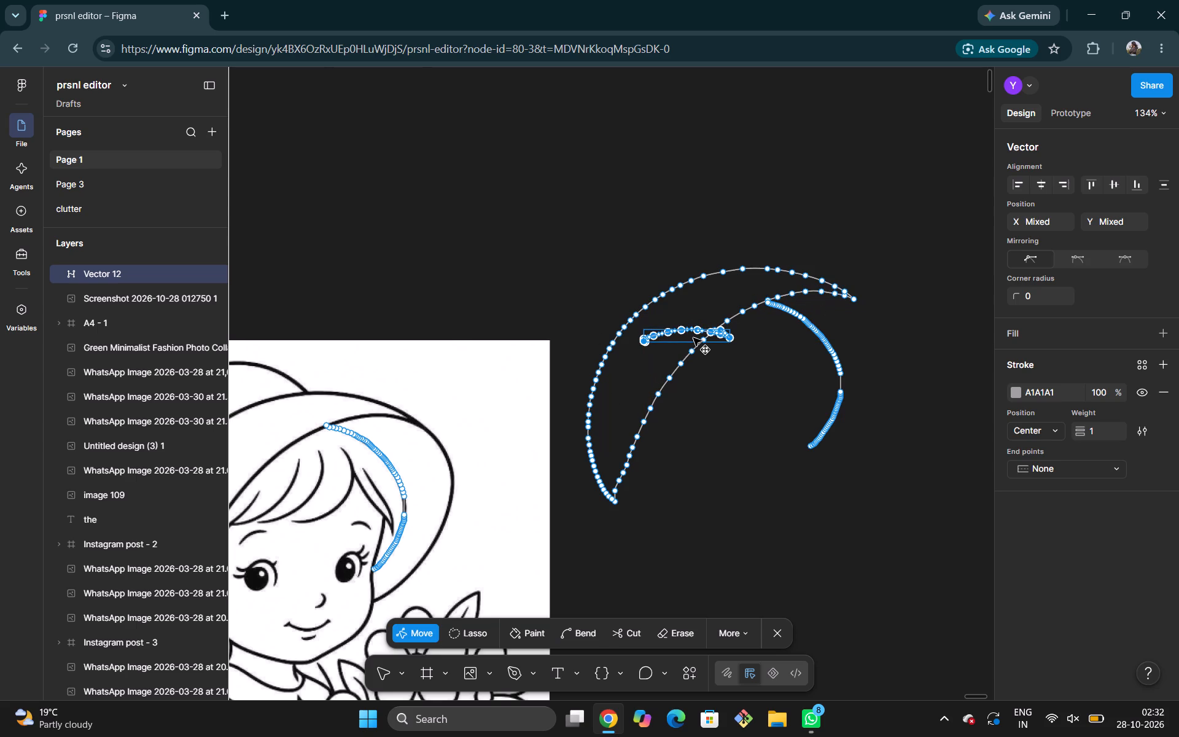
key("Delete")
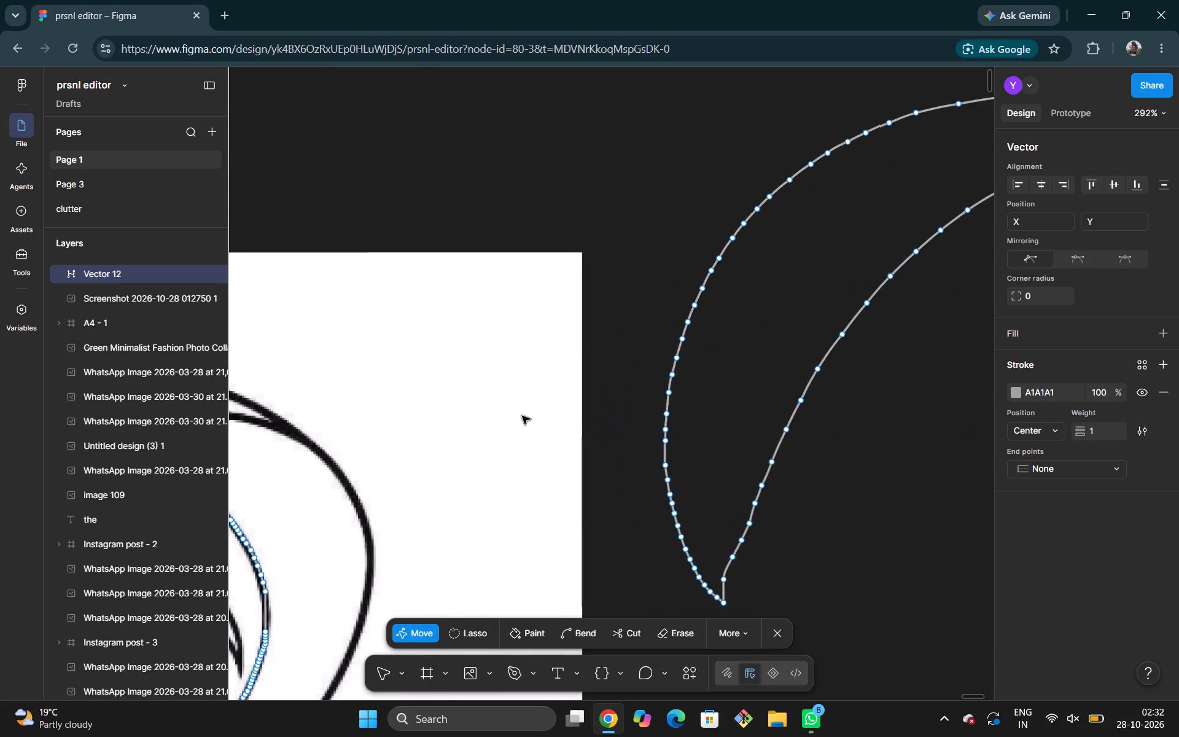
With the Pen tool, extend the path from the brim junction along the upper inner brim line to X 24195.5, Y -11994.
scroll(522, 416, "right", 3)
scroll(522, 416, "down", 1)
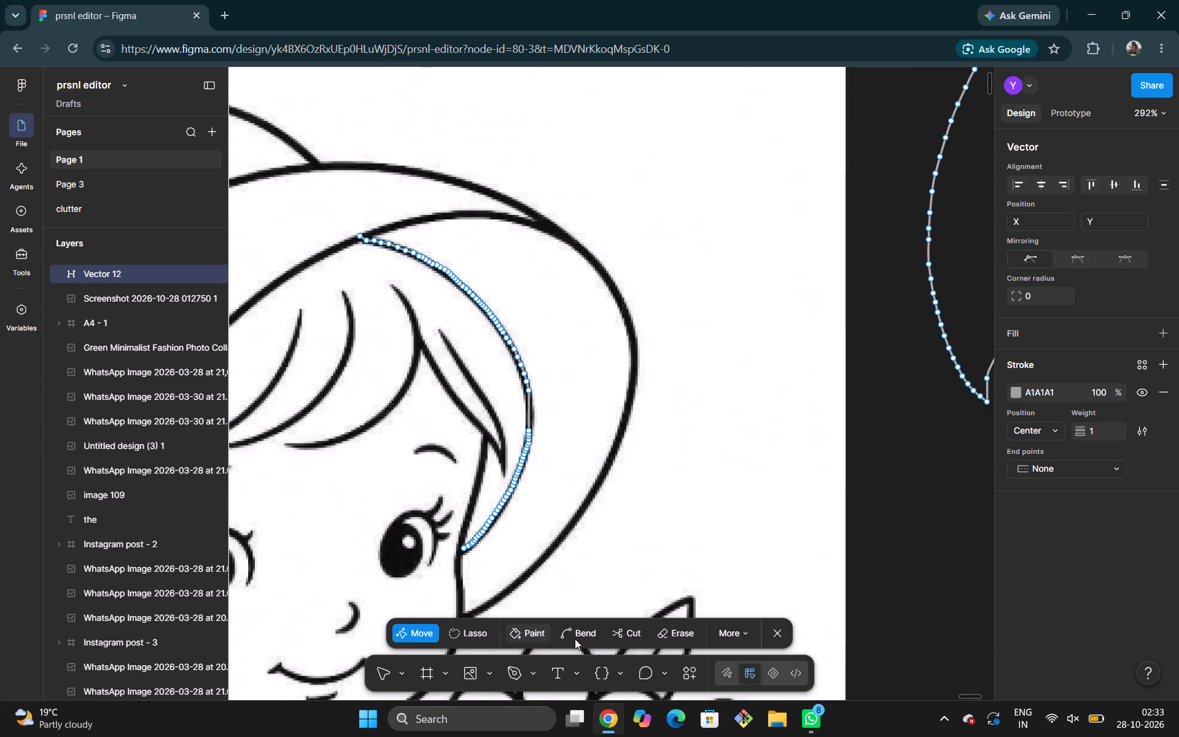
left_click(511, 674)
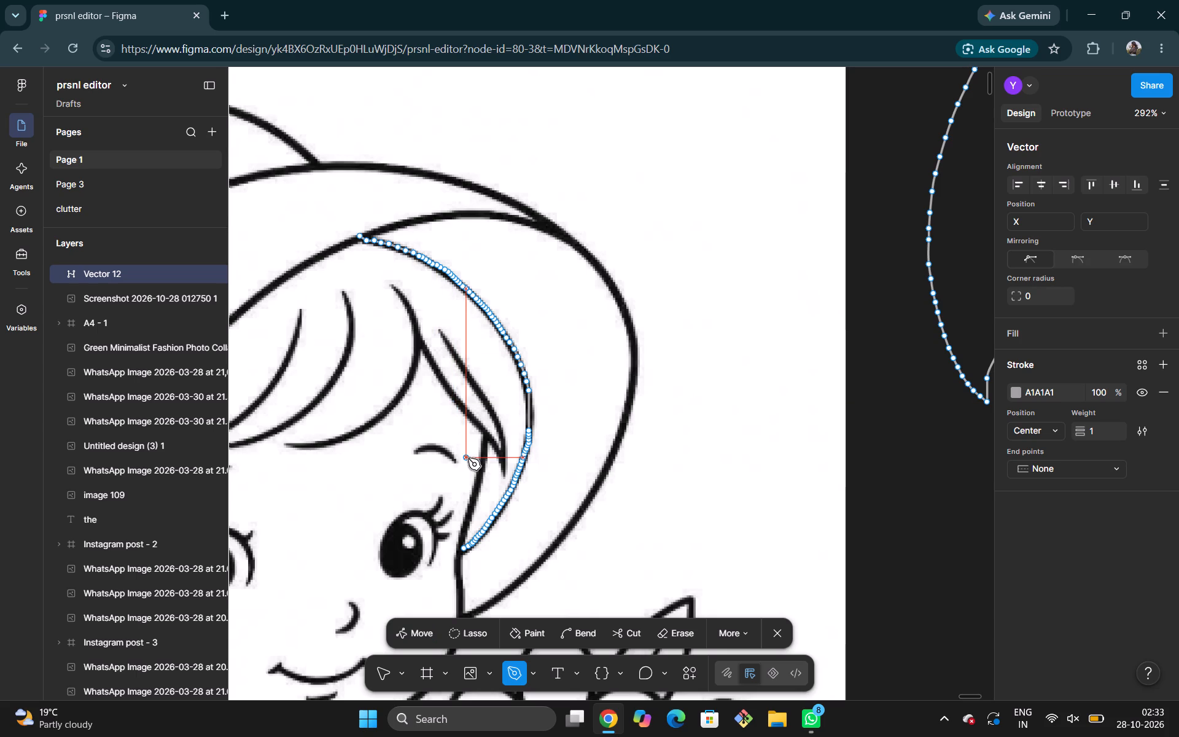
scroll(391, 283, "up", 1)
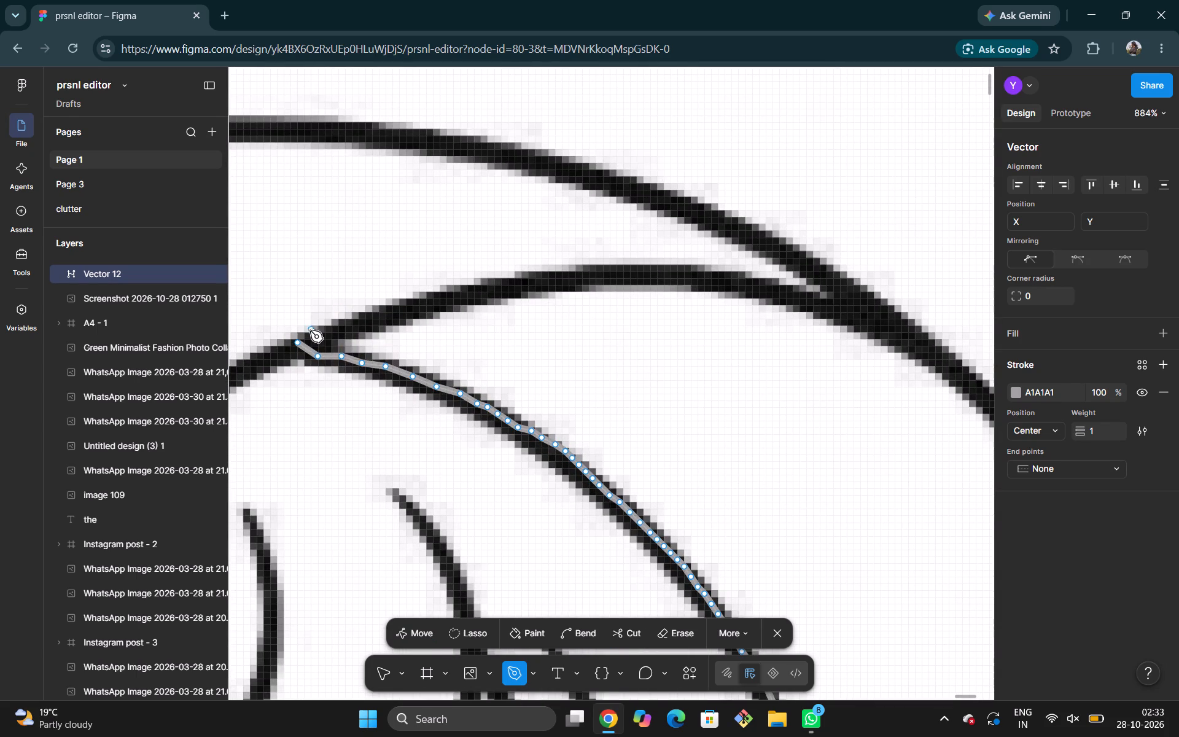
left_click(298, 340)
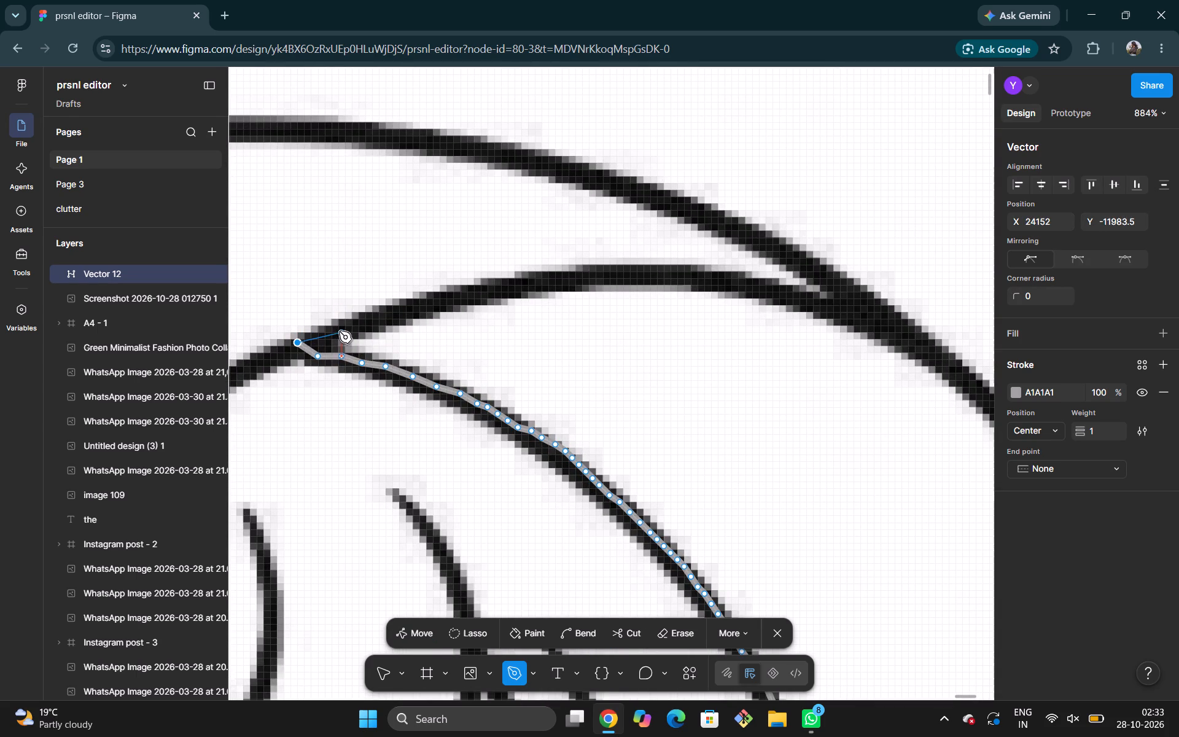
left_click(346, 326)
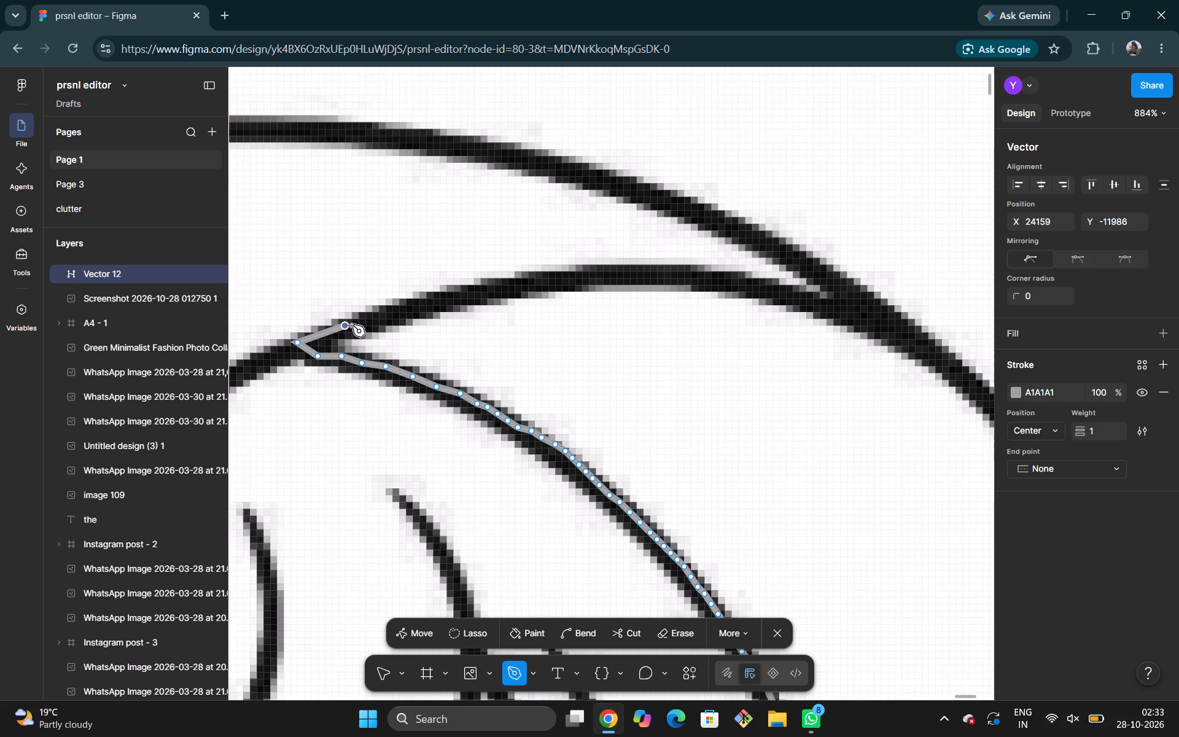
left_click(376, 315)
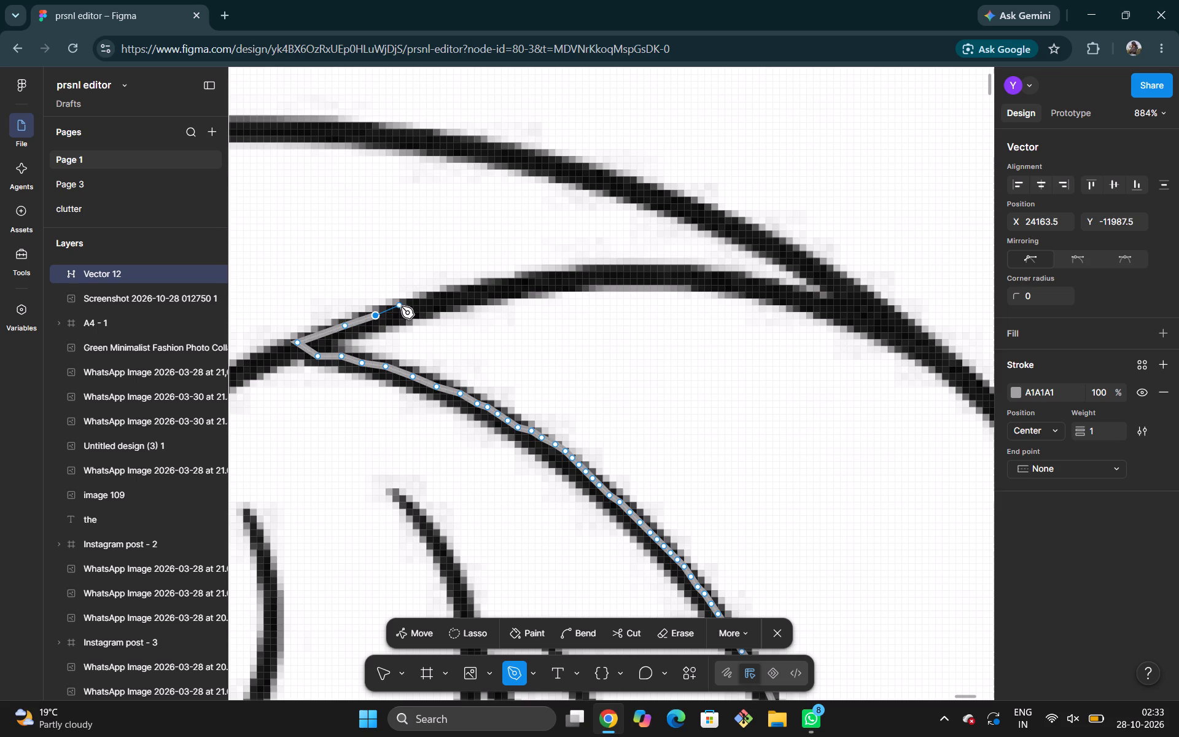
left_click(403, 305)
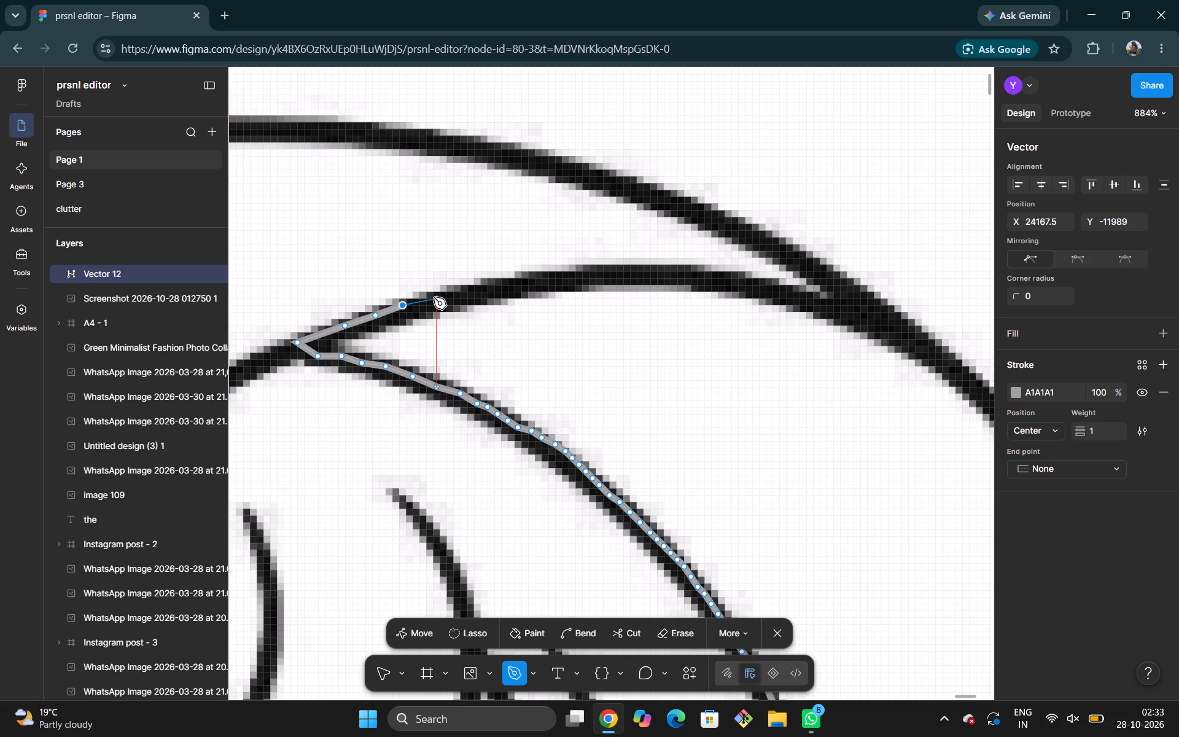
left_click(434, 297)
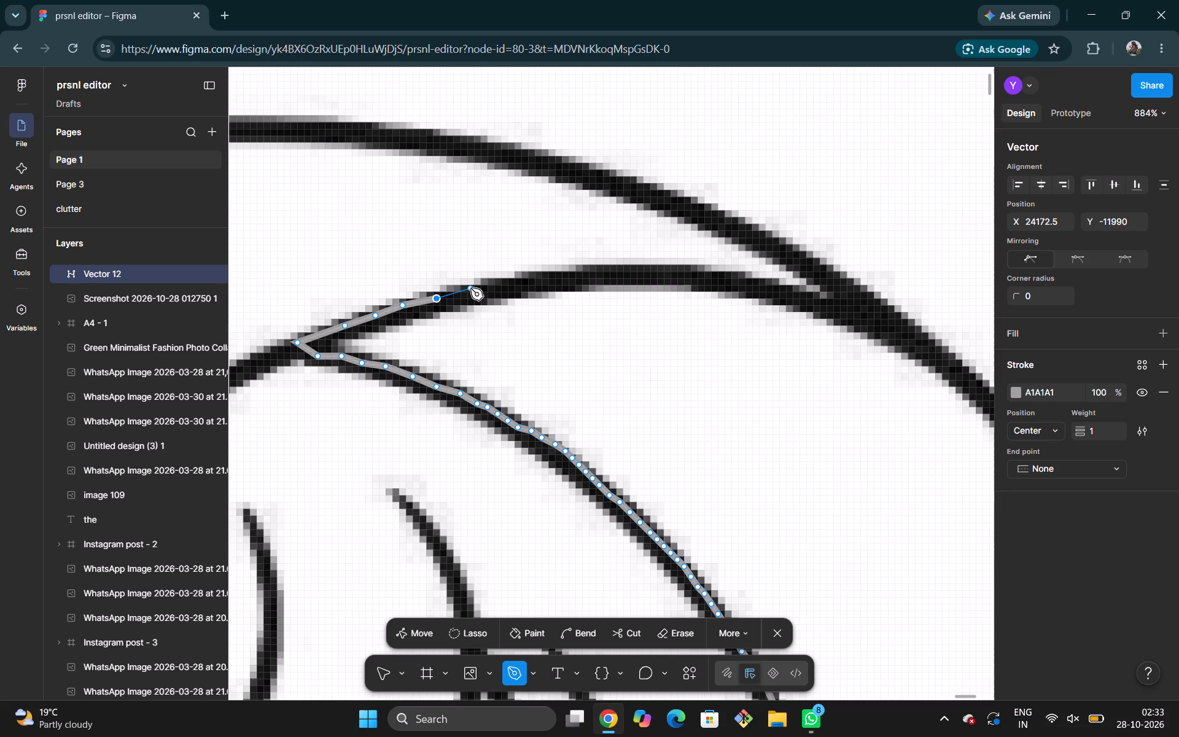
left_click(470, 288)
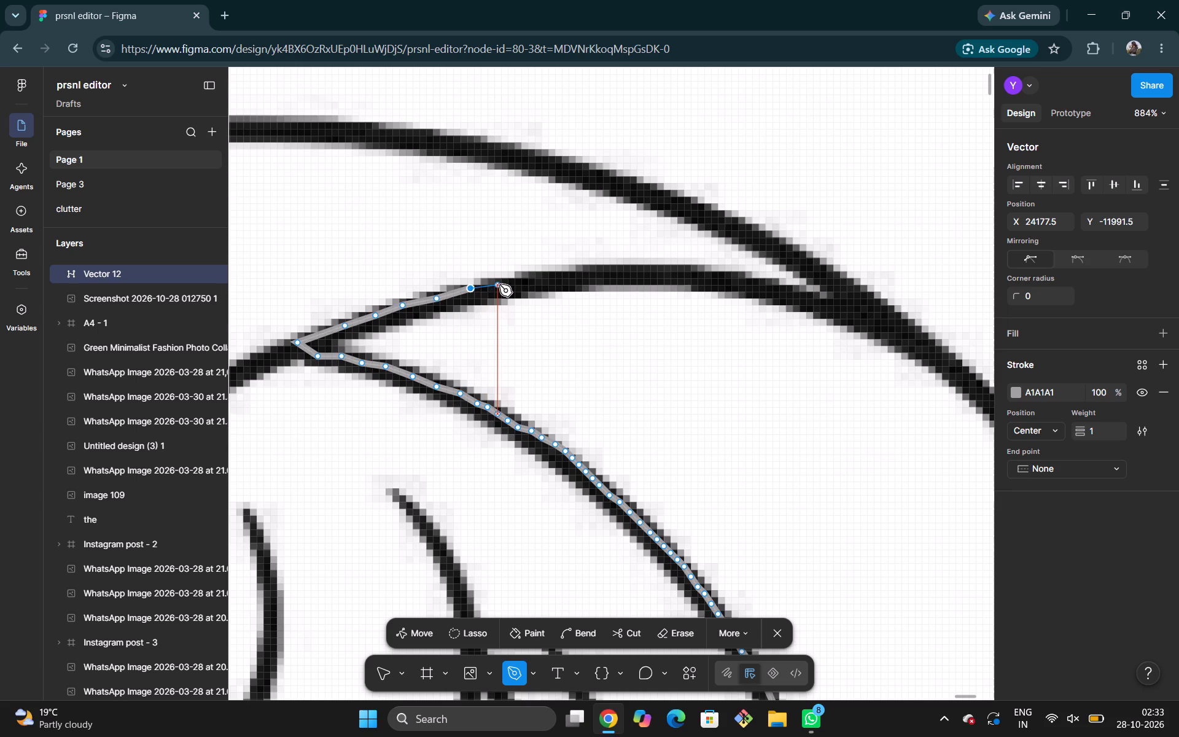
left_click(499, 284)
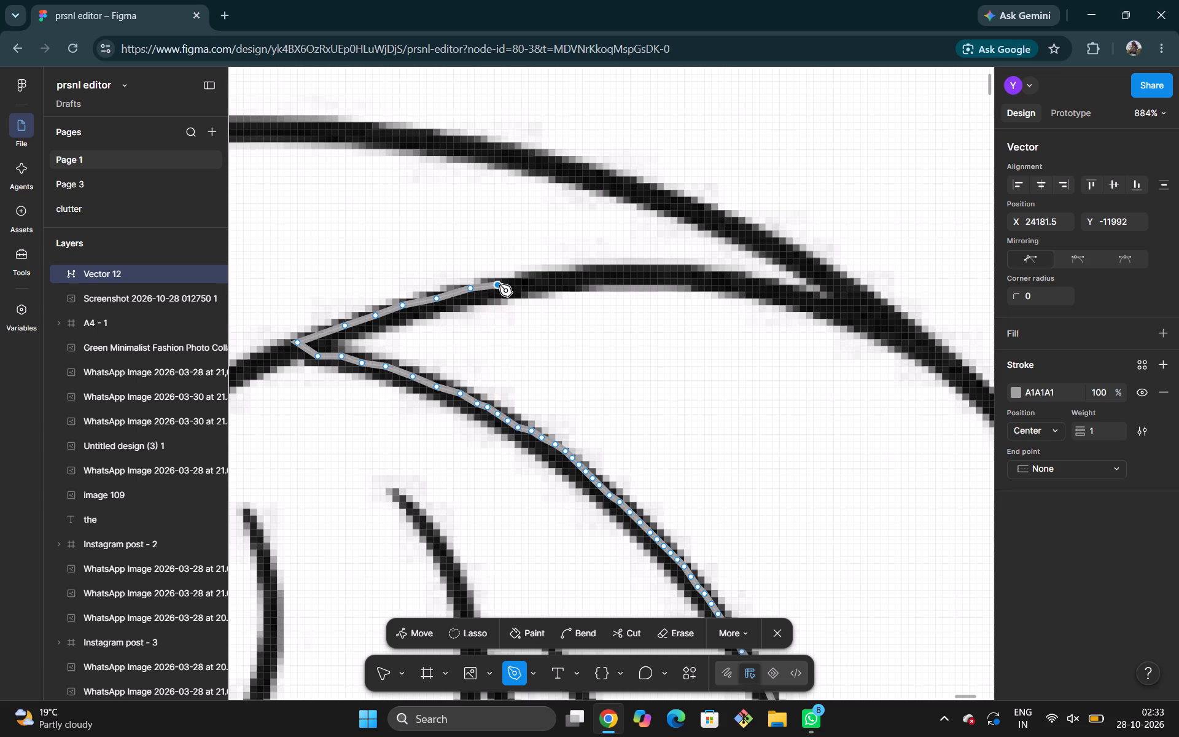
left_click(534, 279)
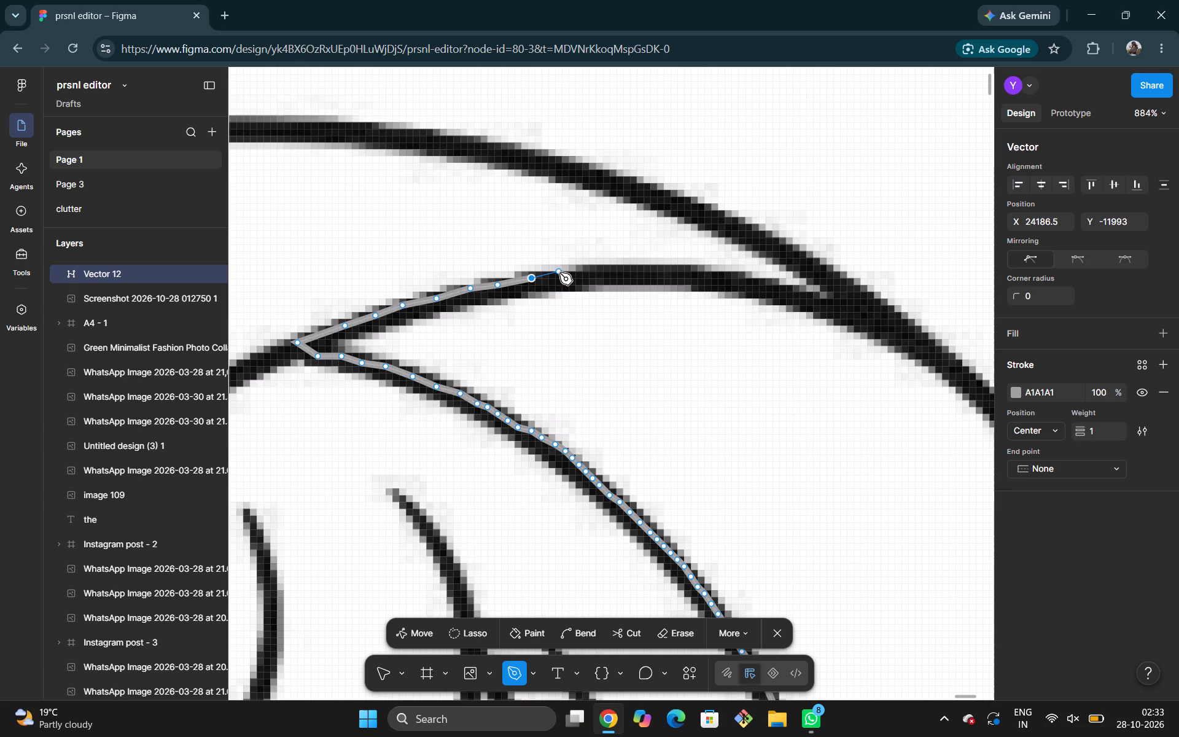
left_click(560, 273)
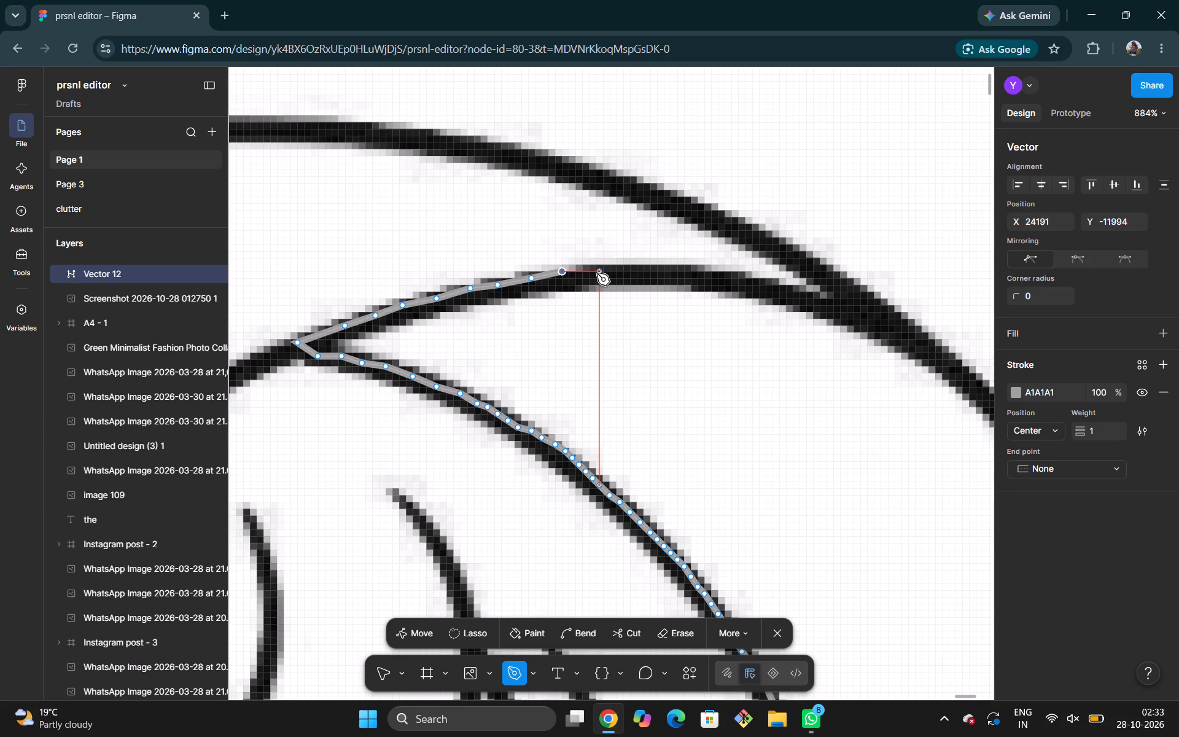
left_click(592, 268)
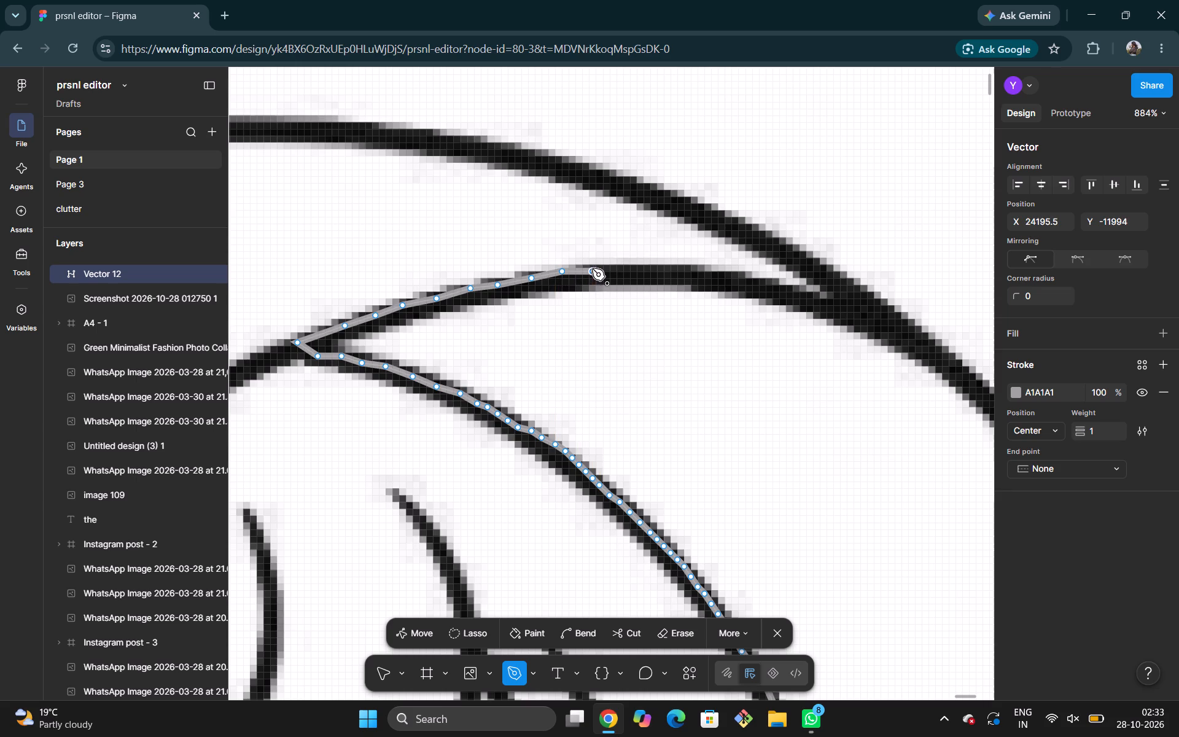
Continue the path over the upper inner brim line's crest to where it merges with the outer brim, at X 24235.5, Y -11987.
left_click(693, 272)
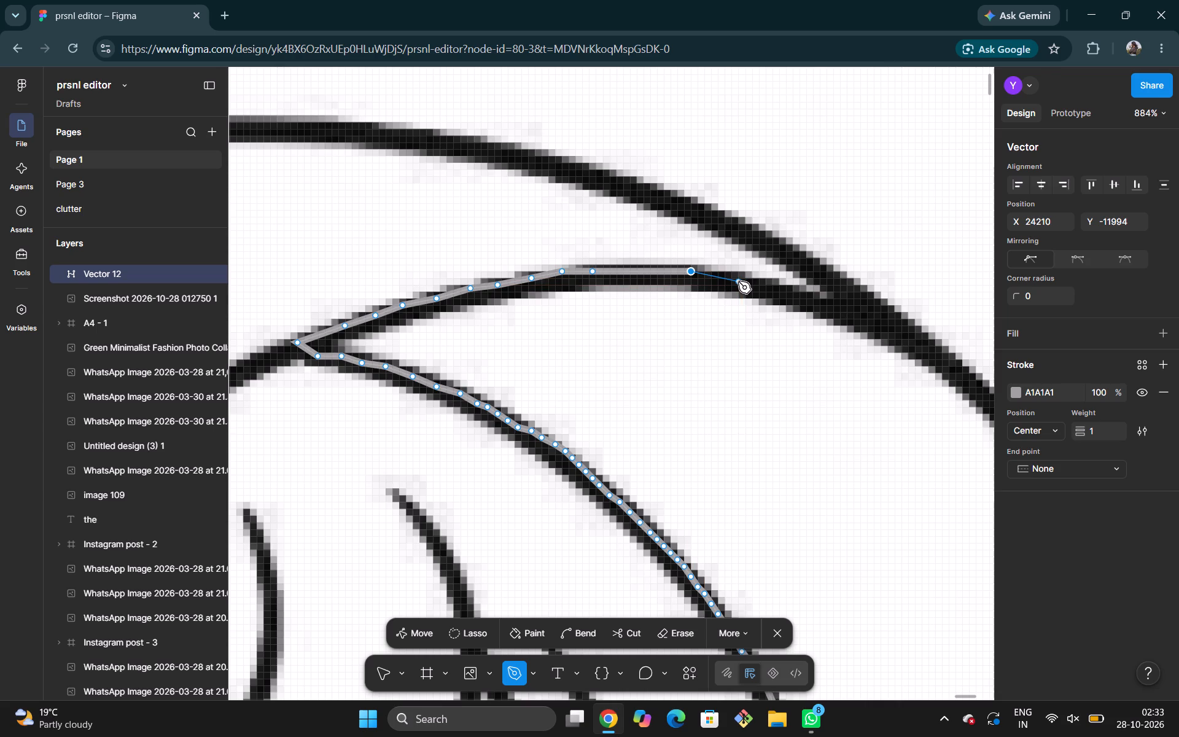
left_click(738, 281)
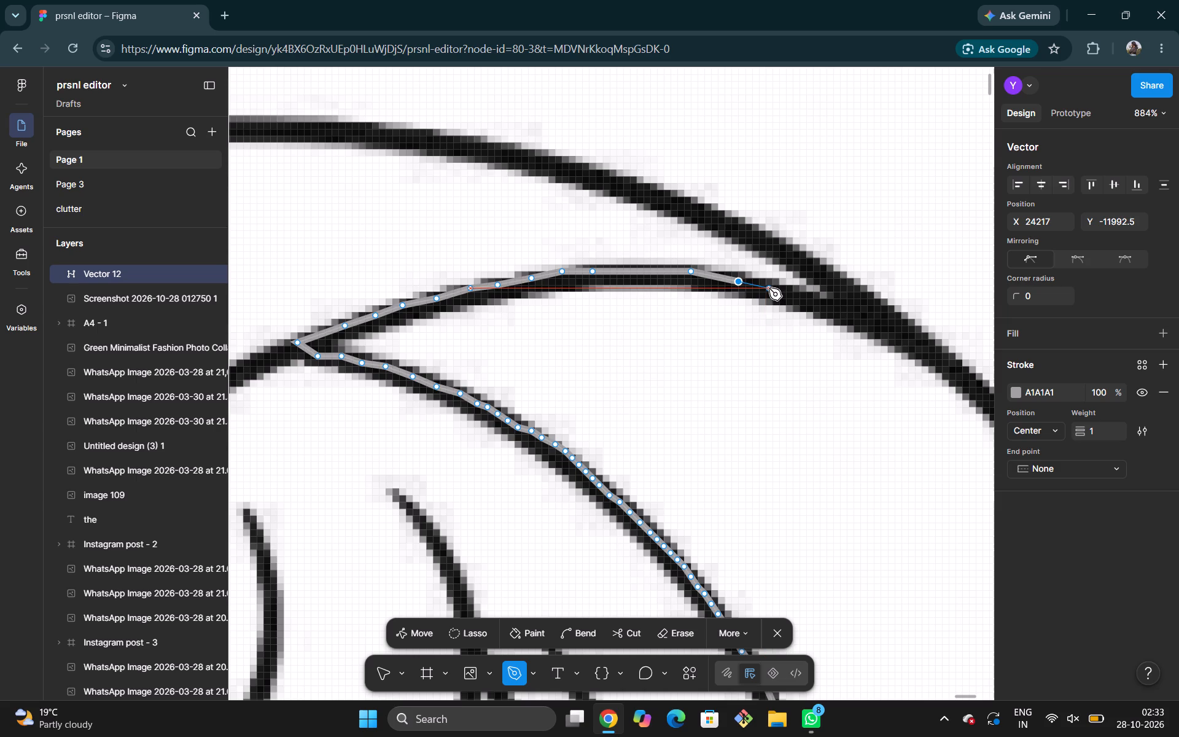
left_click(769, 288)
left_click(809, 298)
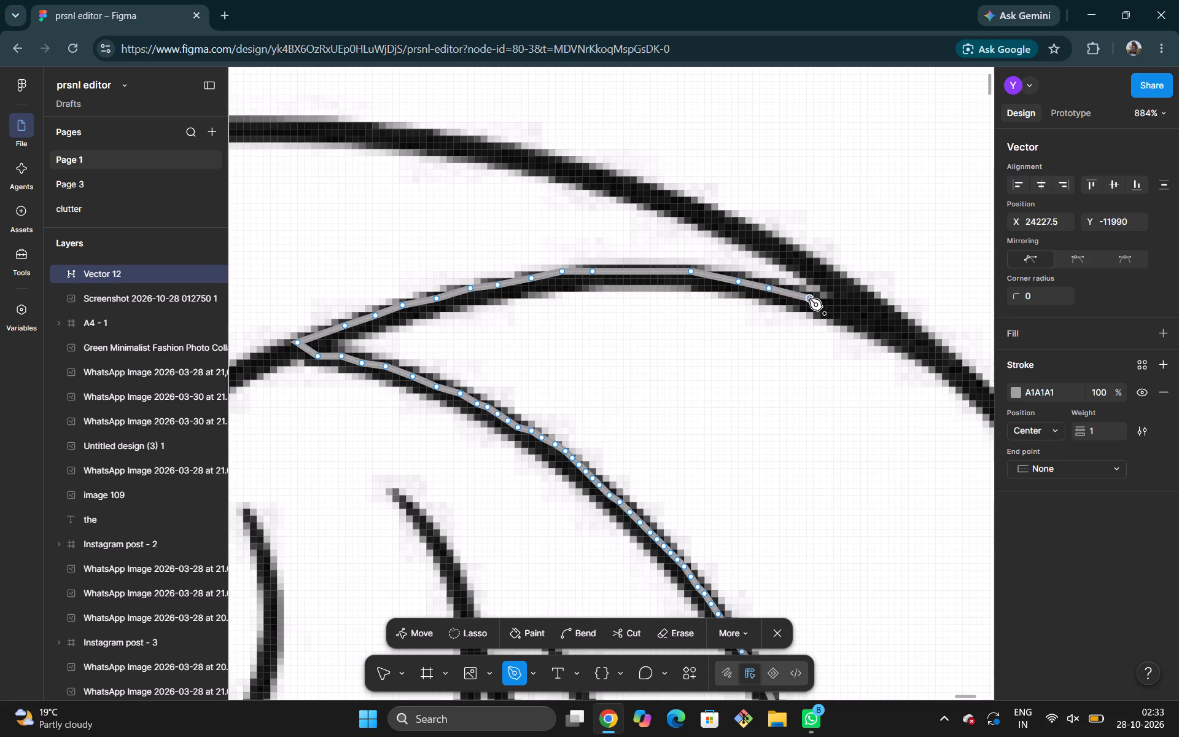
left_click(833, 310)
left_click(864, 320)
Extend the brim path with the Pen tool along the outer brim from the merge point to X 24270, Y -11950.
scroll(864, 320, "left", 2)
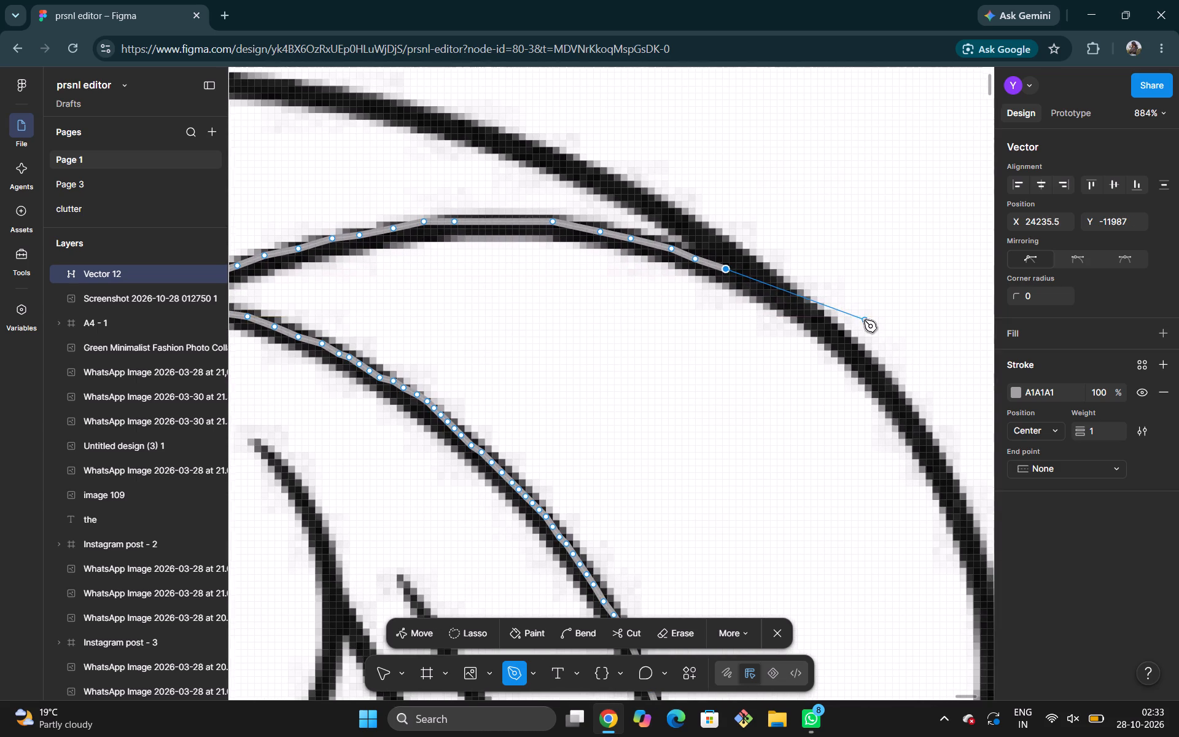
left_click(751, 280)
left_click(781, 299)
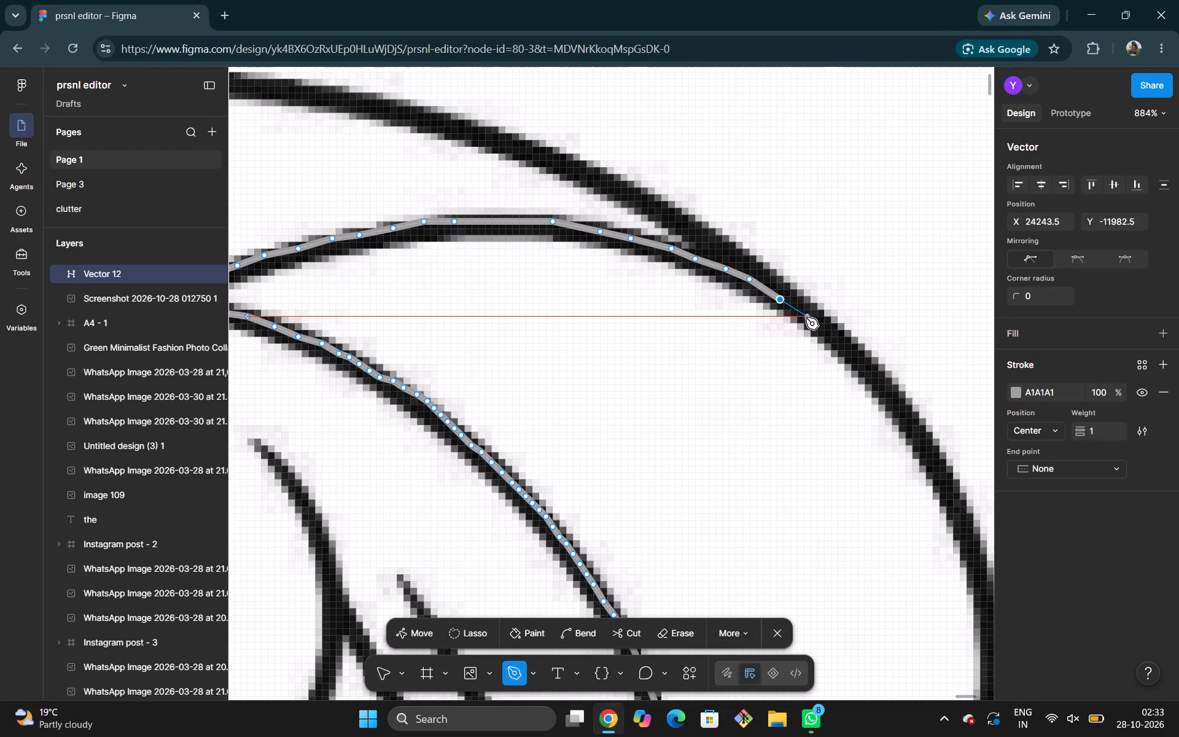
left_click(806, 318)
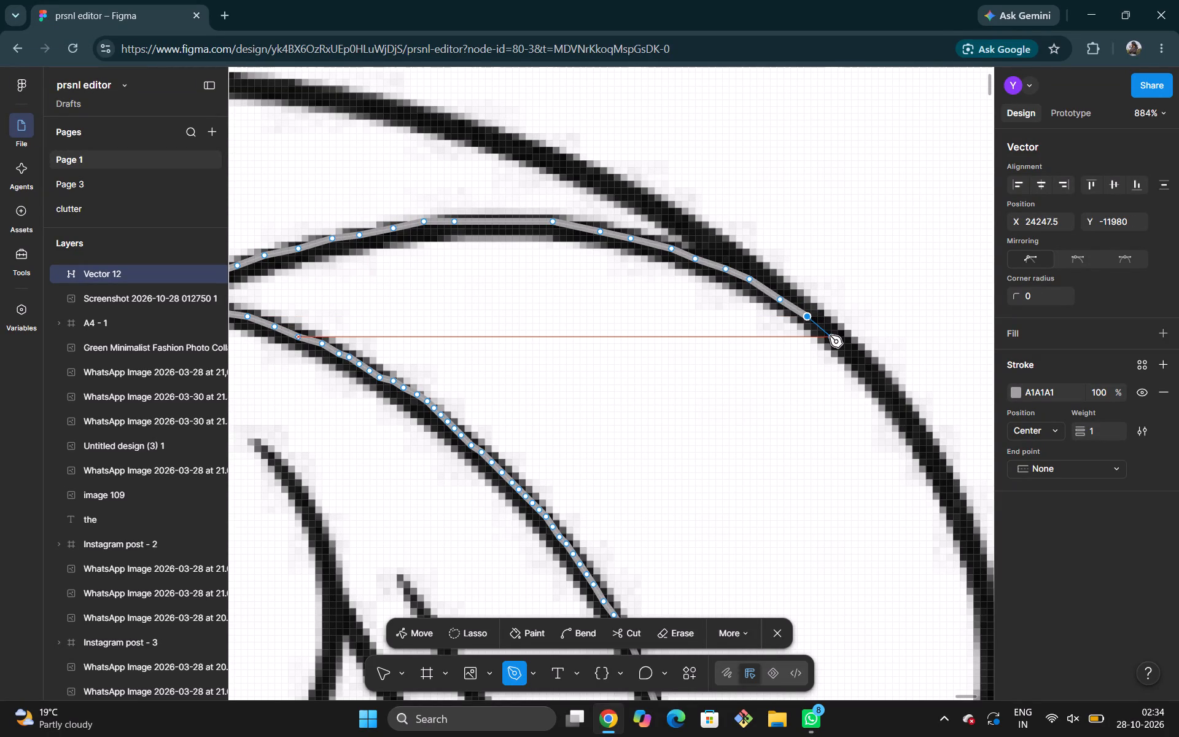
left_click(830, 335)
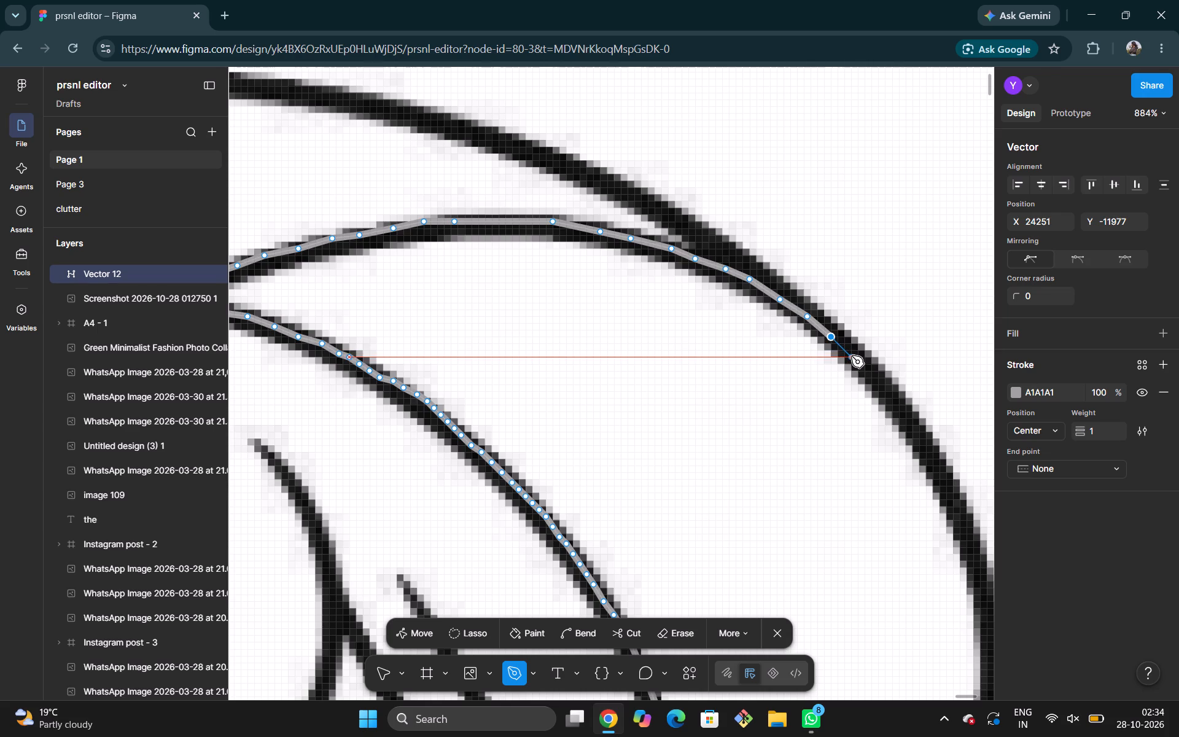
left_click(851, 356)
scroll(851, 356, "down", 1)
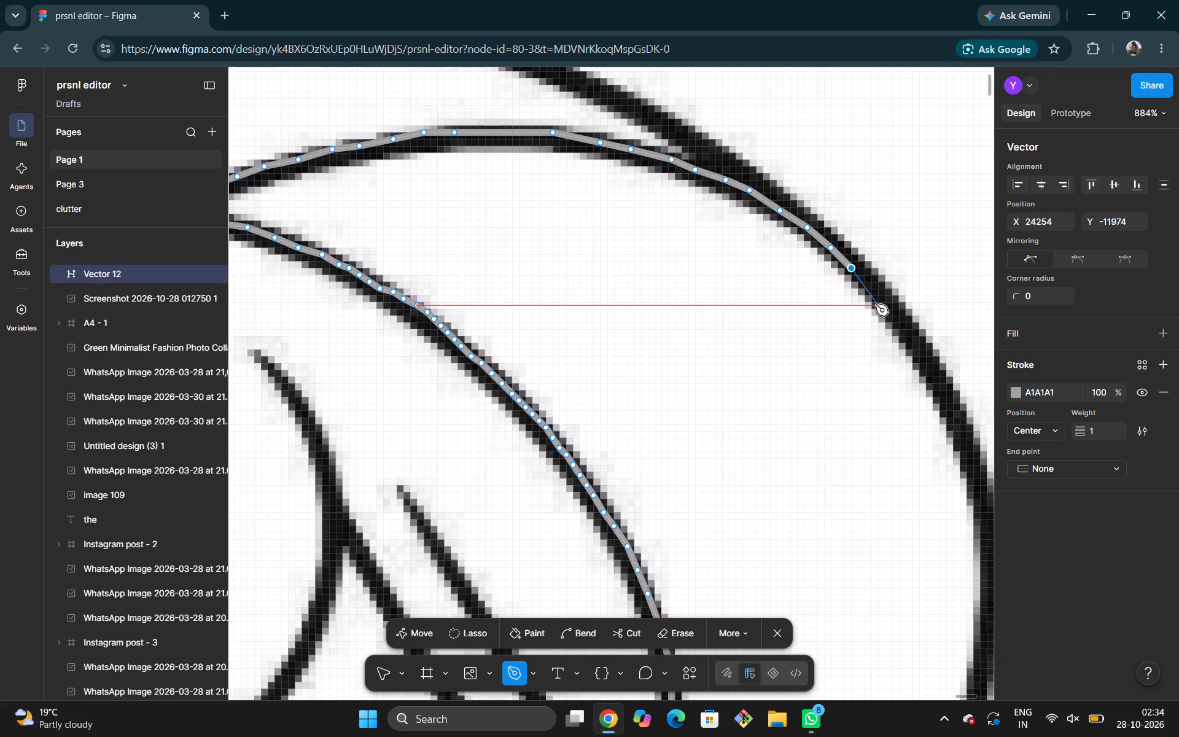
left_click(867, 285)
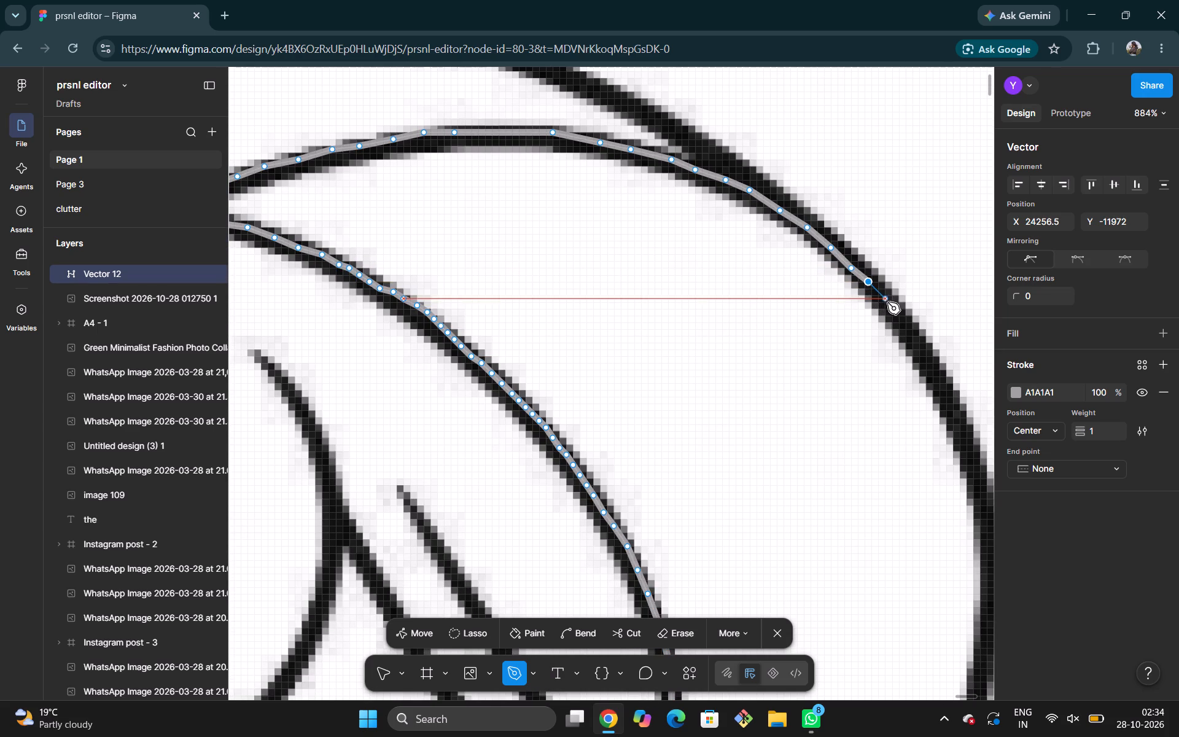
left_click(888, 305)
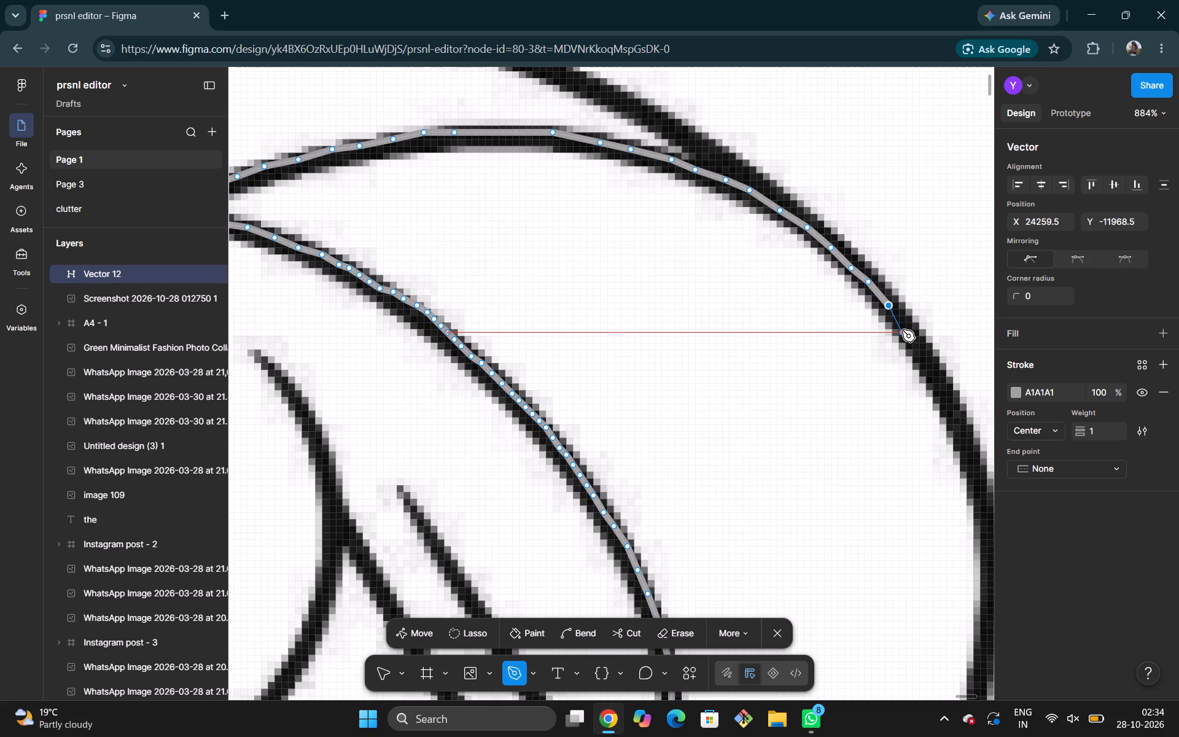
left_click(902, 330)
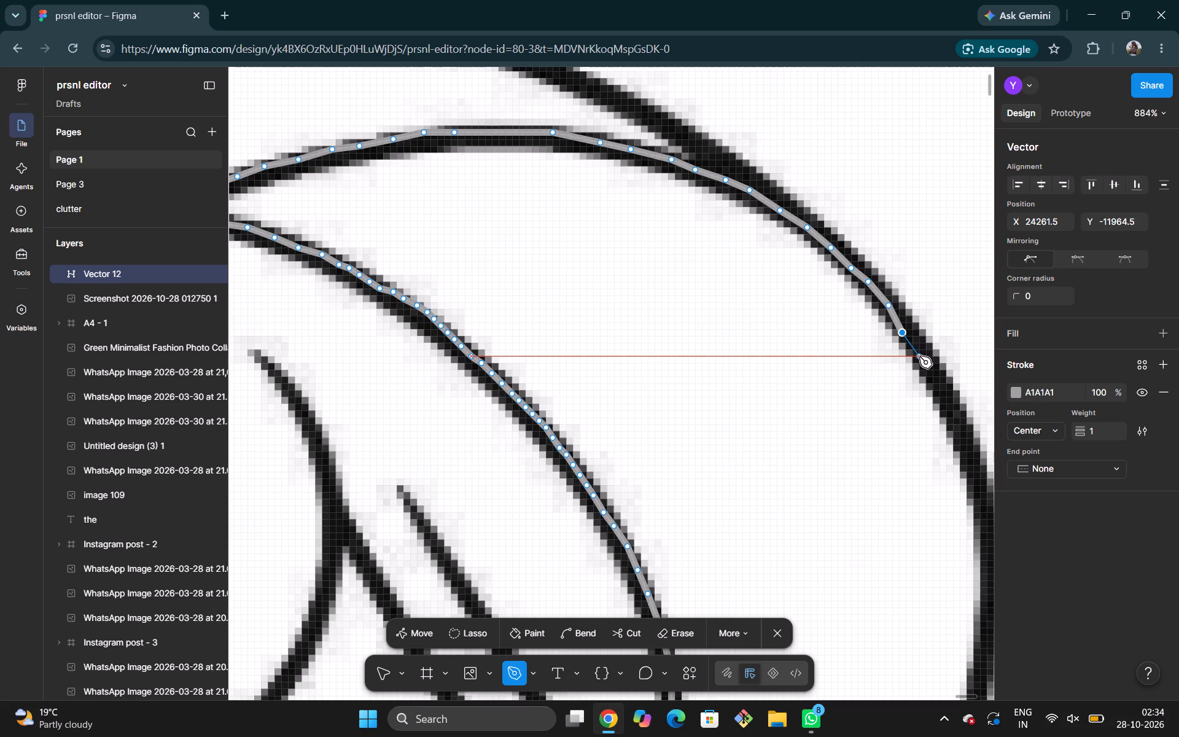
left_click(919, 357)
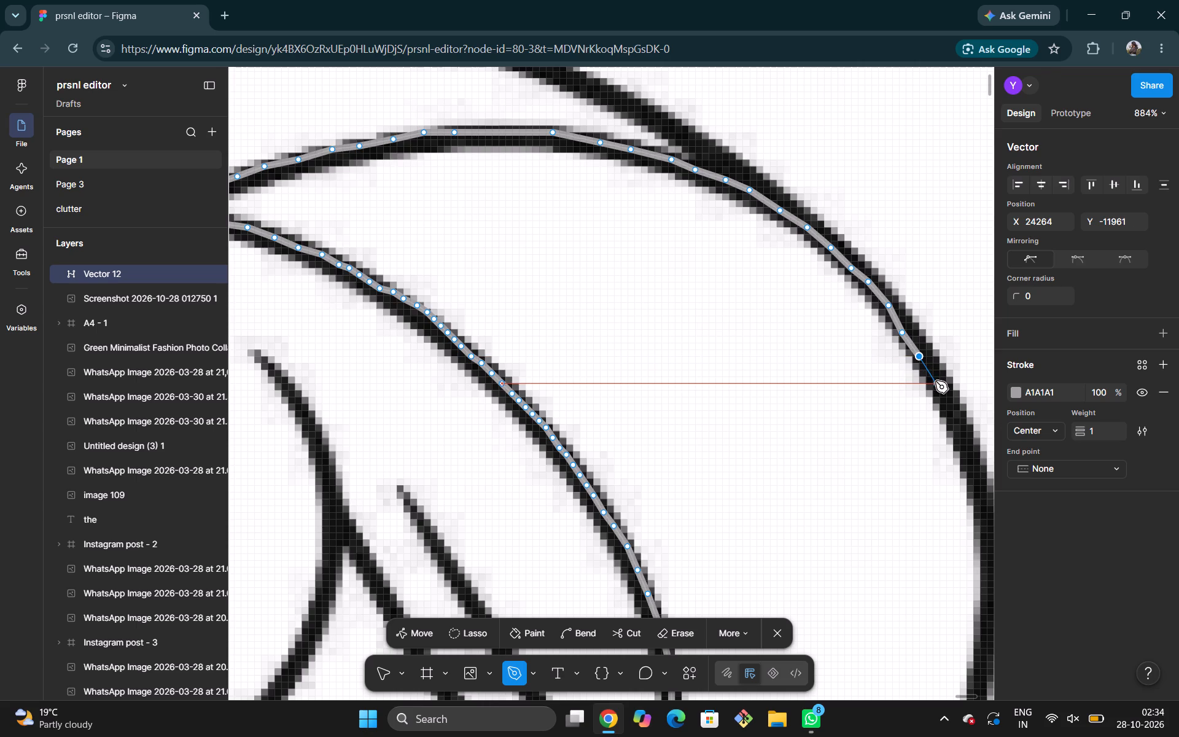
left_click(935, 381)
left_click(946, 405)
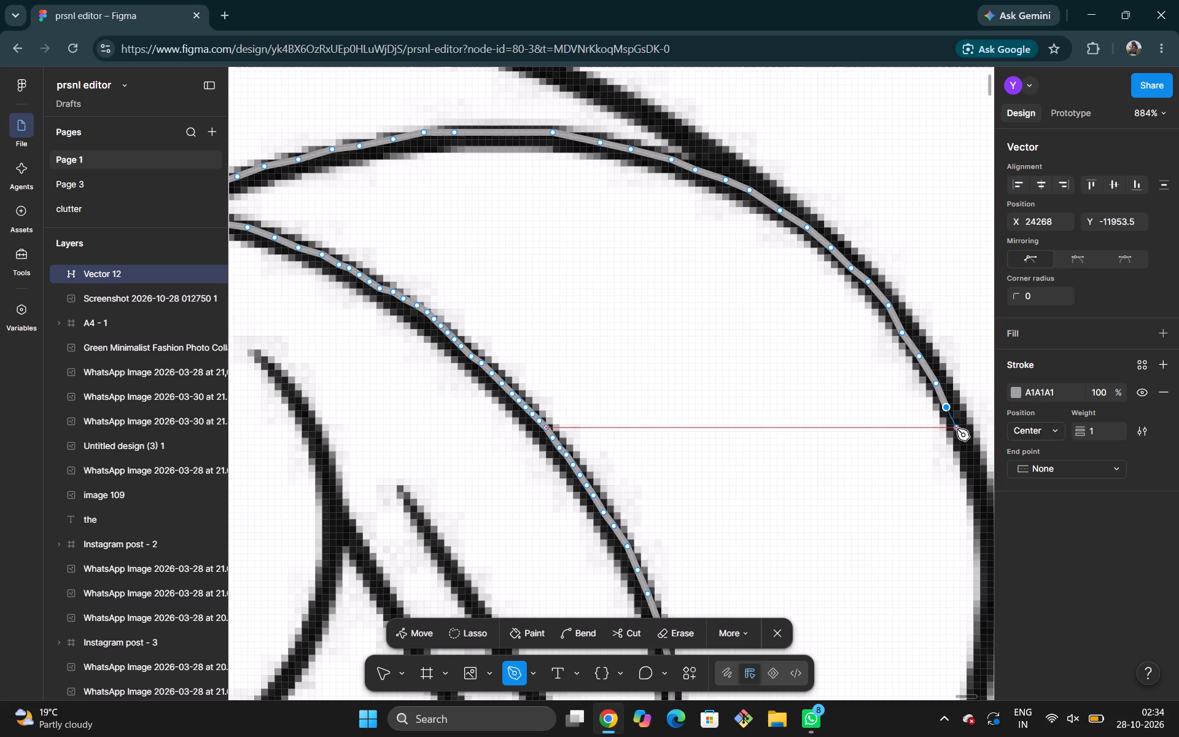
left_click(959, 432)
Continue the path around the outer brim's widest part, through X 24274.5, Y -11923, to X 24268, Y -11891.
scroll(959, 432, "down", 1)
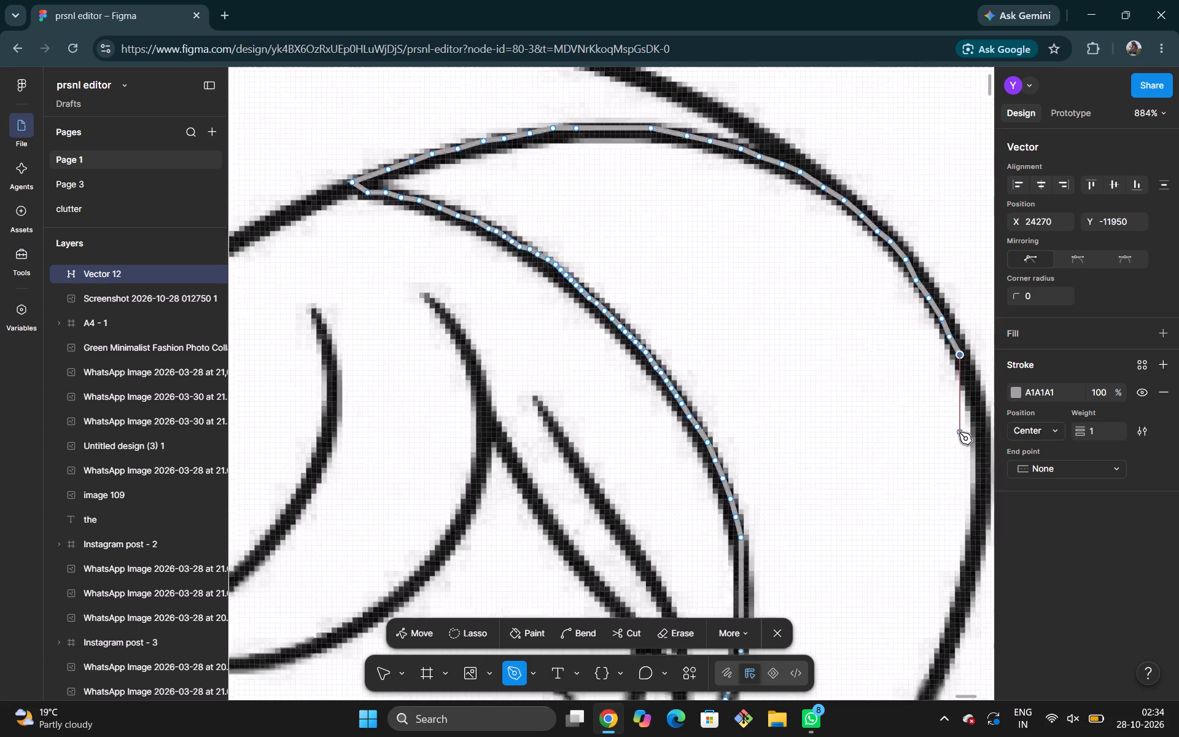
scroll(959, 432, "left", 1)
scroll(904, 428, "down", 1)
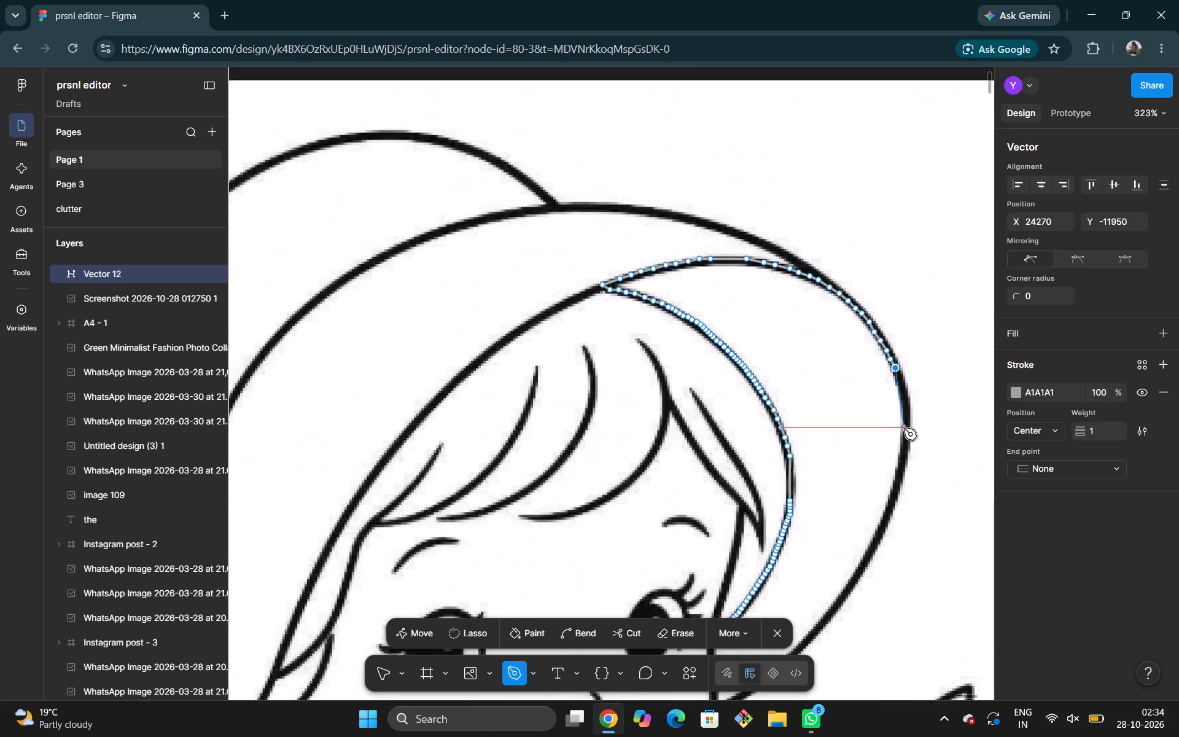
scroll(904, 428, "down", 1)
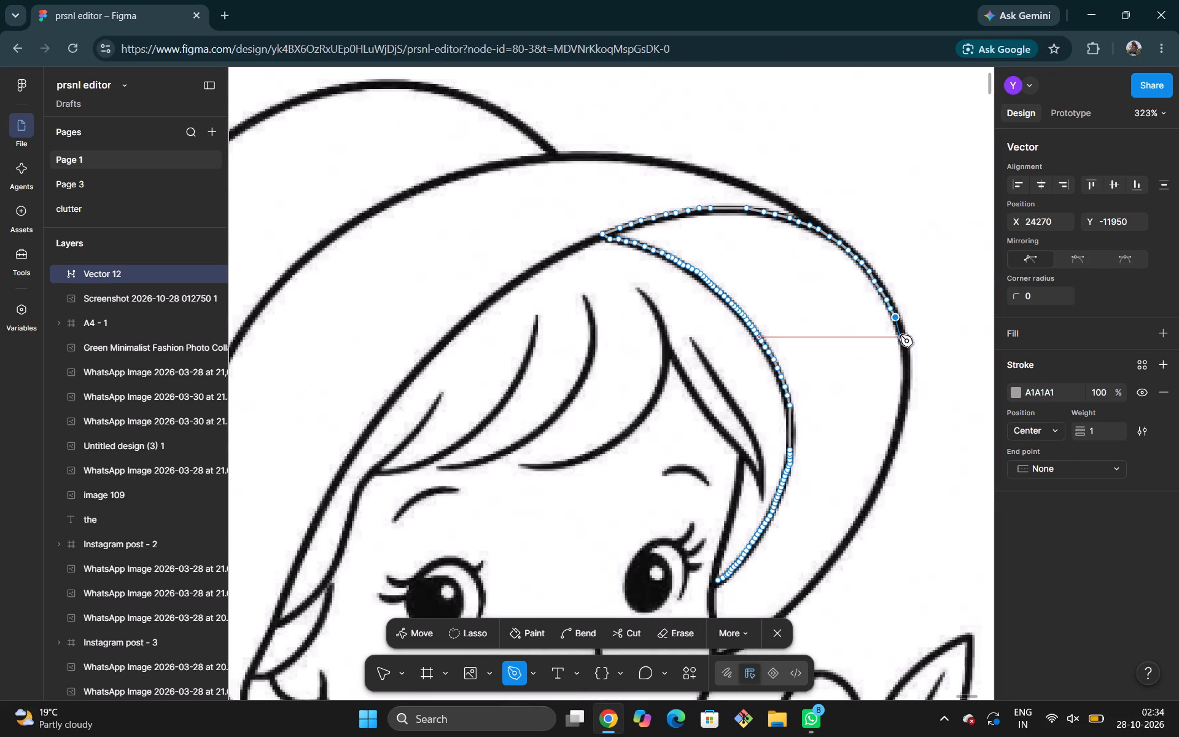
left_click(900, 334)
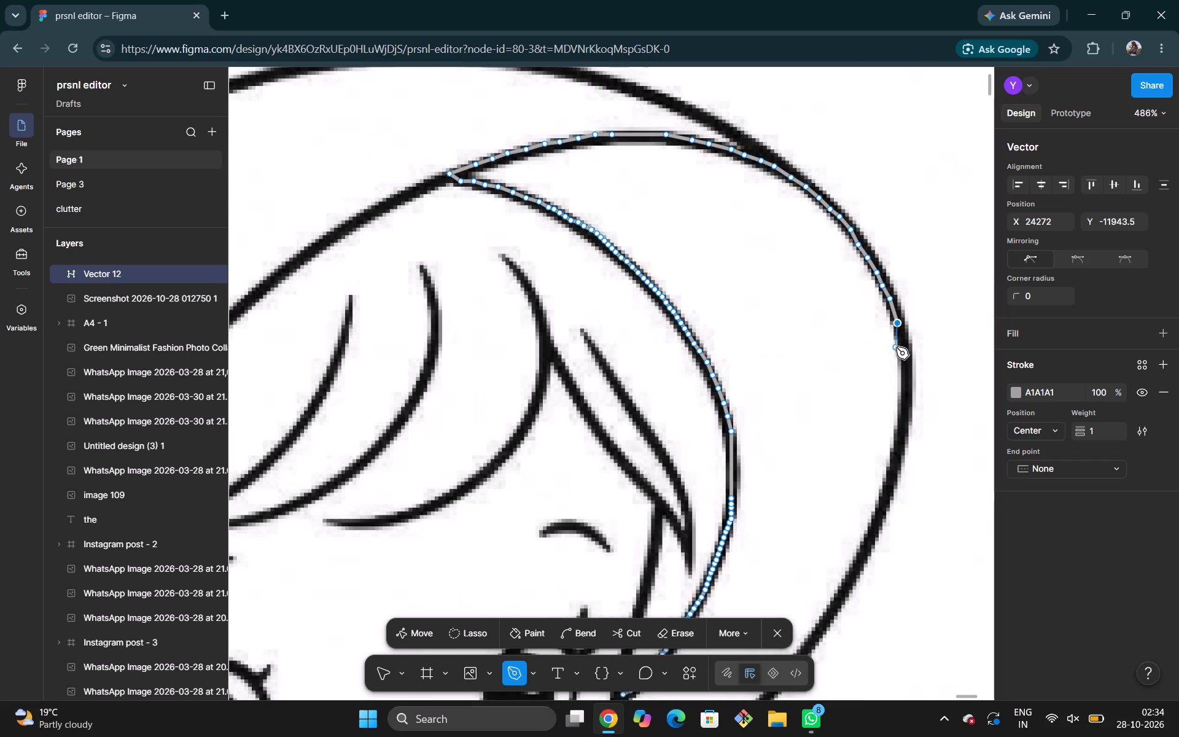
left_click(903, 352)
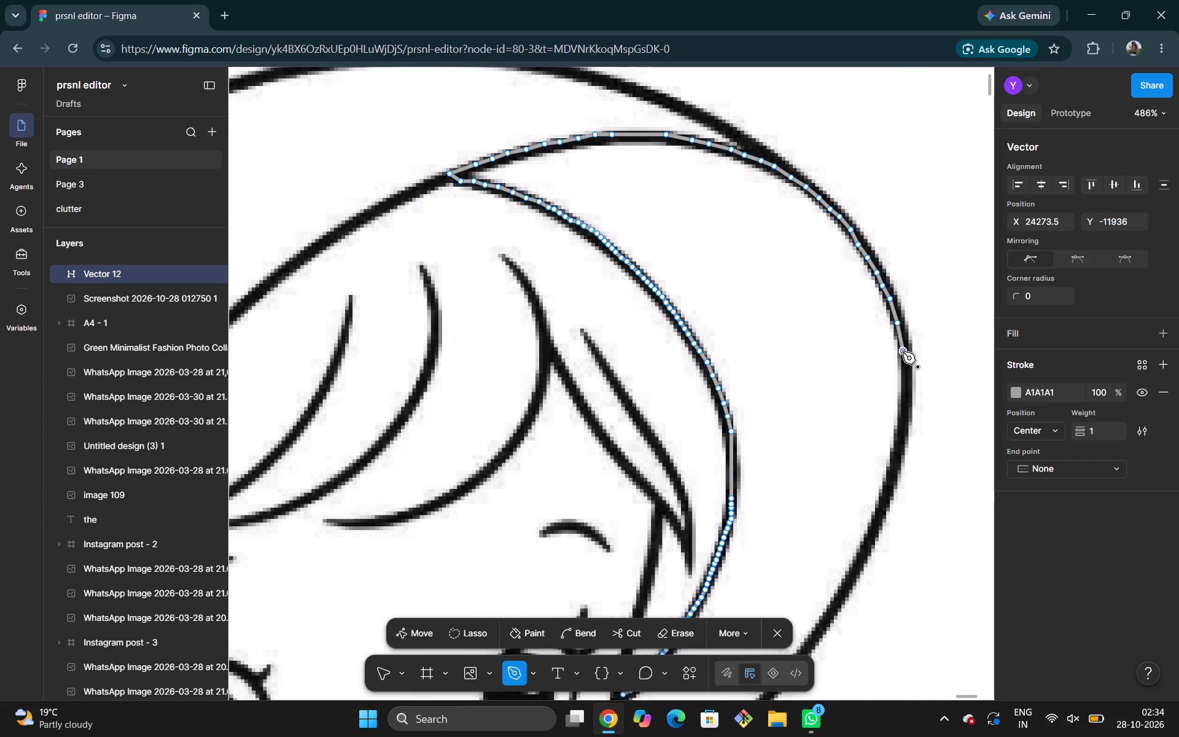
left_click(906, 400)
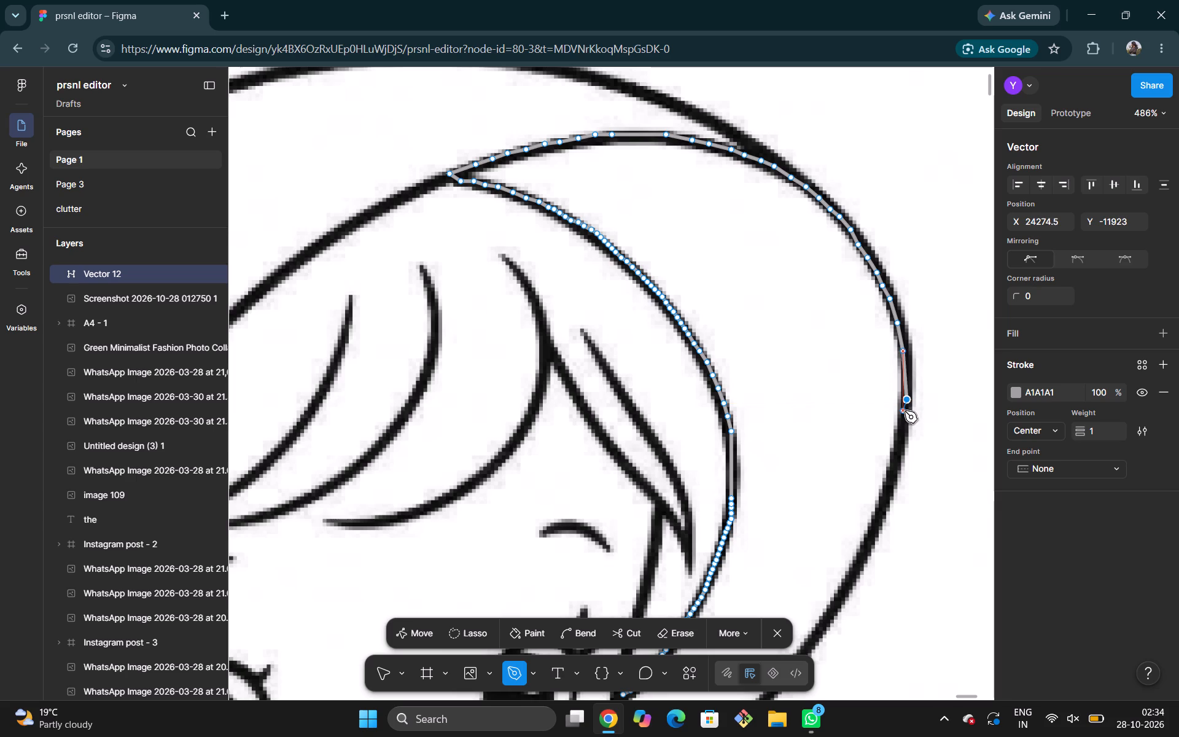
left_click(904, 413)
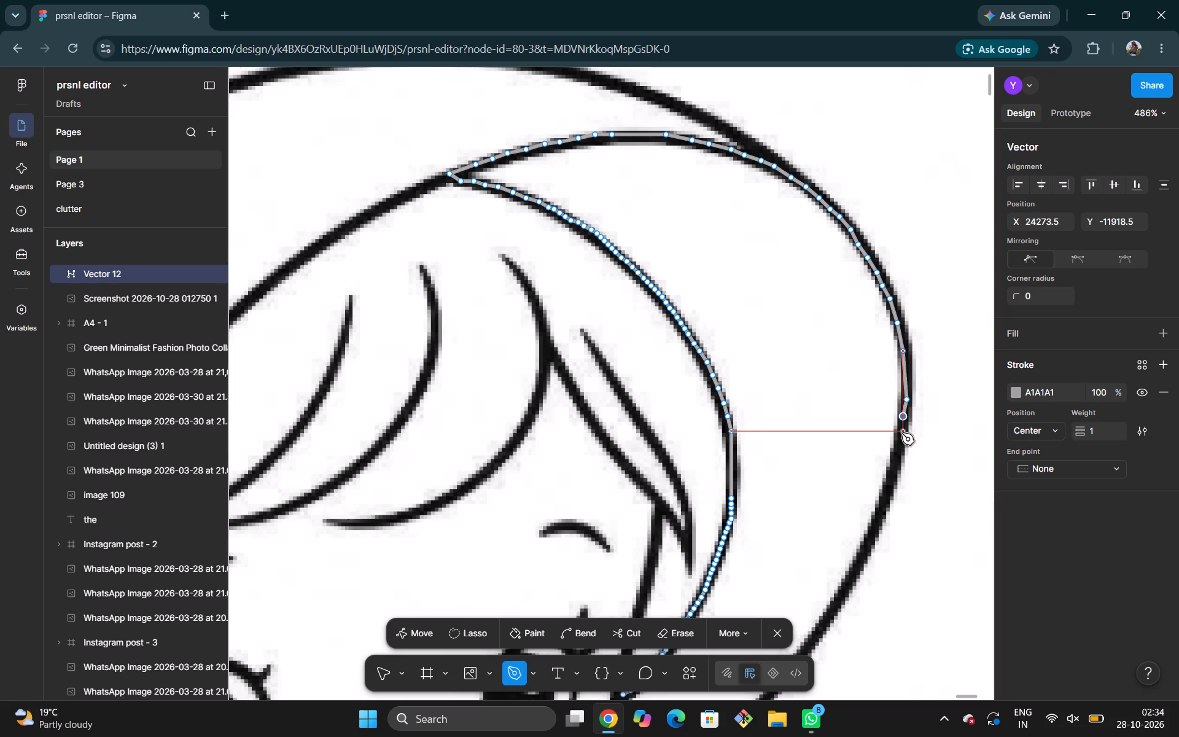
key("ctrl+z")
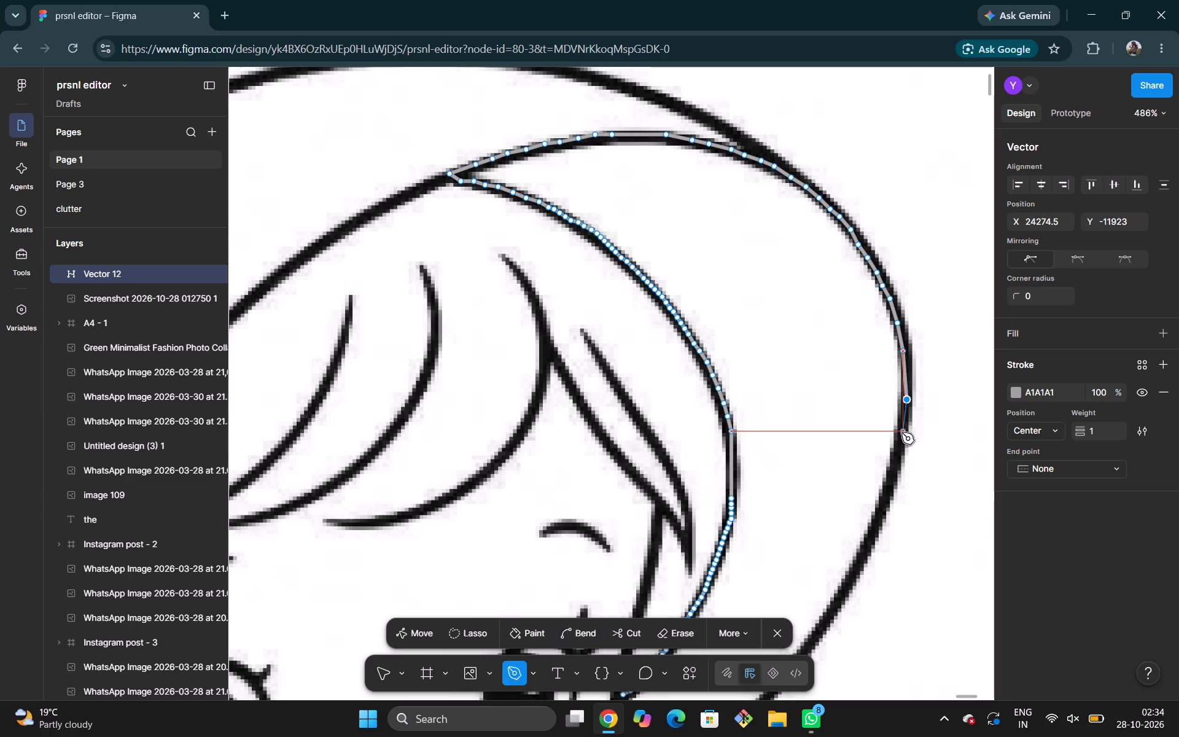
left_click(901, 432)
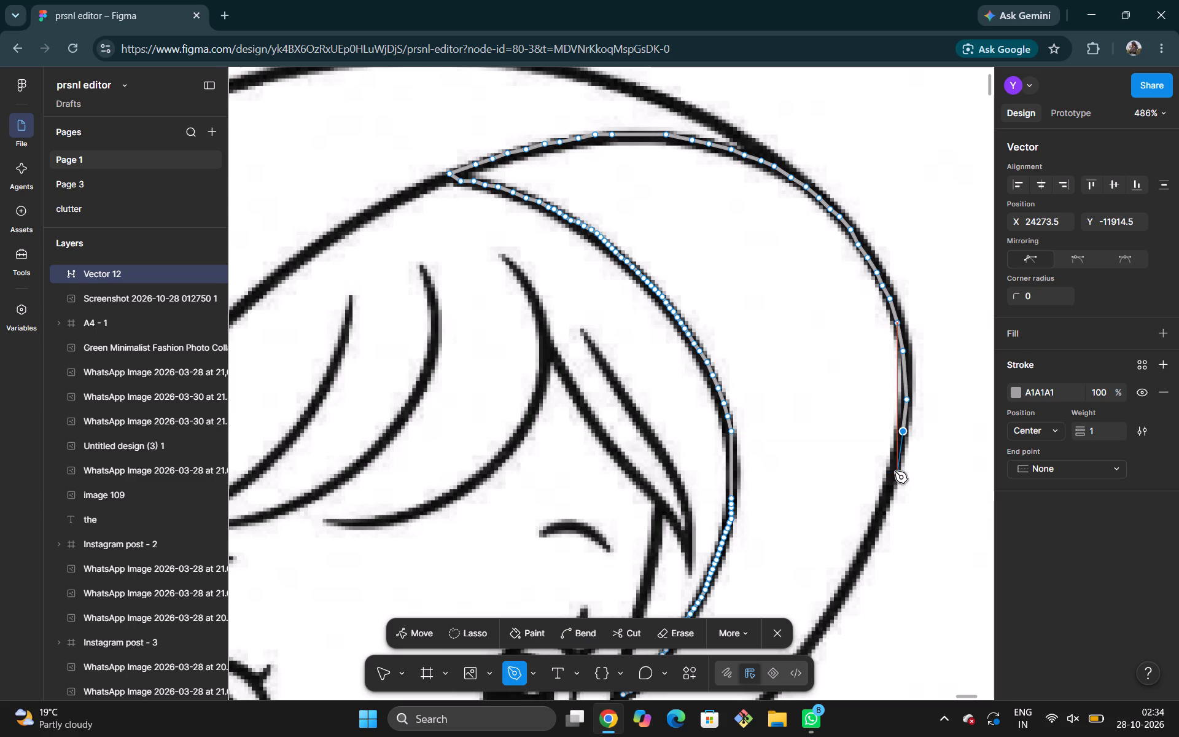
left_click(895, 471)
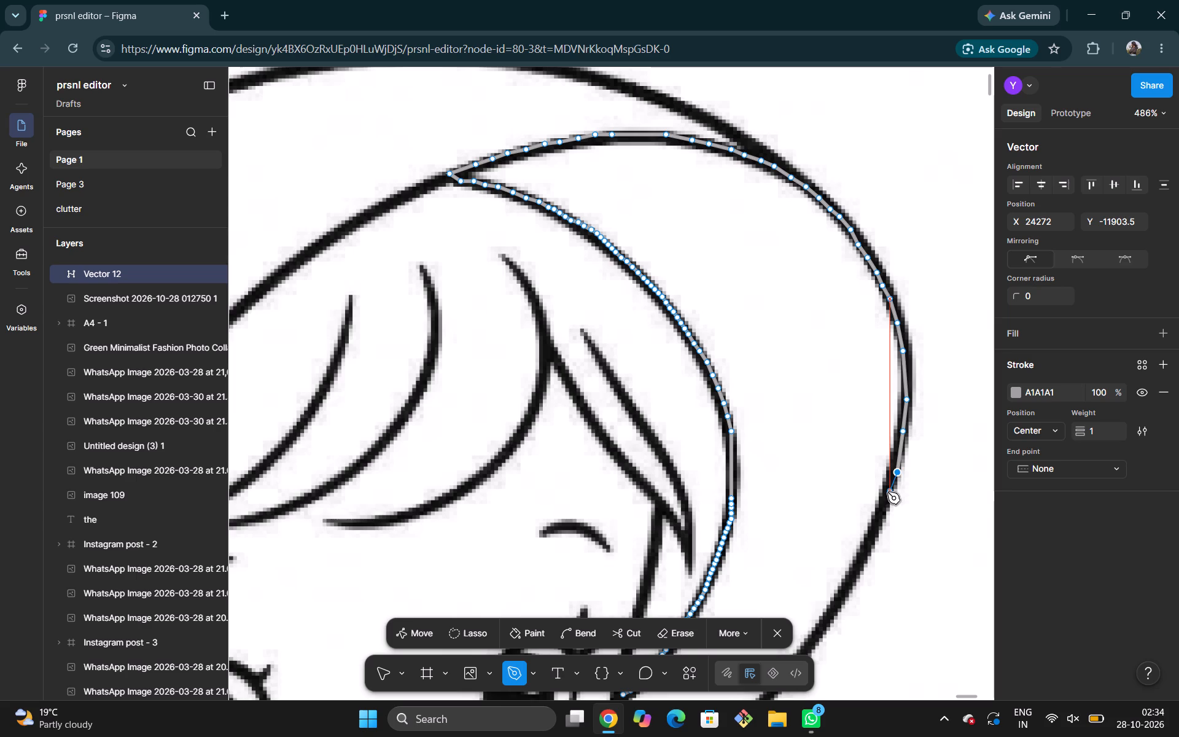
left_click(887, 496)
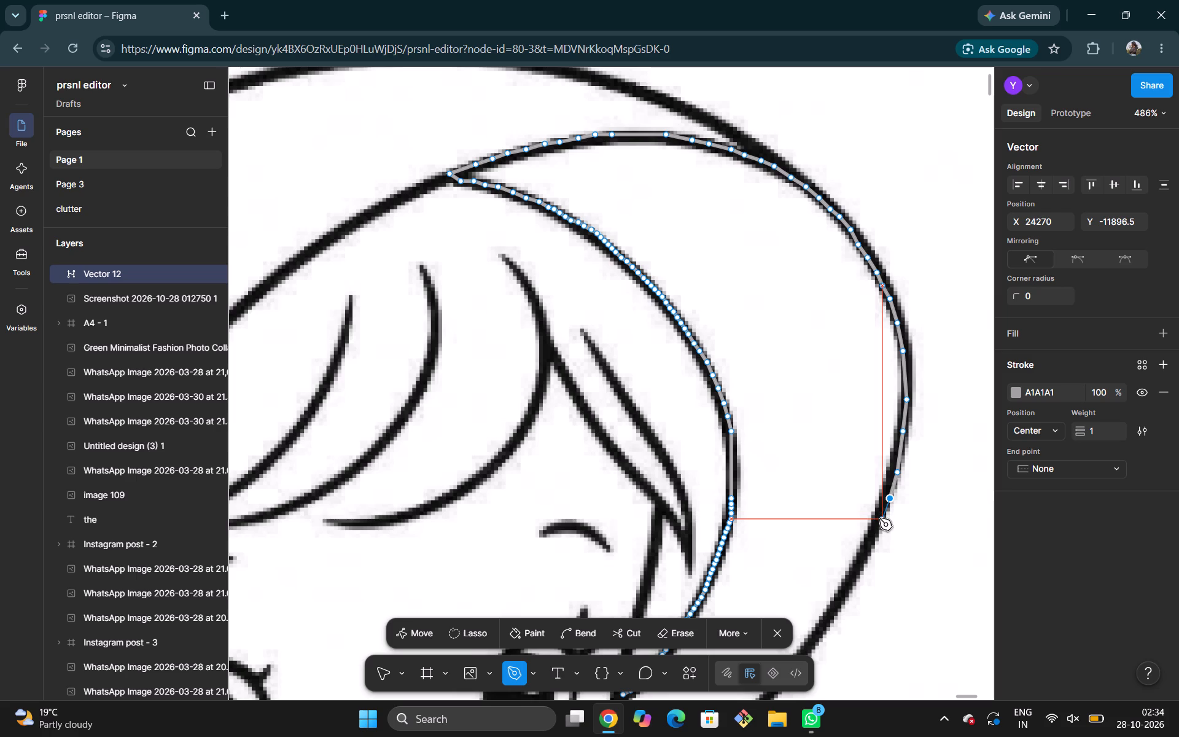
left_click(879, 518)
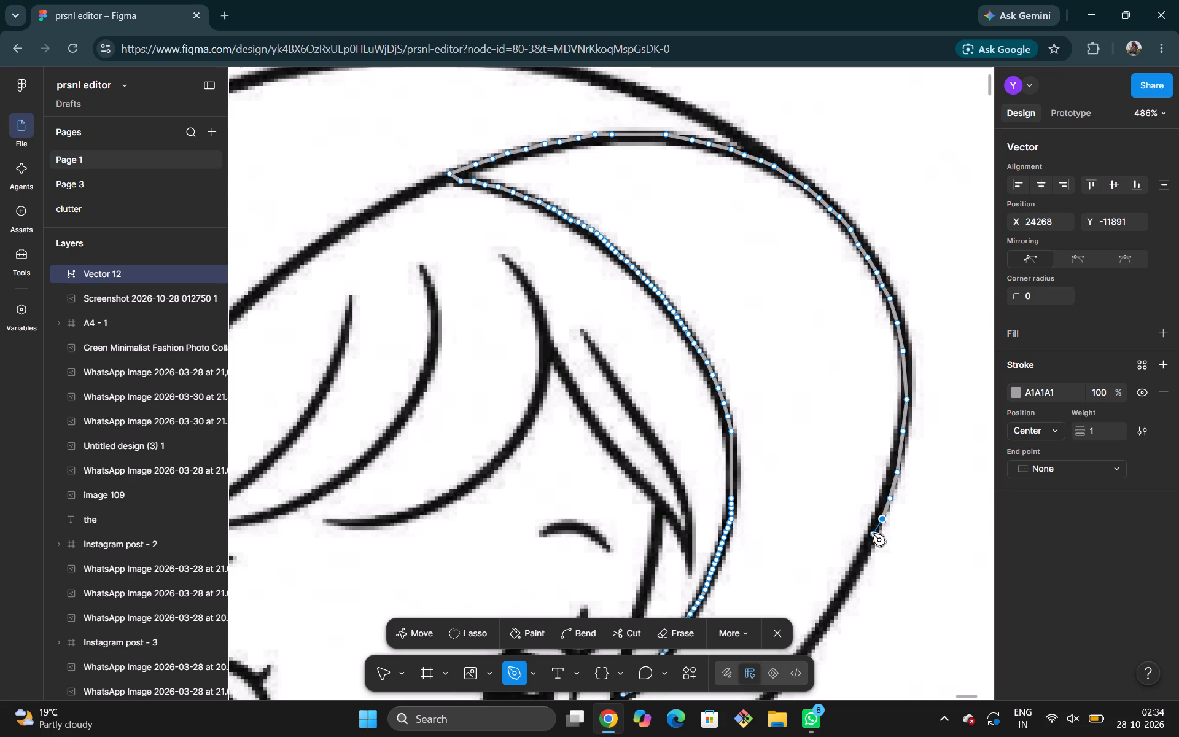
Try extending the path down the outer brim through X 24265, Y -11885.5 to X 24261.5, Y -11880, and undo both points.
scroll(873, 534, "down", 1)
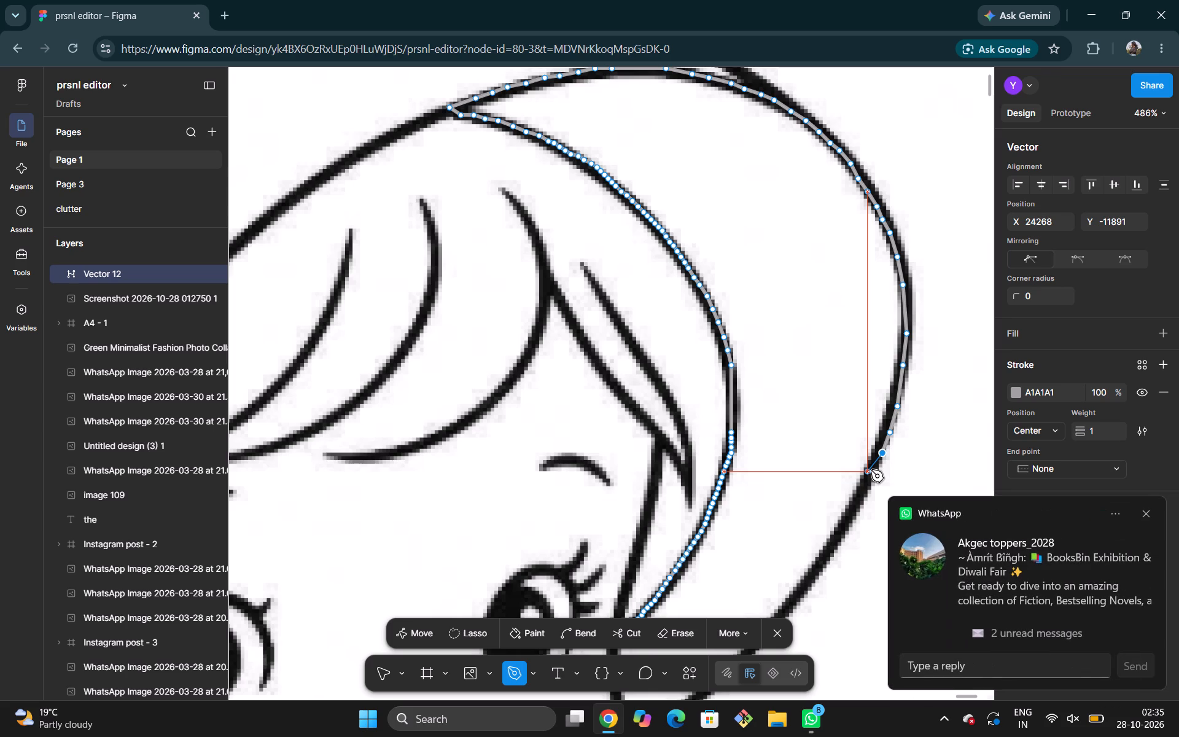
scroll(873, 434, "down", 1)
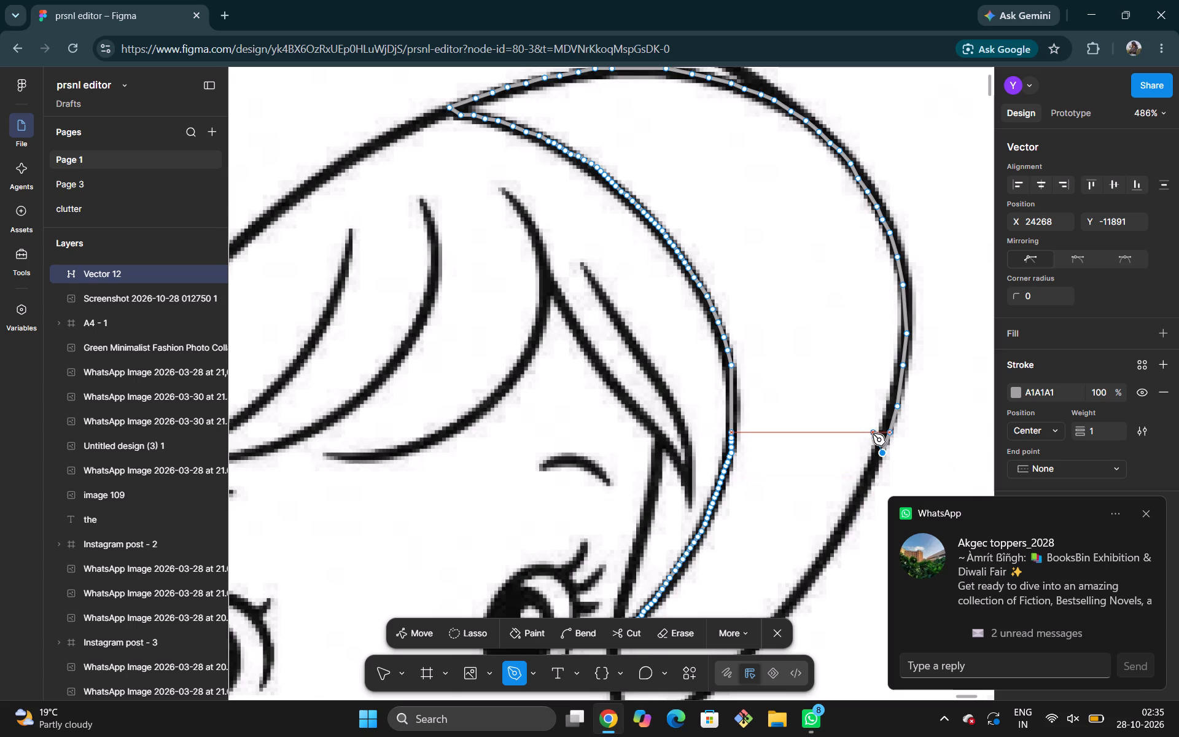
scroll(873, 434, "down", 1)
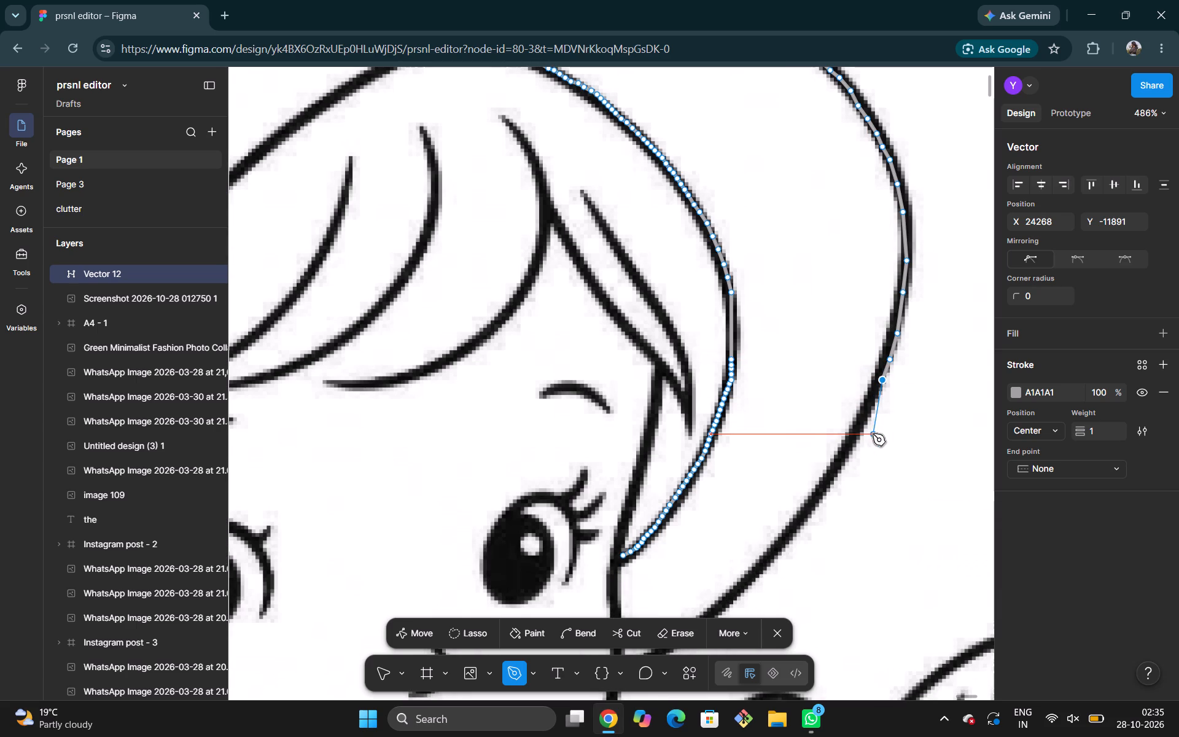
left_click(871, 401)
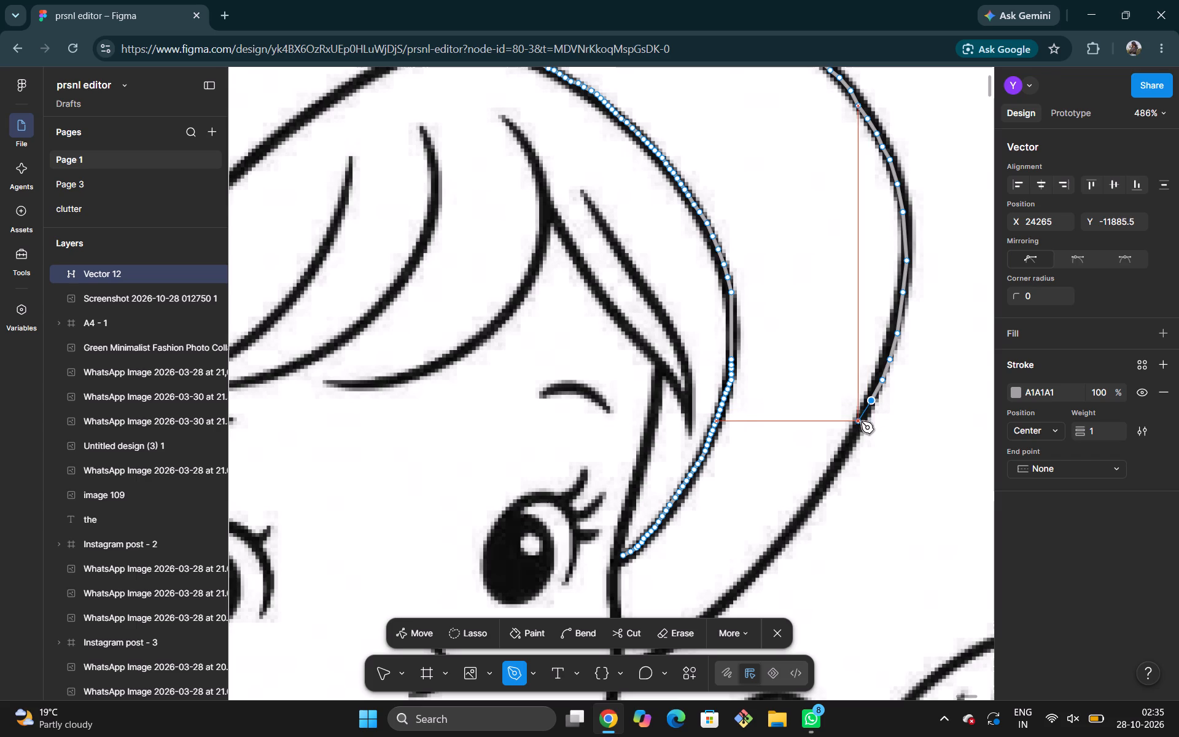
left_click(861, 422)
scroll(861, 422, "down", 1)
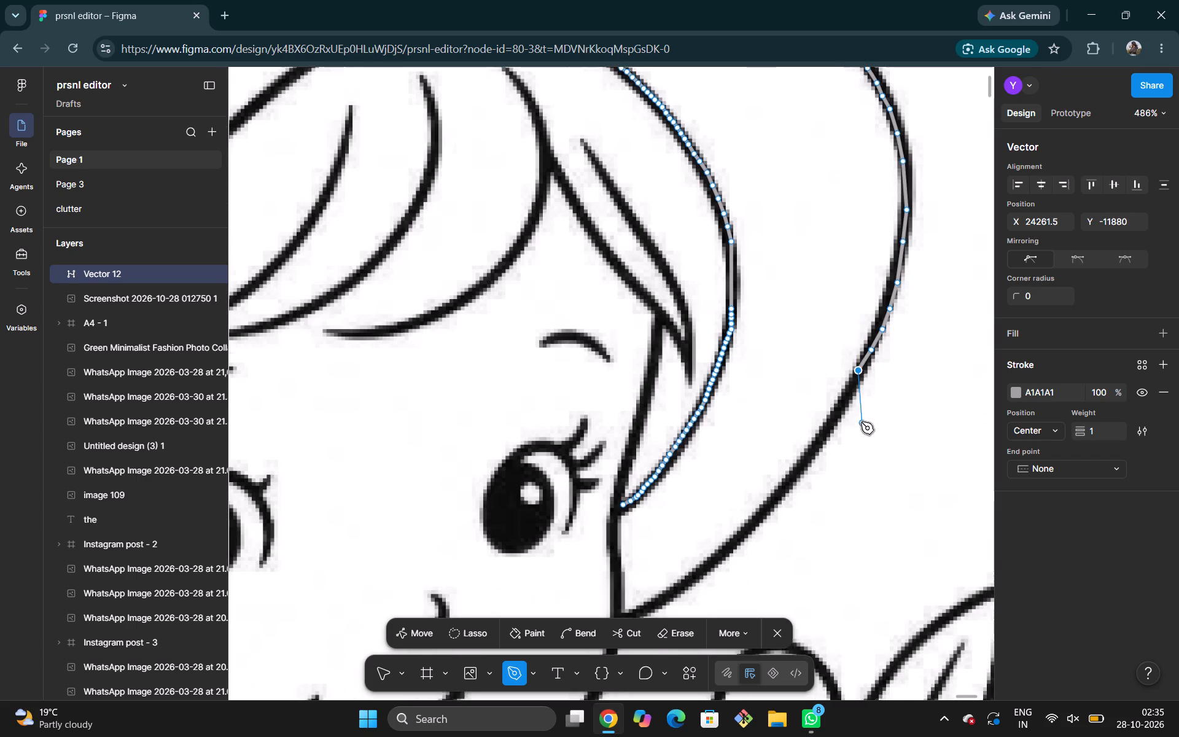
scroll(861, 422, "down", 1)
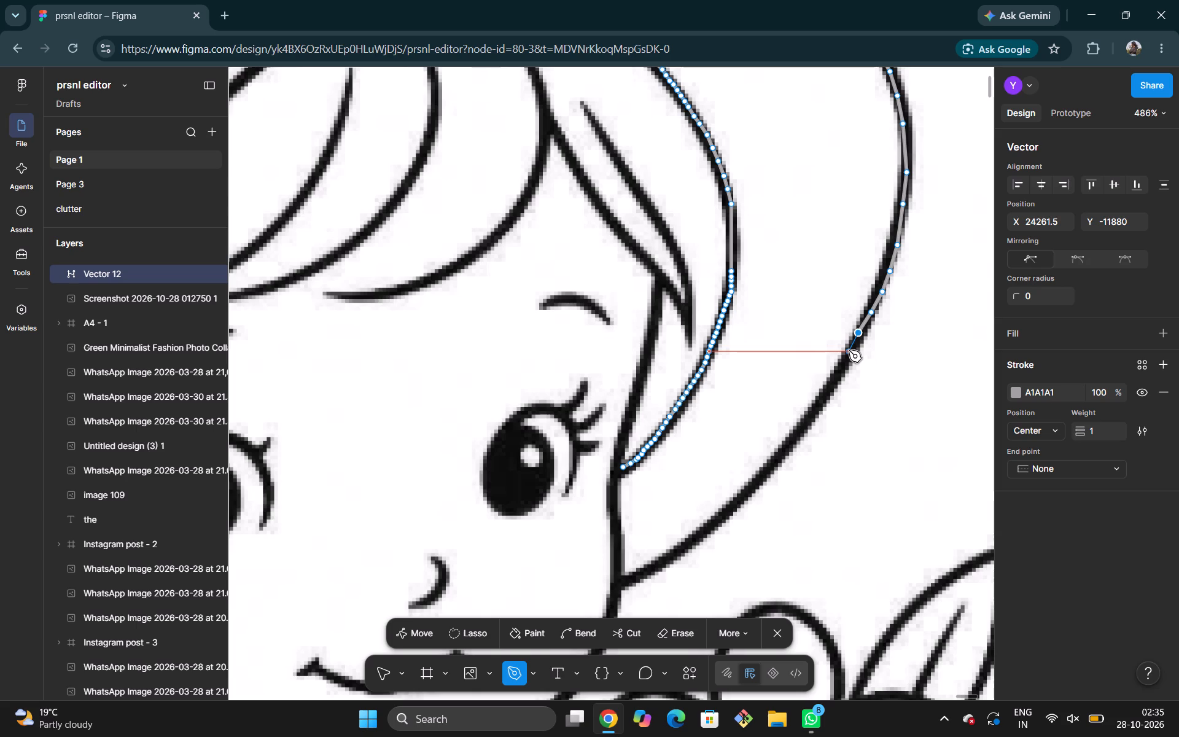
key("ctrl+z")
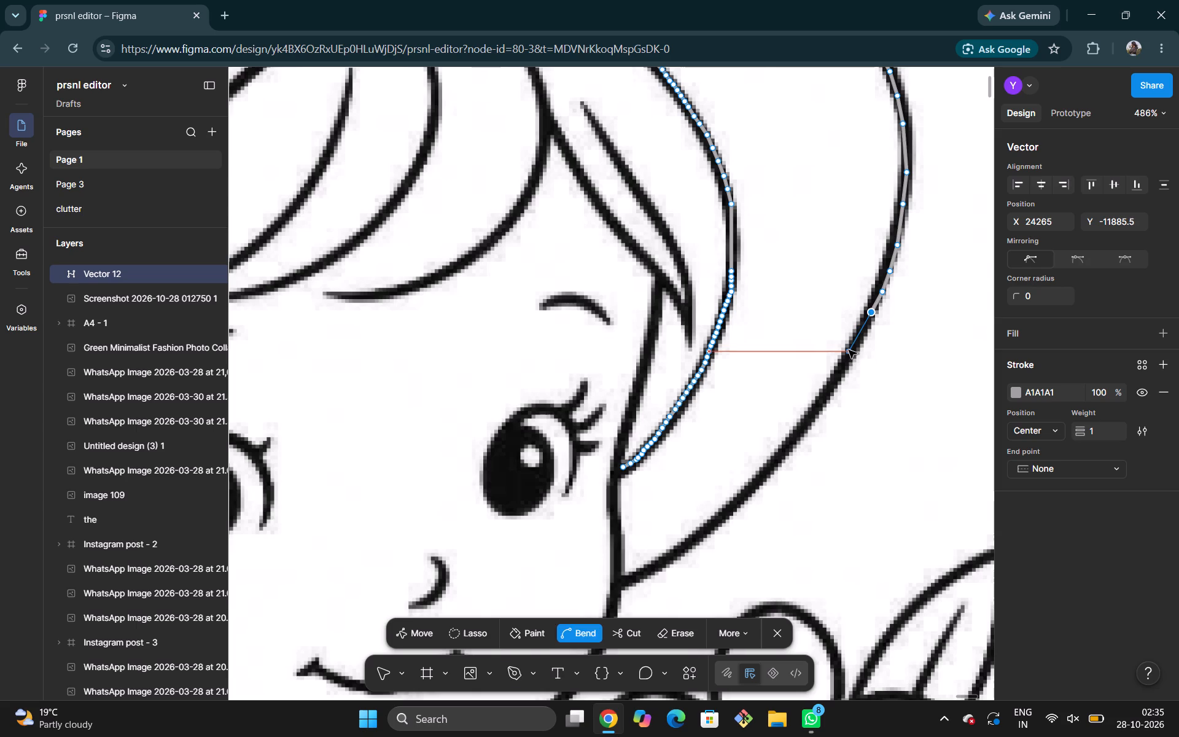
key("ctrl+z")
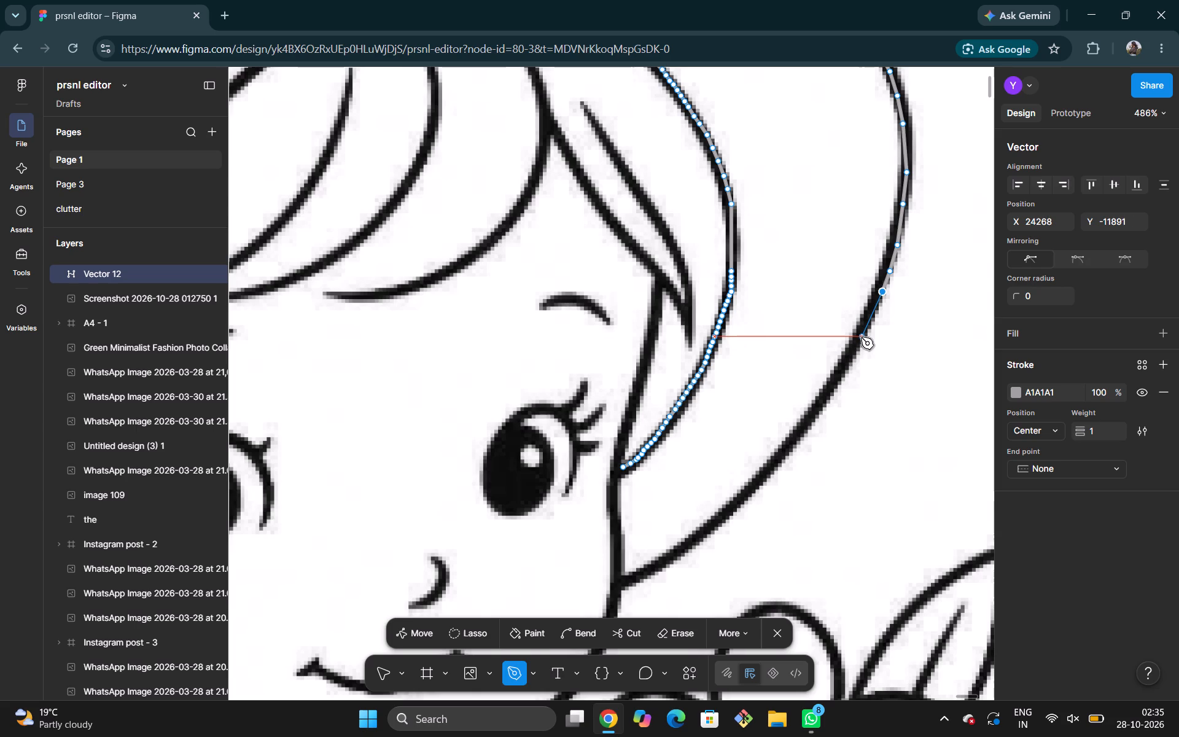
Continue the path down the outer brim from X 24262, Y -11879 through X 24245.5, Y -11854.5 to just past X 24233, Y -11839.
left_click(860, 335)
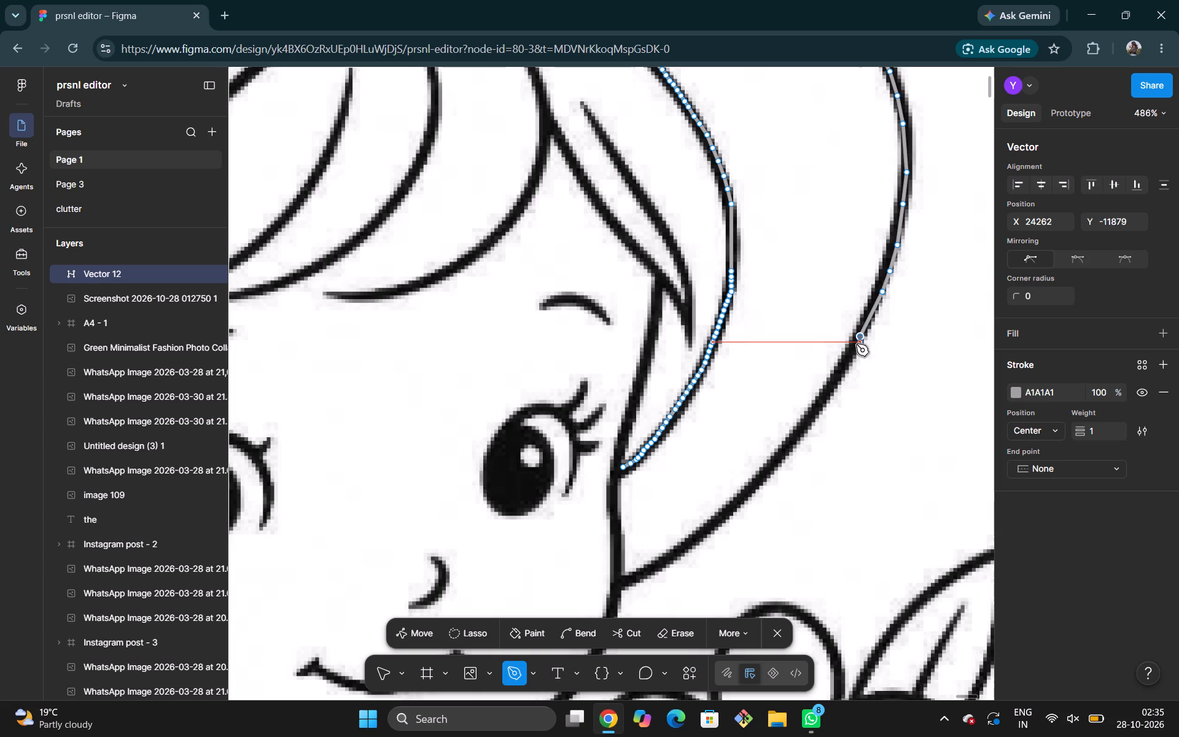
left_click(848, 358)
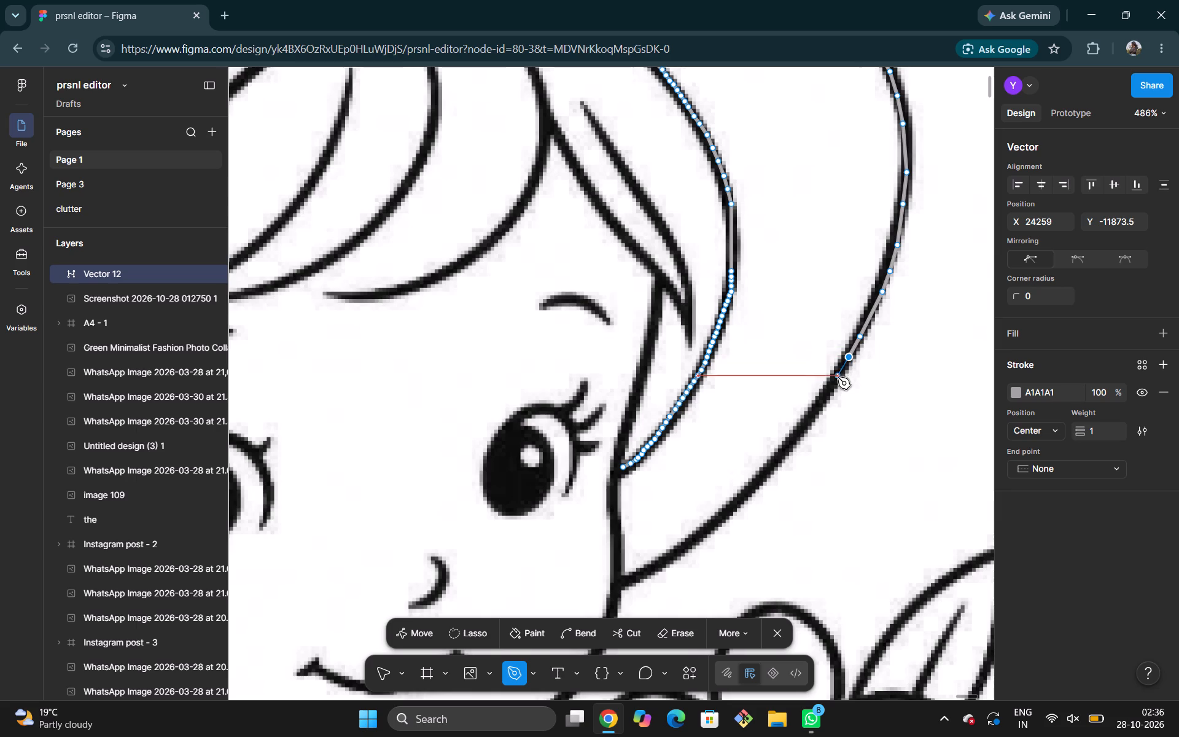
left_click(831, 389)
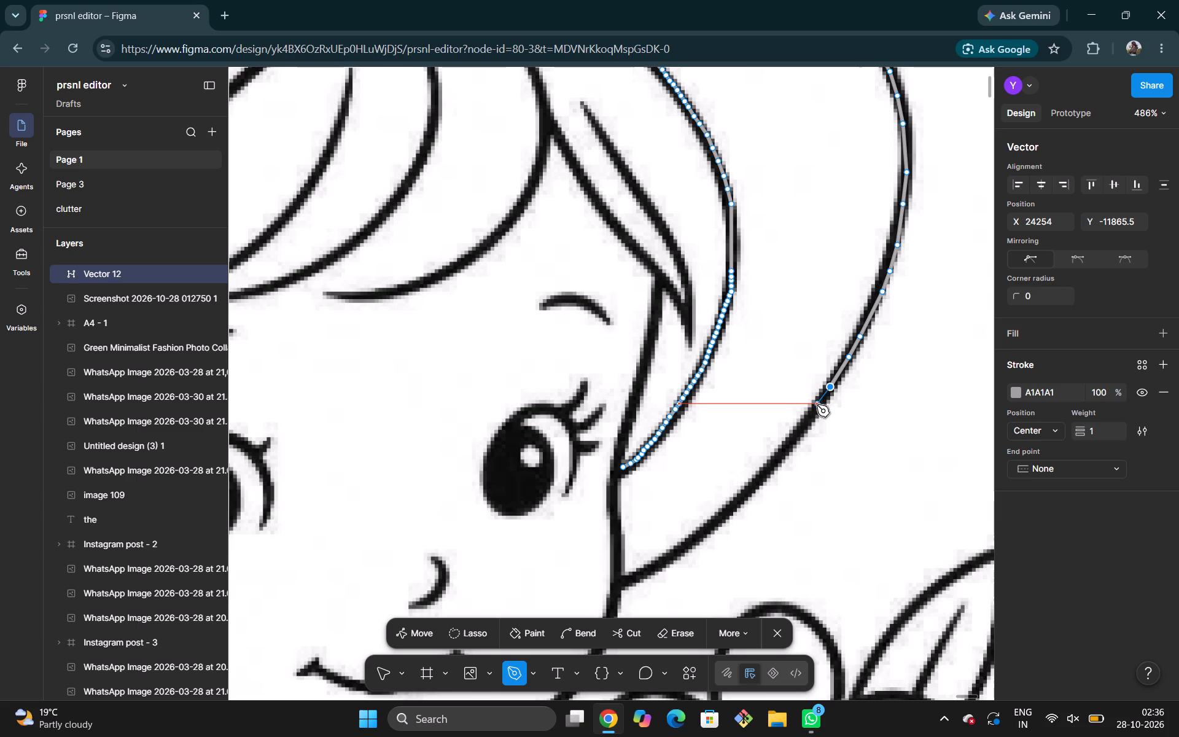
left_click(817, 405)
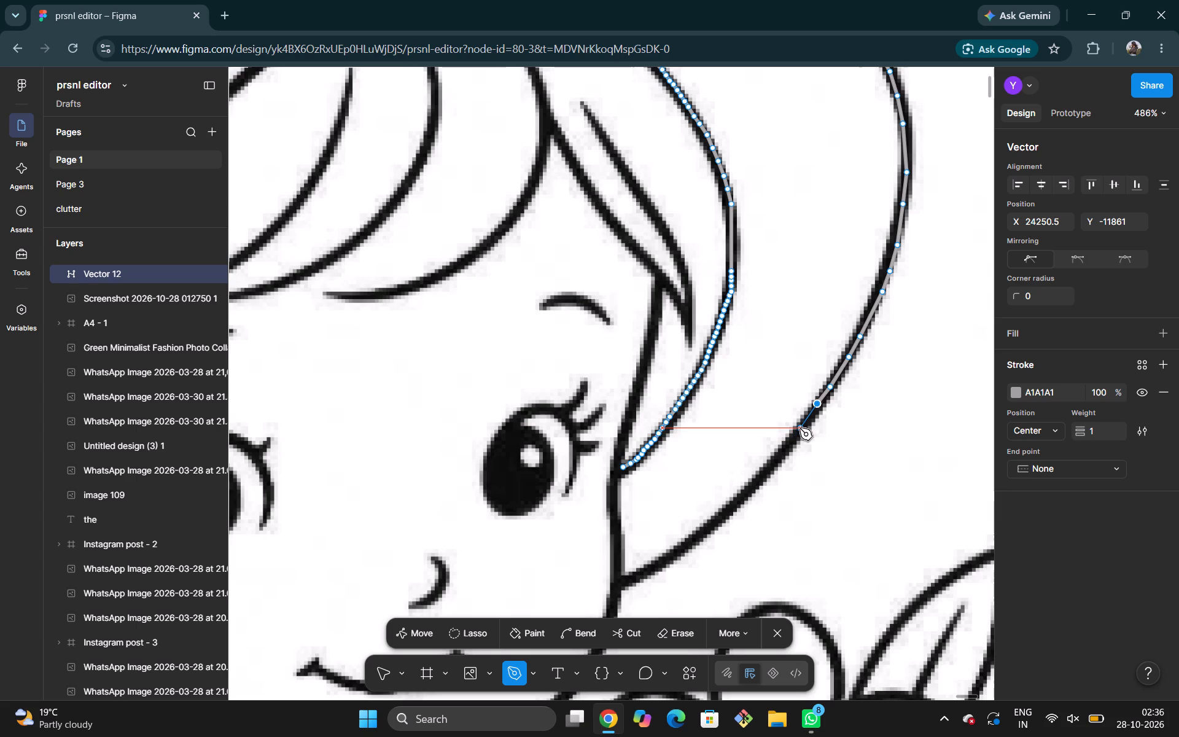
left_click(799, 427)
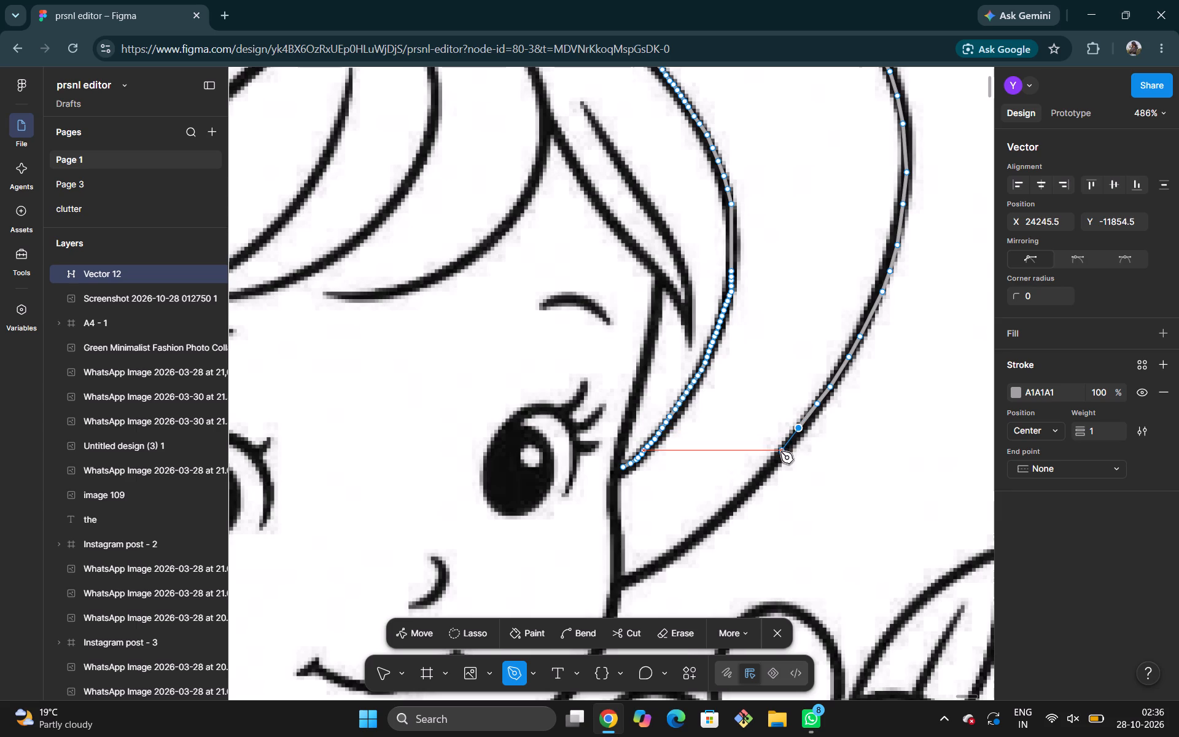
left_click(780, 451)
left_click(767, 470)
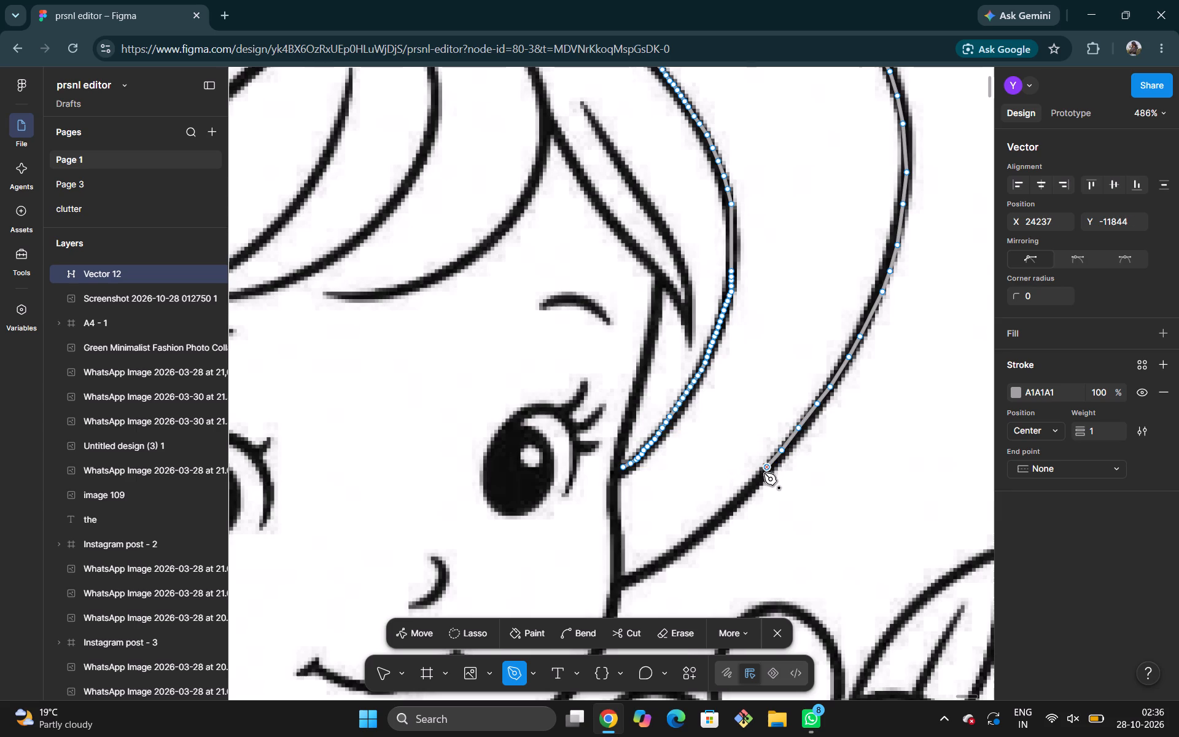
left_click(752, 485)
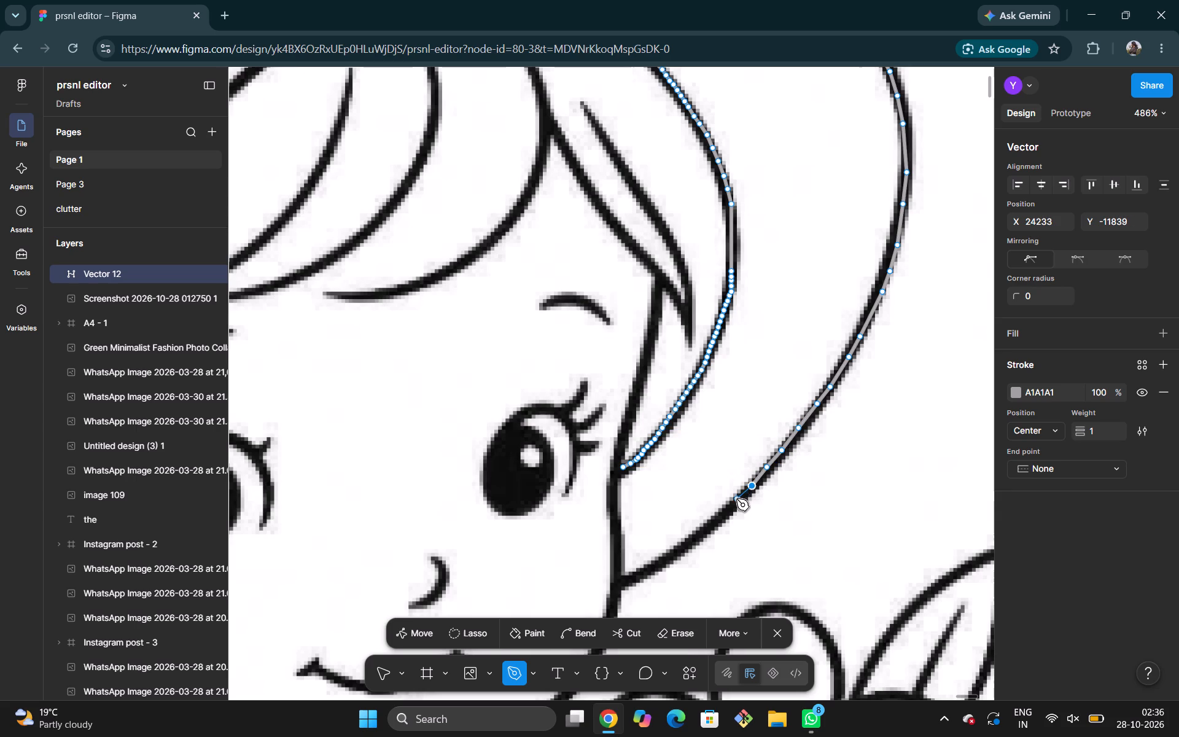
left_click(736, 499)
Continue the brim path along the outer brim's lower end to where it meets the face line, at X 24198.5, Y -11813.
left_click(715, 520)
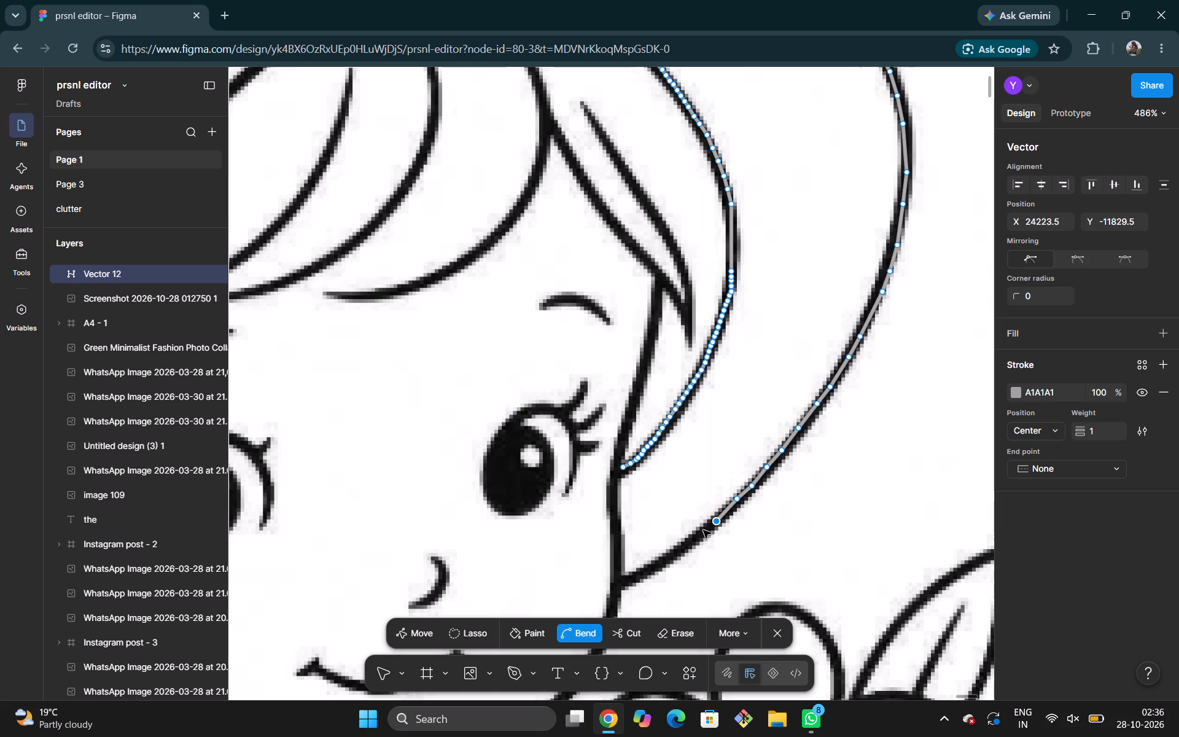
key("ctrl+z")
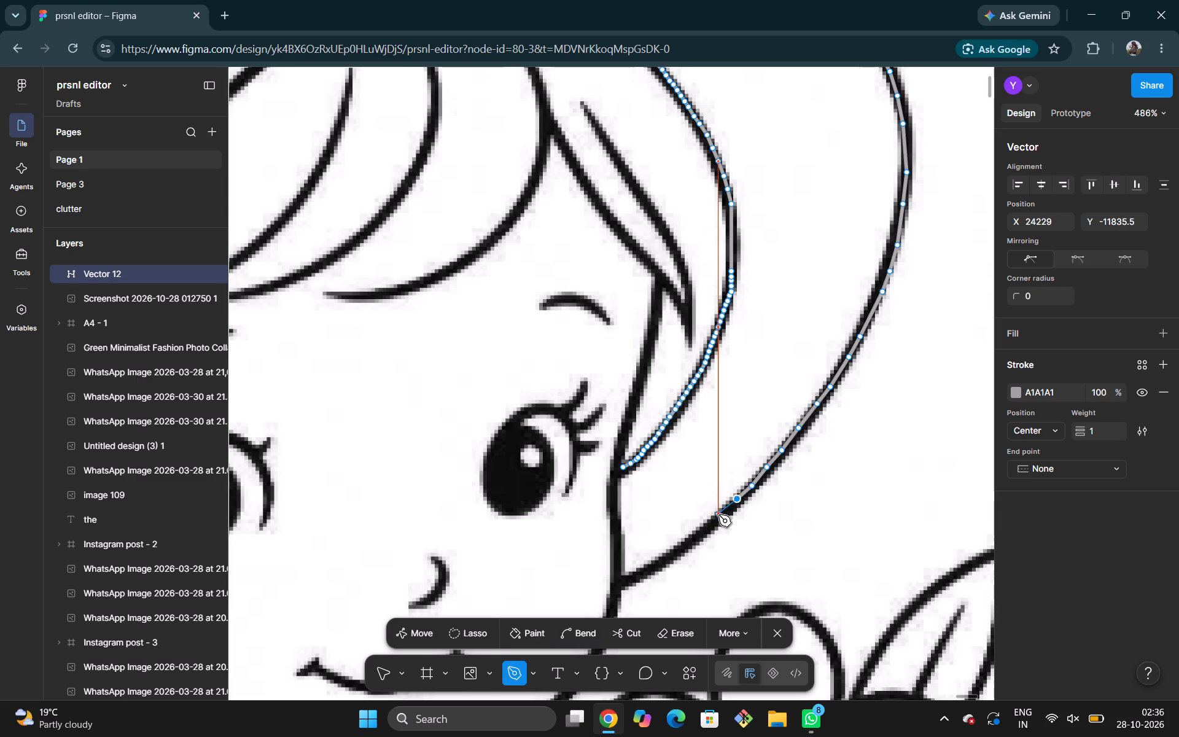
left_click(718, 515)
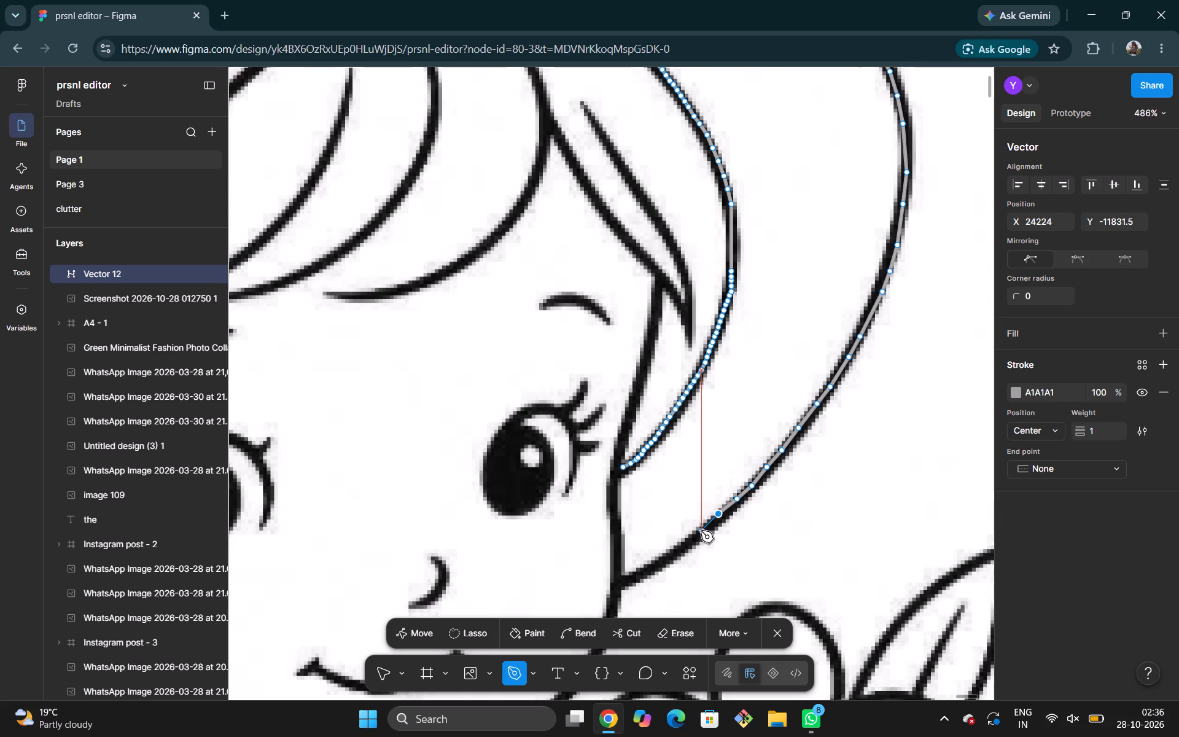
left_click(701, 531)
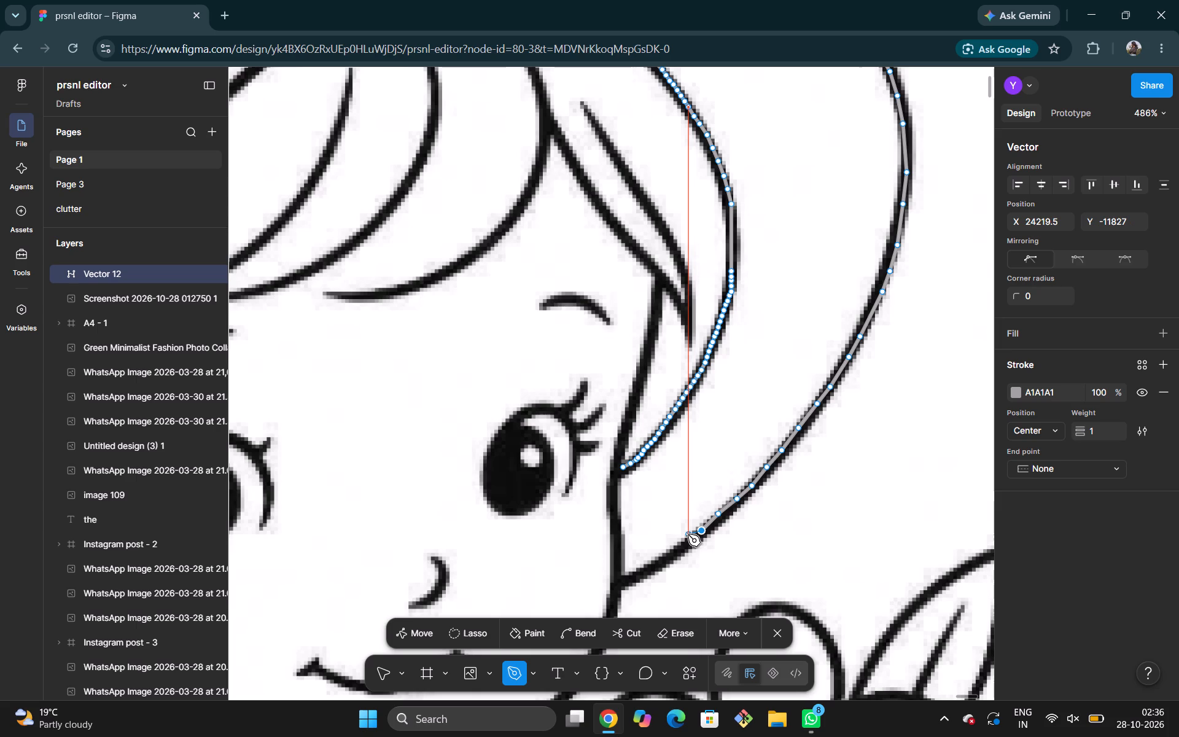
left_click(686, 540)
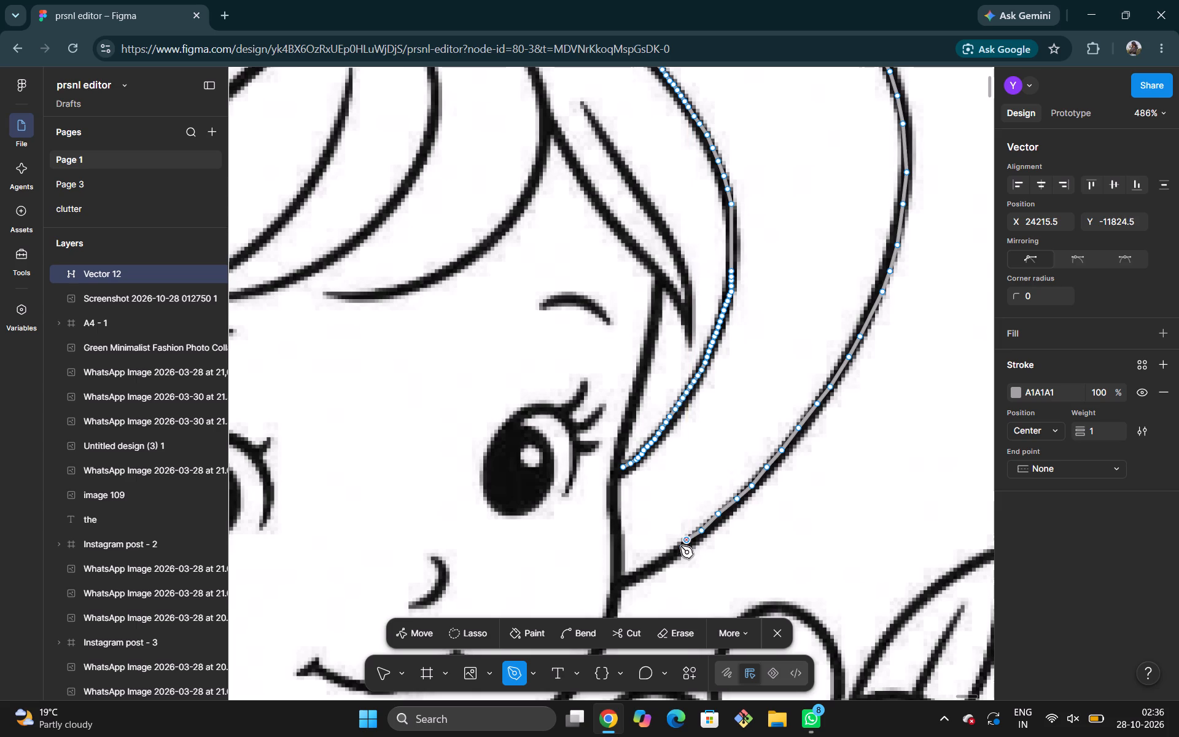
left_click(674, 553)
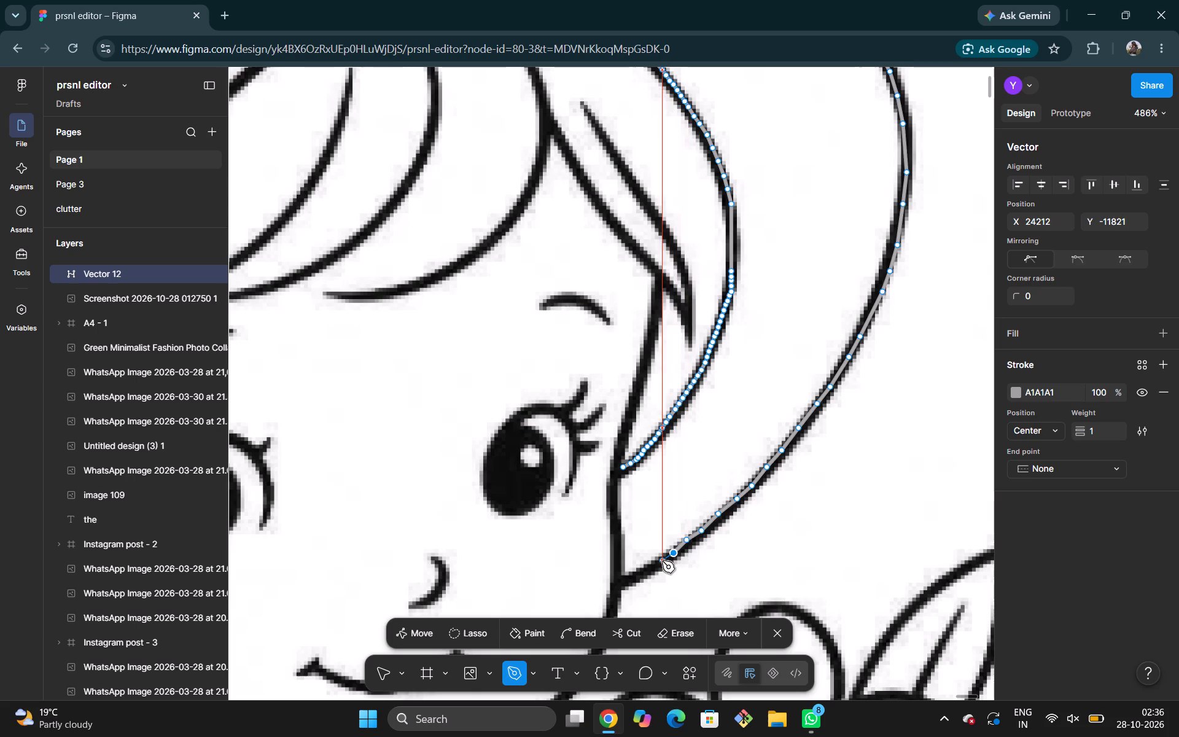
left_click(661, 561)
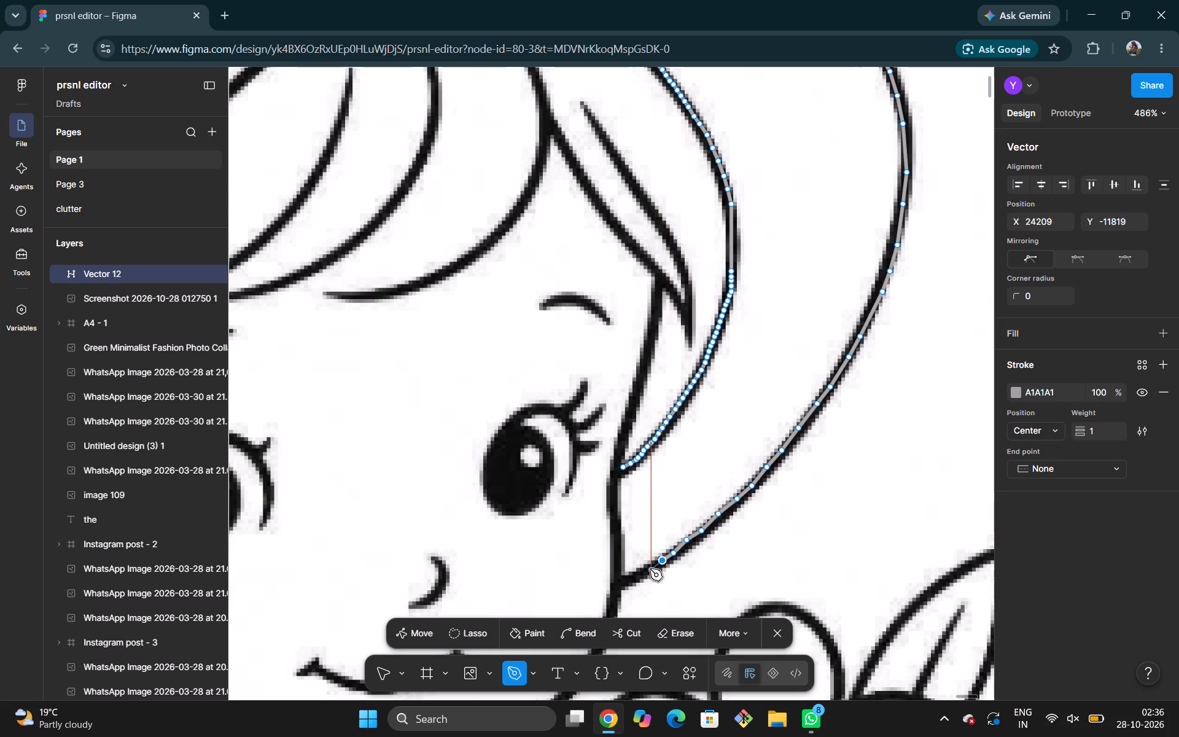
left_click(650, 569)
left_click(636, 576)
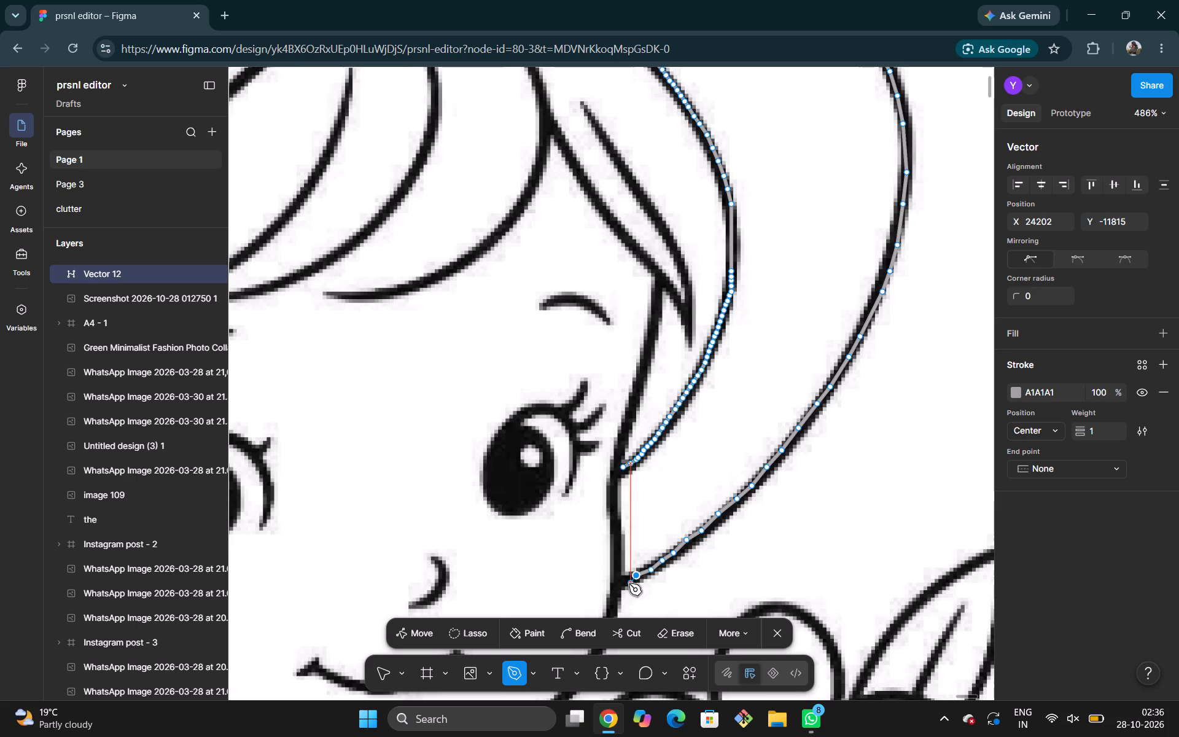
left_click(625, 583)
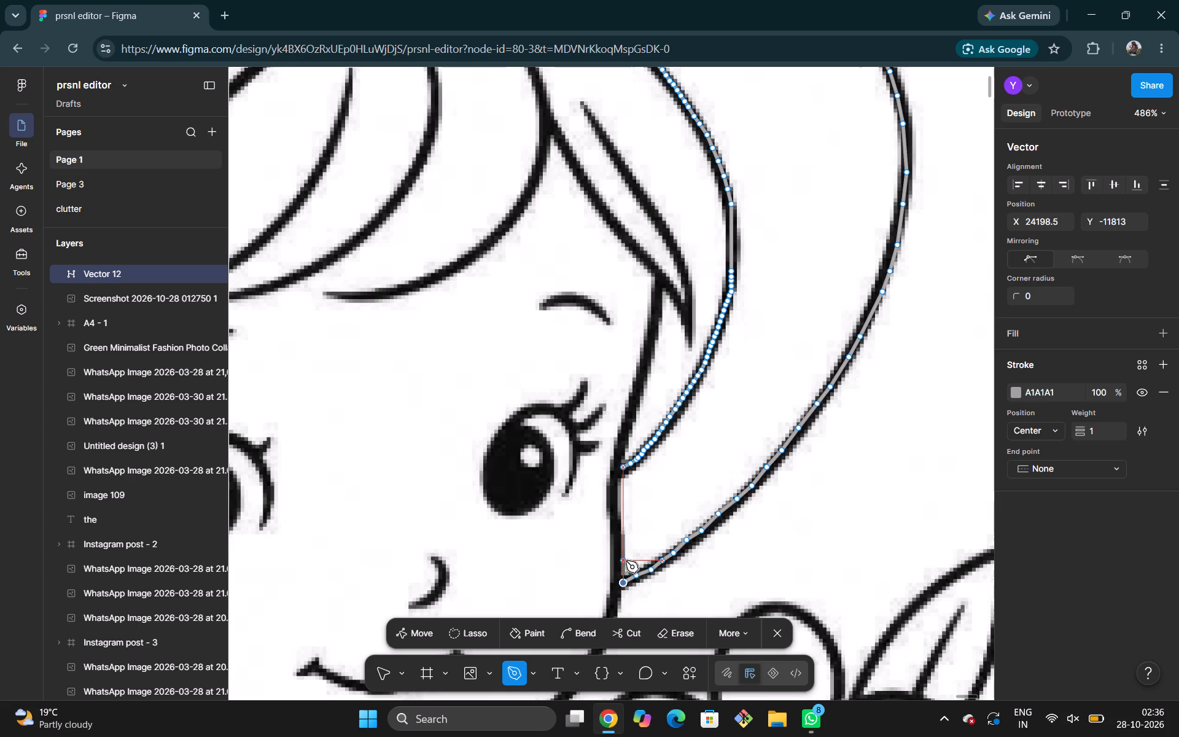
Extend the path up the face line between the brim's two ends, through X 24198, Y -11822, to X 24196.5, Y -11830.5.
left_click(624, 559)
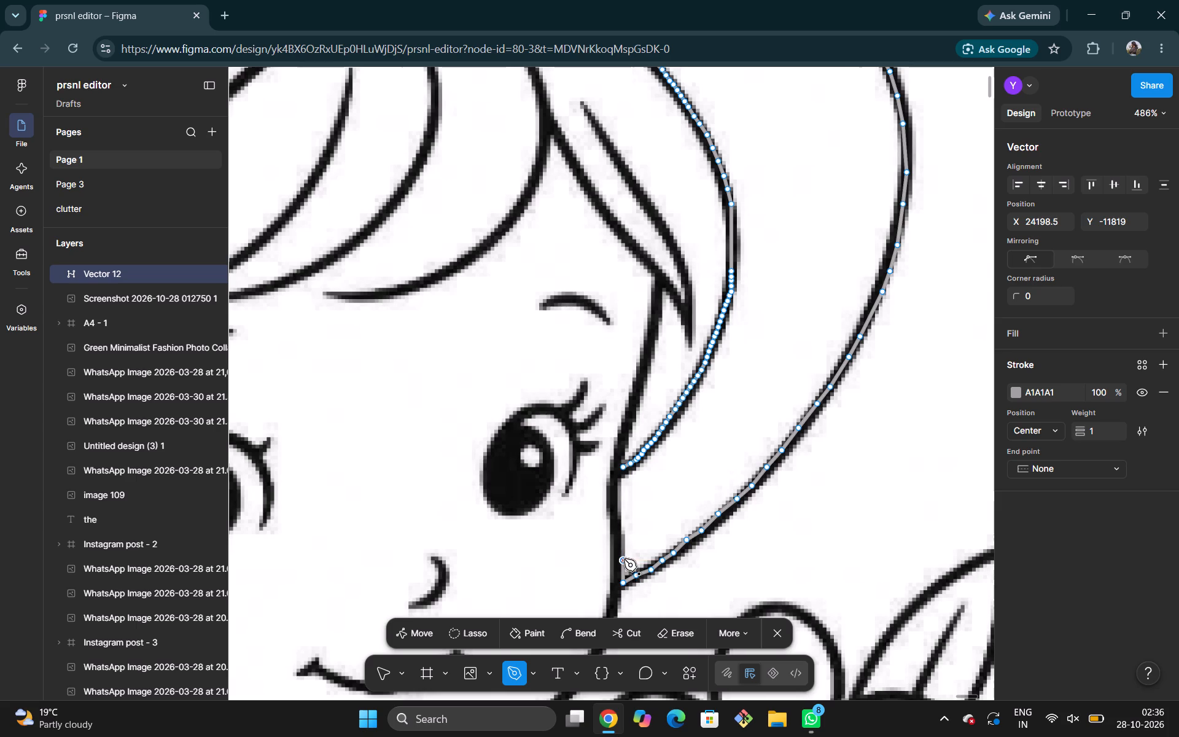
left_click(620, 548)
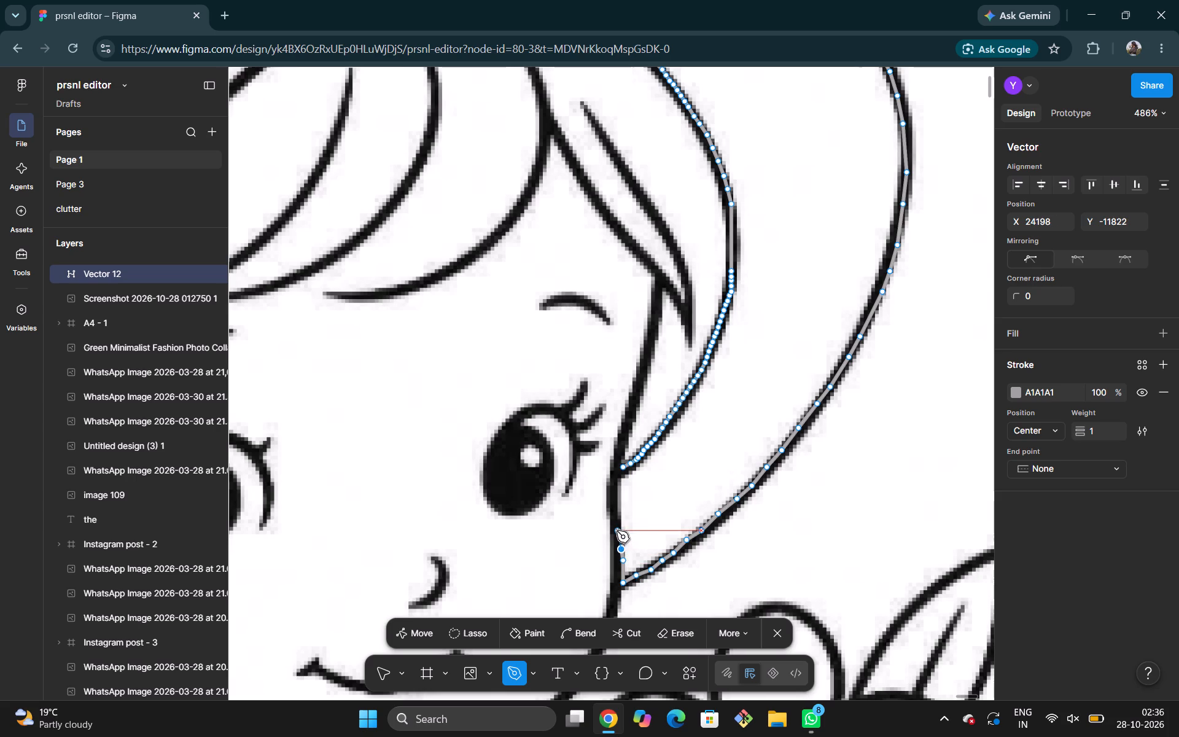
left_click(617, 531)
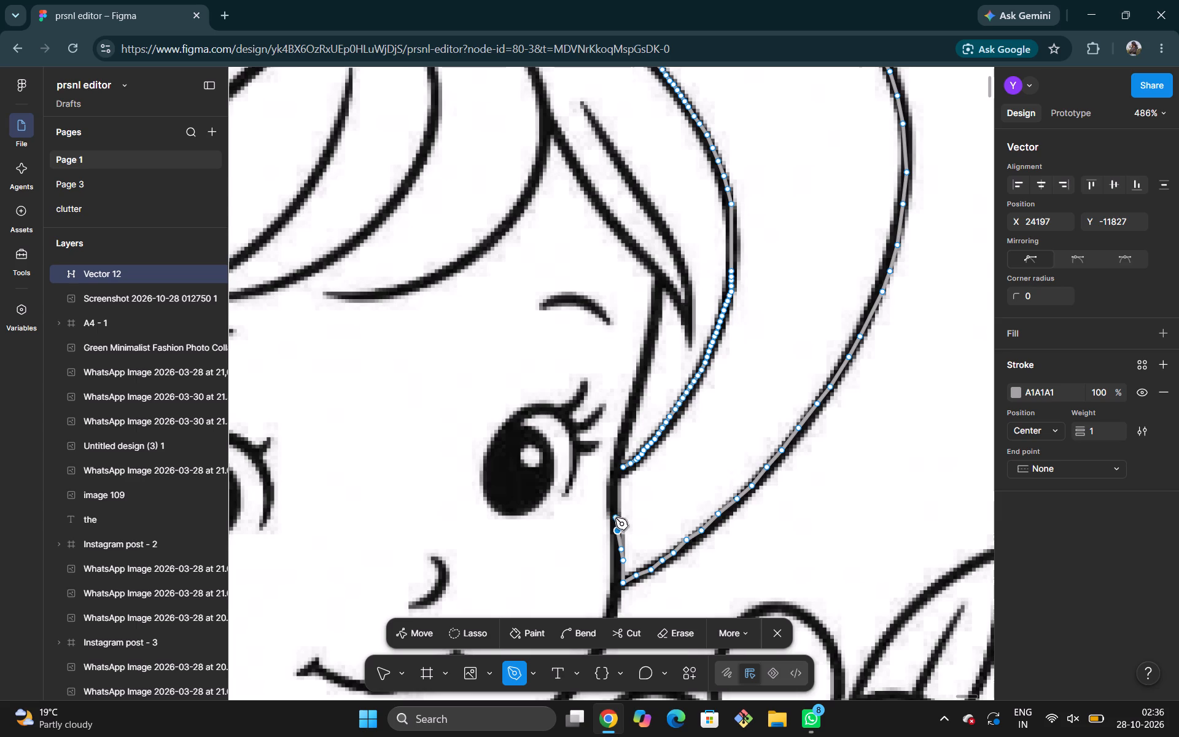
left_click(615, 518)
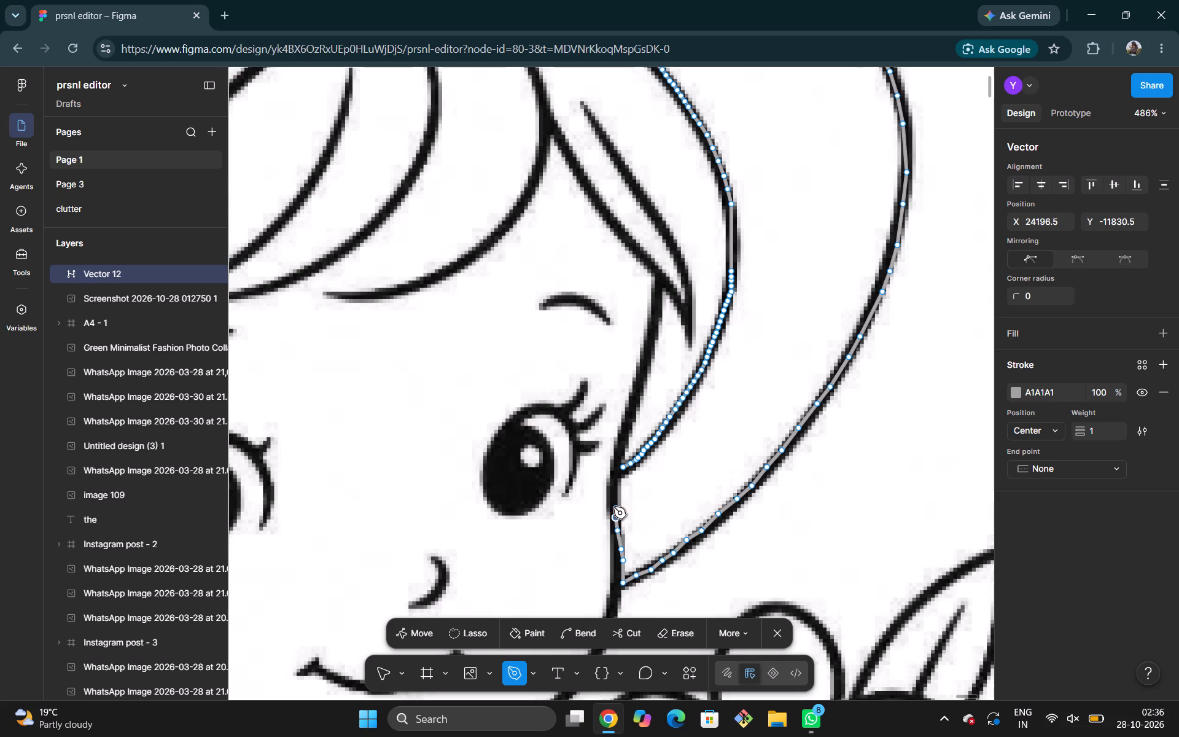
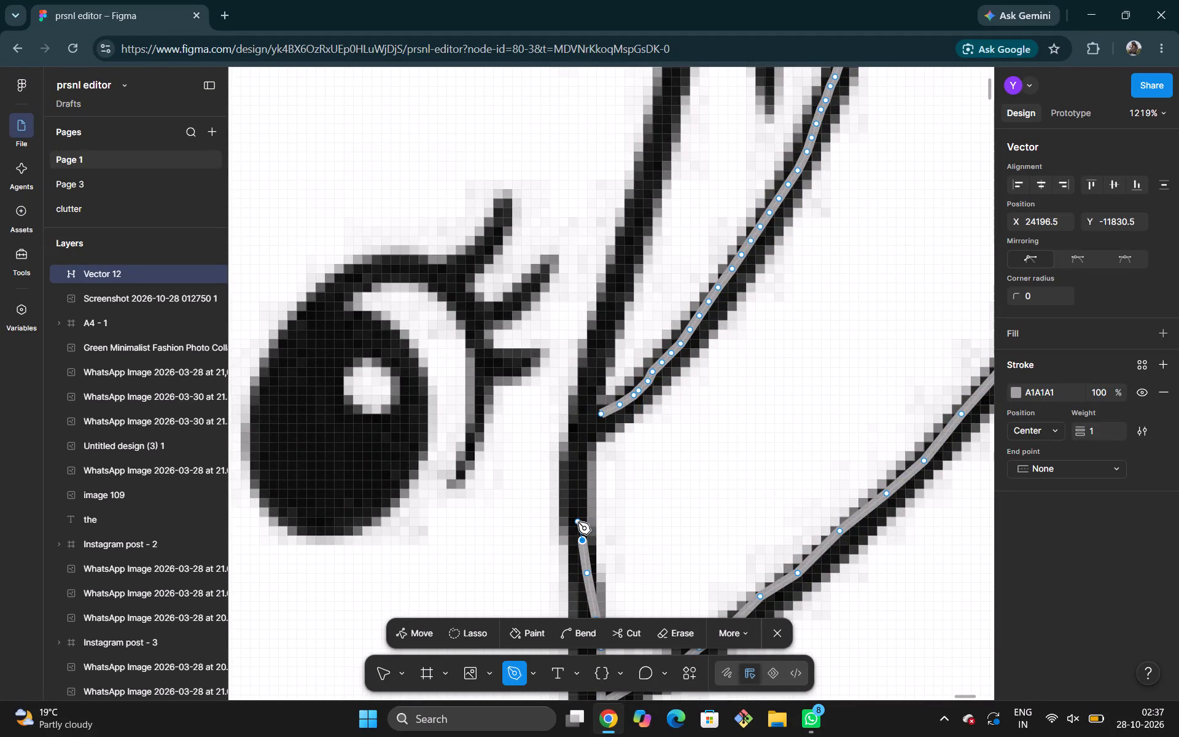
Continue the path up the face line through X 24196, Y -11840, and close it at the inner brim's lower end.
left_click(578, 522)
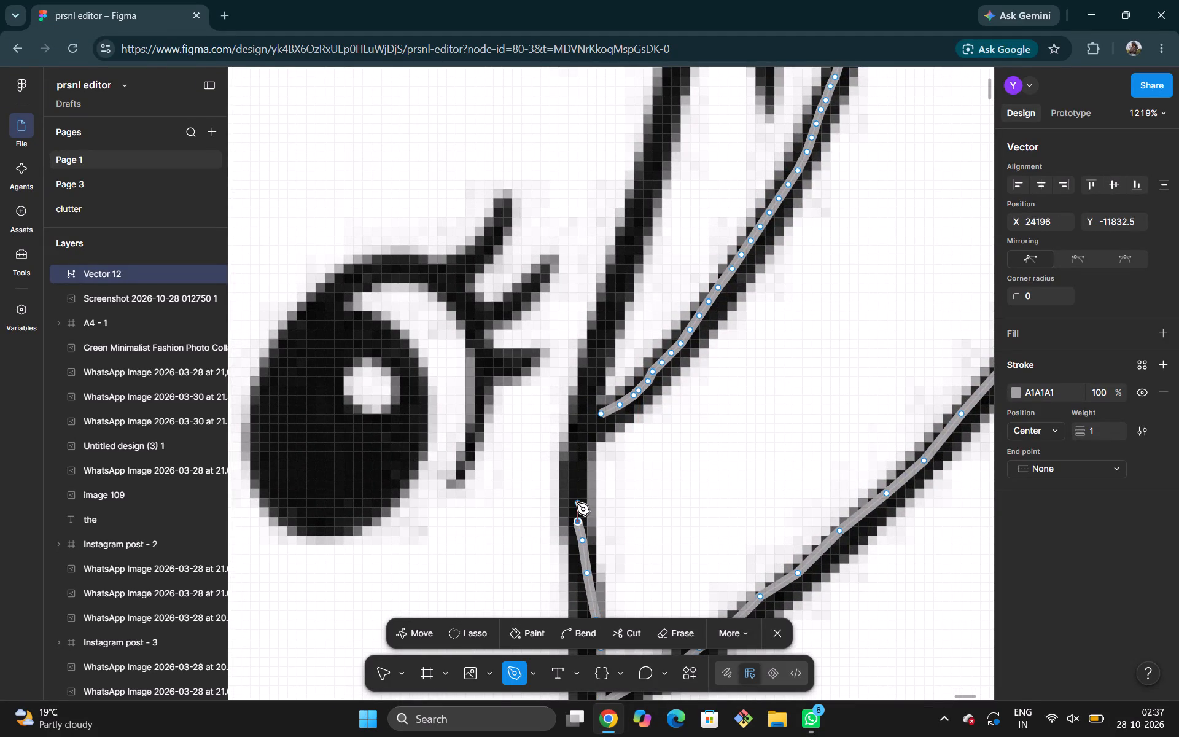
left_click(577, 503)
left_click(574, 485)
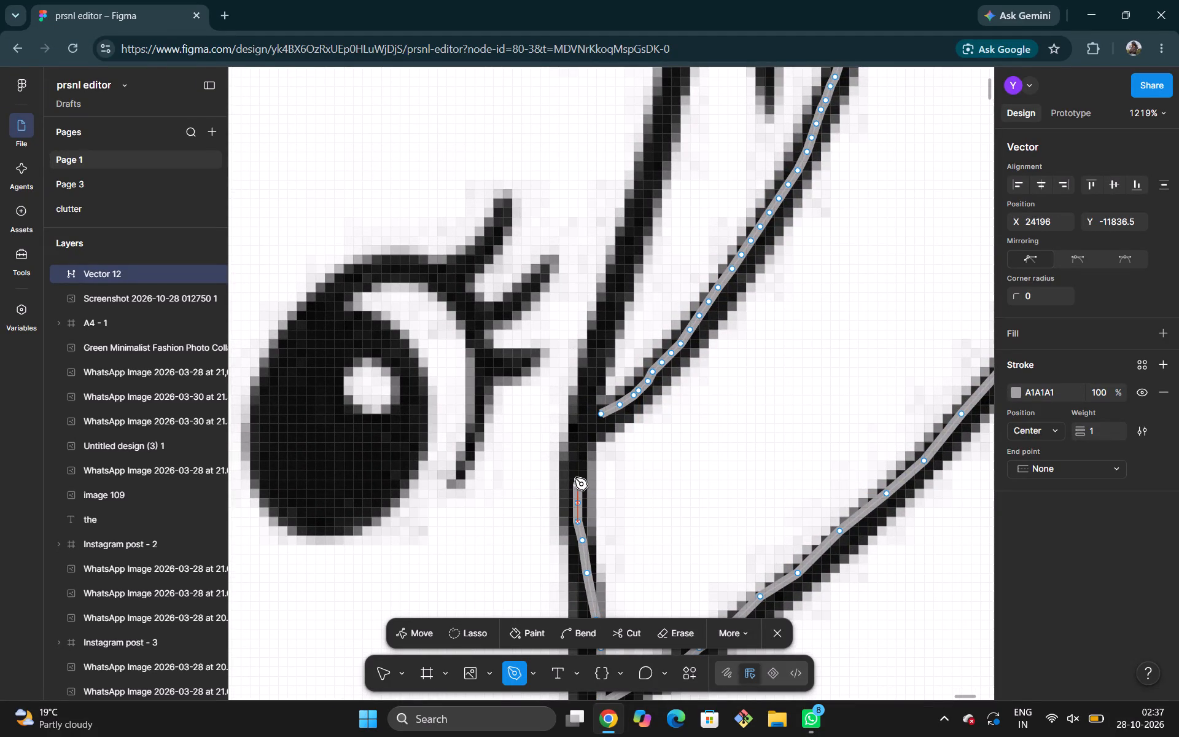
left_click(576, 470)
left_click(577, 453)
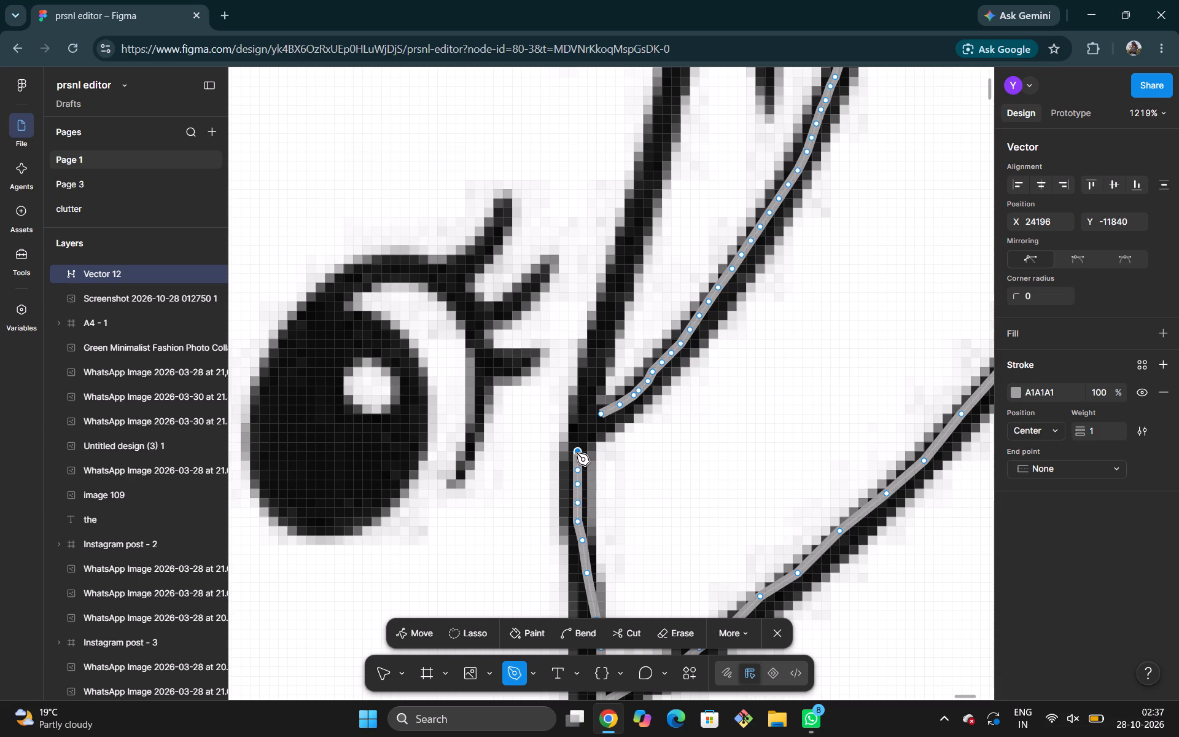
left_click(583, 431)
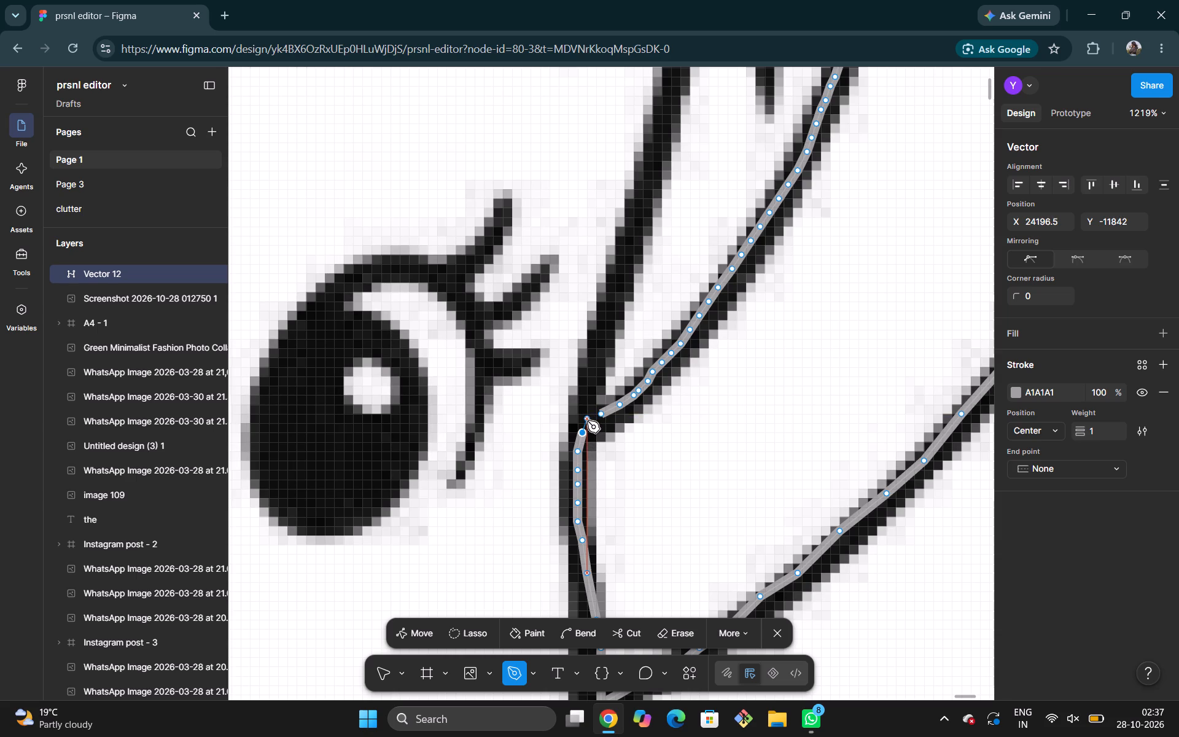
left_click(589, 421)
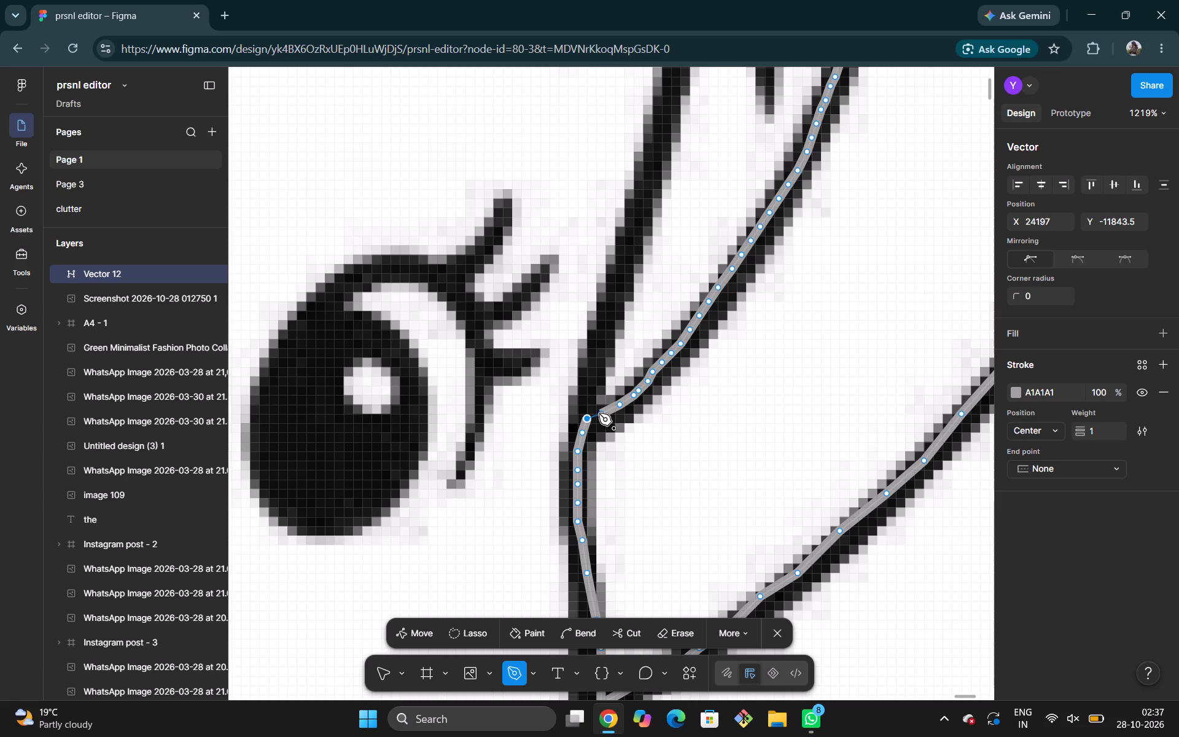
left_click(599, 413)
Bend the long straight segment at the inner brim's widest part slightly outward so it follows the drawn line.
scroll(599, 413, "up", 1)
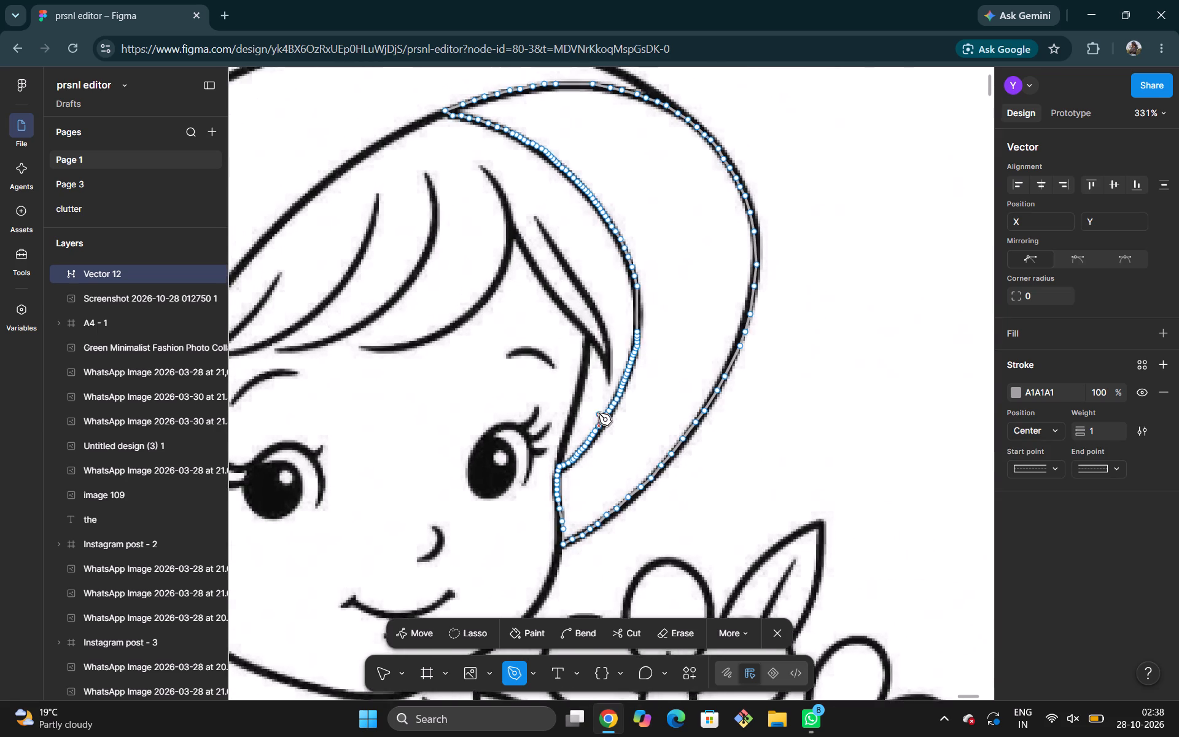
scroll(599, 413, "up", 1)
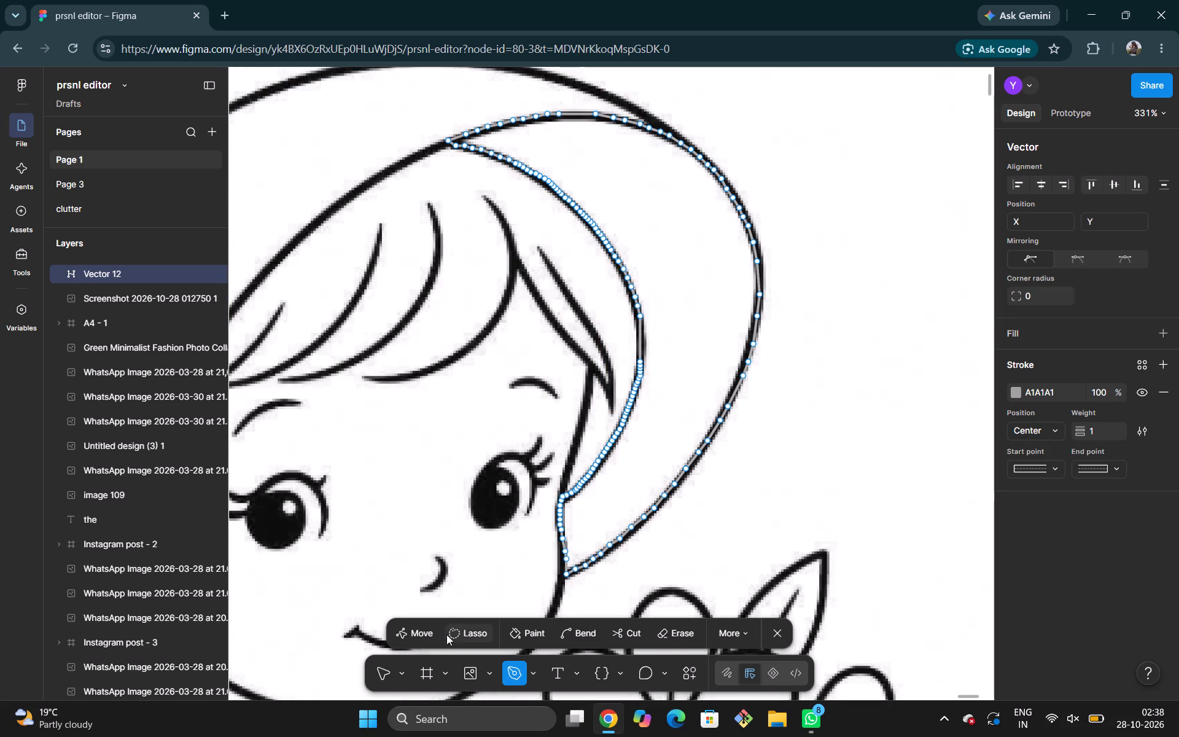
left_click(575, 631)
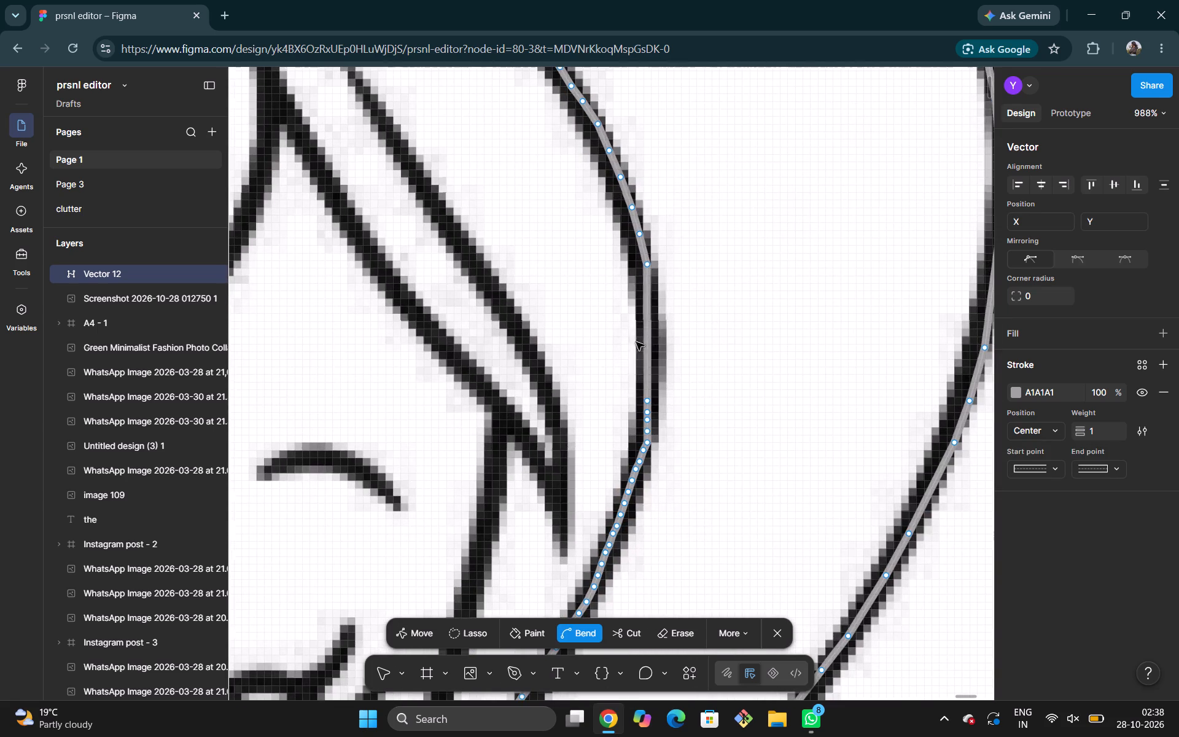
left_click_drag(648, 344, 652, 344)
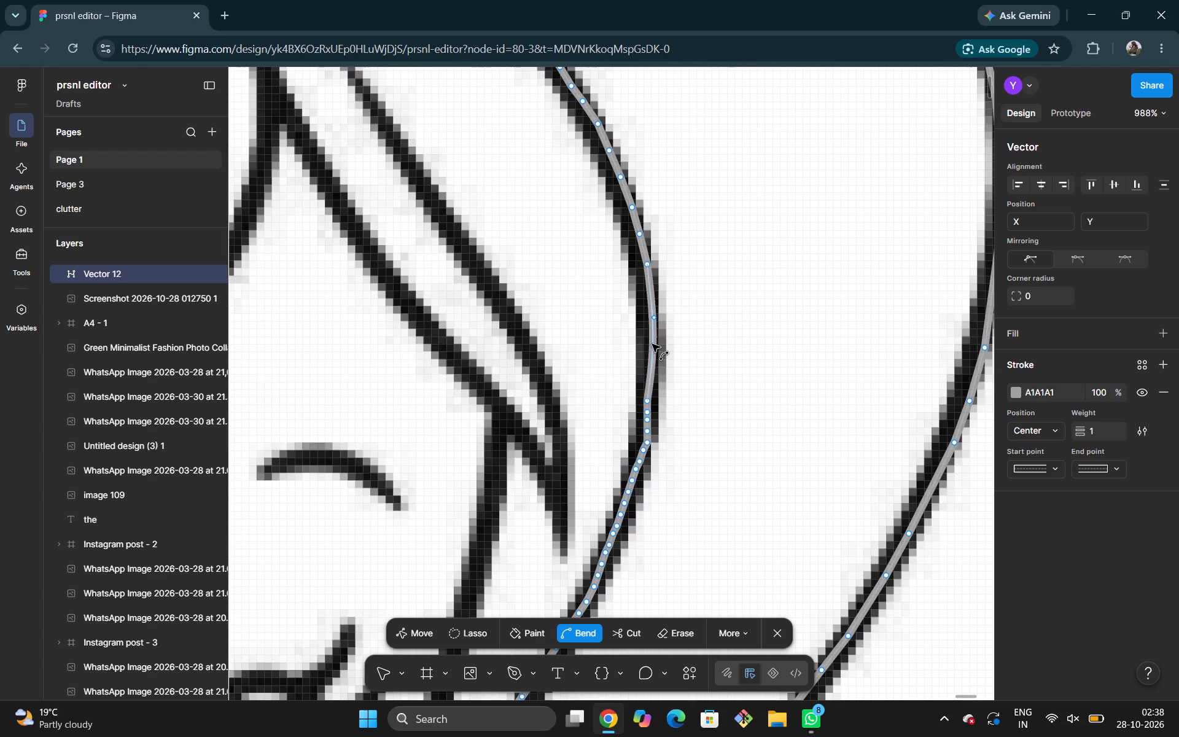
left_click_drag(652, 344, 652, 352)
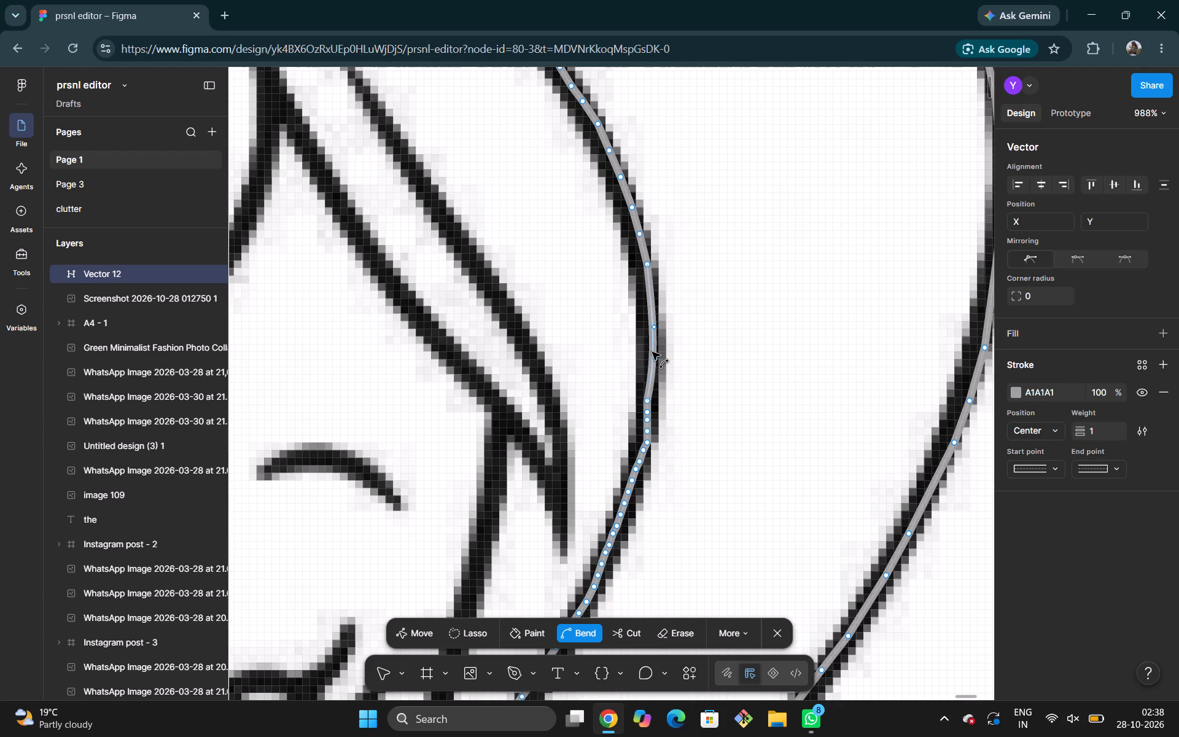
left_click_drag(652, 352, 650, 361)
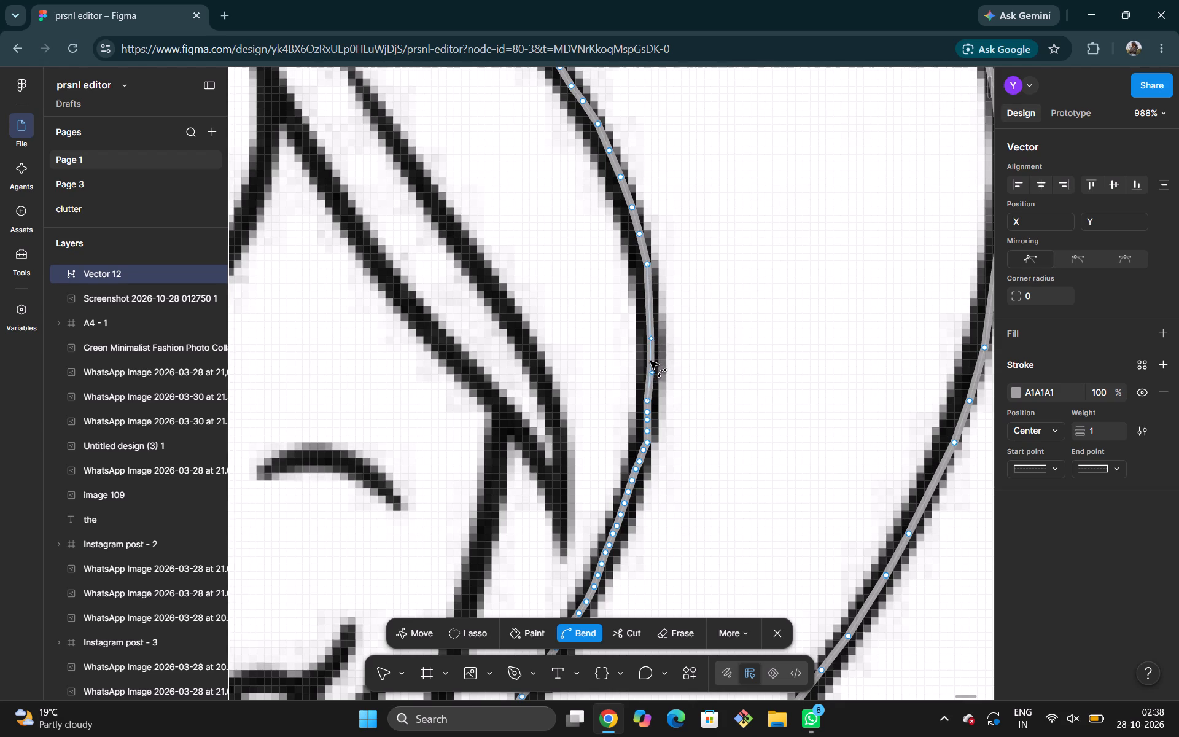
Bend the outer brim segment just above its widest point slightly outward along the drawn line.
scroll(650, 361, "down", 1)
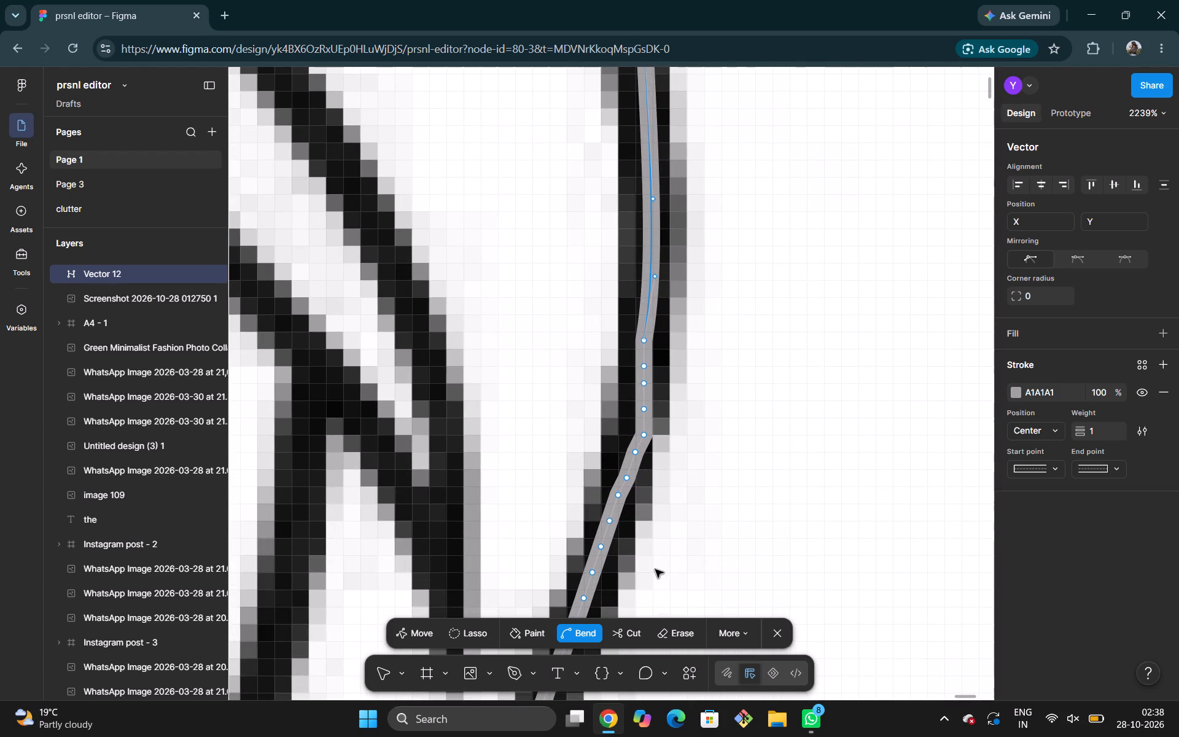
scroll(599, 600, "left", 2)
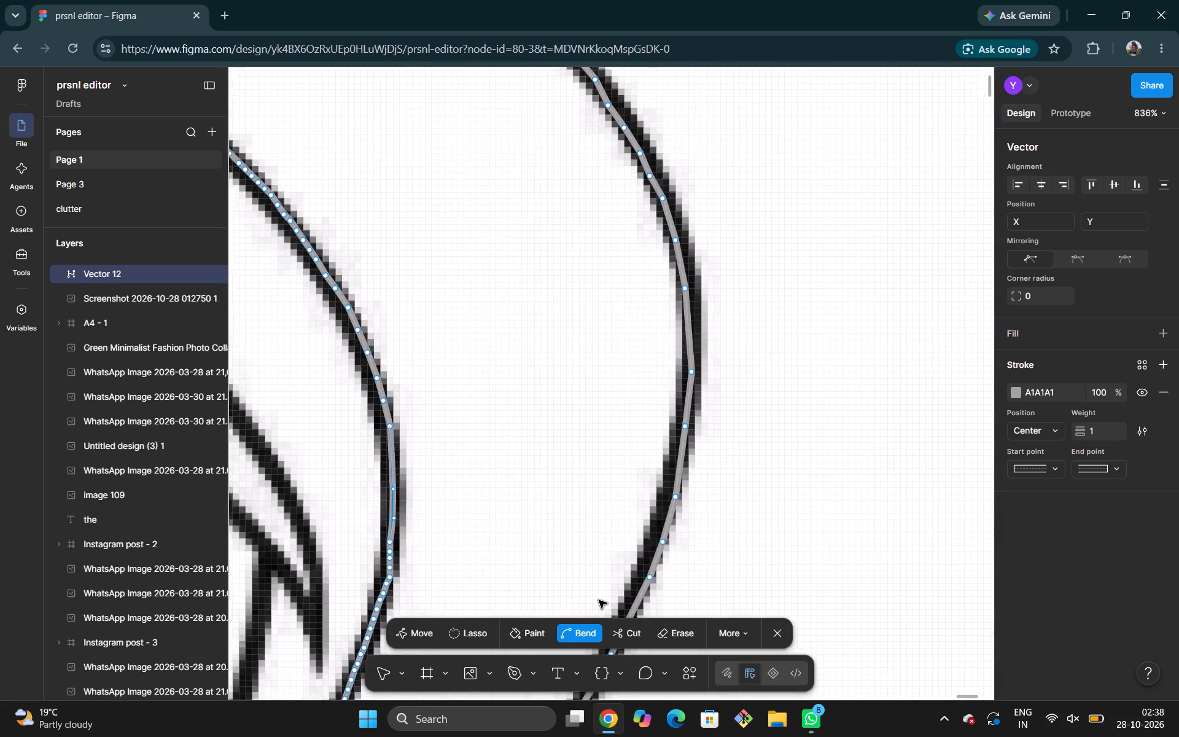
scroll(599, 600, "left", 1)
left_click(653, 344)
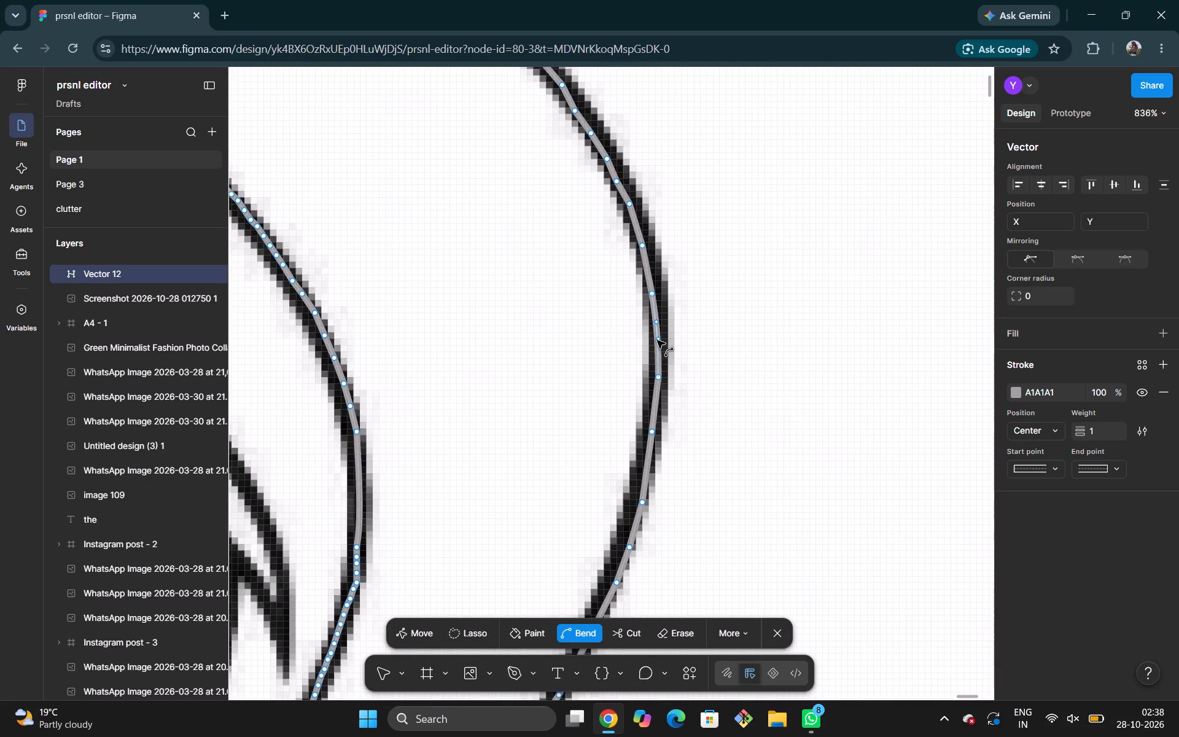
Merge the anchor points at the kink below the inner brim's widest part into the one at X 24227.5, Y -11894.
scroll(657, 341, "down", 3)
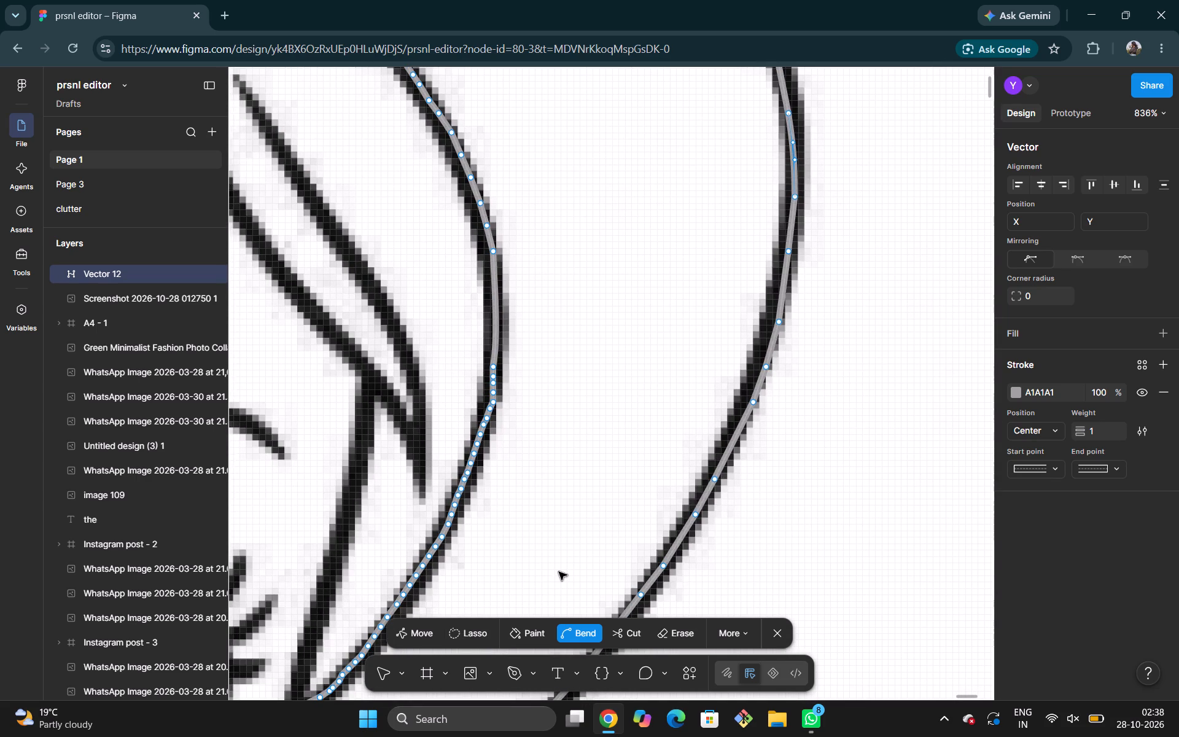
left_click(415, 629)
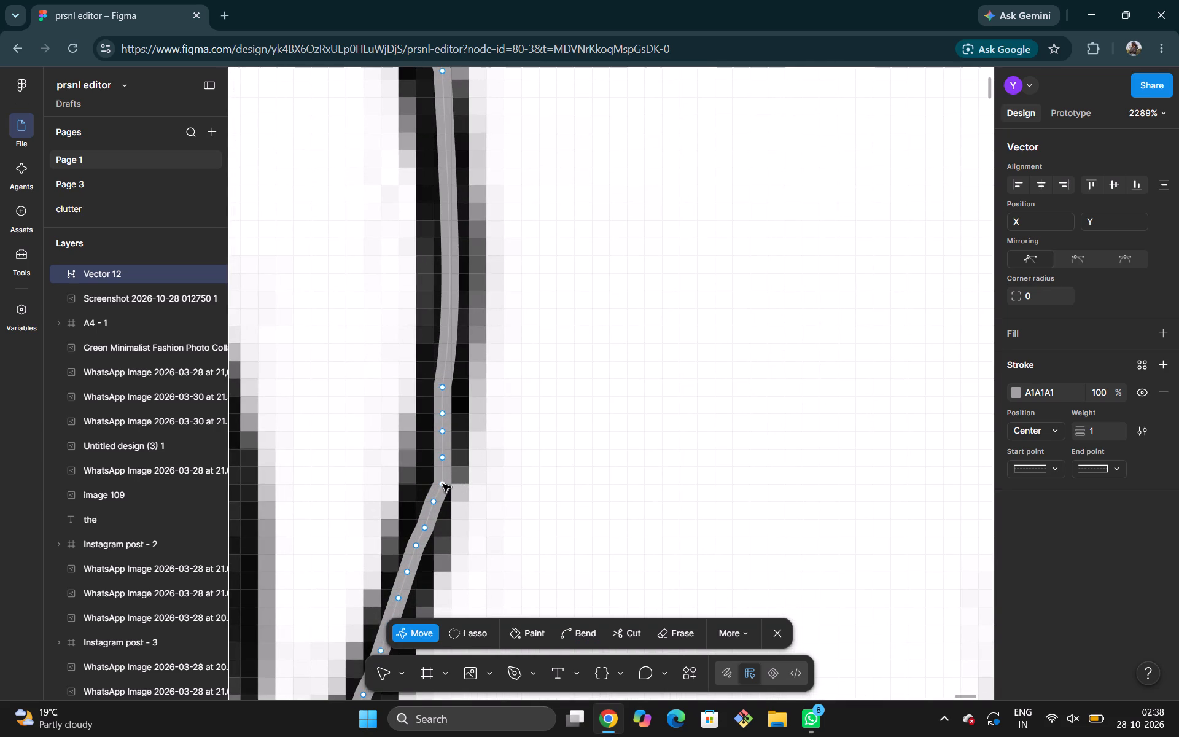
left_click_drag(443, 484, 434, 477)
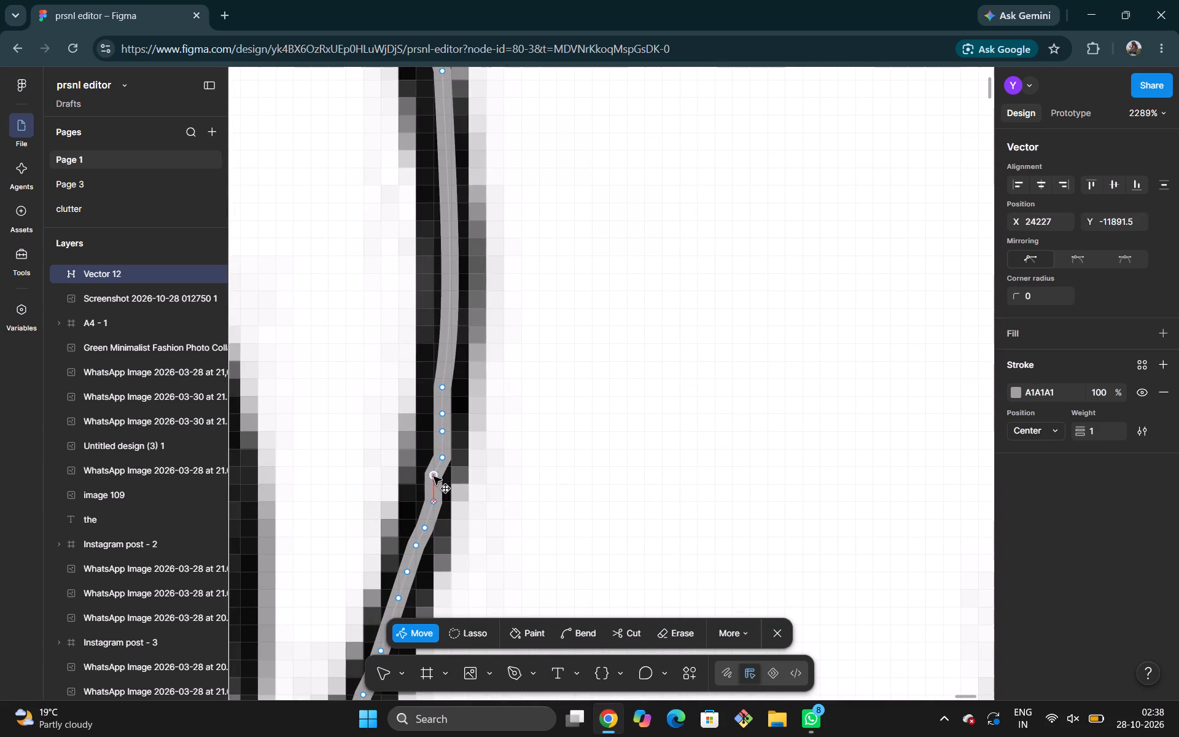
left_click_drag(434, 477, 441, 458)
left_click_drag(441, 458, 441, 458)
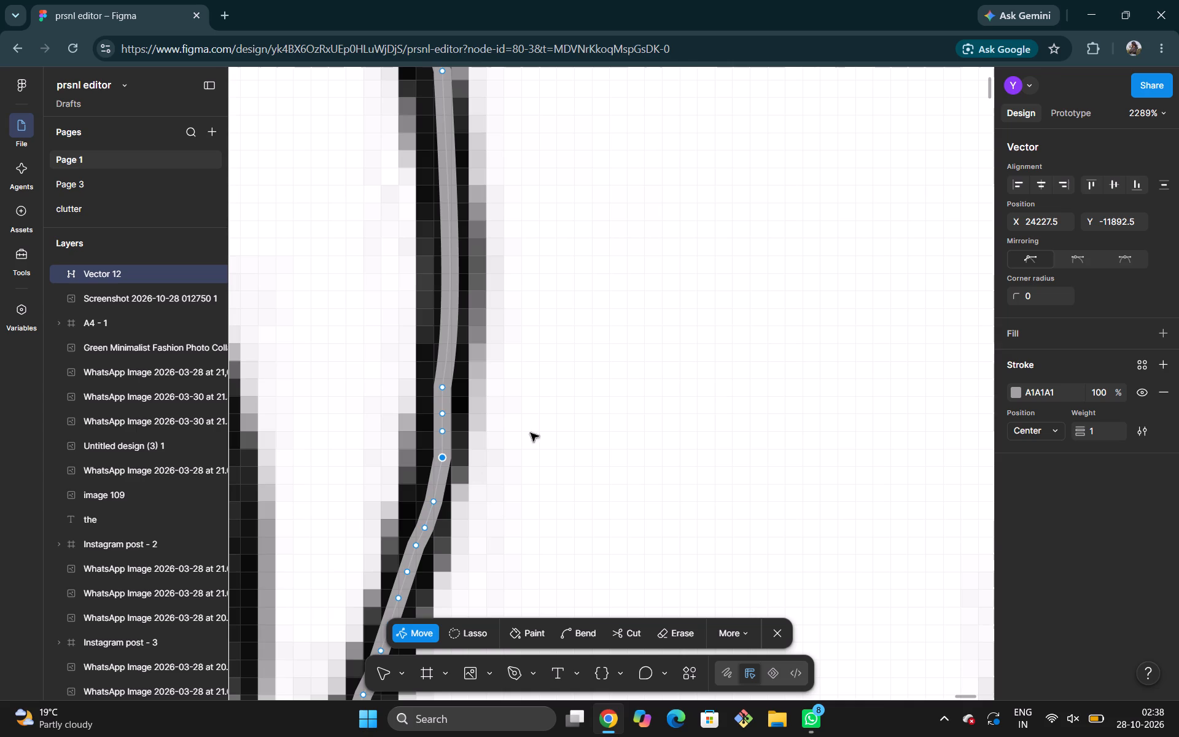
left_click(553, 429)
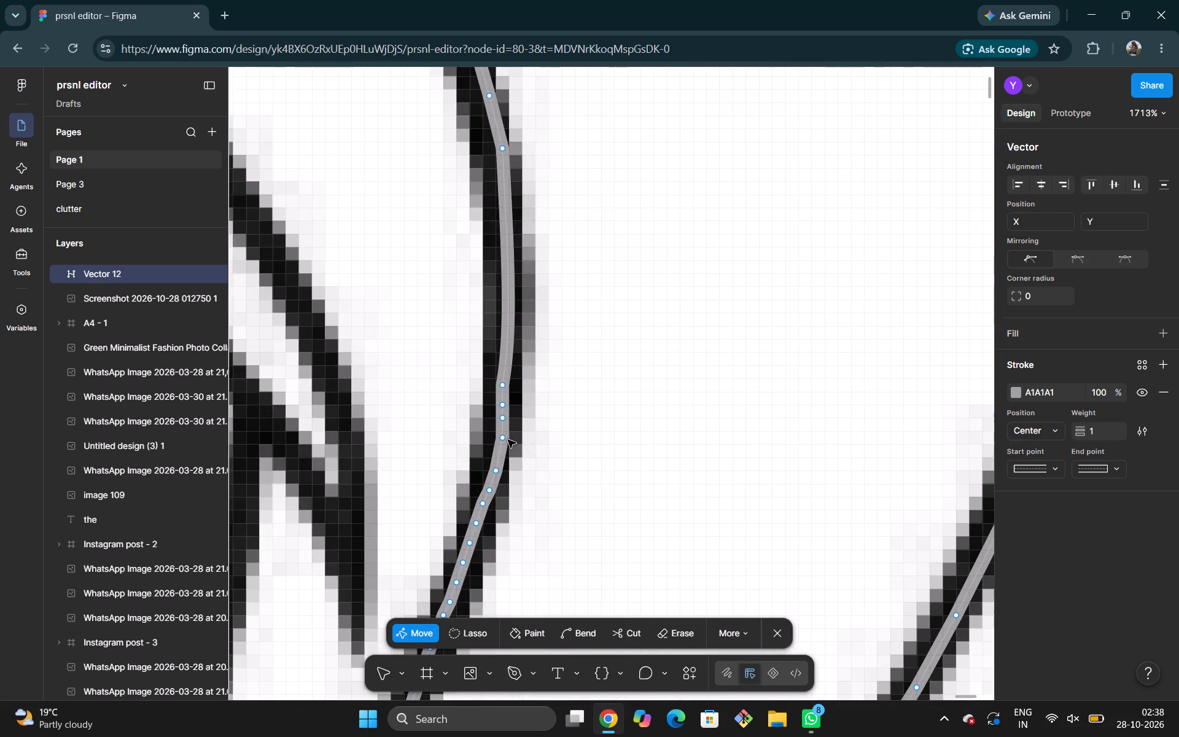
left_click_drag(502, 439, 502, 420)
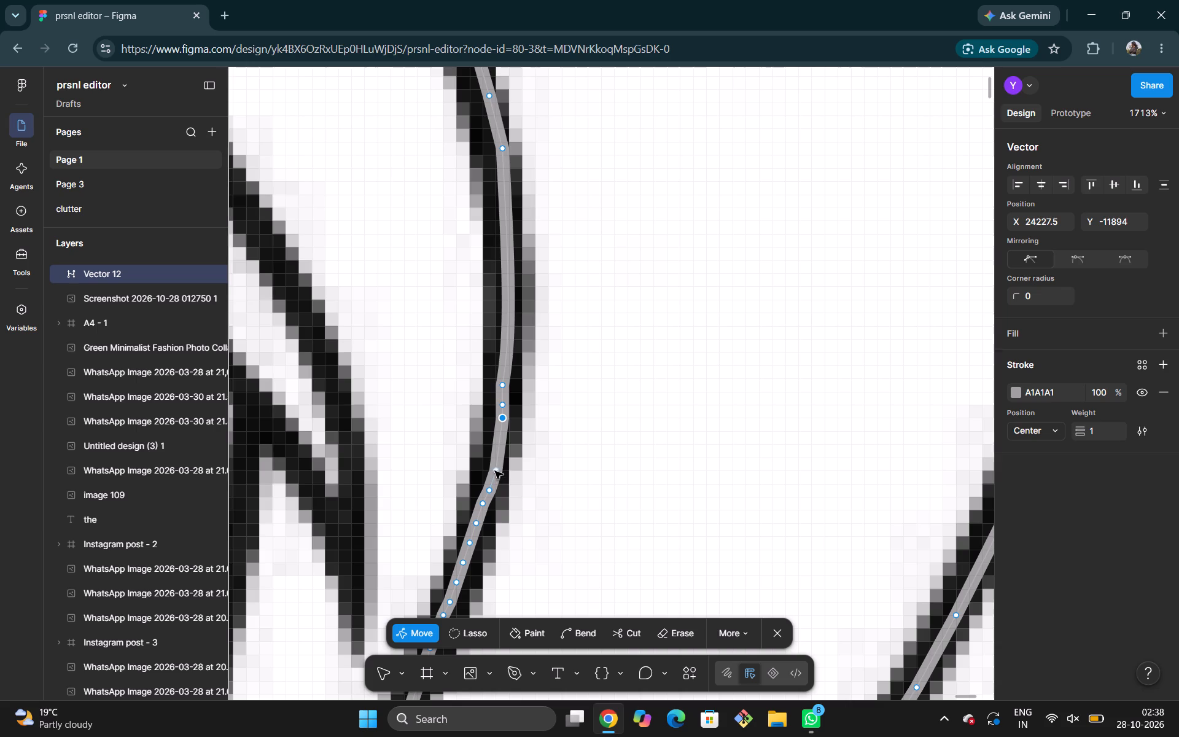
Move the following inner brim anchor point down onto its neighbour at X 24226.5, Y -11888.5.
left_click_drag(494, 471, 496, 456)
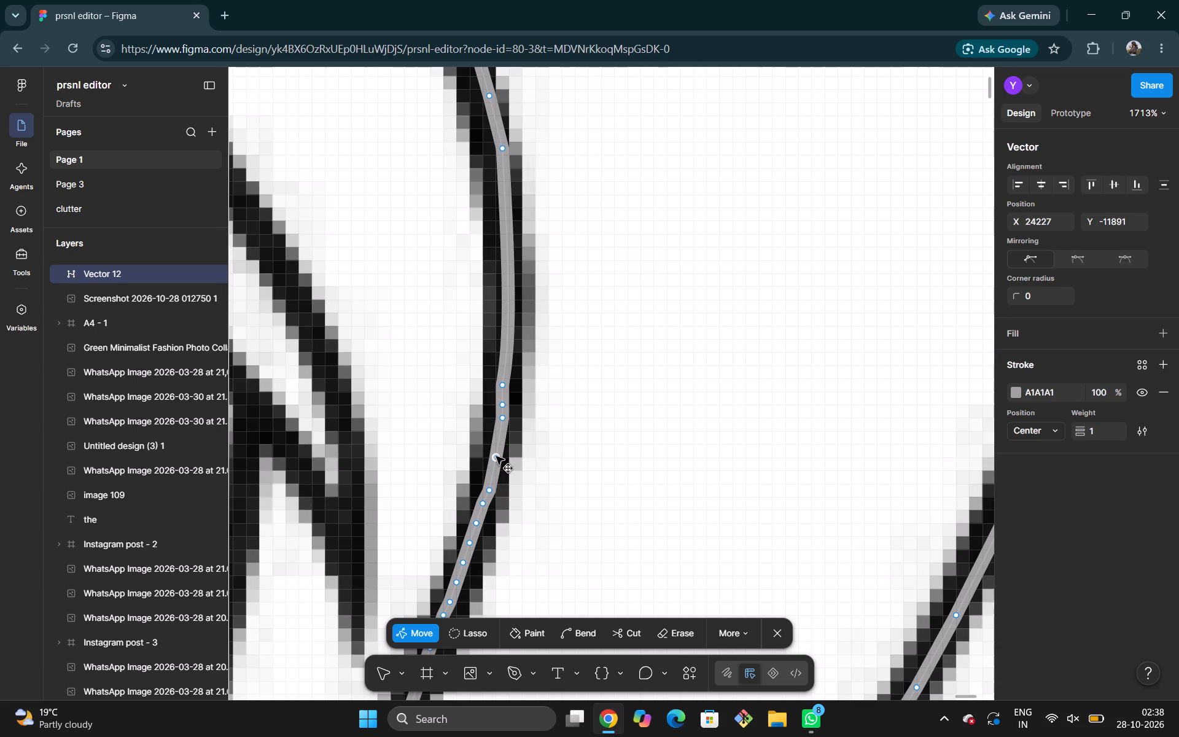
left_click_drag(496, 456, 493, 458)
left_click_drag(493, 458, 488, 489)
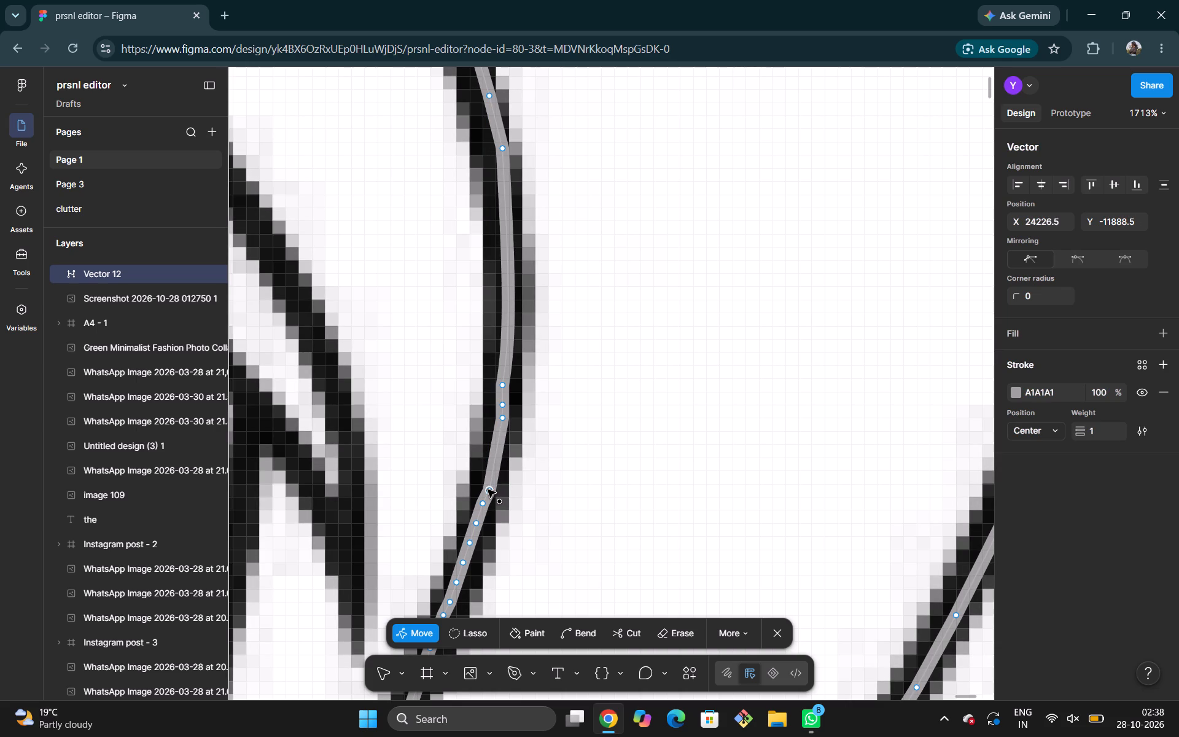
left_click_drag(488, 489, 497, 451)
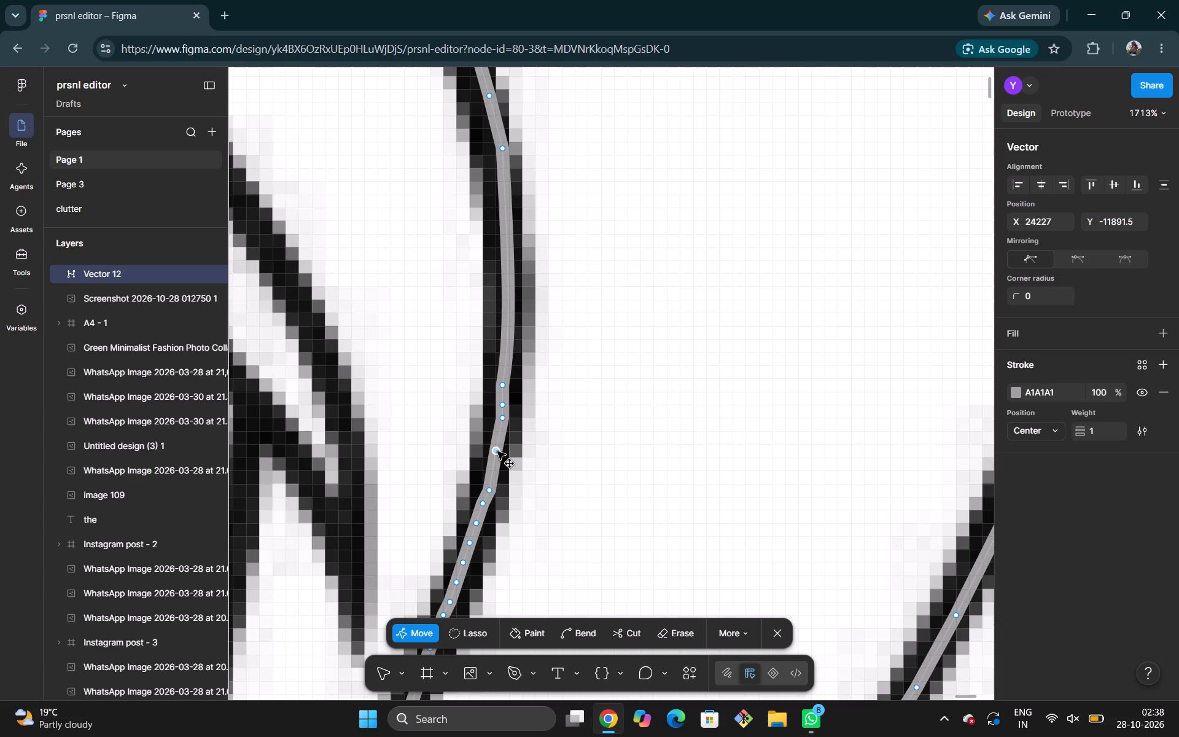
left_click_drag(497, 451, 498, 453)
left_click_drag(498, 453, 499, 456)
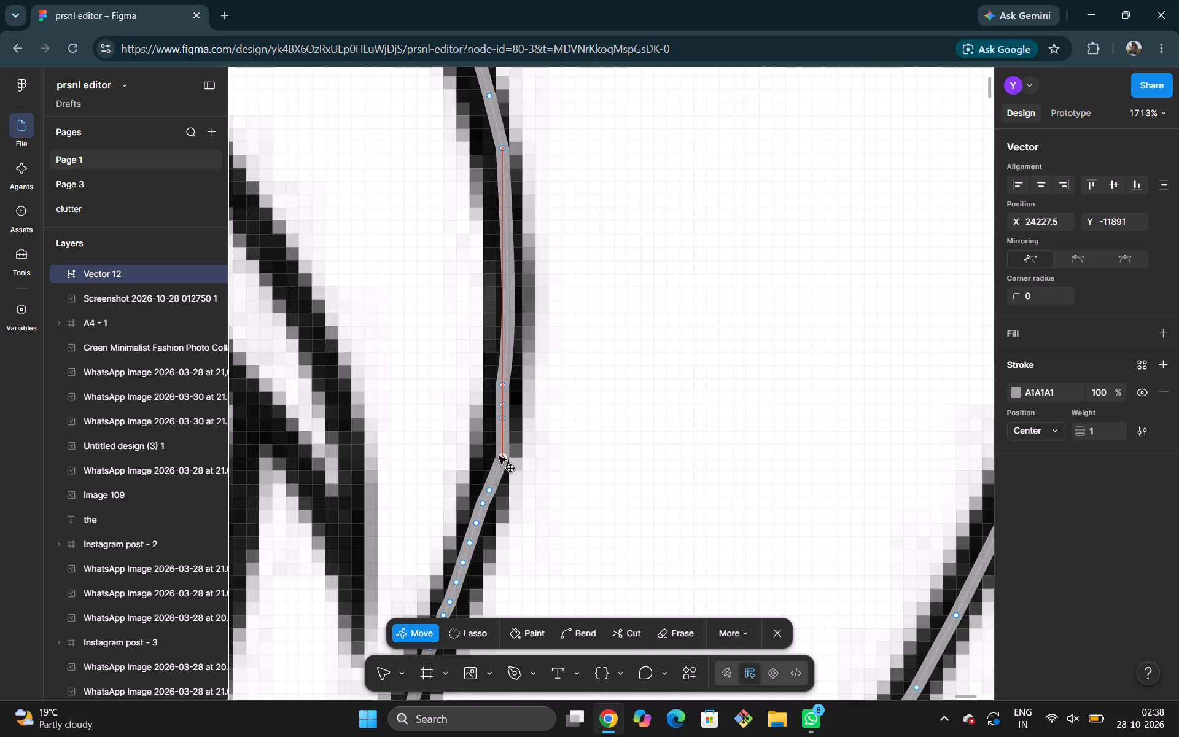
left_click_drag(499, 456, 491, 489)
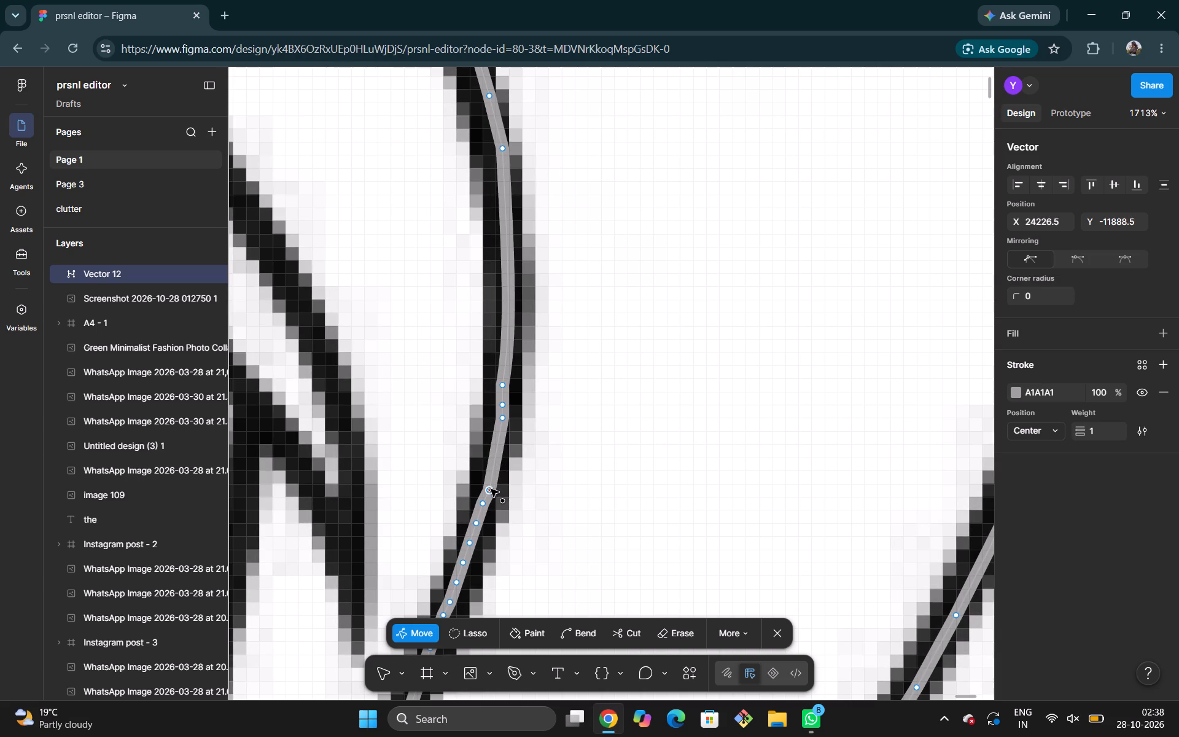
left_click_drag(491, 489, 488, 487)
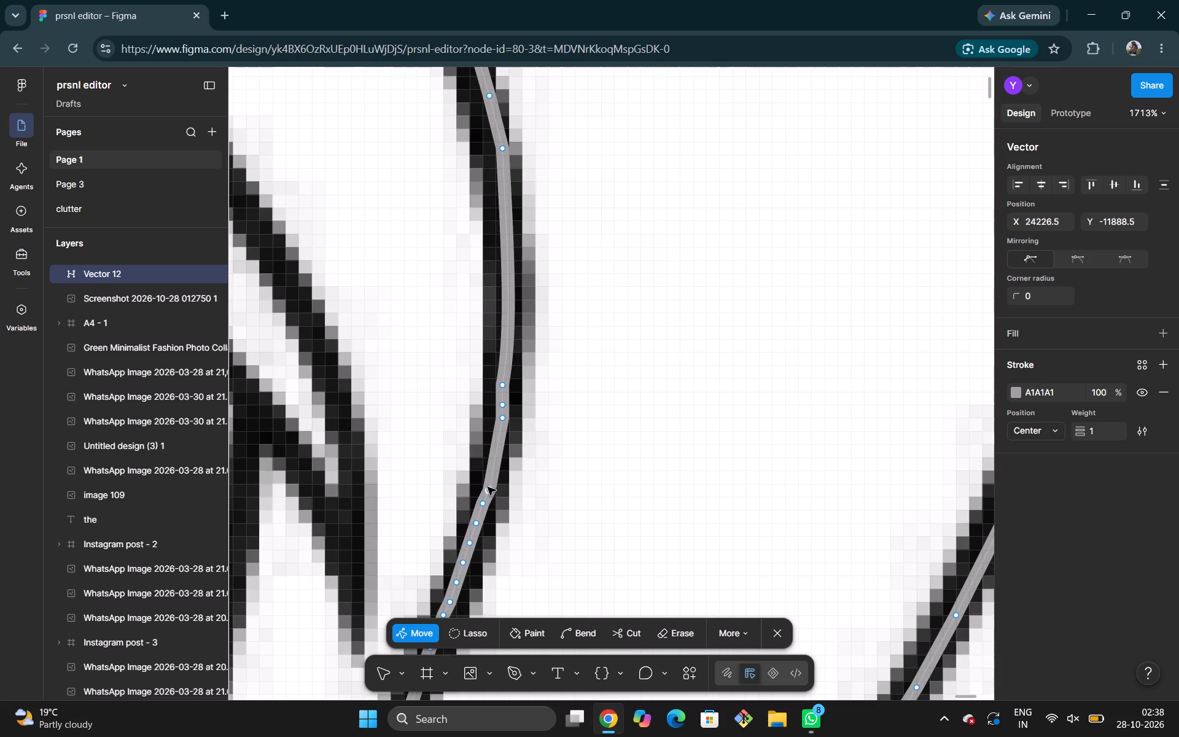
Bend the inner brim segment between X 24227.5, Y -11894, and X 24226.5, Y -11888.5, slightly outward into a smooth curve.
left_click(572, 625)
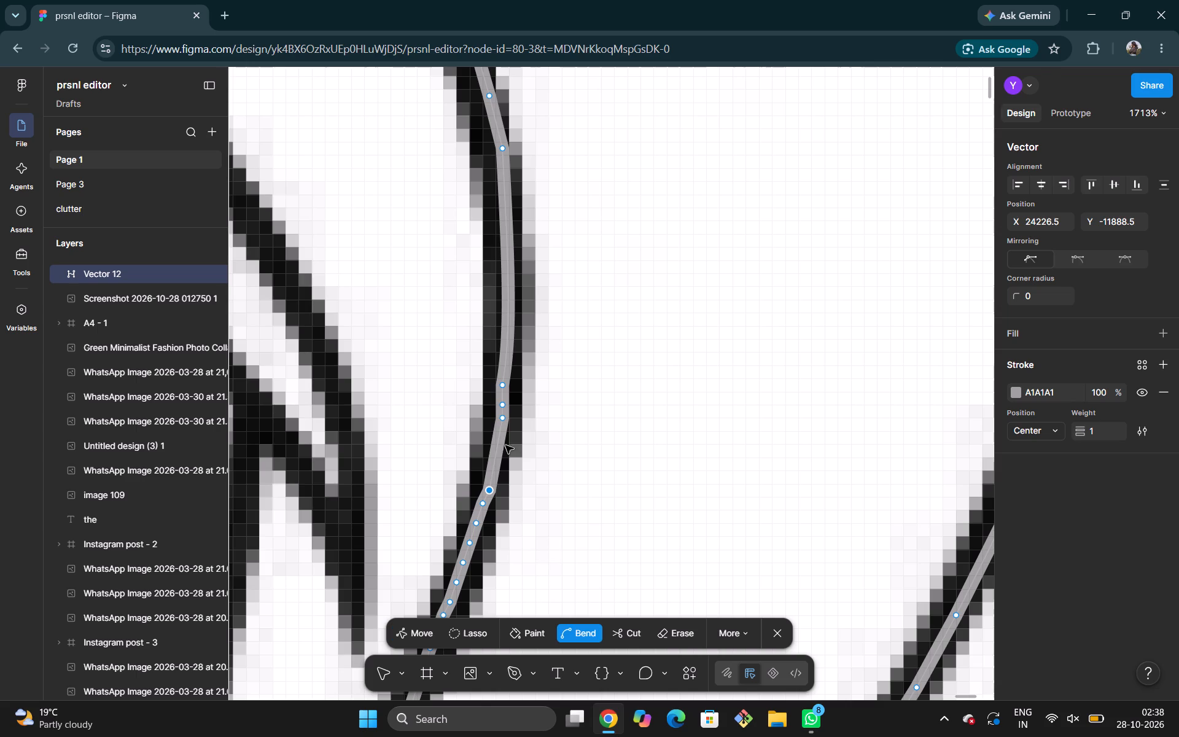
left_click_drag(492, 454, 499, 453)
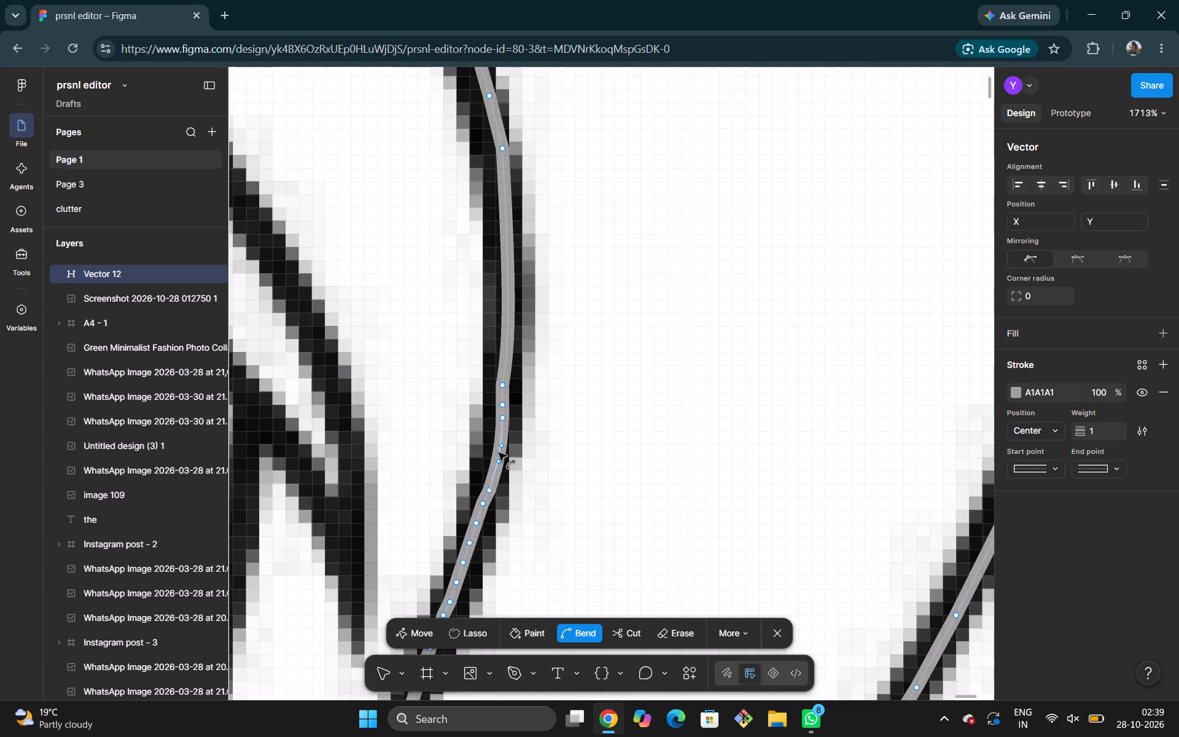
left_click_drag(499, 453, 494, 461)
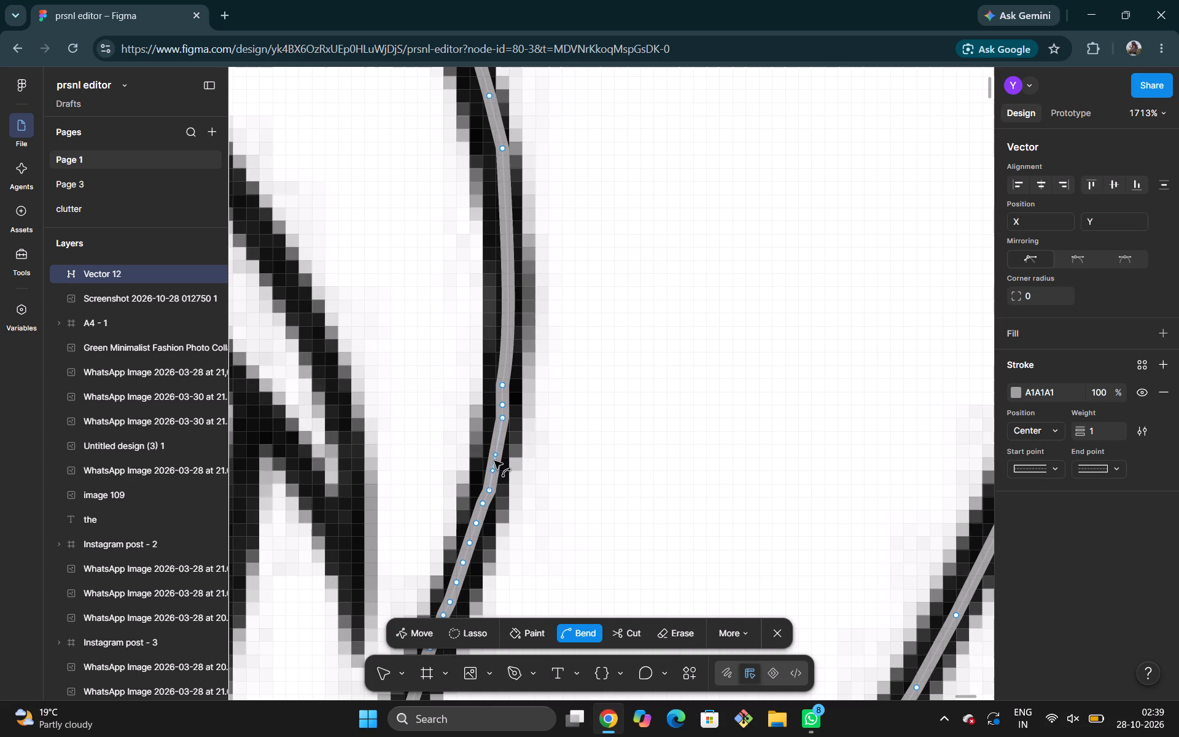
left_click_drag(494, 461, 498, 454)
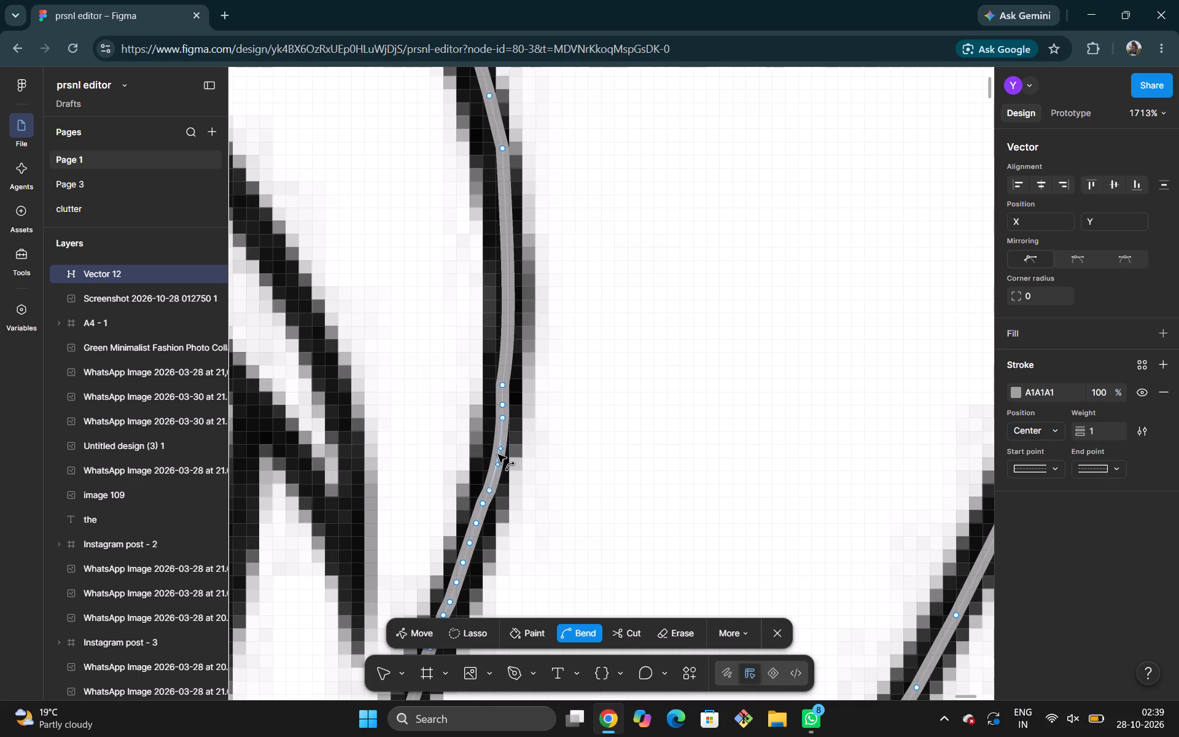
left_click_drag(498, 454, 500, 450)
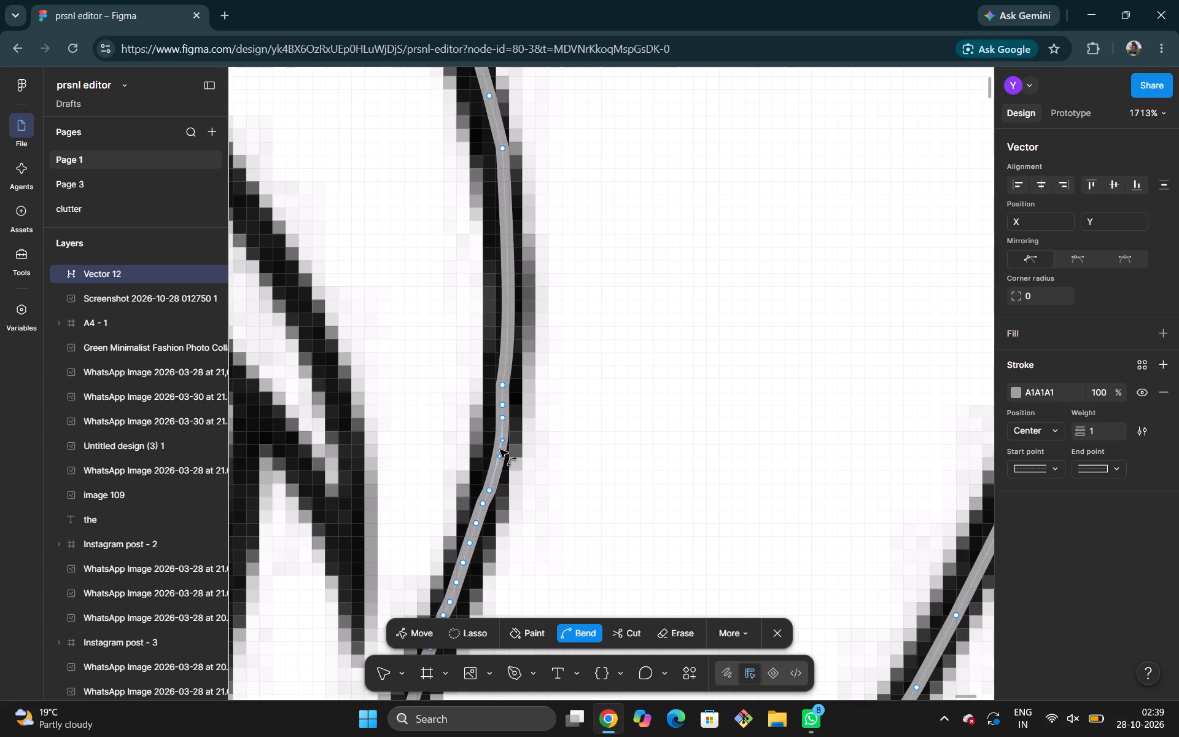
left_click_drag(500, 450, 502, 443)
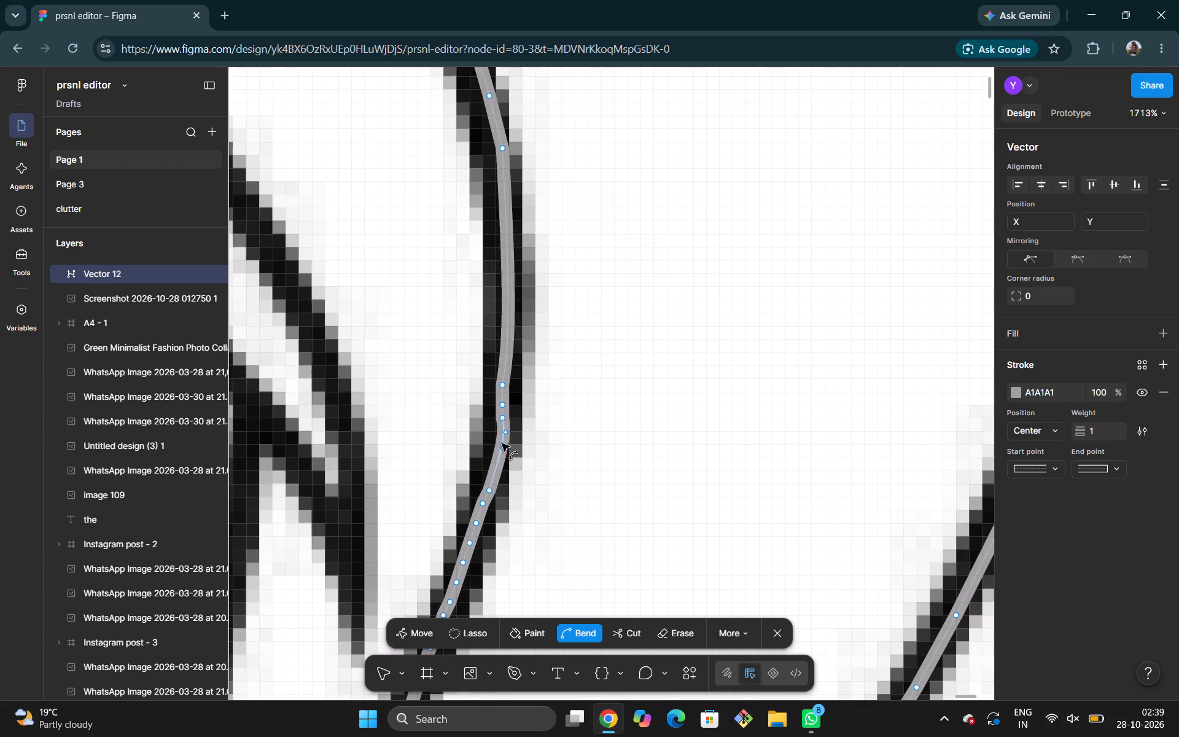
Ease the bend of the inner brim segment below X 24227.5, Y -11894, slightly inward to follow the drawn line.
left_click_drag(502, 443, 500, 446)
left_click(637, 408)
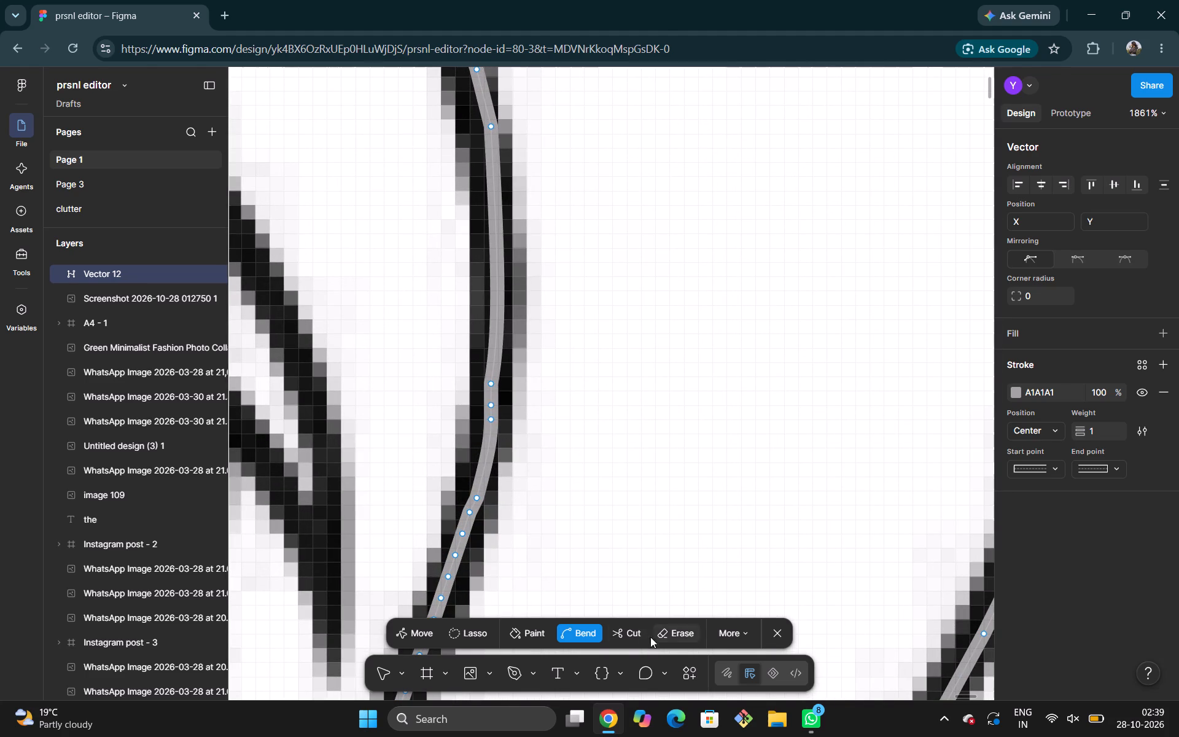
Merge the two inner brim anchor points below X 24227.5, Y -11896.5, into the point at that position.
left_click(428, 633)
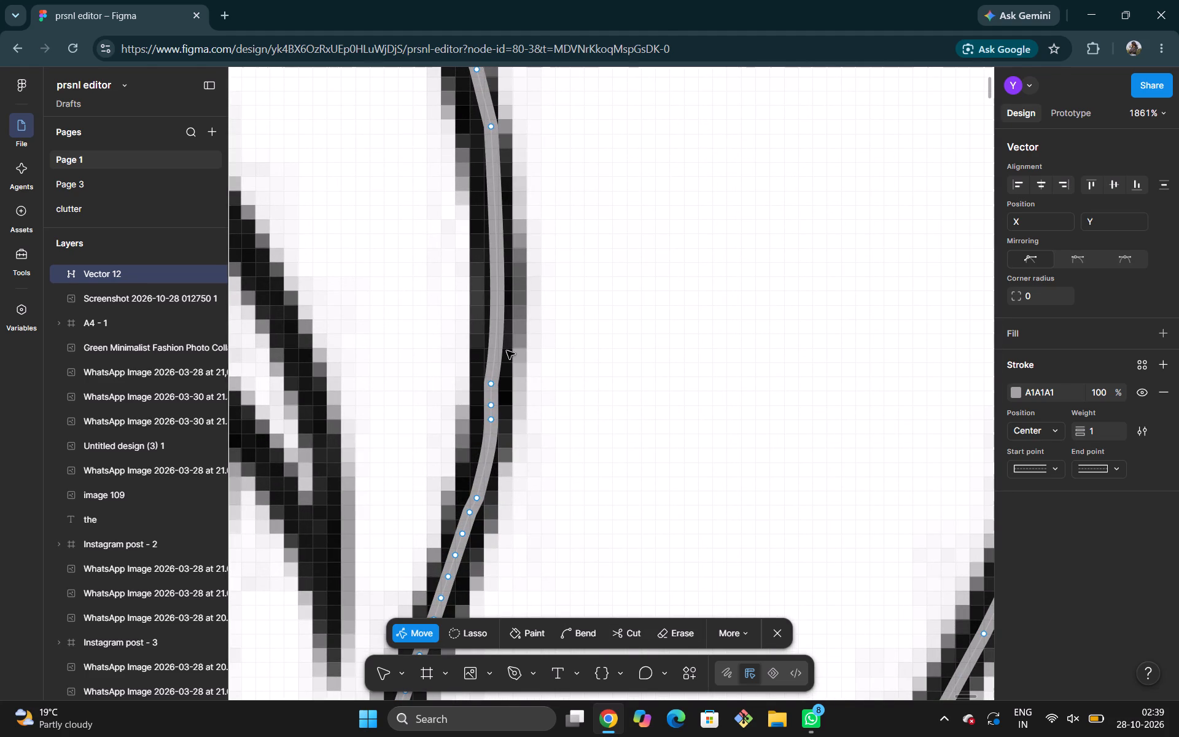
left_click(489, 381)
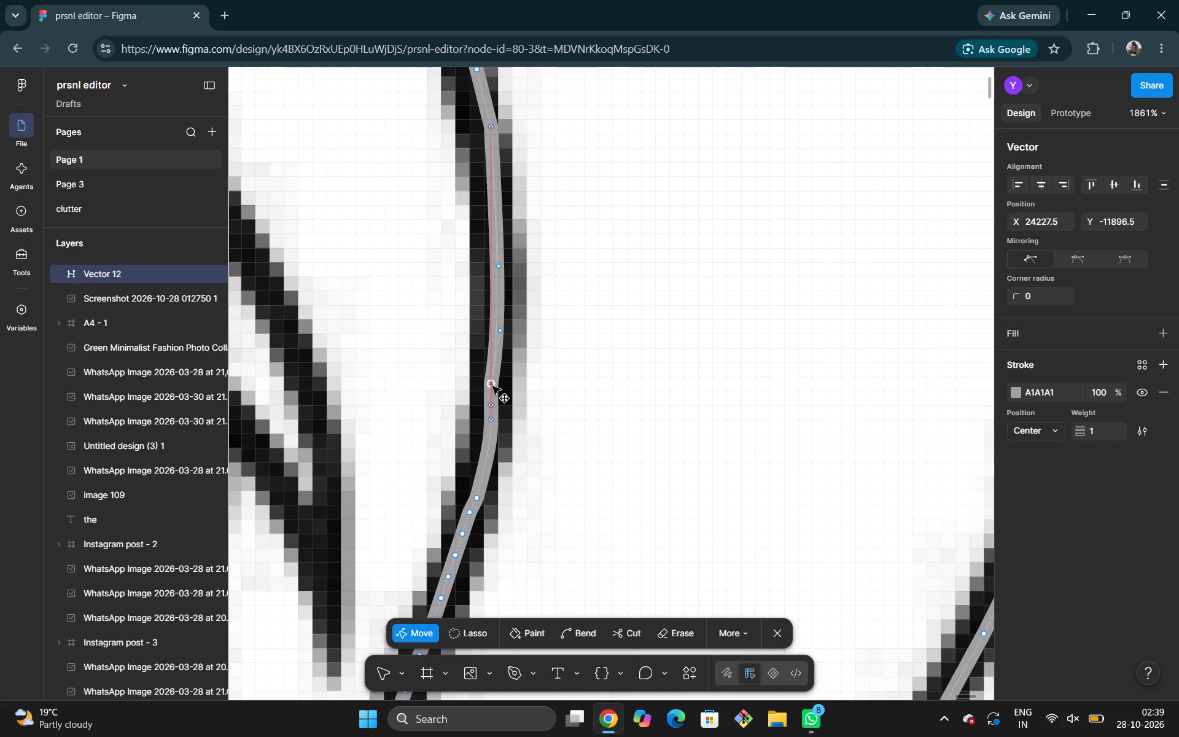
left_click_drag(489, 415, 490, 404)
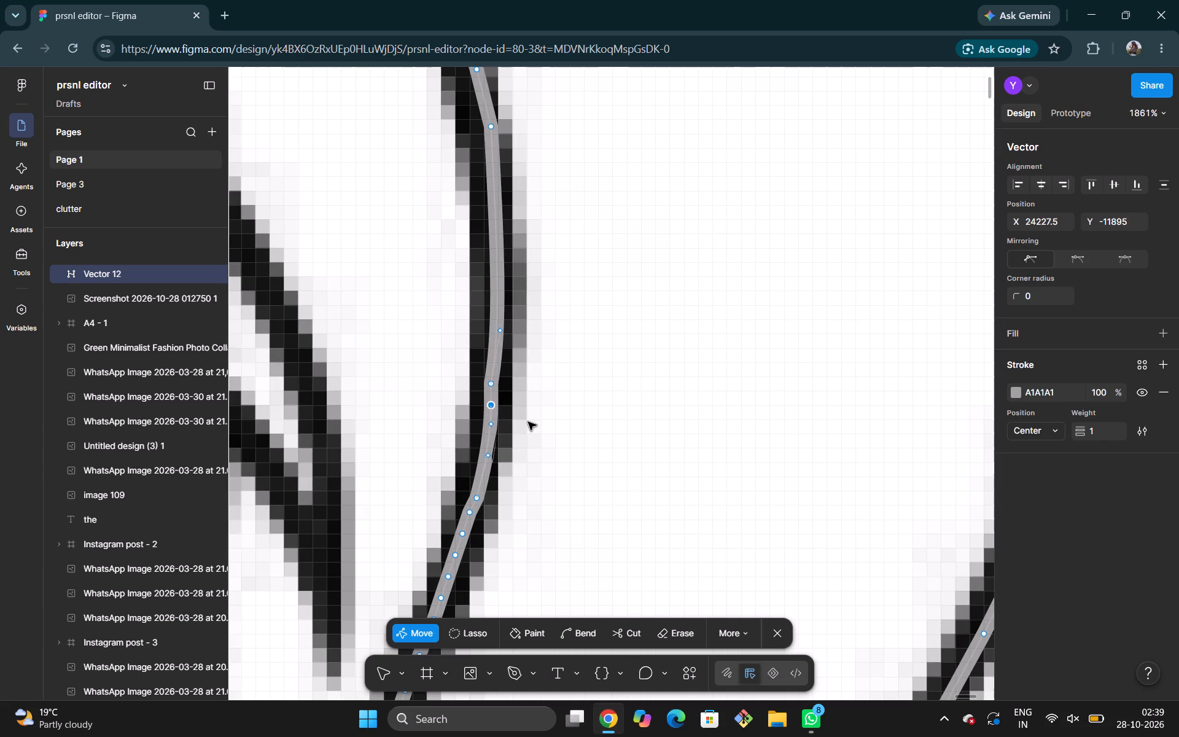
left_click(528, 422)
scroll(528, 422, "right", 1)
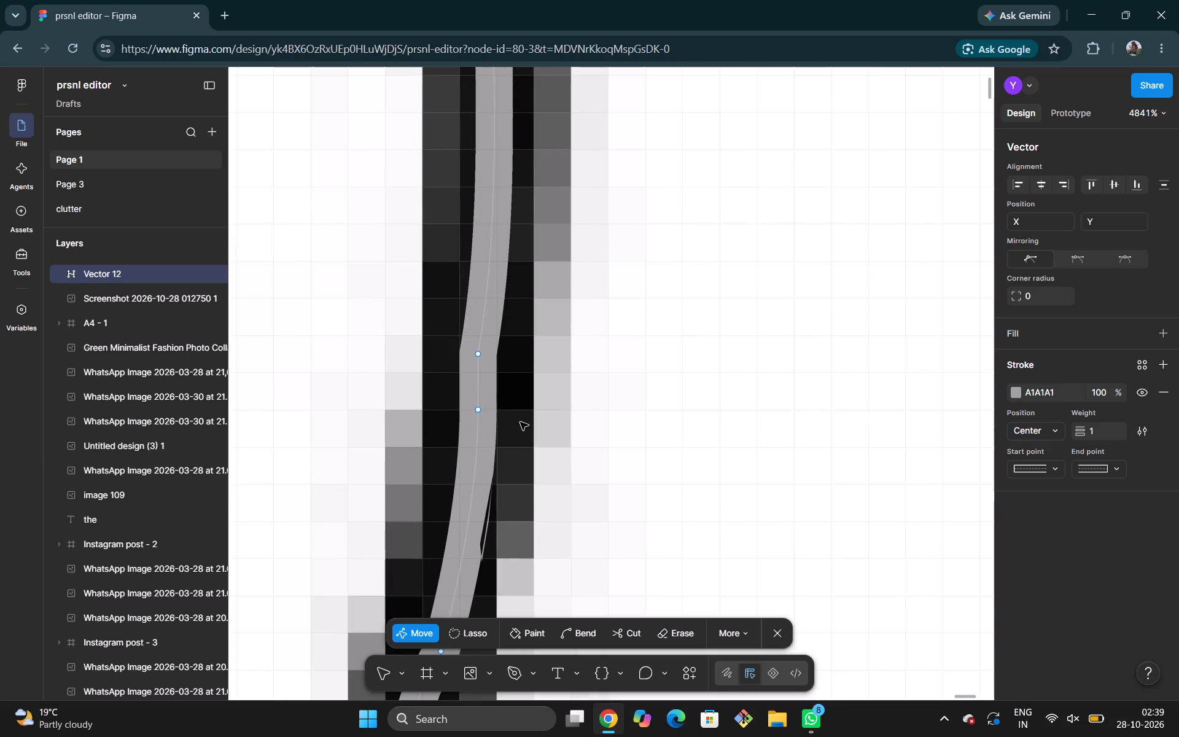
left_click_drag(477, 408, 475, 365)
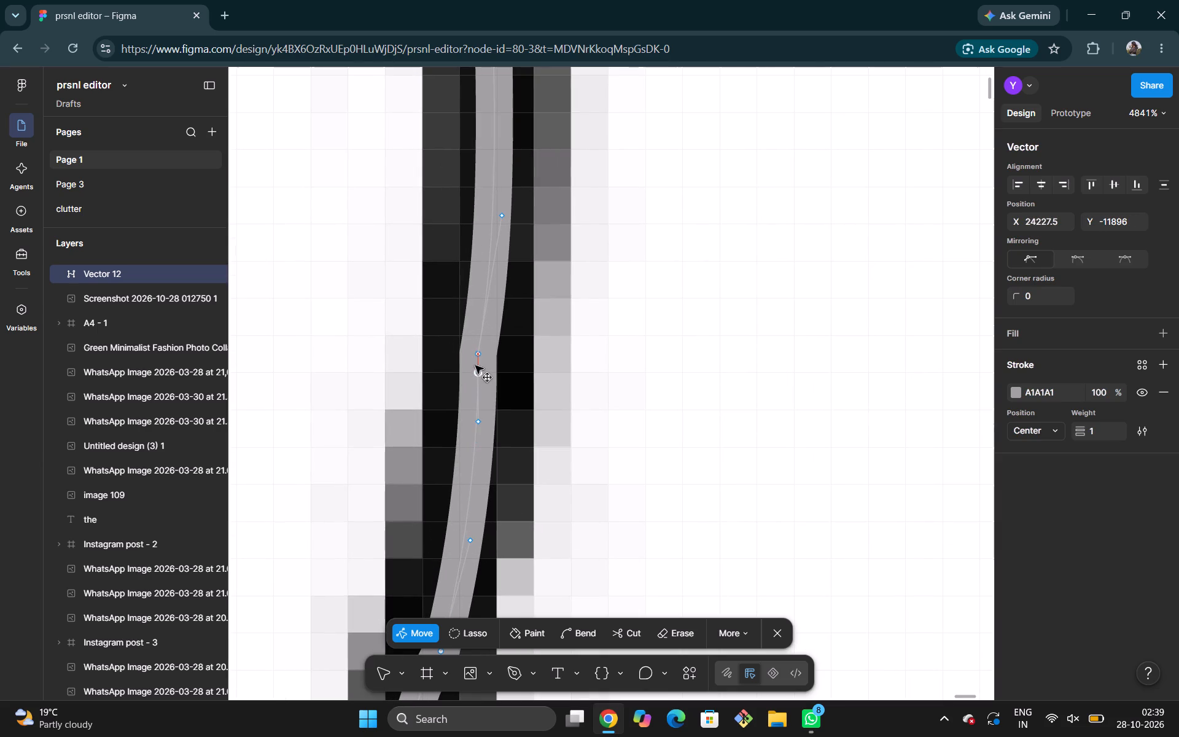
left_click_drag(475, 365, 476, 356)
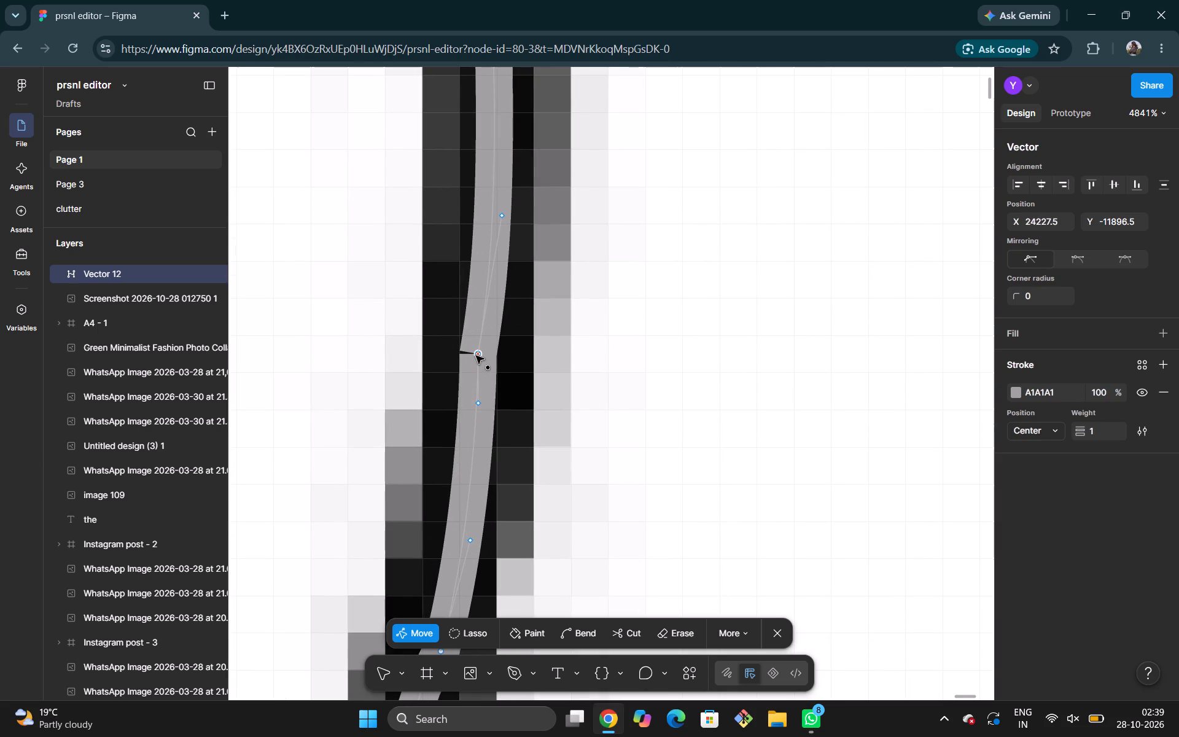
left_click_drag(476, 356, 477, 353)
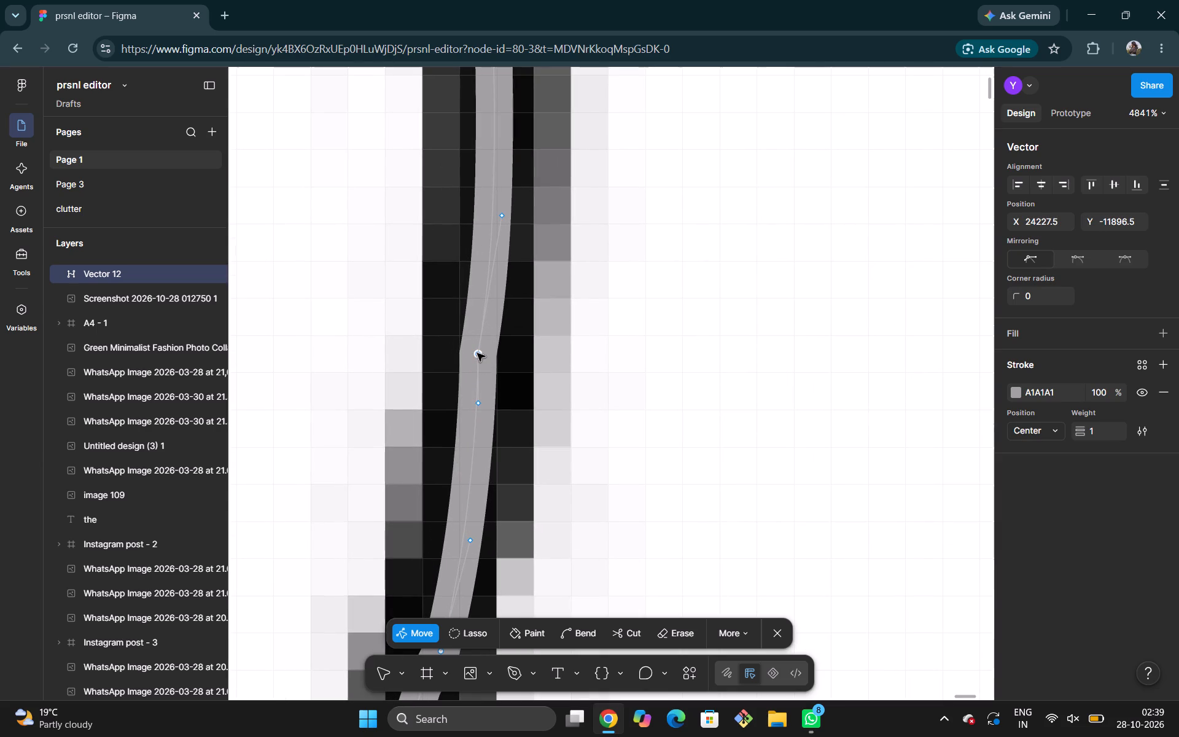
left_click_drag(477, 353, 482, 354)
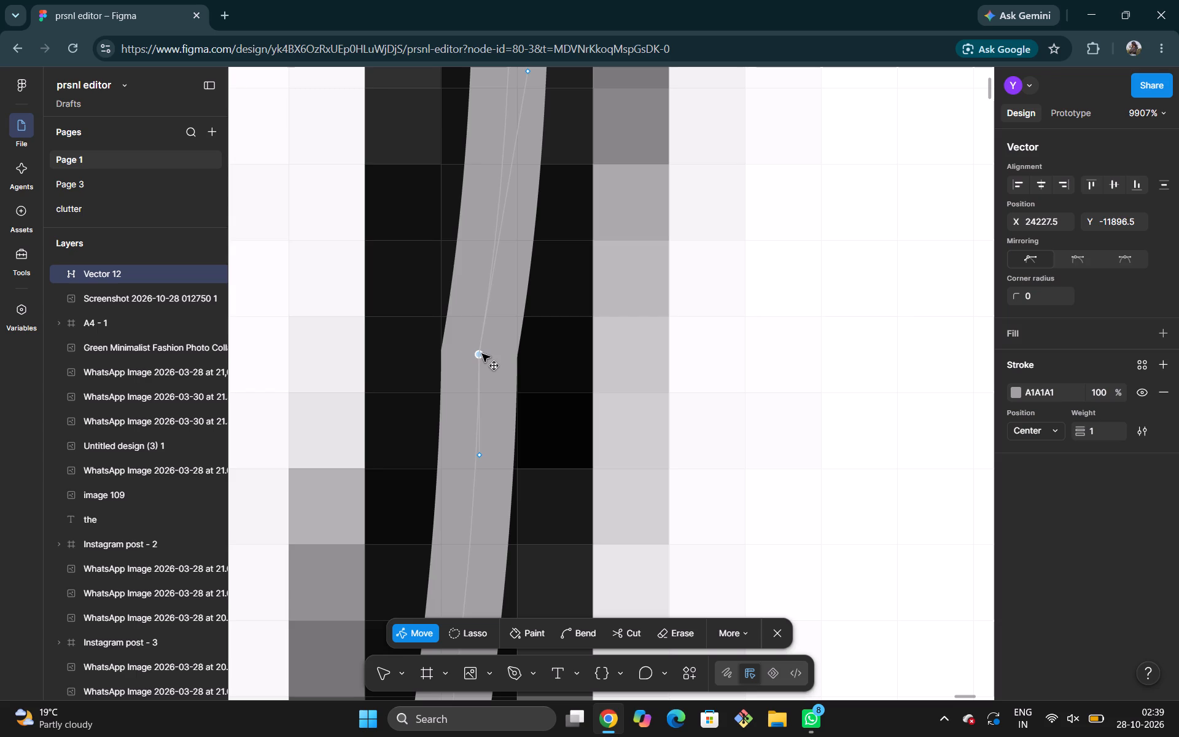
left_click_drag(482, 354, 492, 354)
left_click_drag(492, 354, 492, 354)
left_click(667, 325)
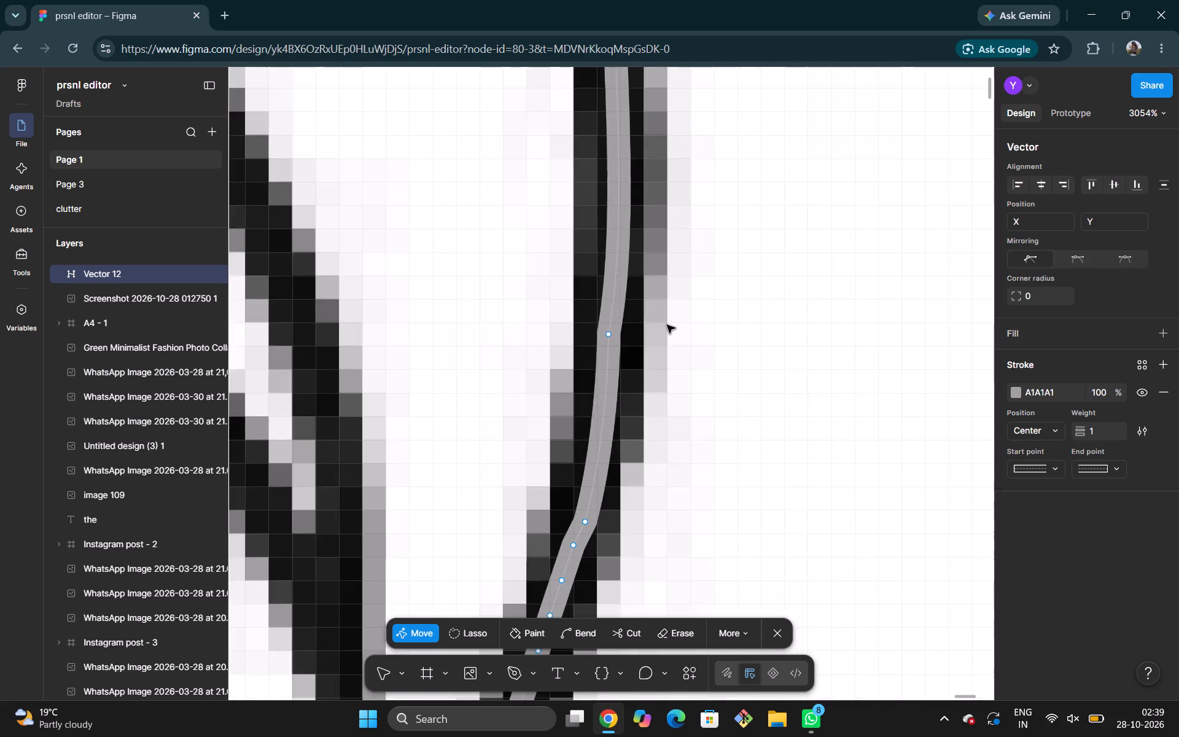
Leave vector editing and move the whole traced brim vector off the drawing to X 24760, Y -12127.
double_click(706, 303)
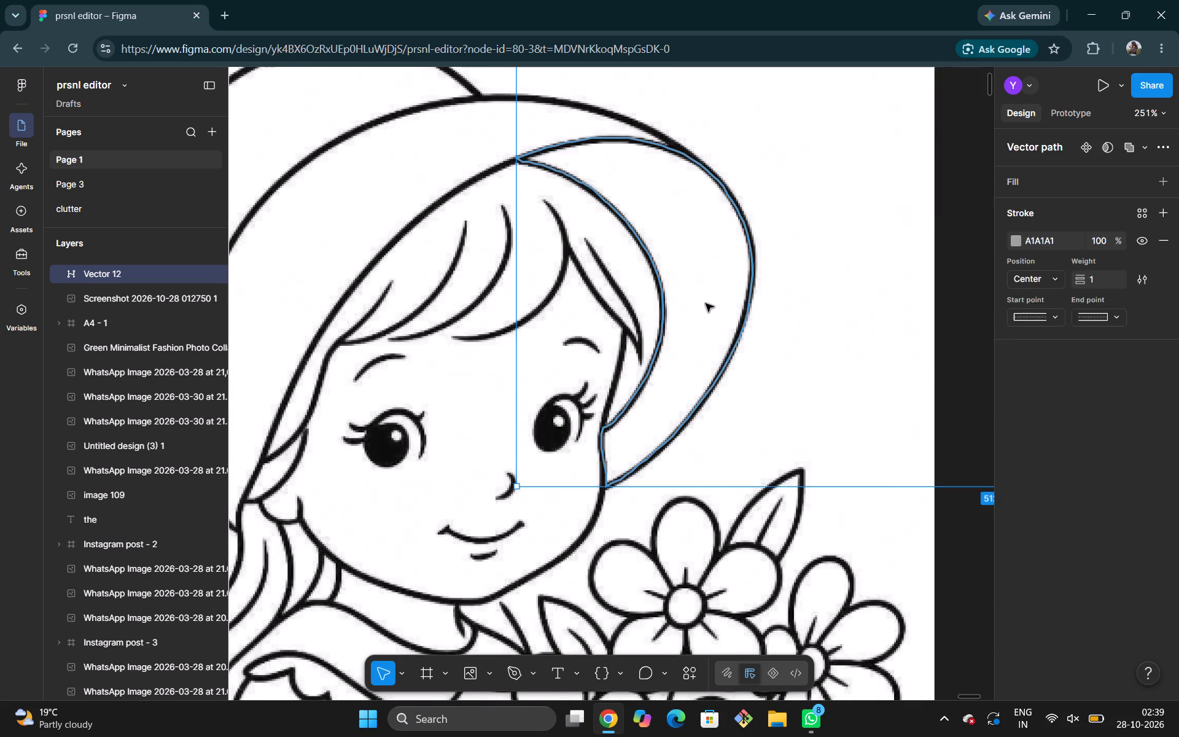
scroll(706, 303, "left", 2)
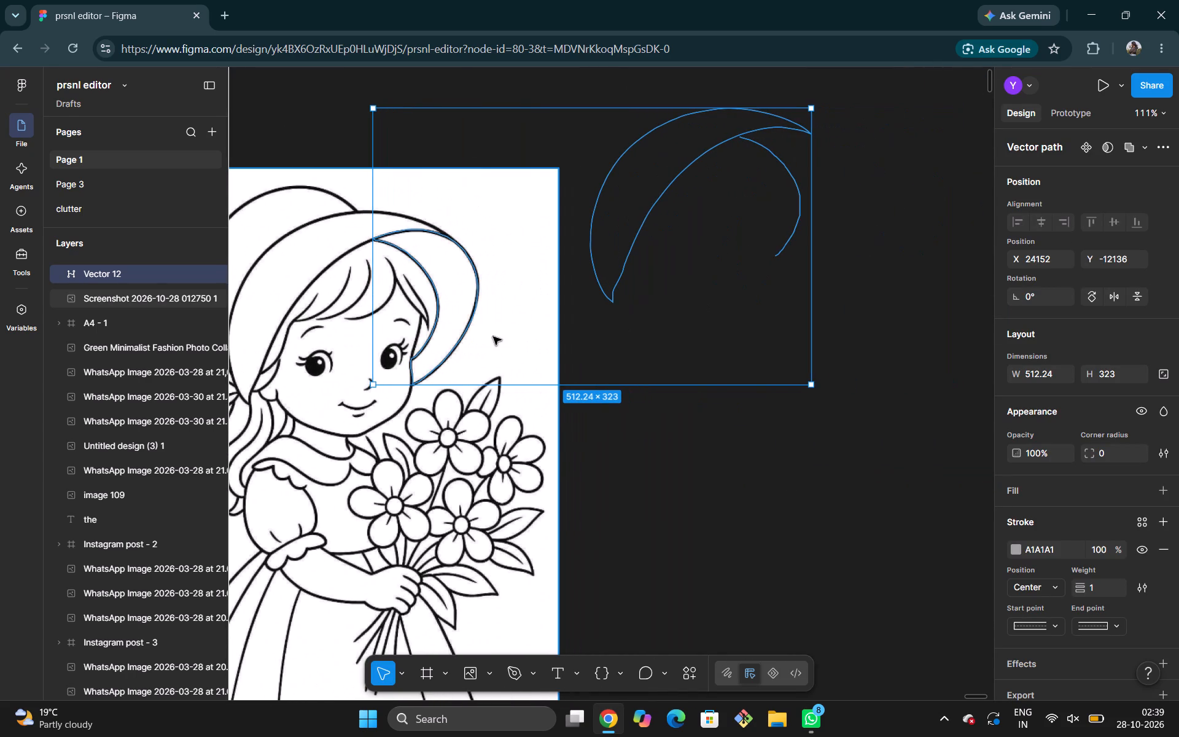
left_click_drag(460, 318, 645, 326)
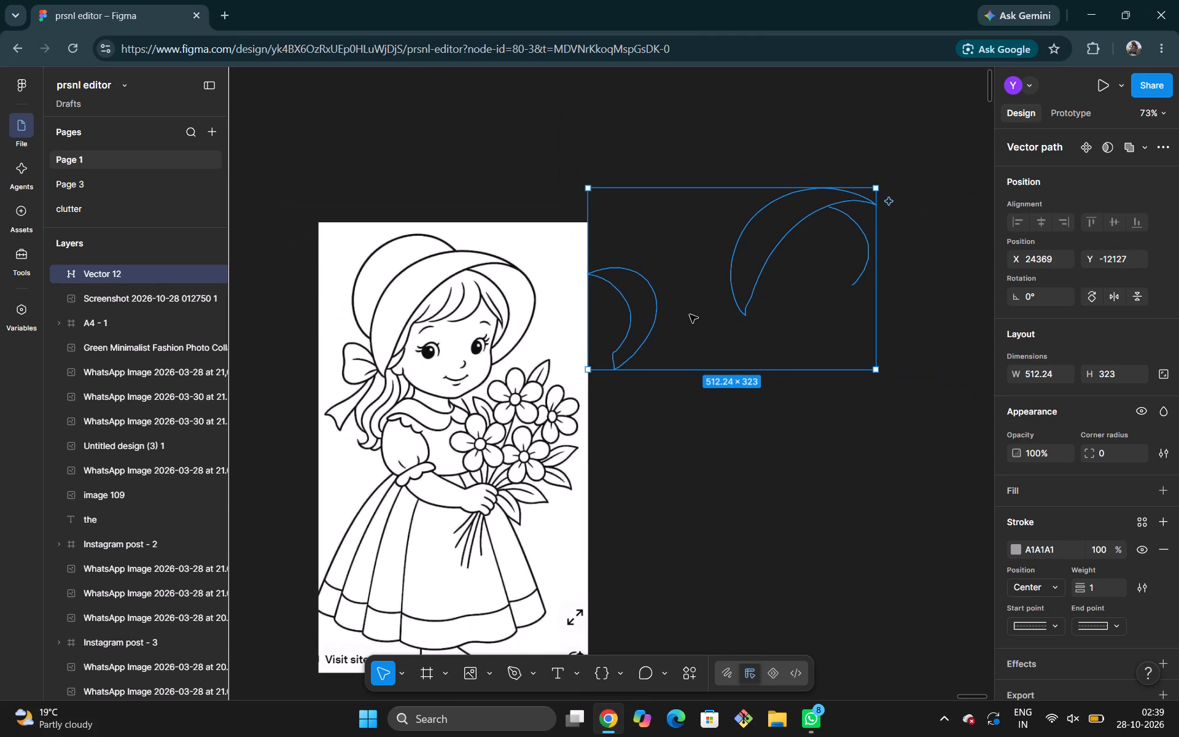
double_click(690, 314)
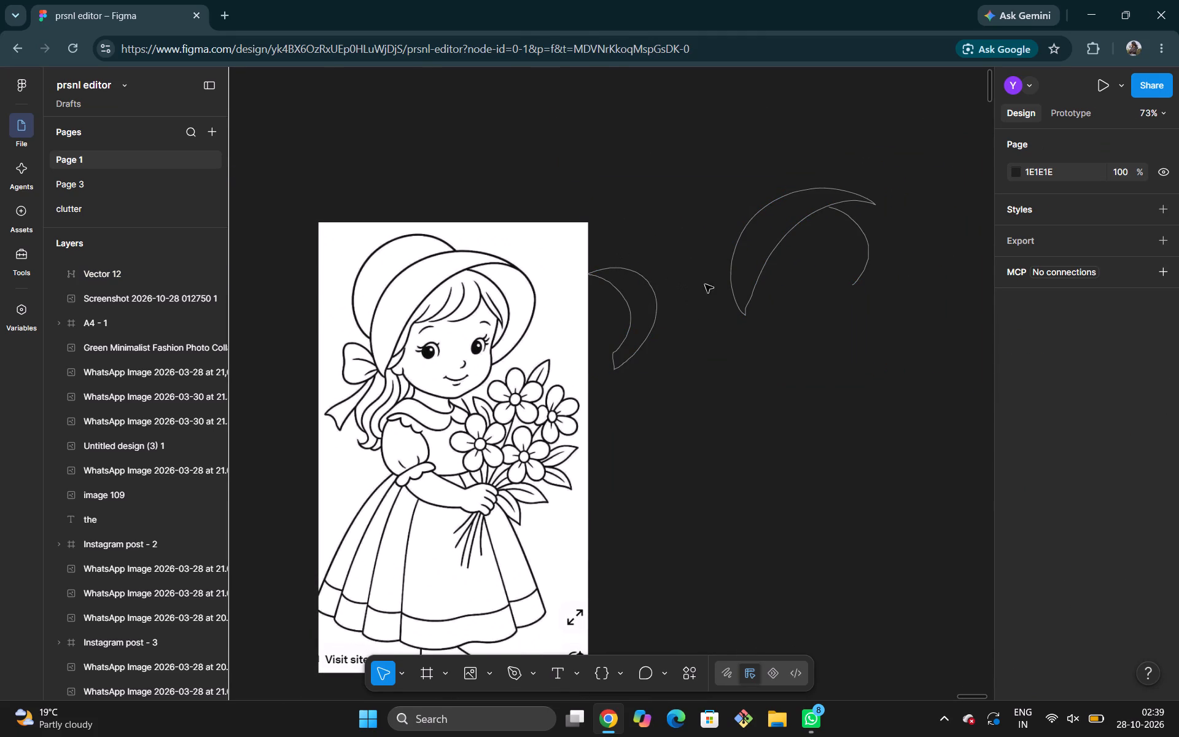
left_click_drag(754, 271, 783, 278)
left_click_drag(707, 315, 748, 315)
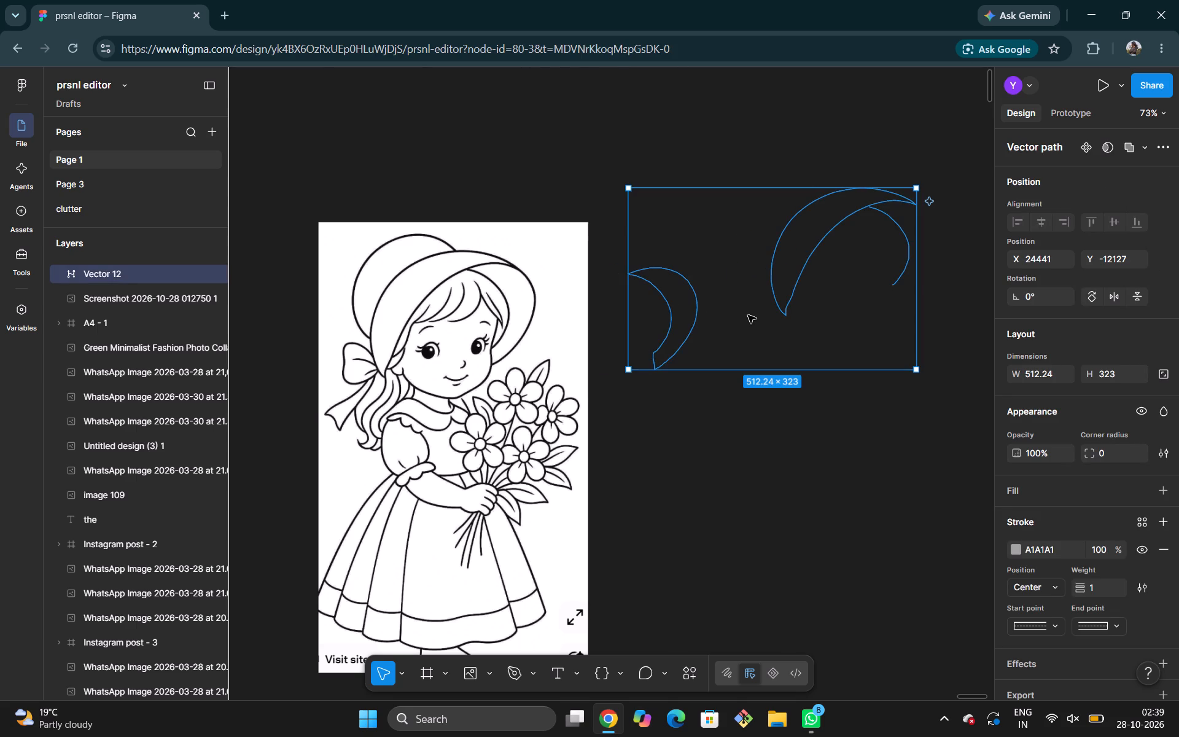
scroll(748, 315, "left", 1)
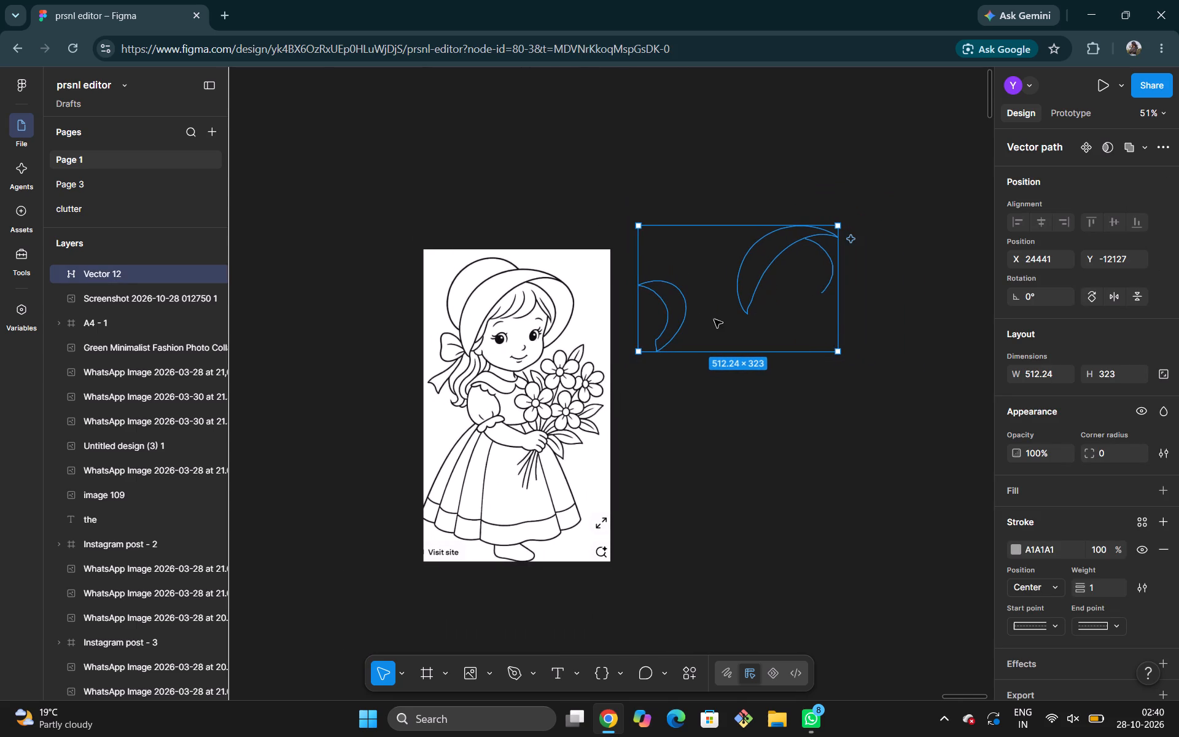
left_click_drag(714, 319, 757, 320)
scroll(757, 320, "left", 2)
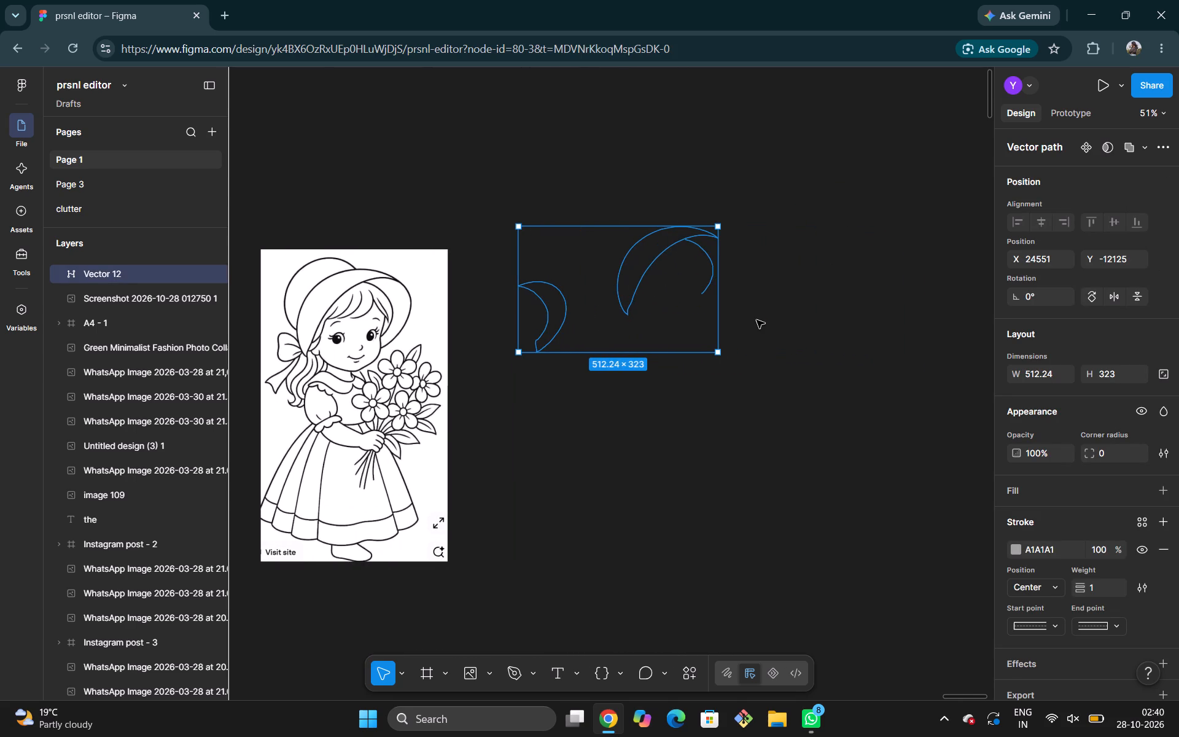
left_click_drag(643, 321, 725, 320)
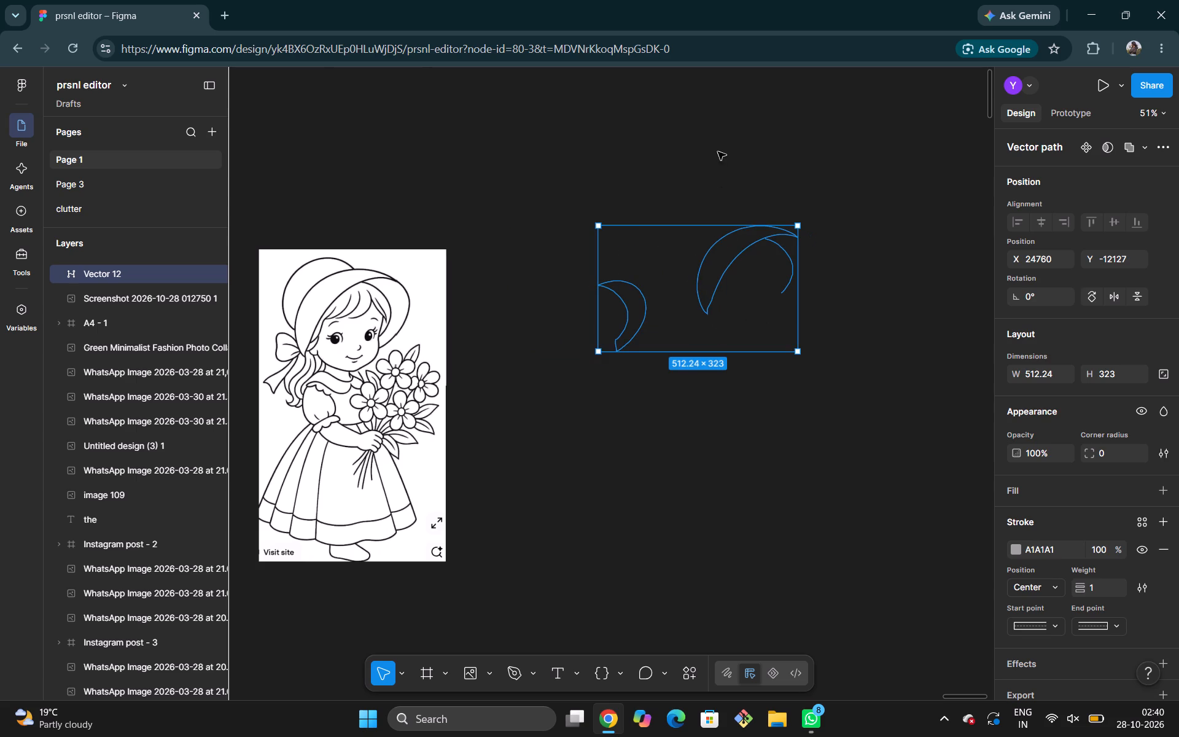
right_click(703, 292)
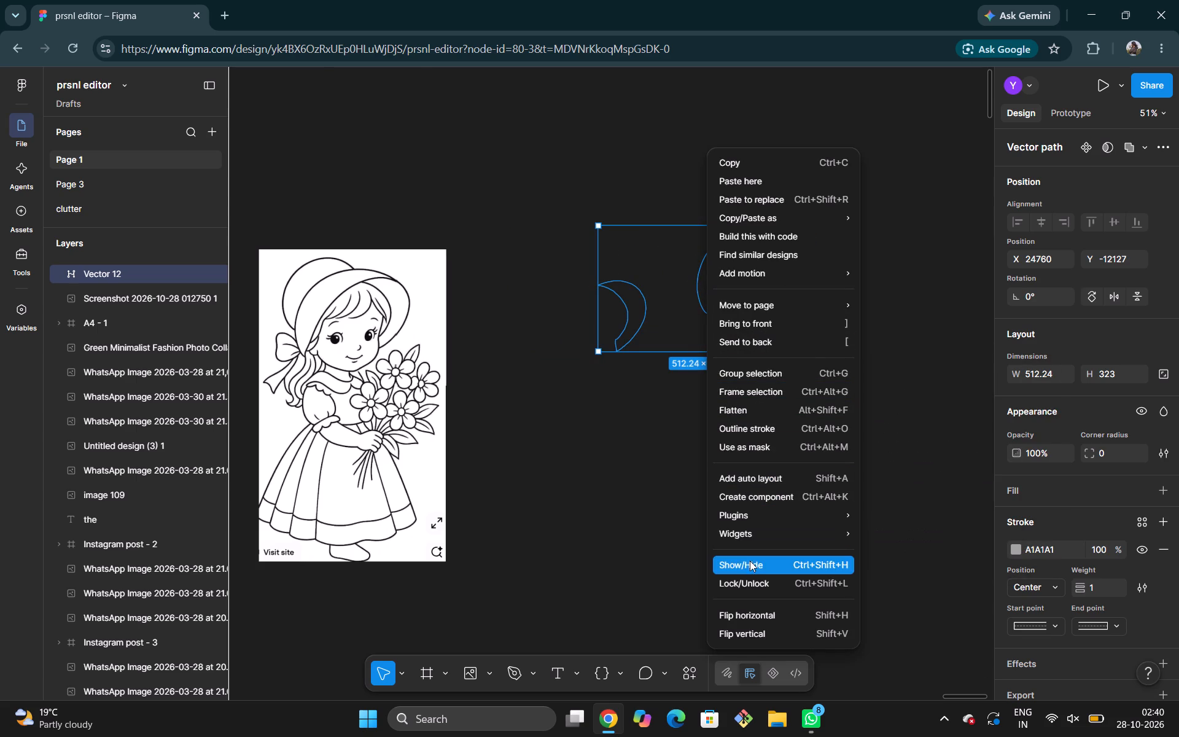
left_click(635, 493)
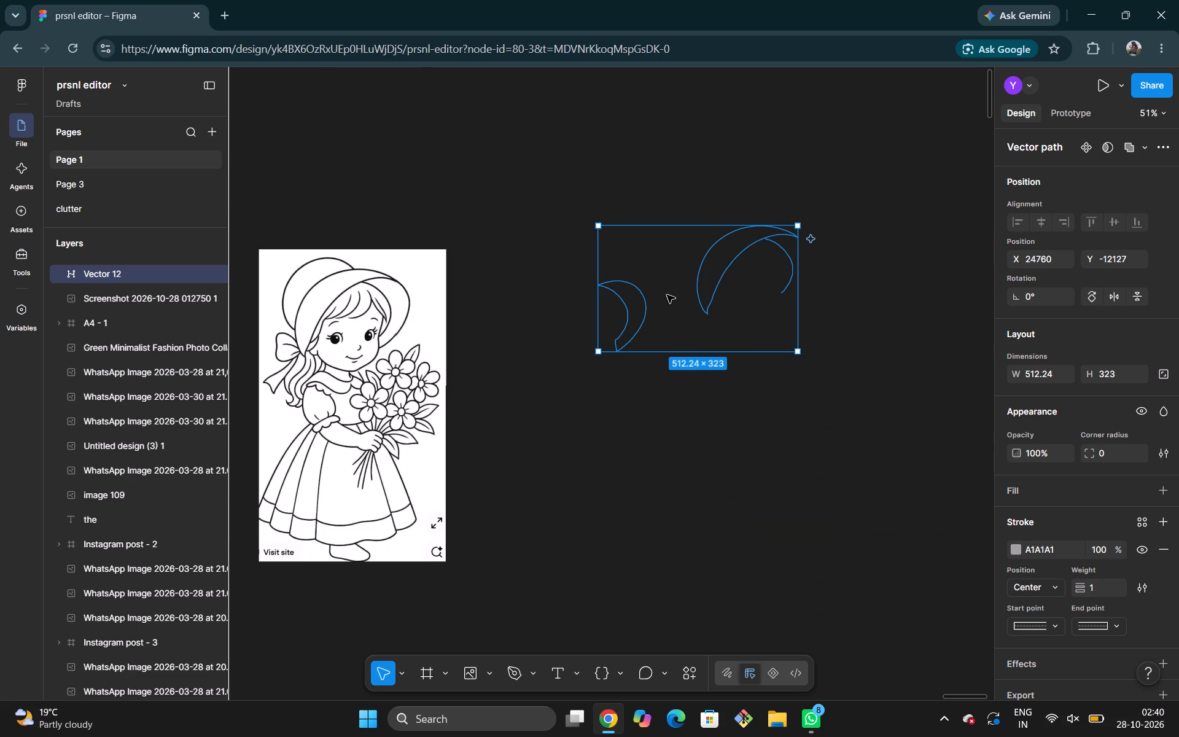
Duplicate the small crescent brim path inside the vector and place the copy well below the original.
double_click(667, 295)
double_click(644, 299)
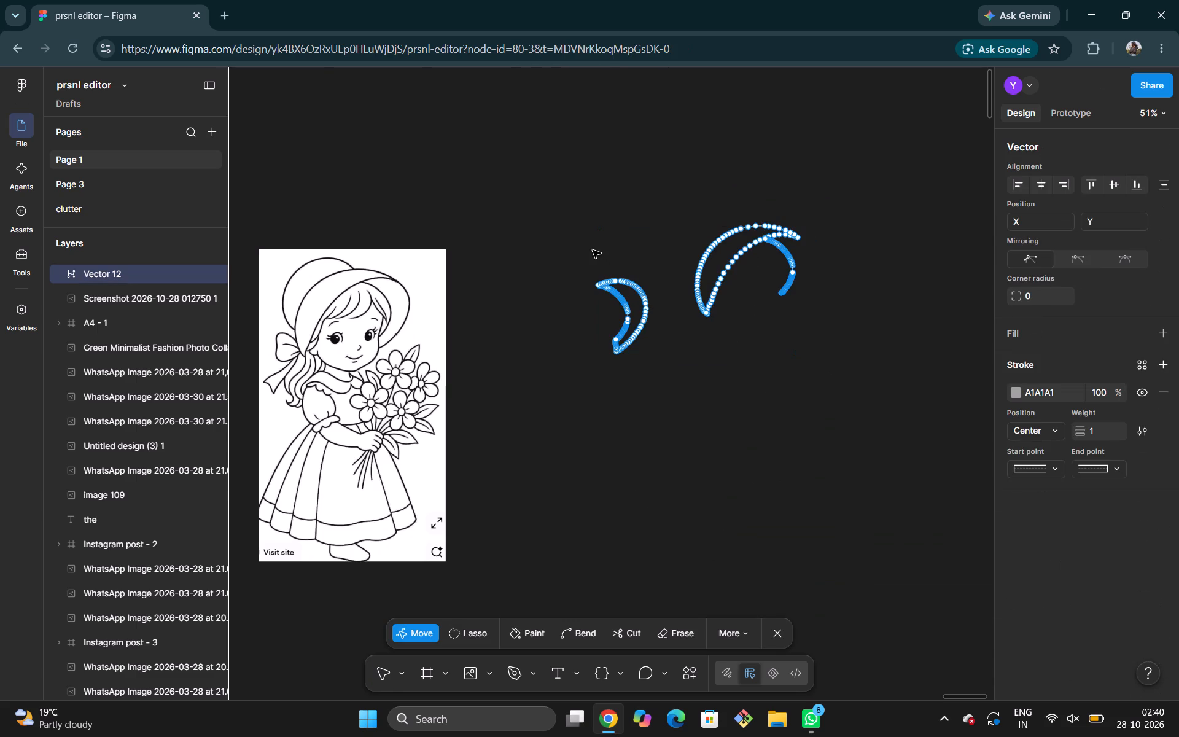
left_click_drag(593, 250, 653, 374)
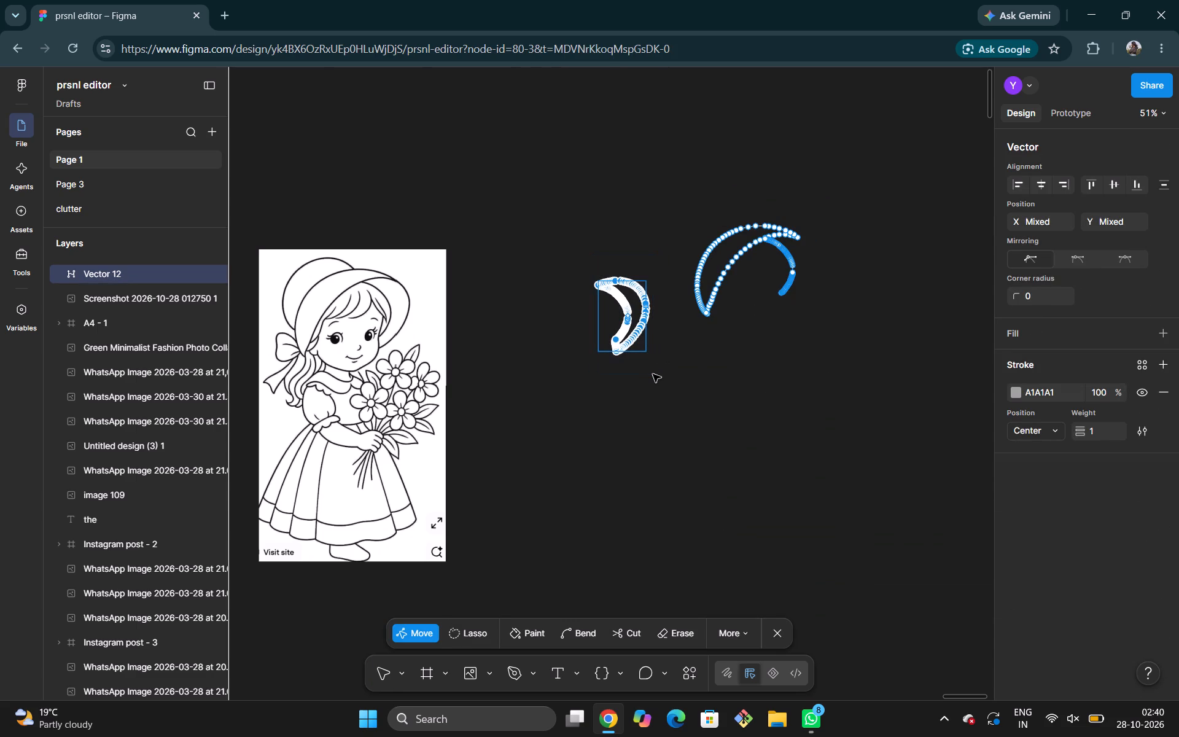
key("ctrl+c")
key("ctrl+v")
left_click_drag(615, 305, 644, 509)
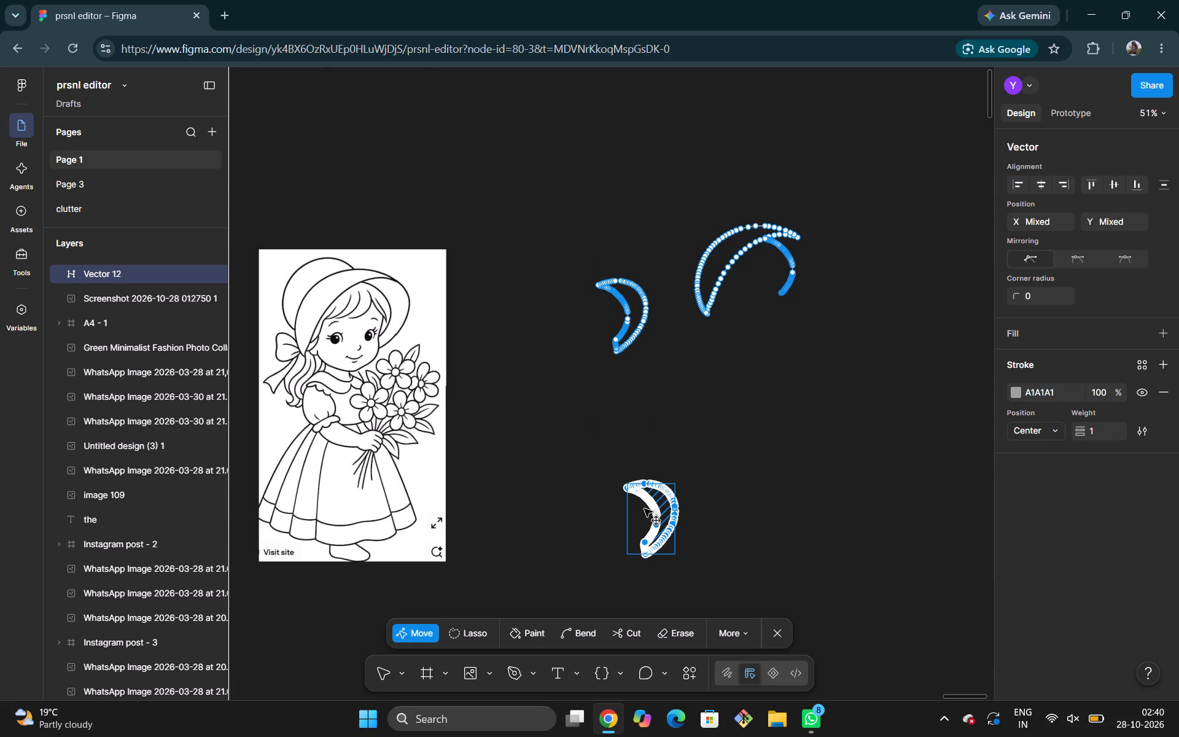
Delete the original small crescent path, keeping its copy below.
left_click_drag(583, 248, 645, 364)
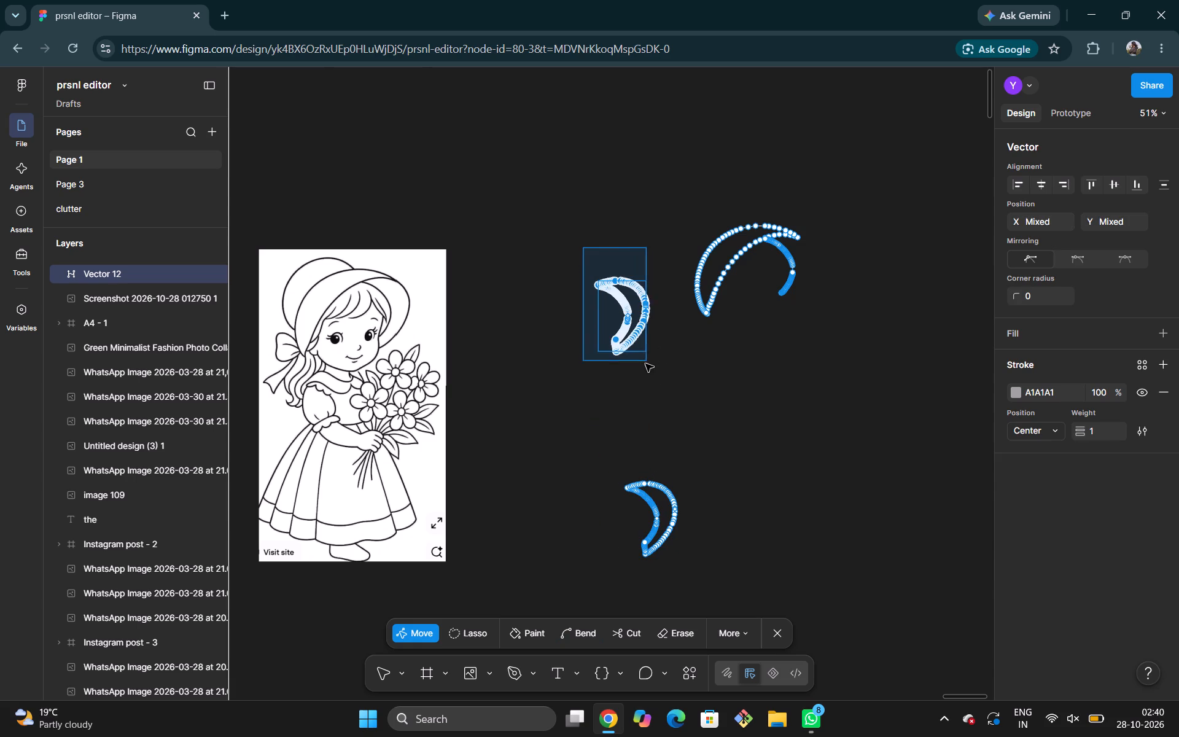
left_click_drag(645, 364, 647, 386)
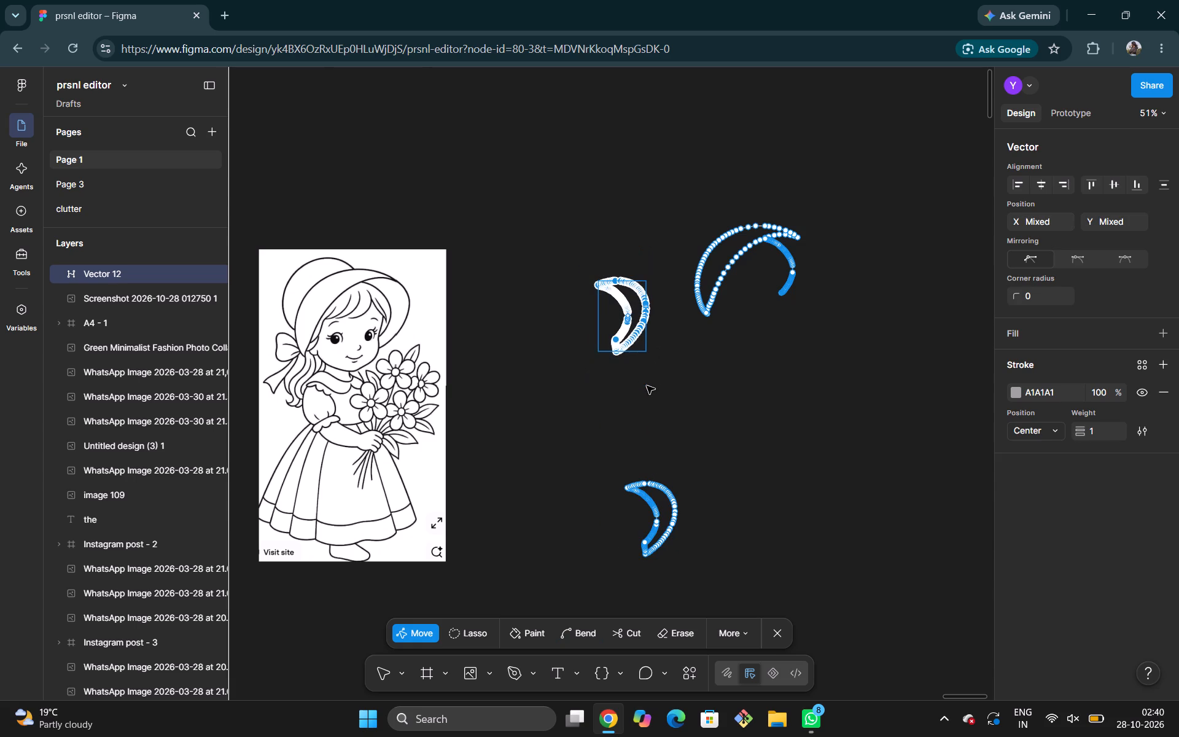
key("Delete")
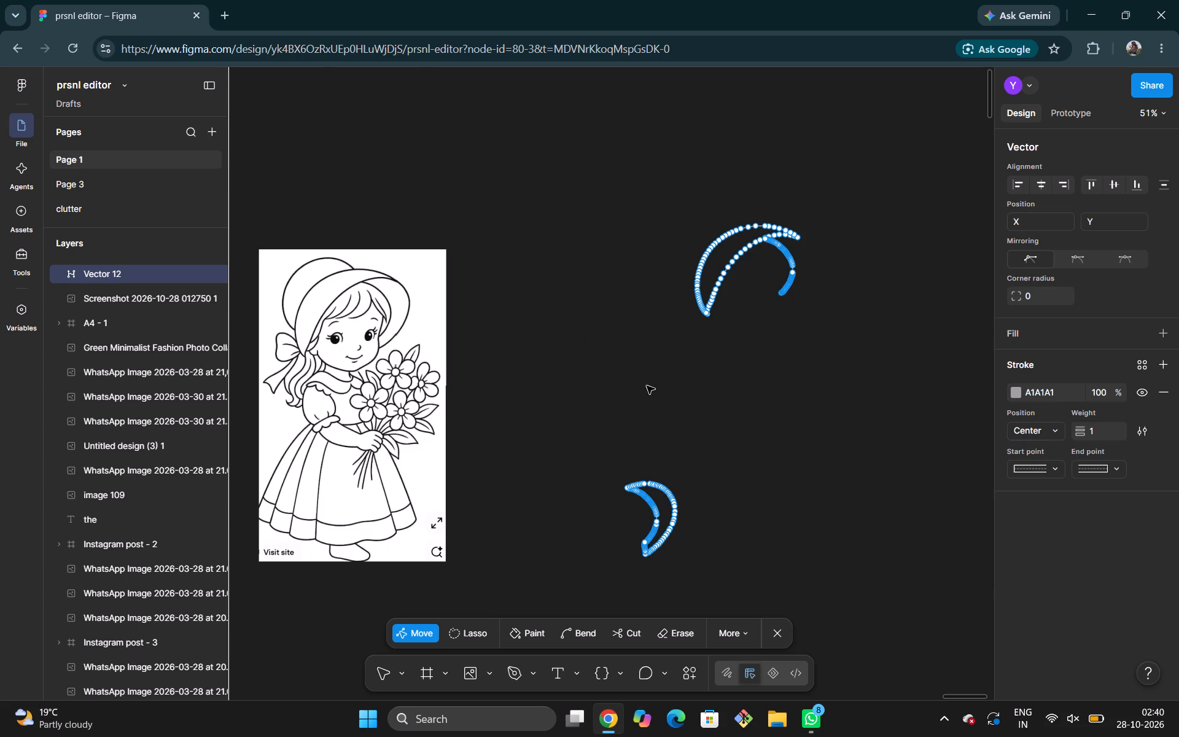
Move the copied crescent onto the large brim path's open inner arc, lining up its tip and inner edge with that arc.
left_click_drag(601, 449, 679, 503)
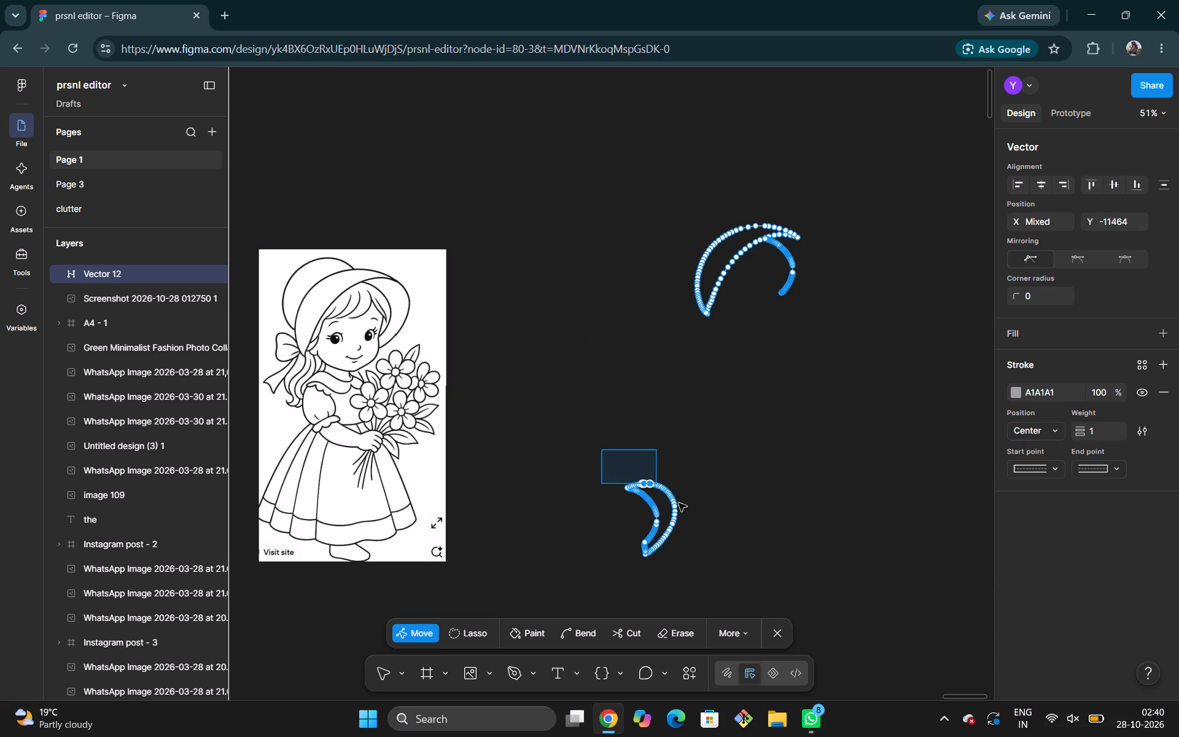
left_click_drag(679, 503, 691, 566)
left_click_drag(664, 513, 815, 276)
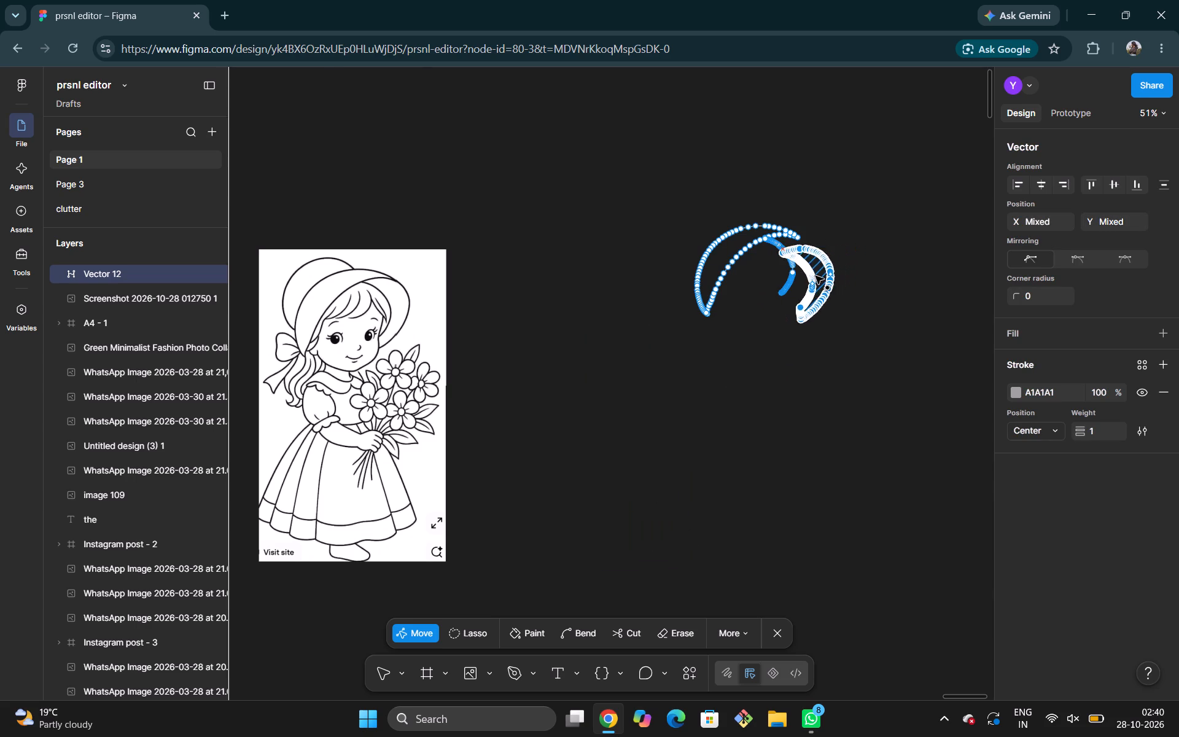
left_click_drag(815, 276, 801, 271)
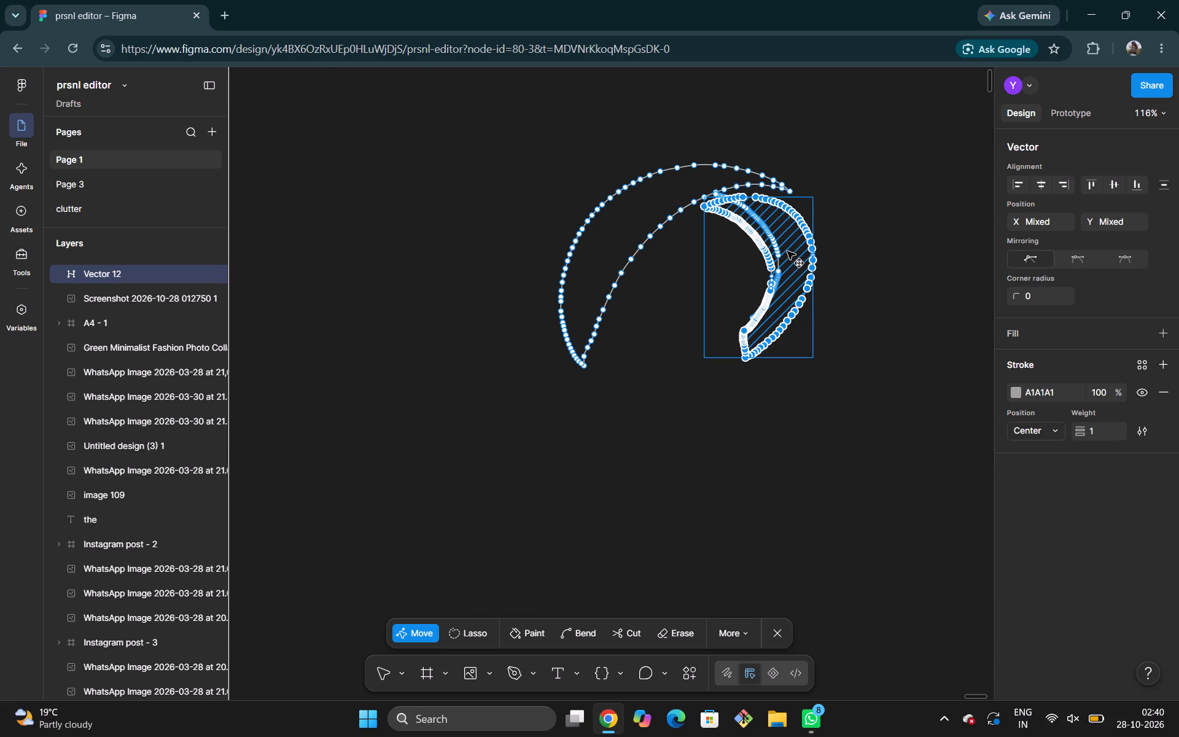
left_click_drag(787, 252, 795, 245)
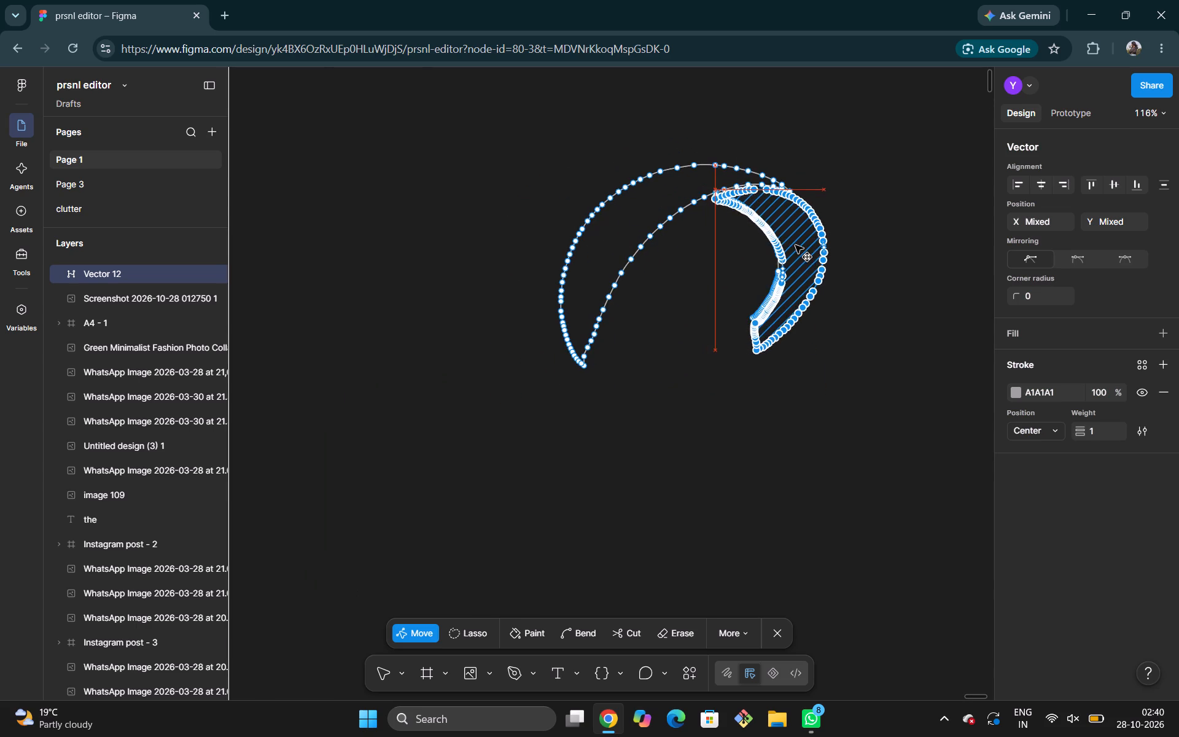
left_click_drag(795, 245, 797, 243)
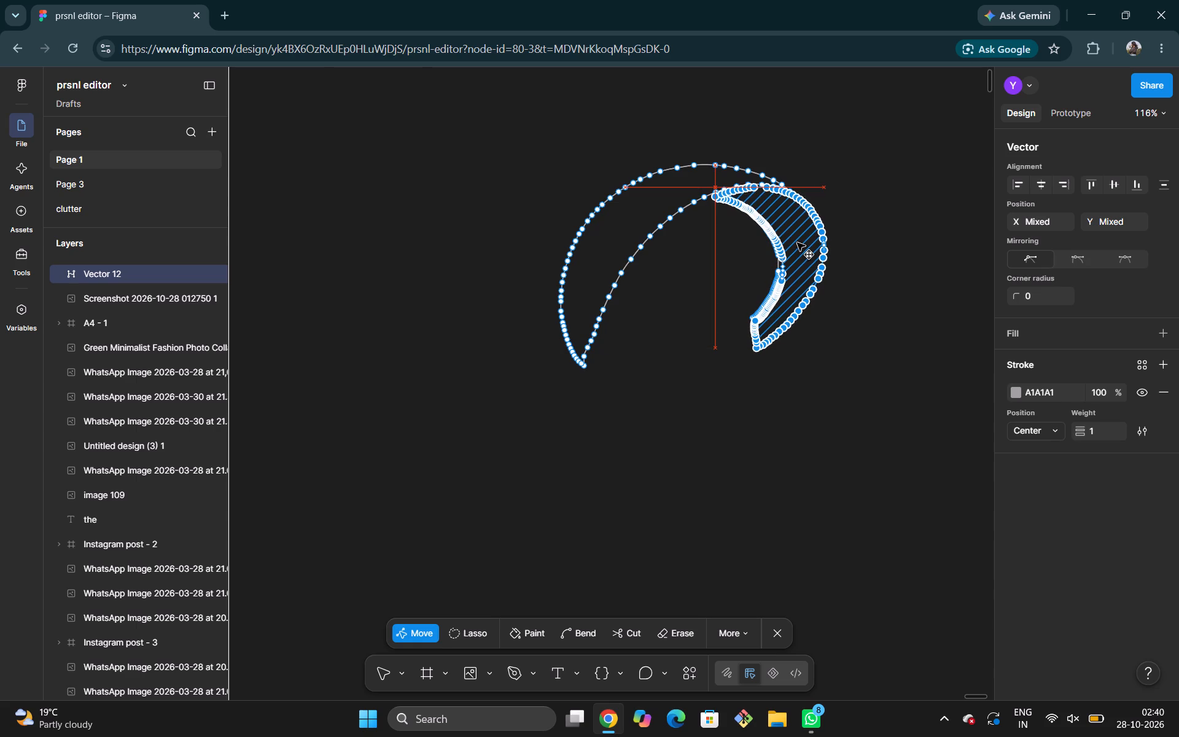
left_click_drag(797, 243, 796, 242)
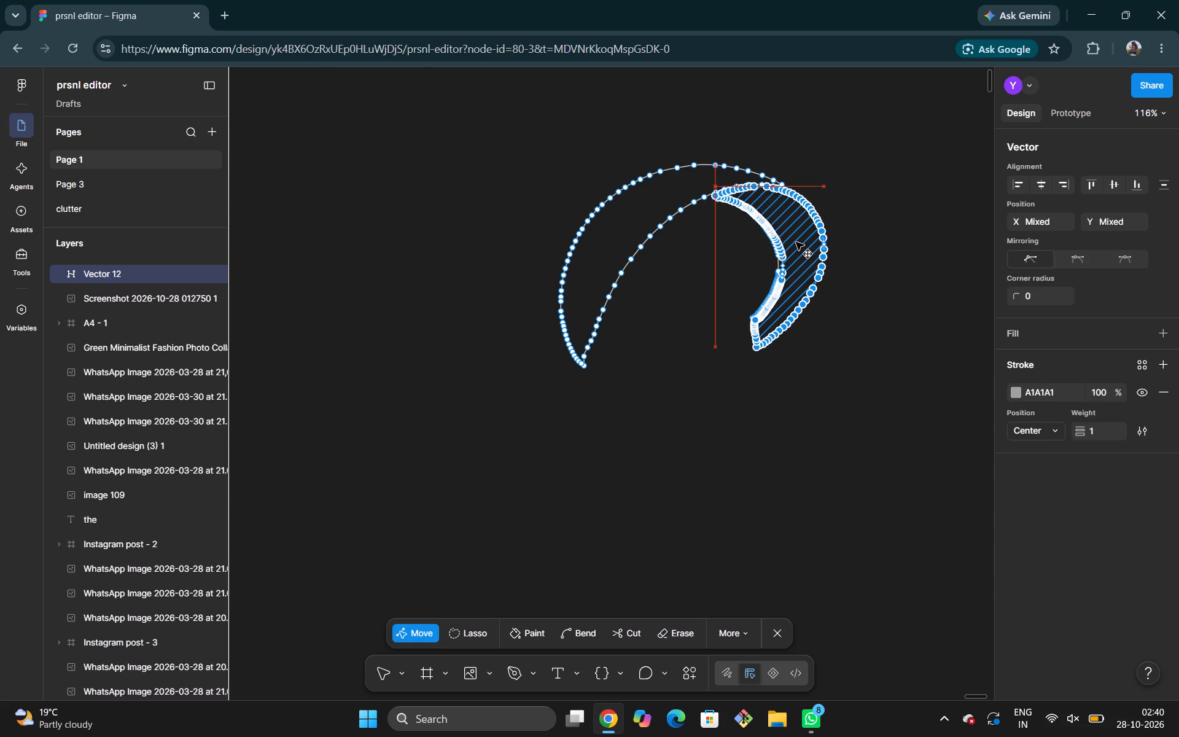
left_click_drag(796, 242, 795, 240)
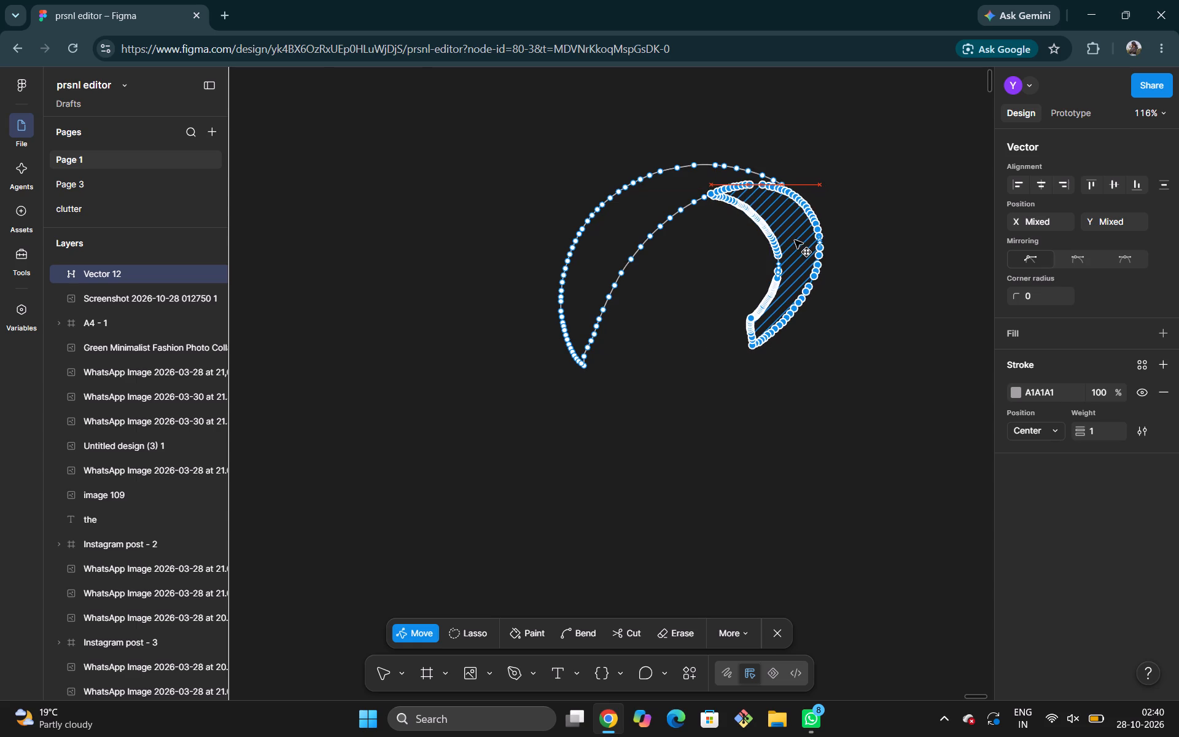
left_click_drag(795, 240, 795, 241)
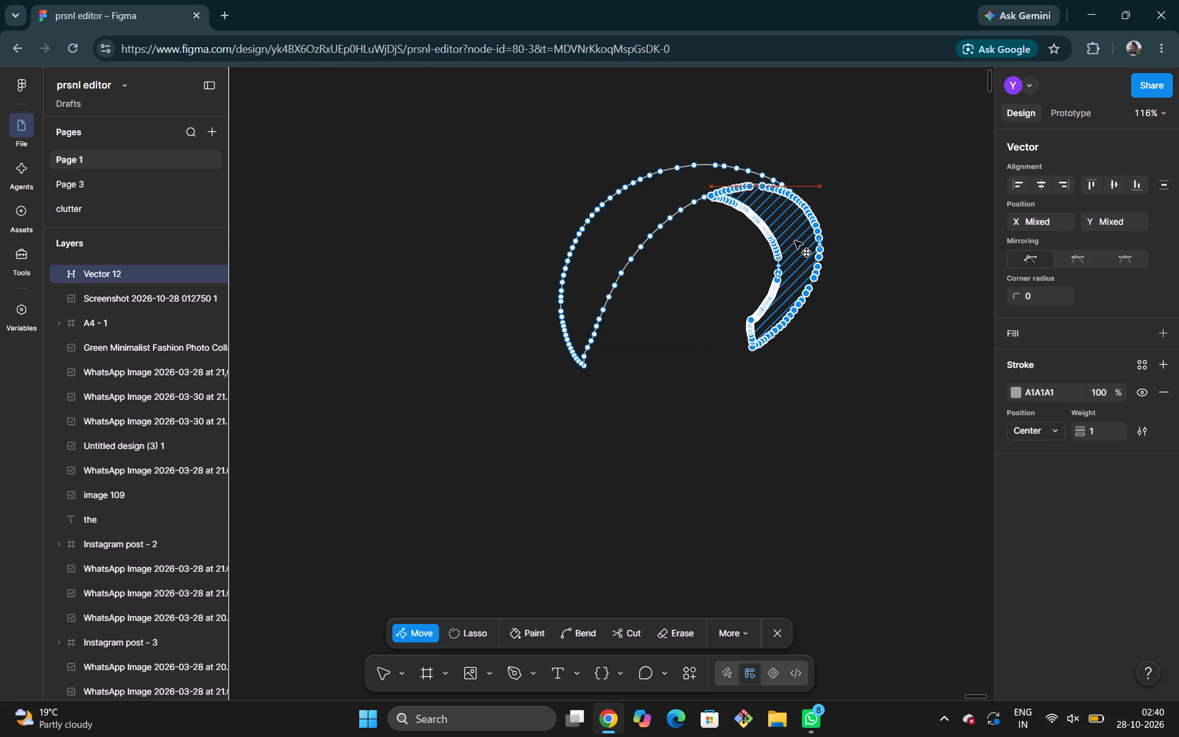
left_click_drag(795, 241, 796, 240)
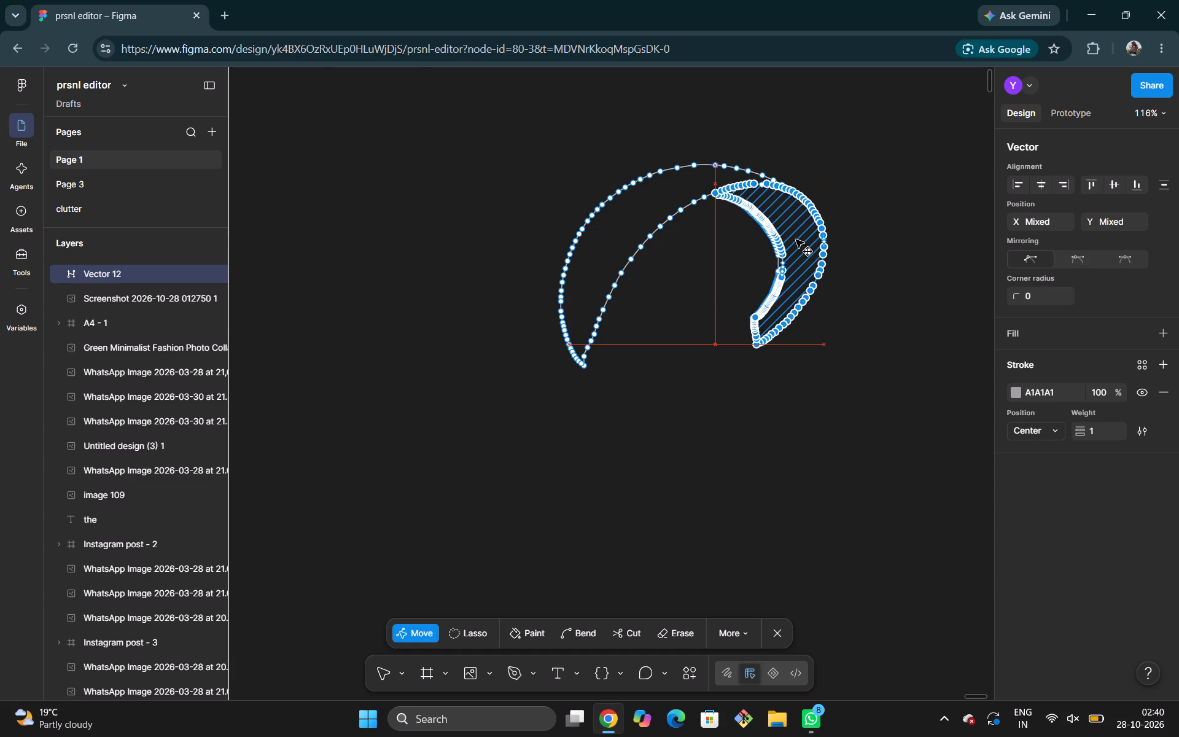
left_click_drag(796, 240, 794, 241)
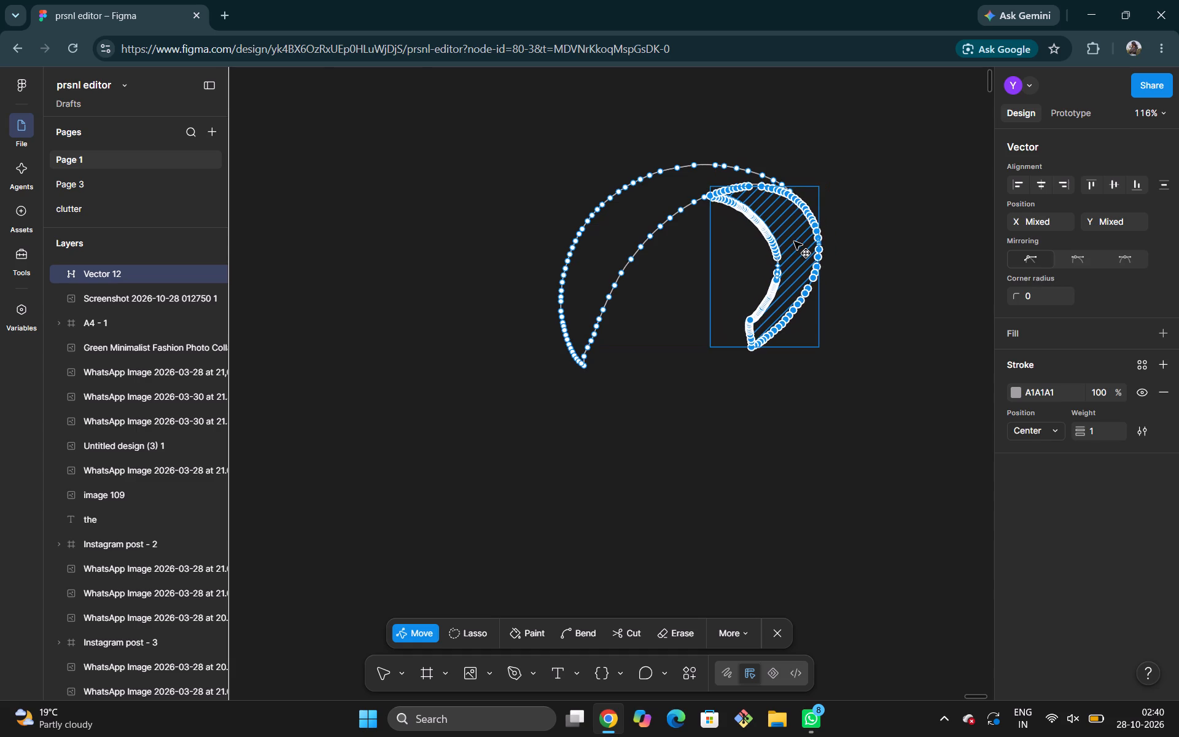
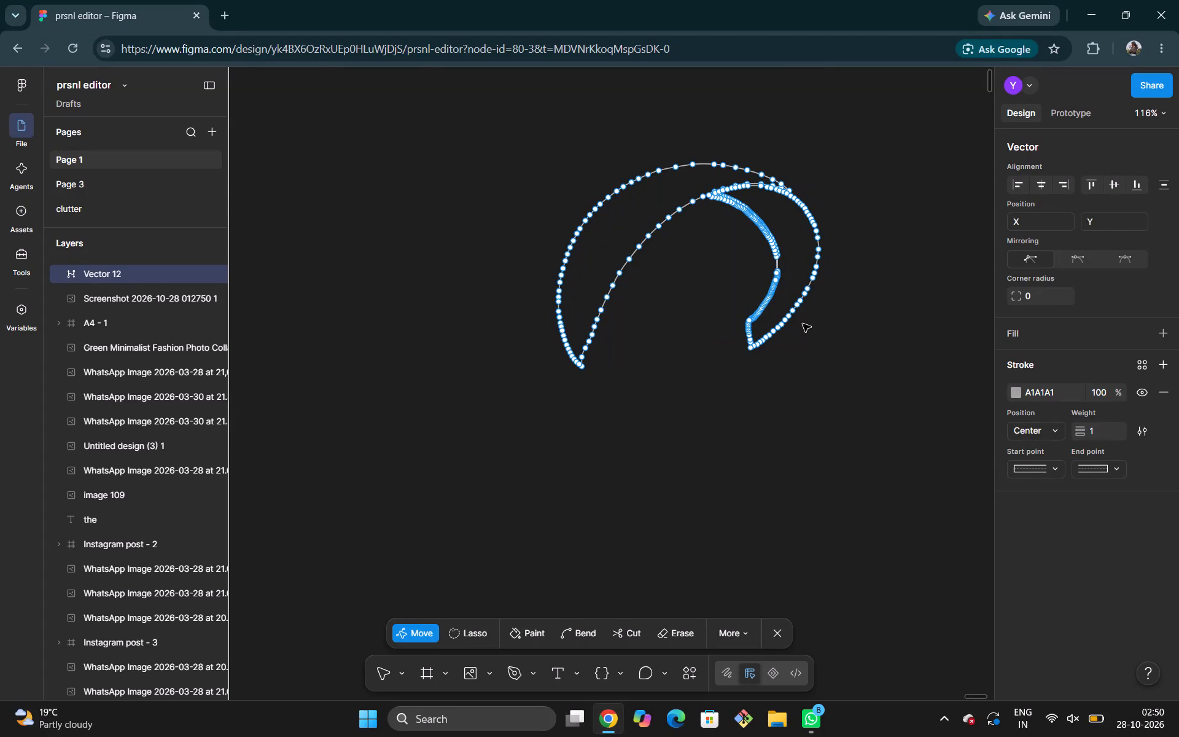
Move the small crescent path off the open inner arc to the empty area right of the large brim path.
left_click(792, 263)
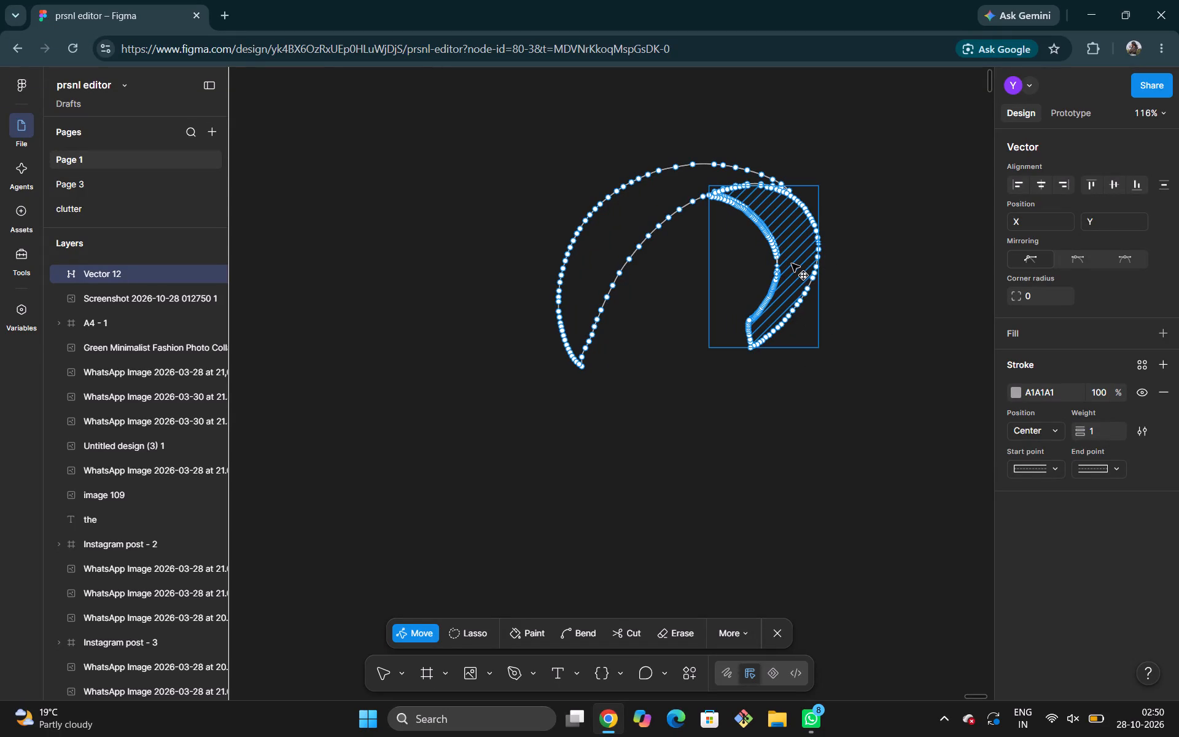
left_click_drag(785, 235, 780, 313)
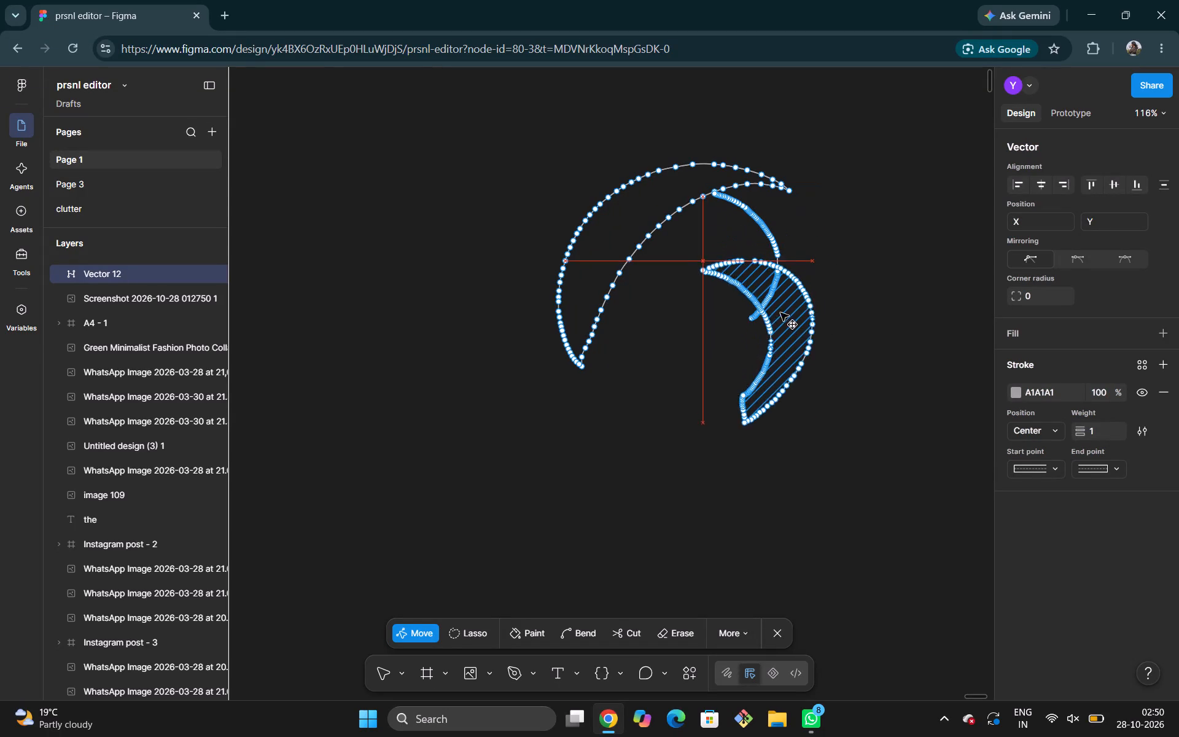
left_click_drag(780, 313, 863, 285)
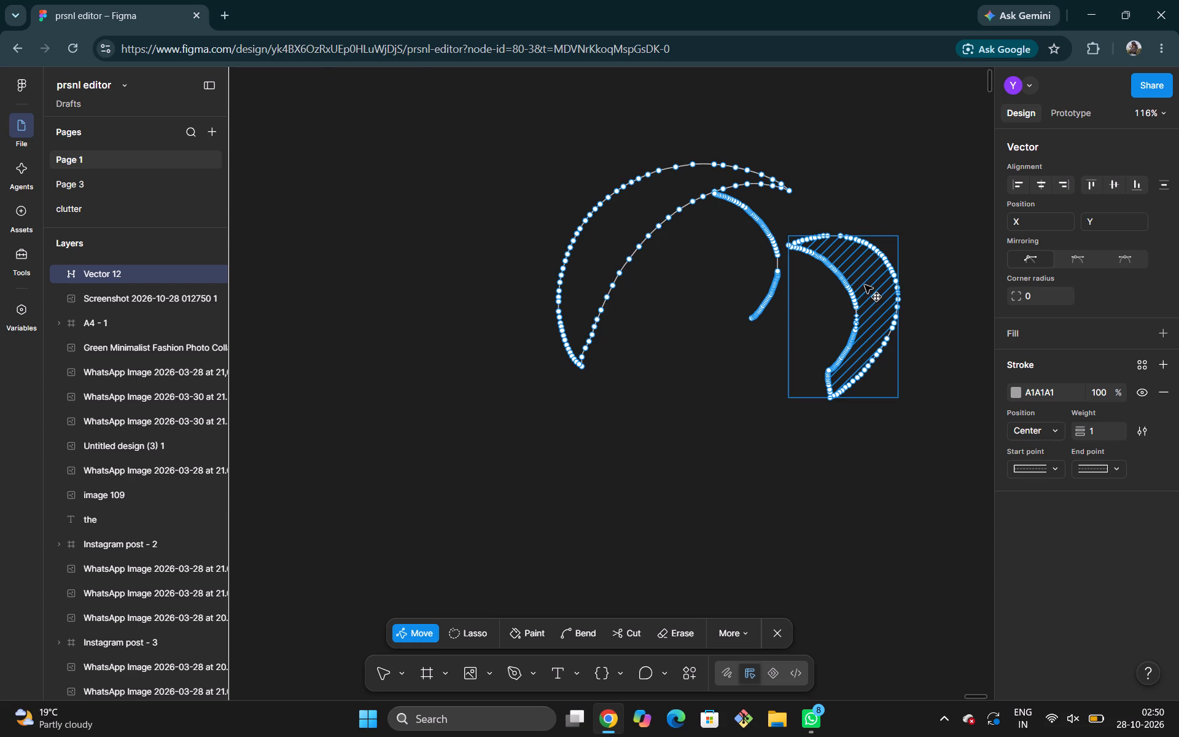
left_click_drag(865, 285, 887, 230)
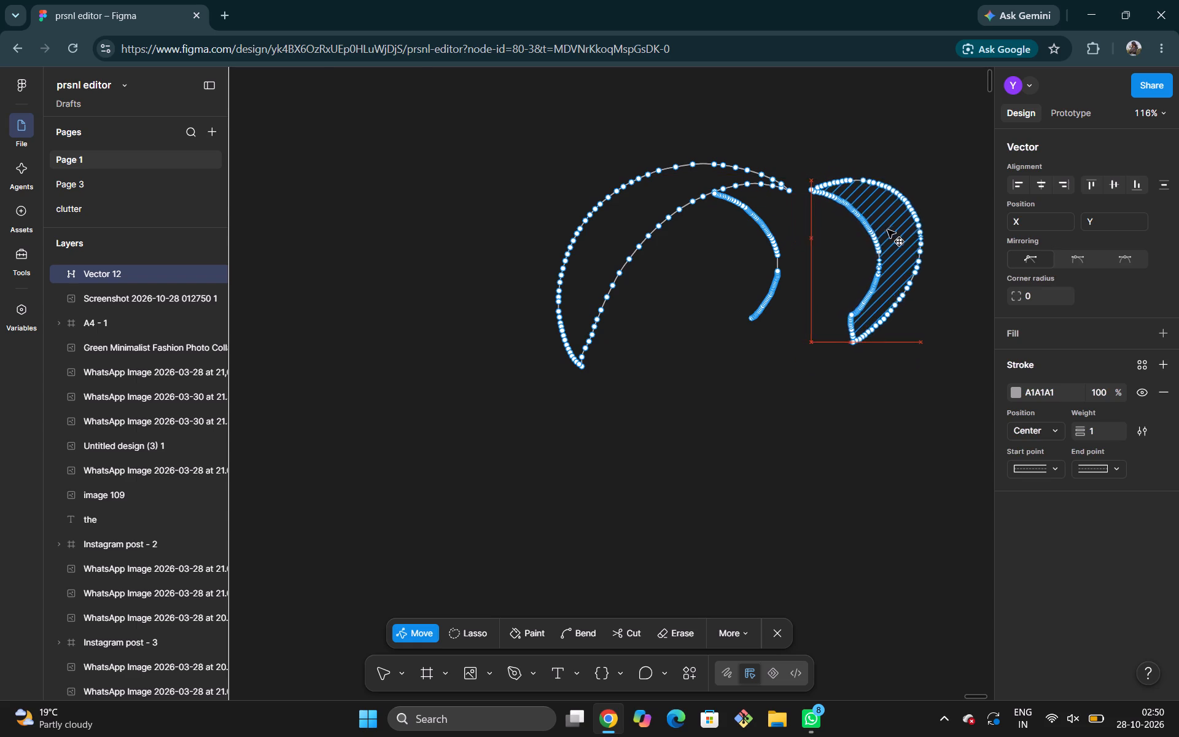
left_click_drag(887, 230, 895, 232)
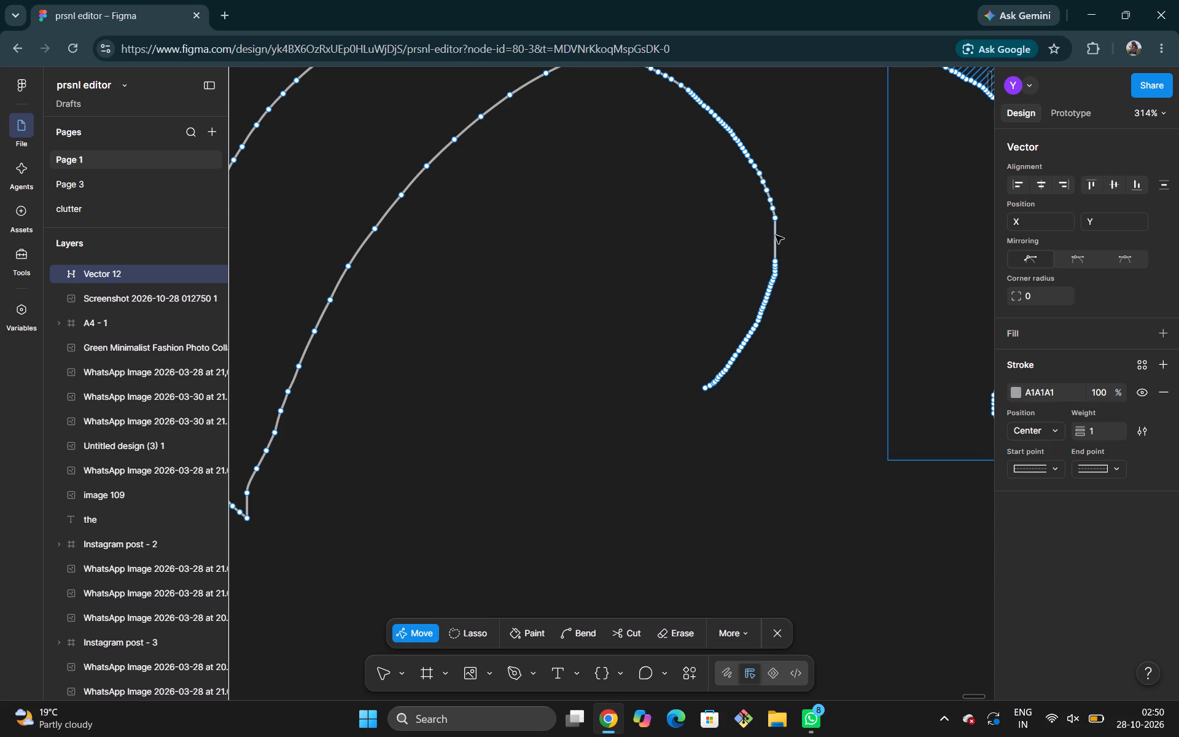
Delete the points along the middle and lower end of the leftover open inner arc beneath the large brim path.
scroll(770, 201, "up", 1)
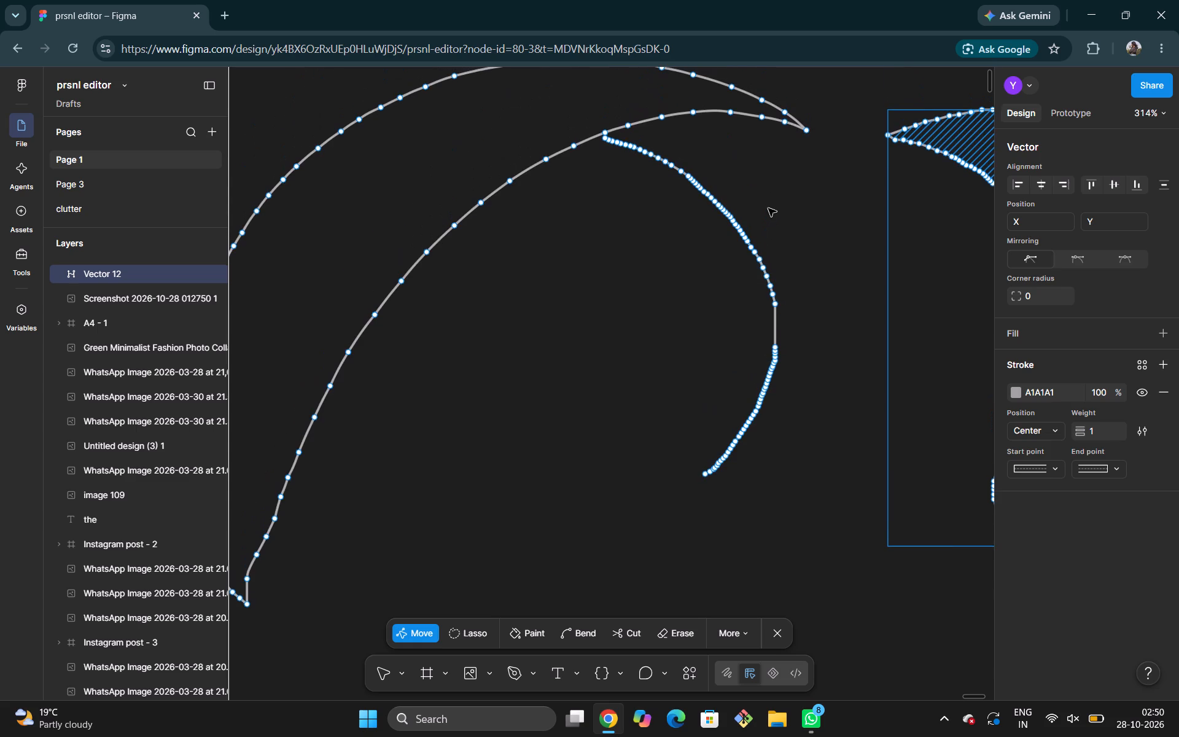
scroll(768, 208, "left", 3)
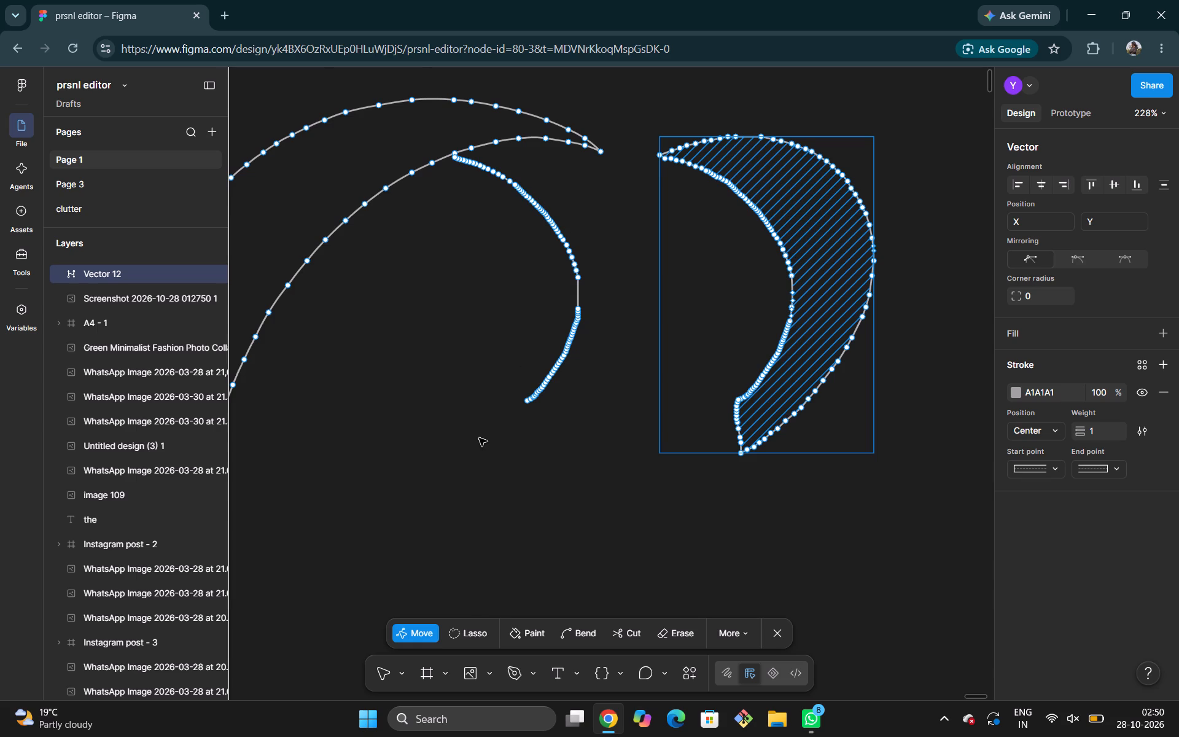
left_click_drag(491, 389, 563, 409)
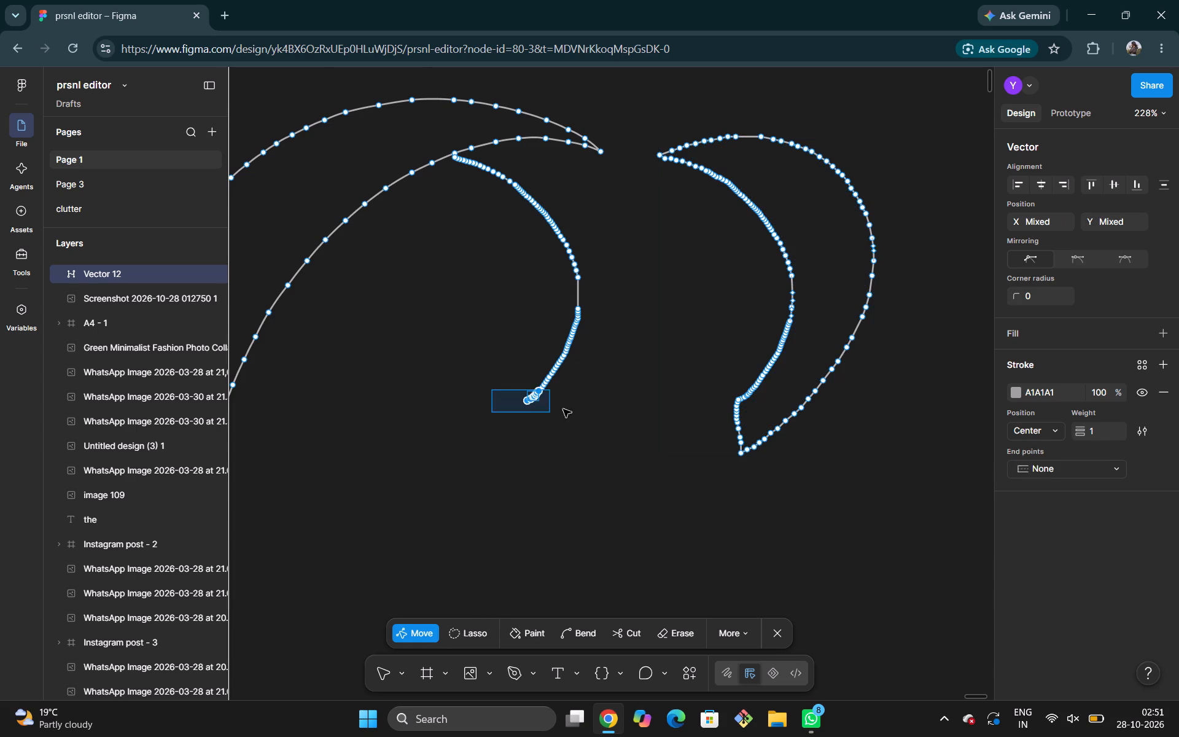
left_click_drag(563, 409, 596, 187)
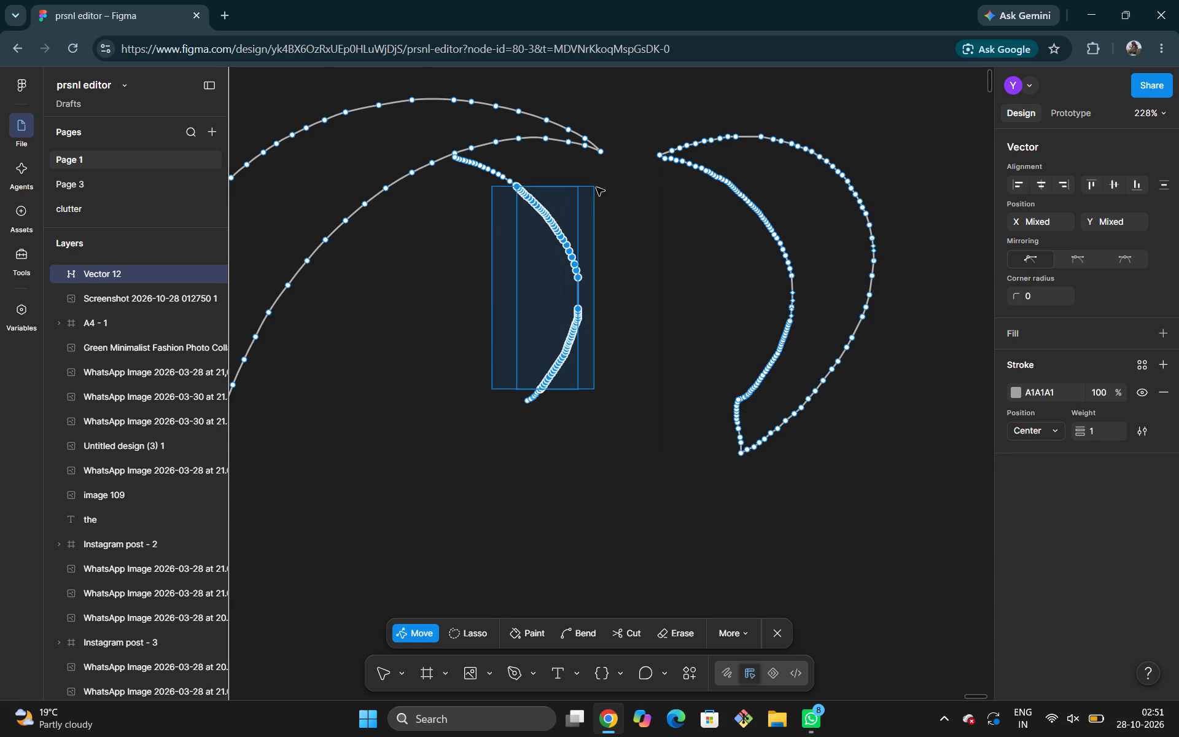
left_click_drag(596, 187, 603, 193)
key("Delete")
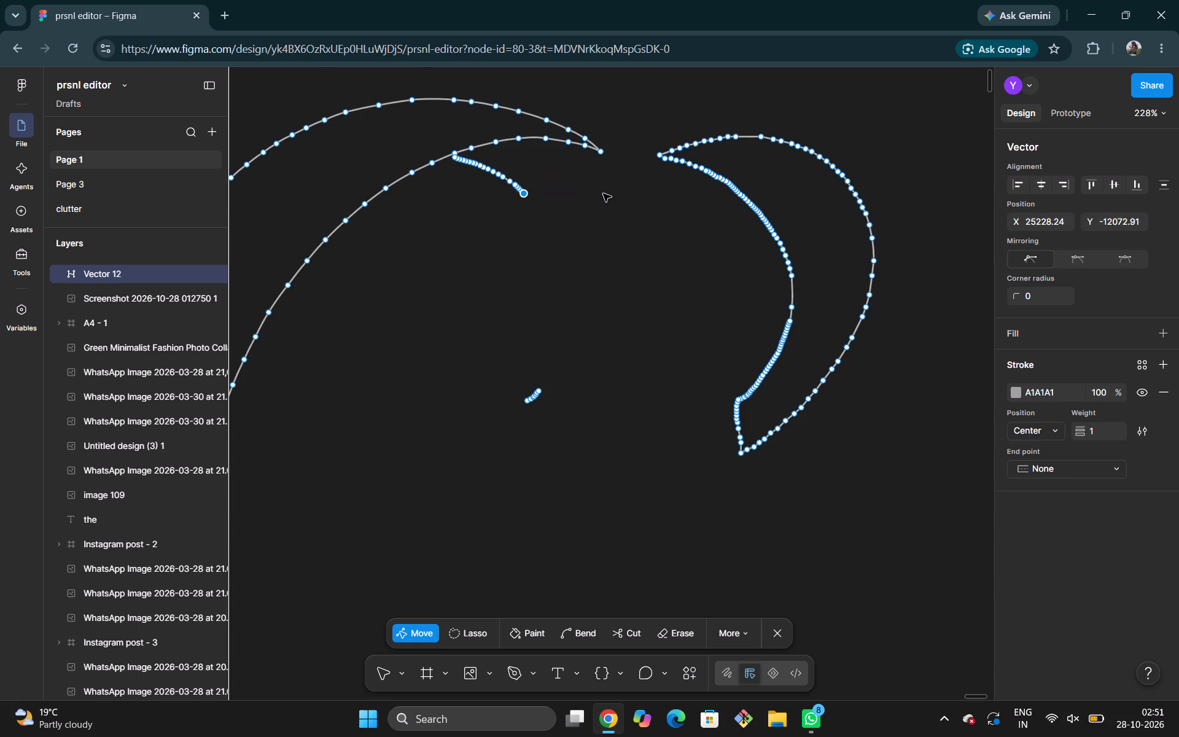
left_click_drag(474, 428, 559, 368)
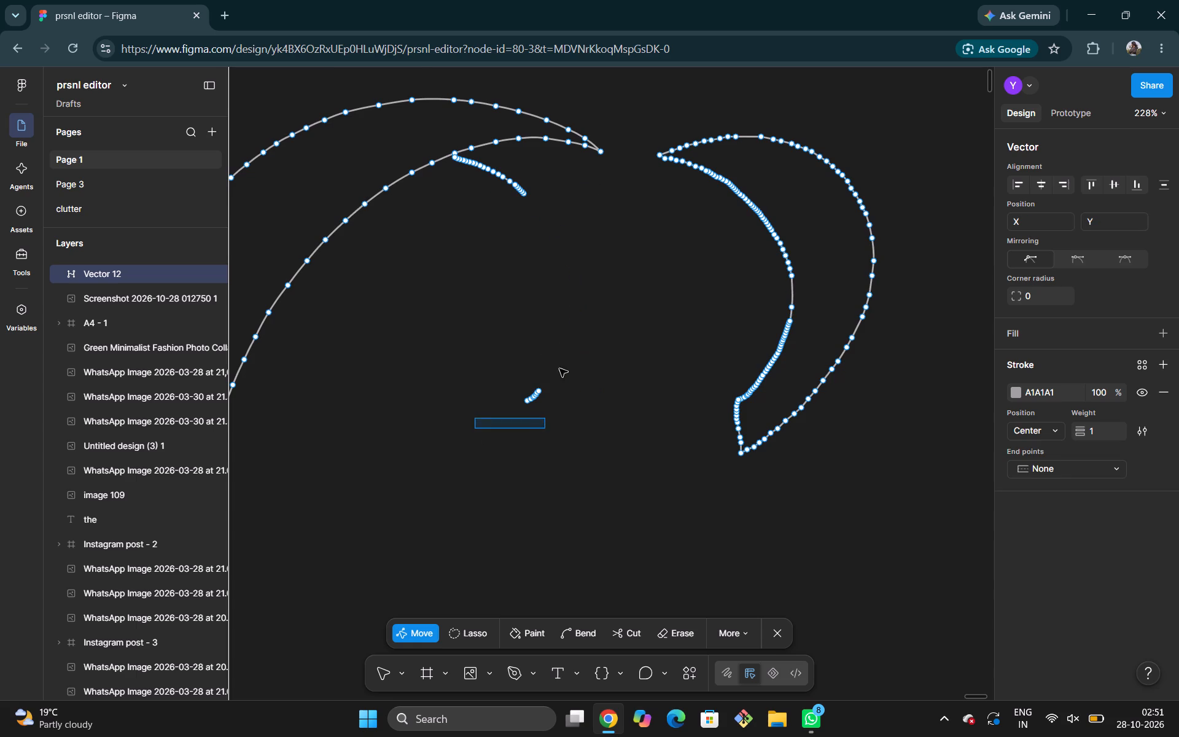
left_click_drag(559, 368, 549, 164)
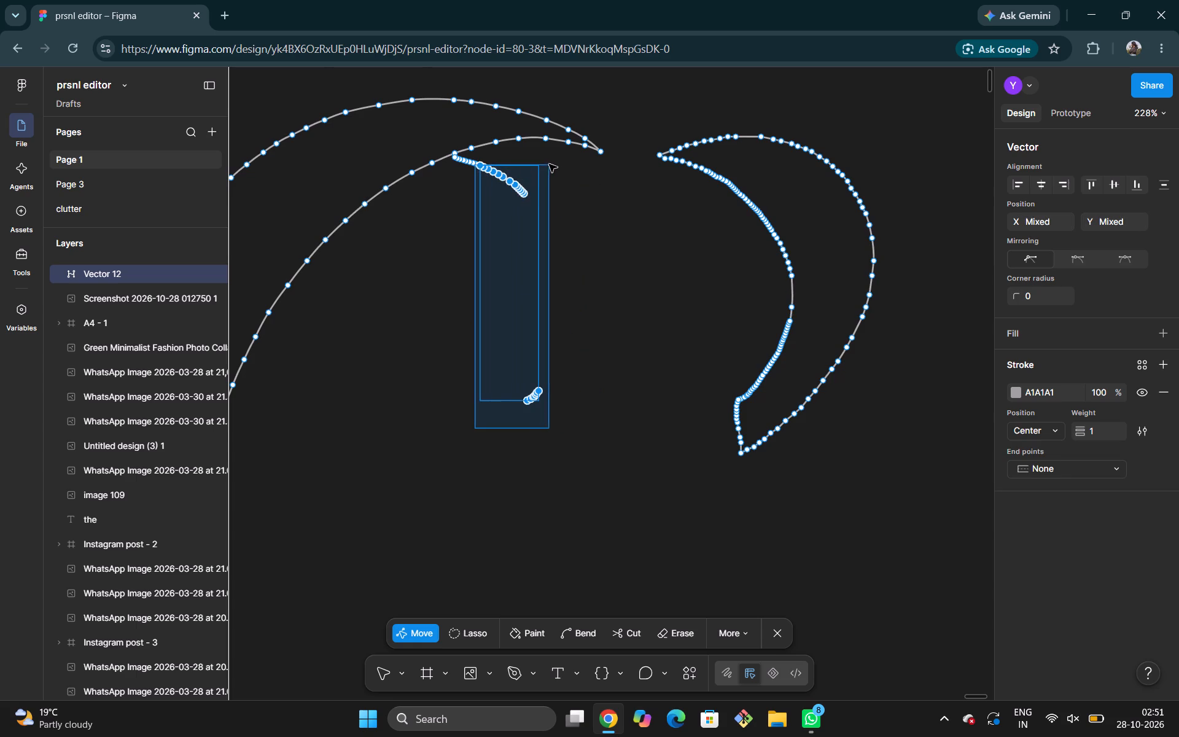
left_click_drag(549, 164, 550, 157)
key("Delete")
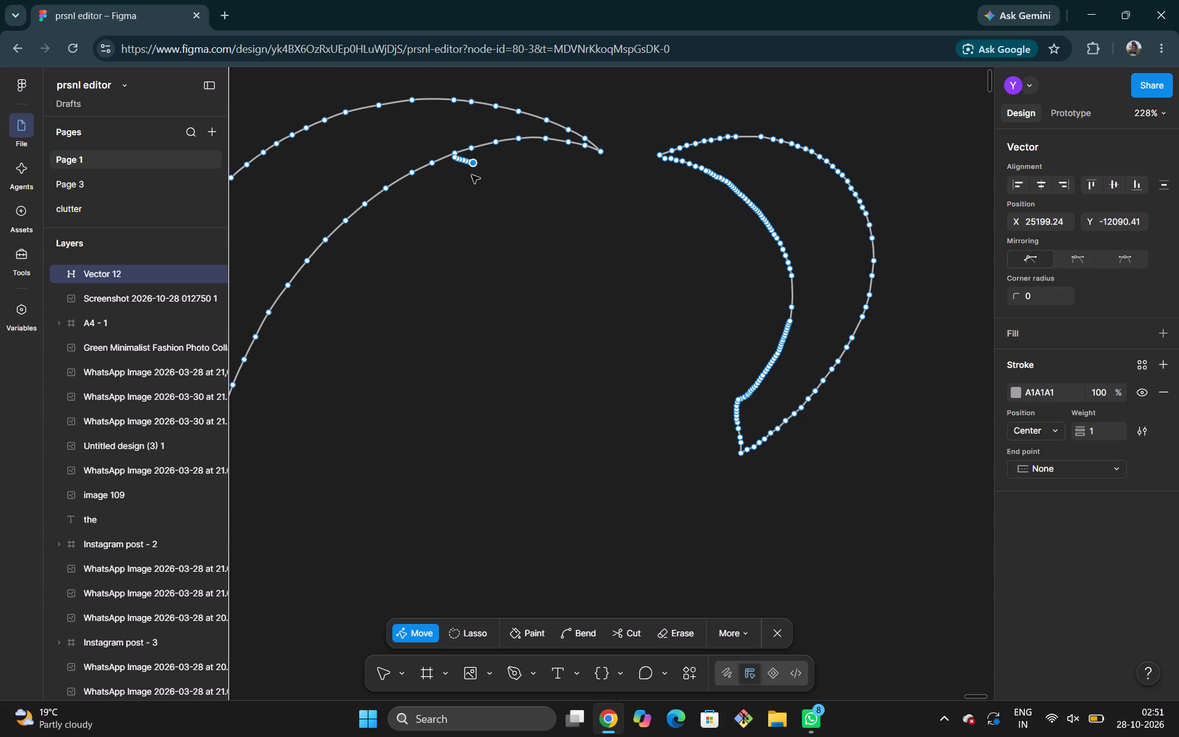
Delete the remaining short stub of the old inner arc, including its last loose point beside the brim's inner curve.
left_click_drag(472, 175, 460, 155)
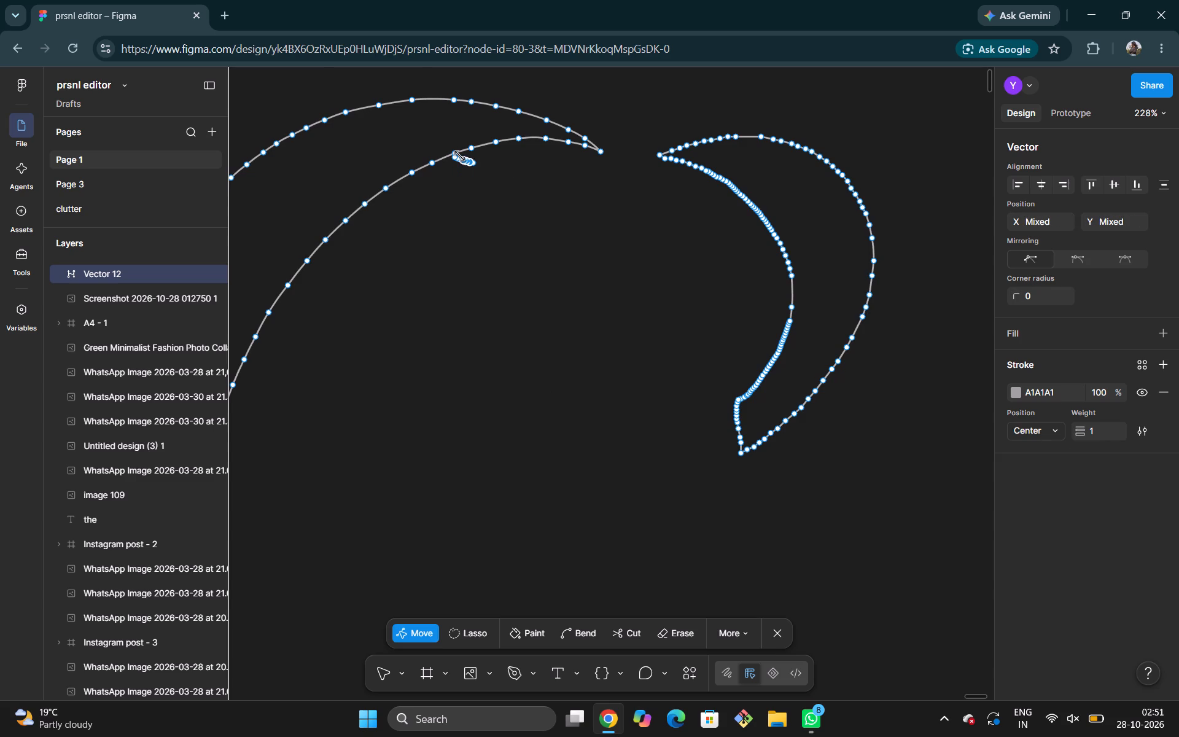
key("Delete")
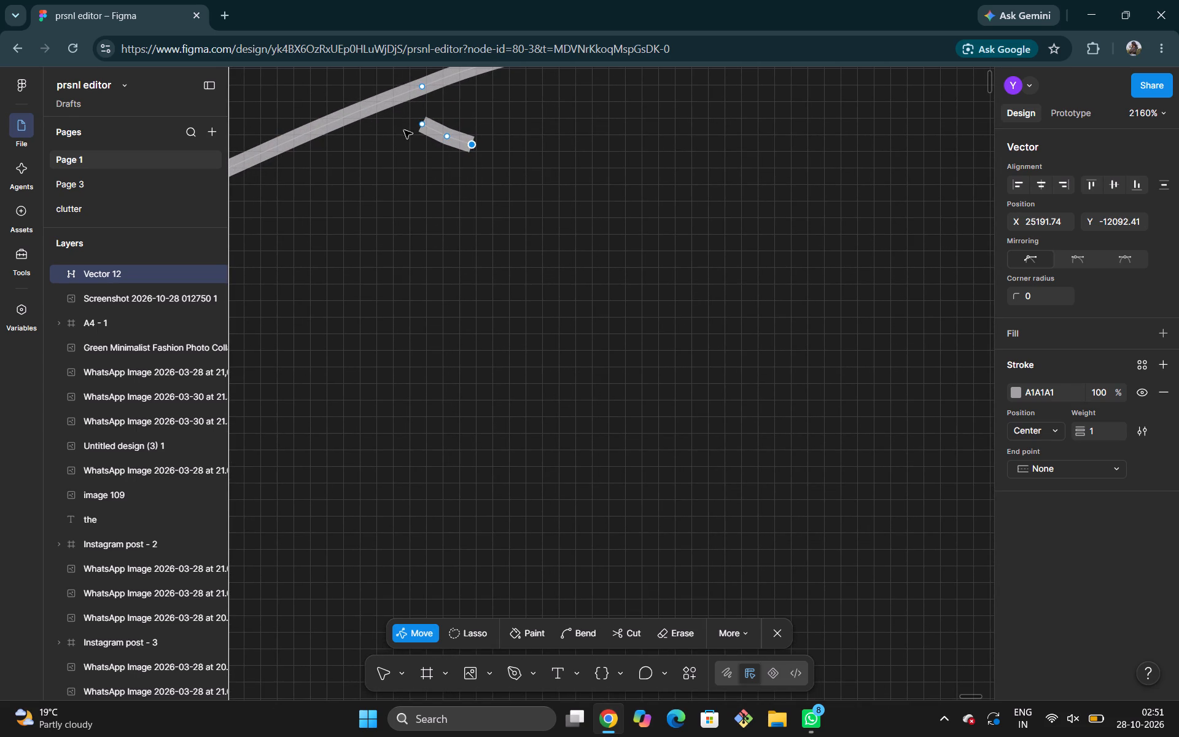
left_click_drag(403, 128, 513, 151)
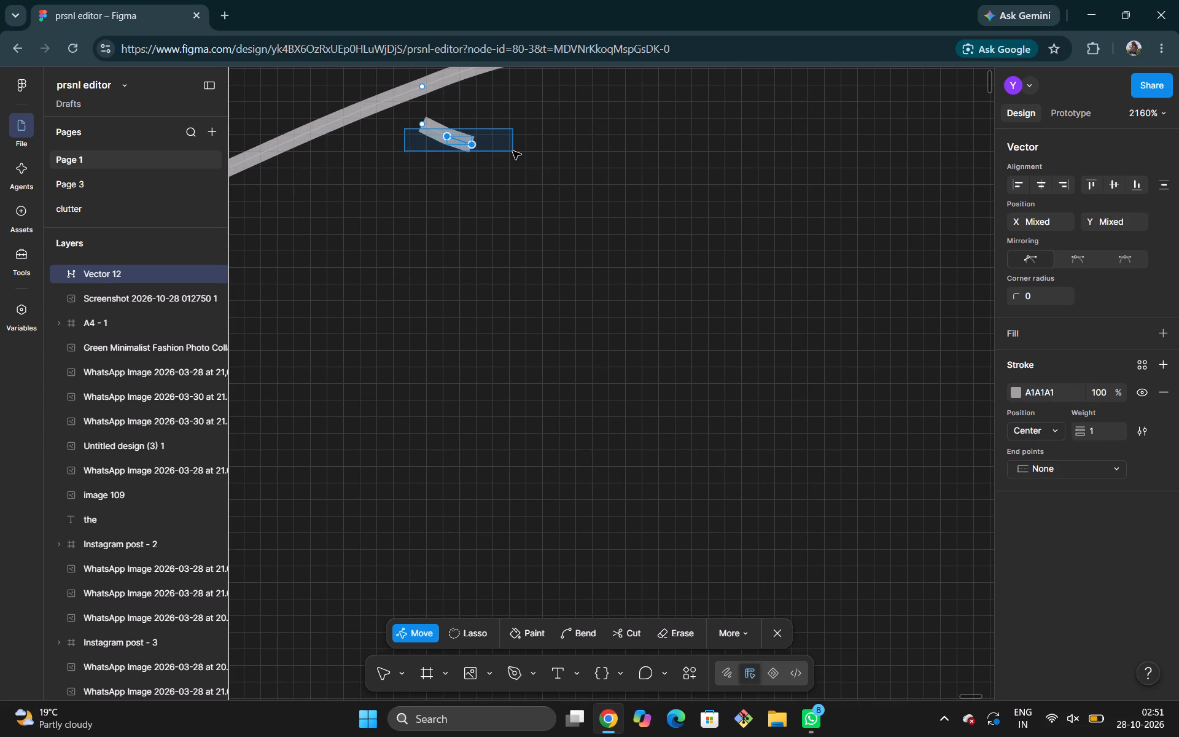
left_click_drag(513, 151, 512, 150)
key("Delete")
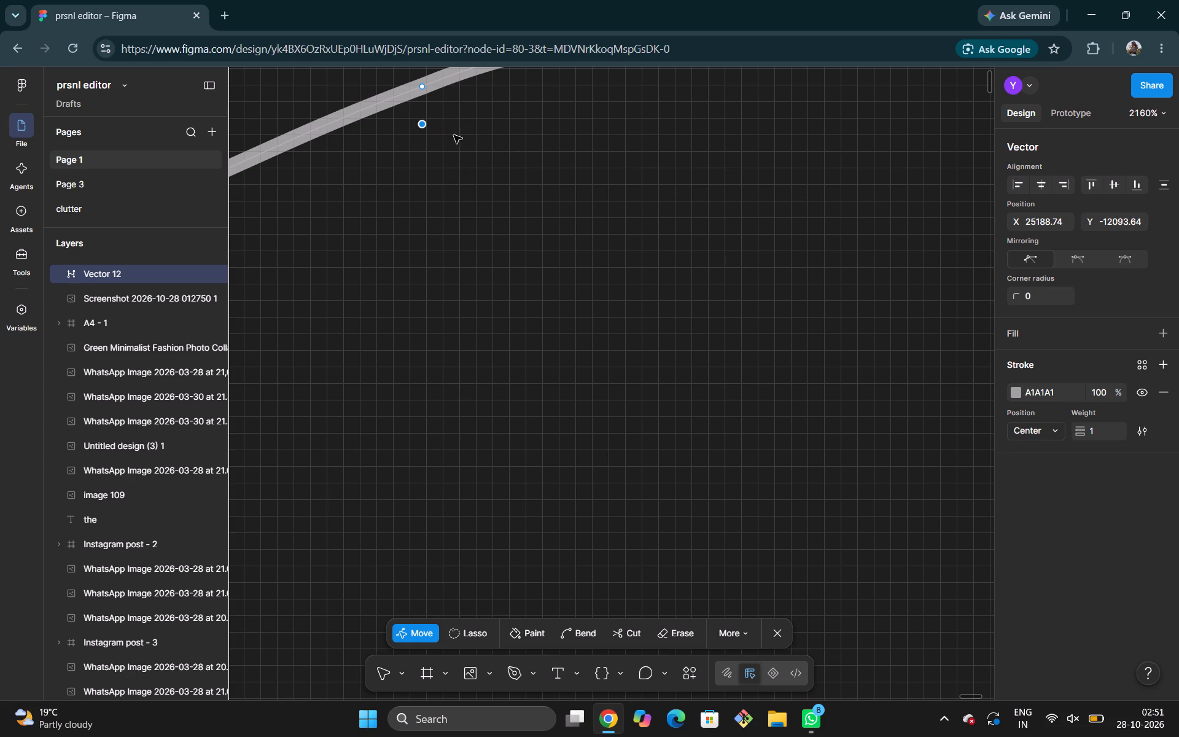
key("Delete")
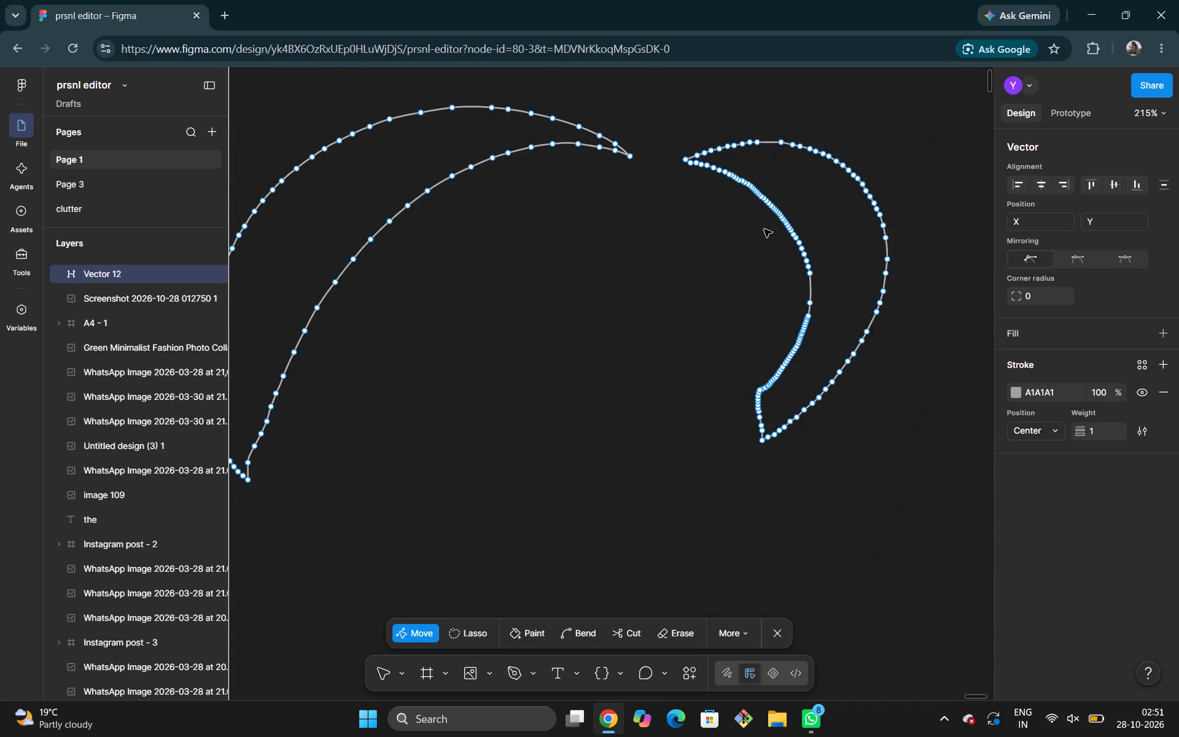
Move the small crescent back against the large brim path, lining its upper edge up with the brim's inner curve near the pointed tip.
left_click_drag(831, 225, 672, 240)
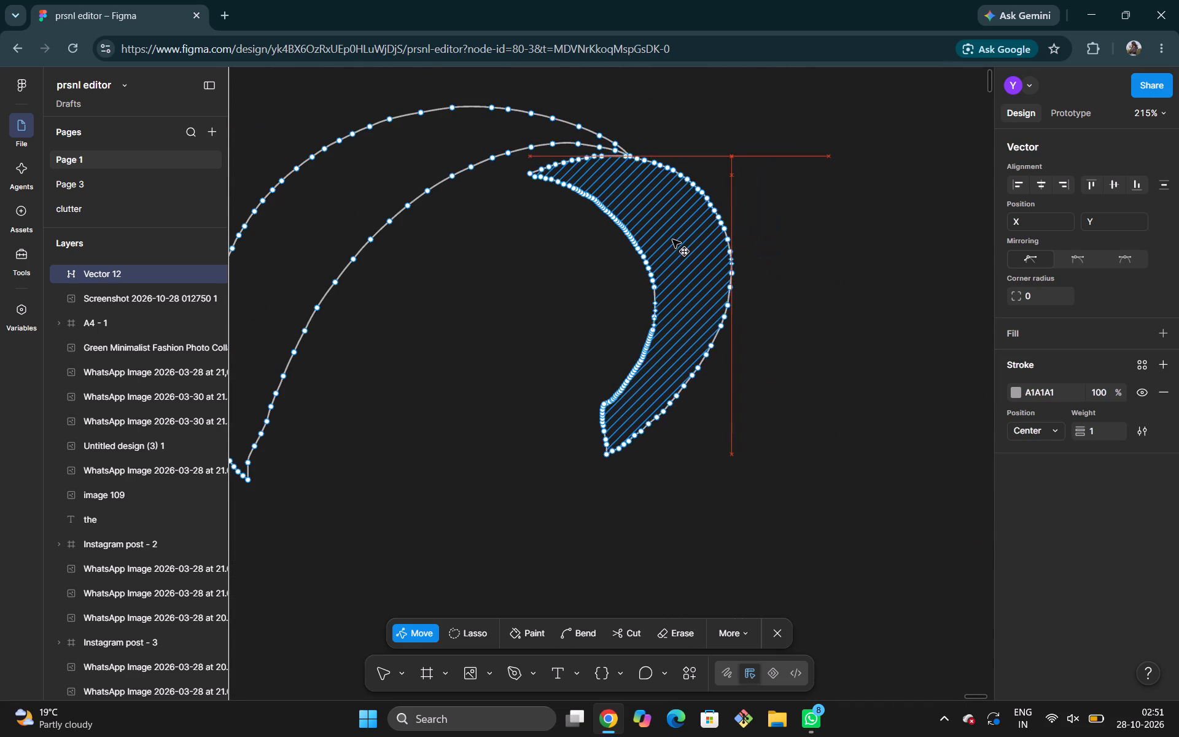
left_click_drag(672, 240, 632, 228)
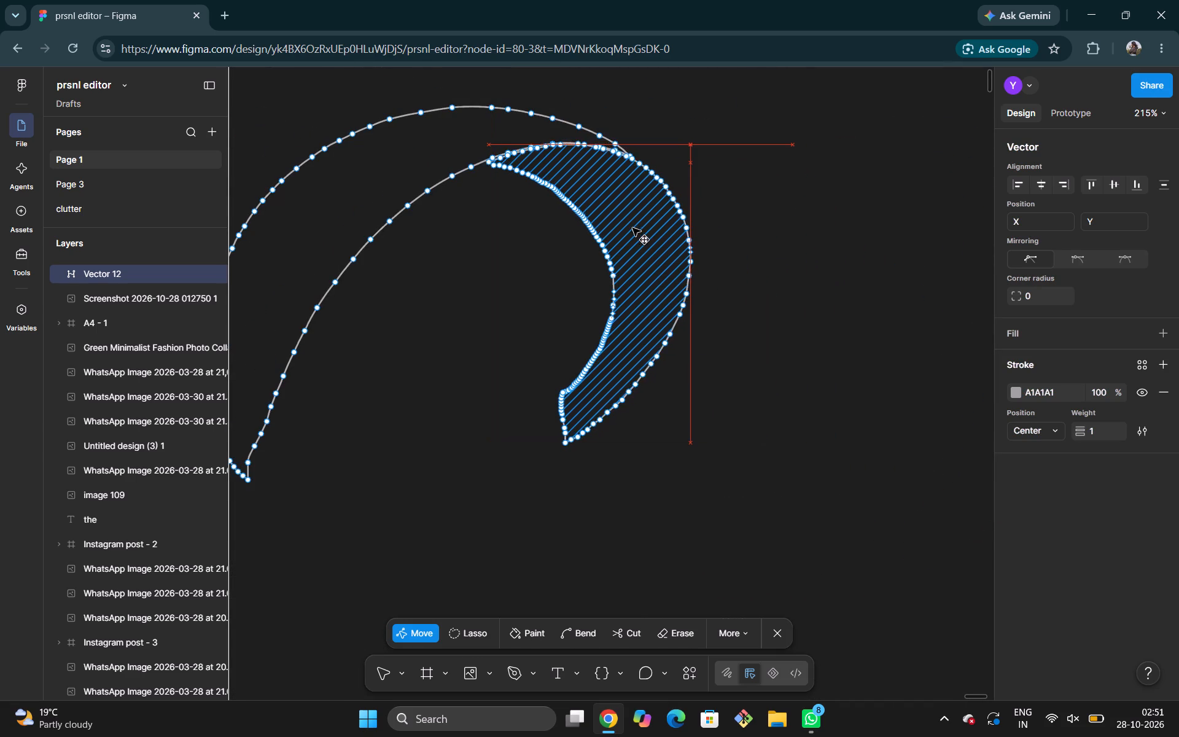
left_click_drag(632, 228, 625, 225)
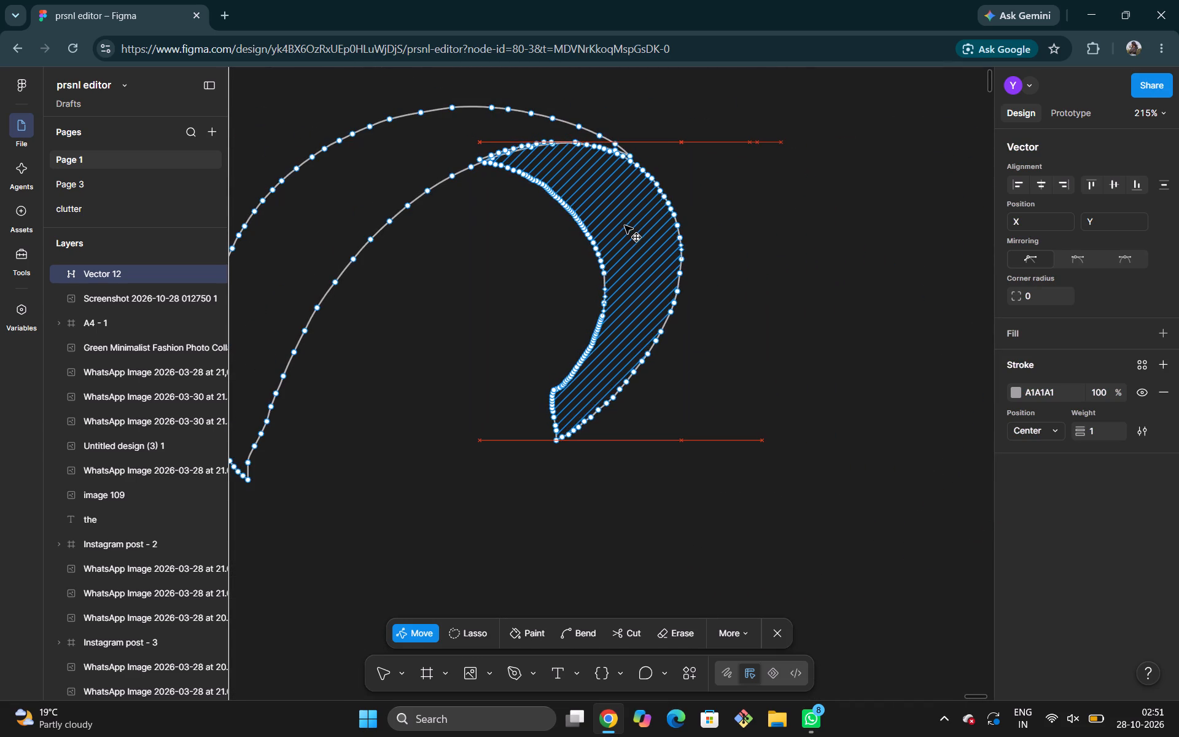
left_click_drag(625, 225, 630, 225)
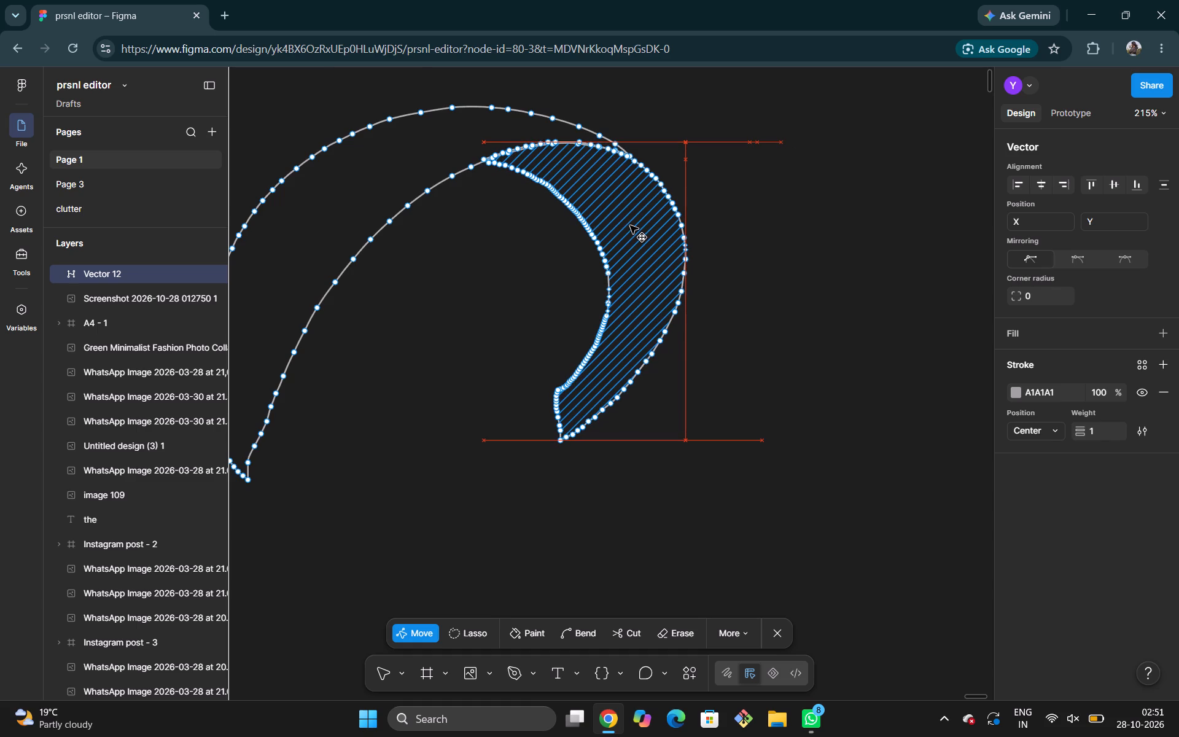
left_click_drag(630, 225, 633, 228)
left_click(769, 270)
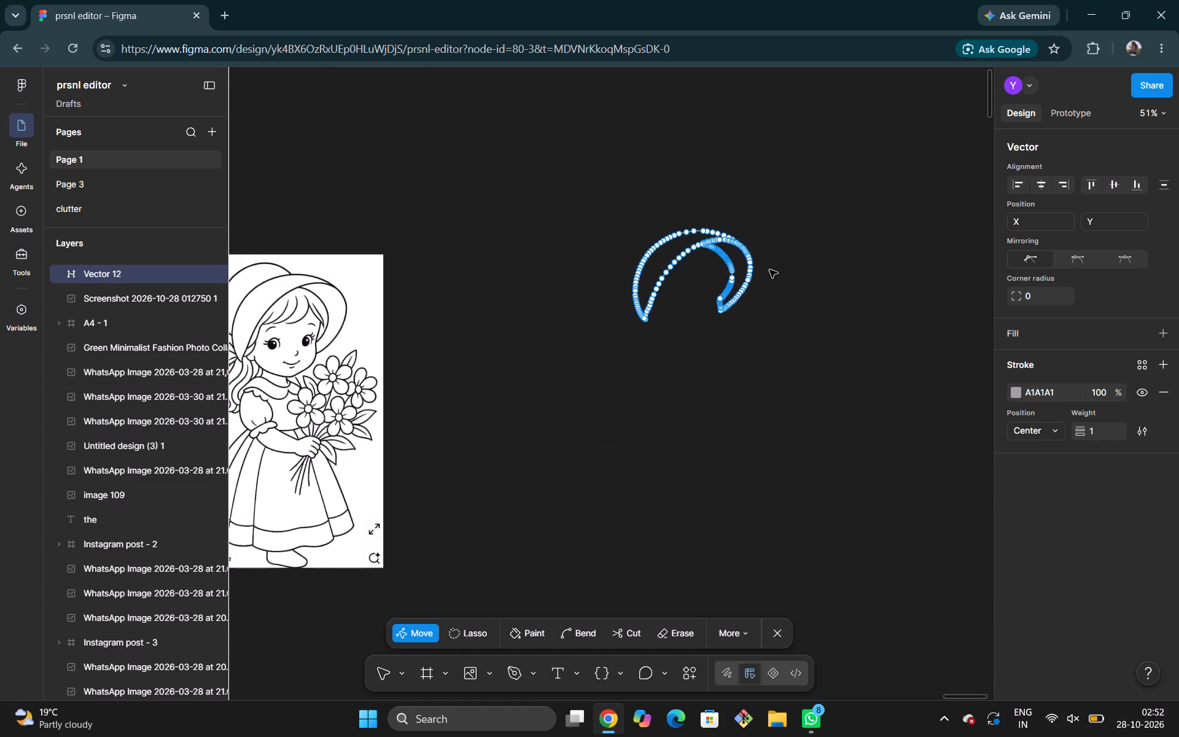
scroll(598, 332, "right", 1)
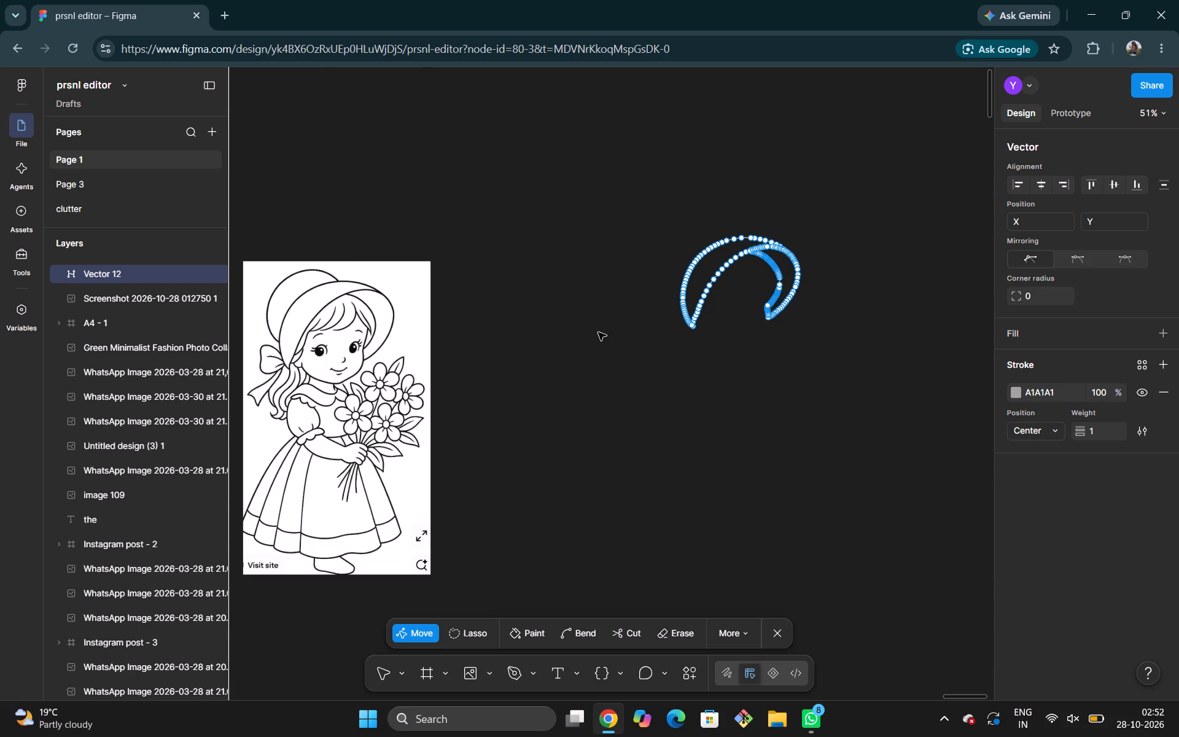
Finish editing the points of the hat brim vector and deselect it.
double_click(736, 431)
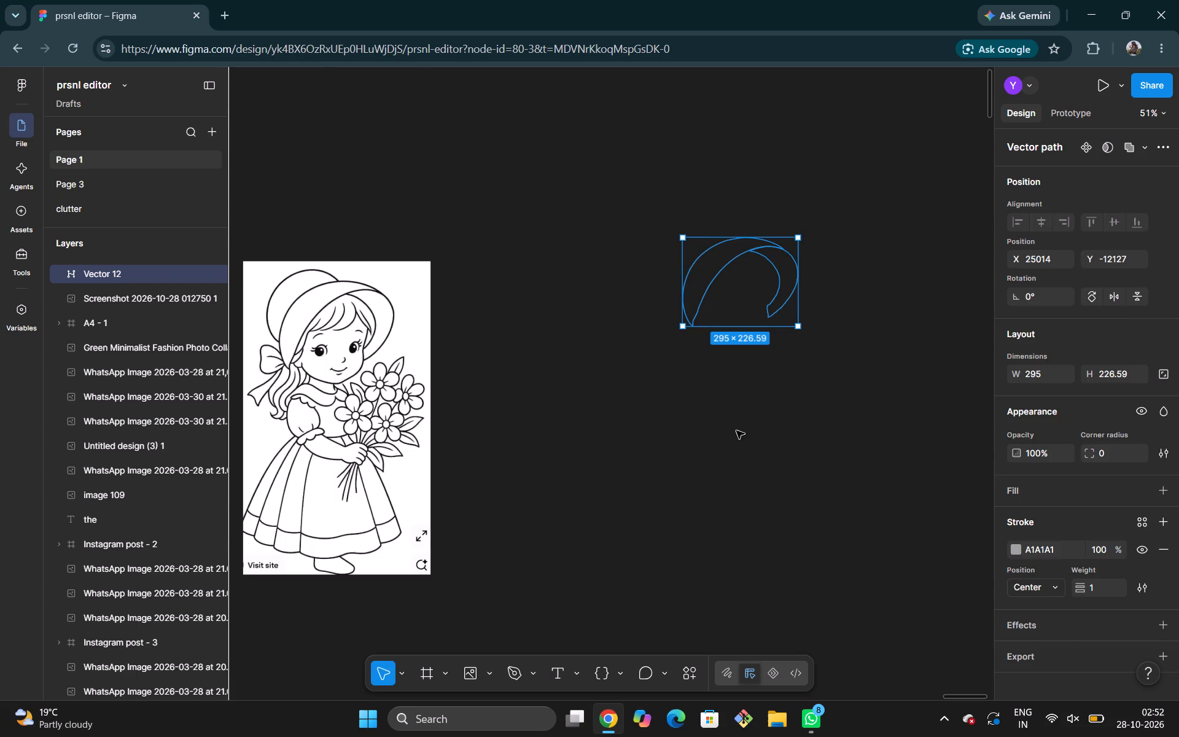
left_click(823, 435)
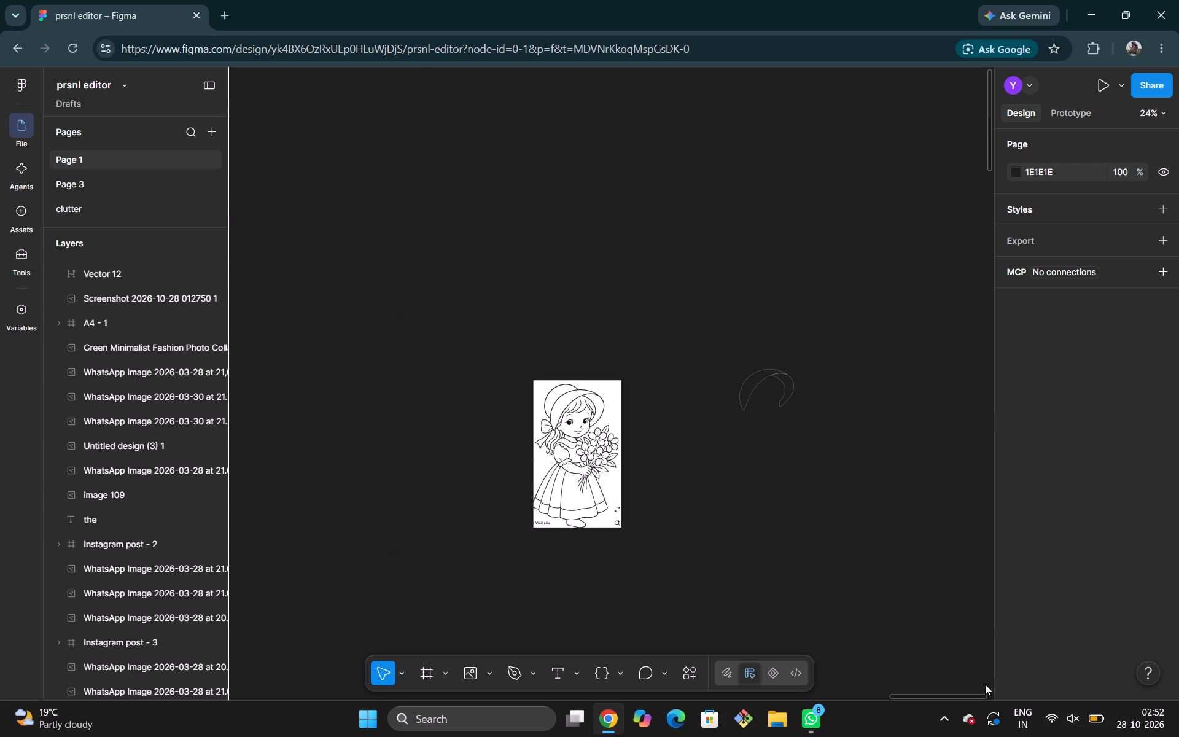
Open the Windows quick settings with the display brightness and volume controls.
left_click(1076, 723)
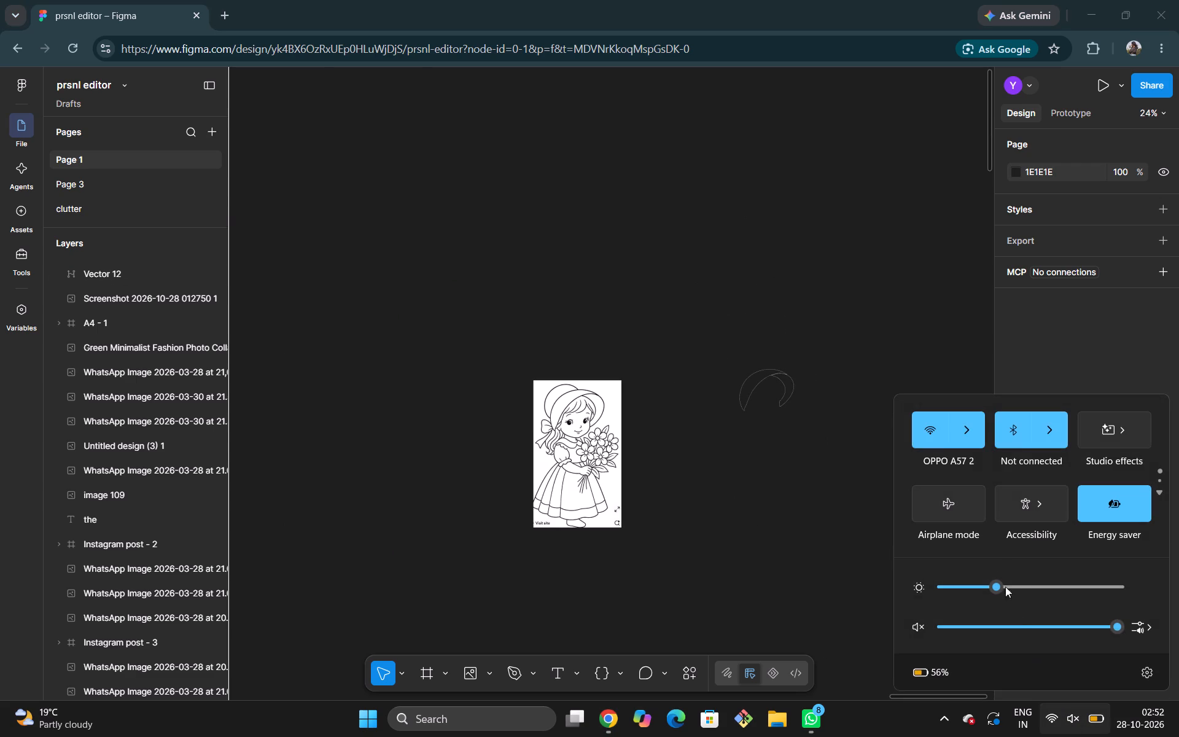